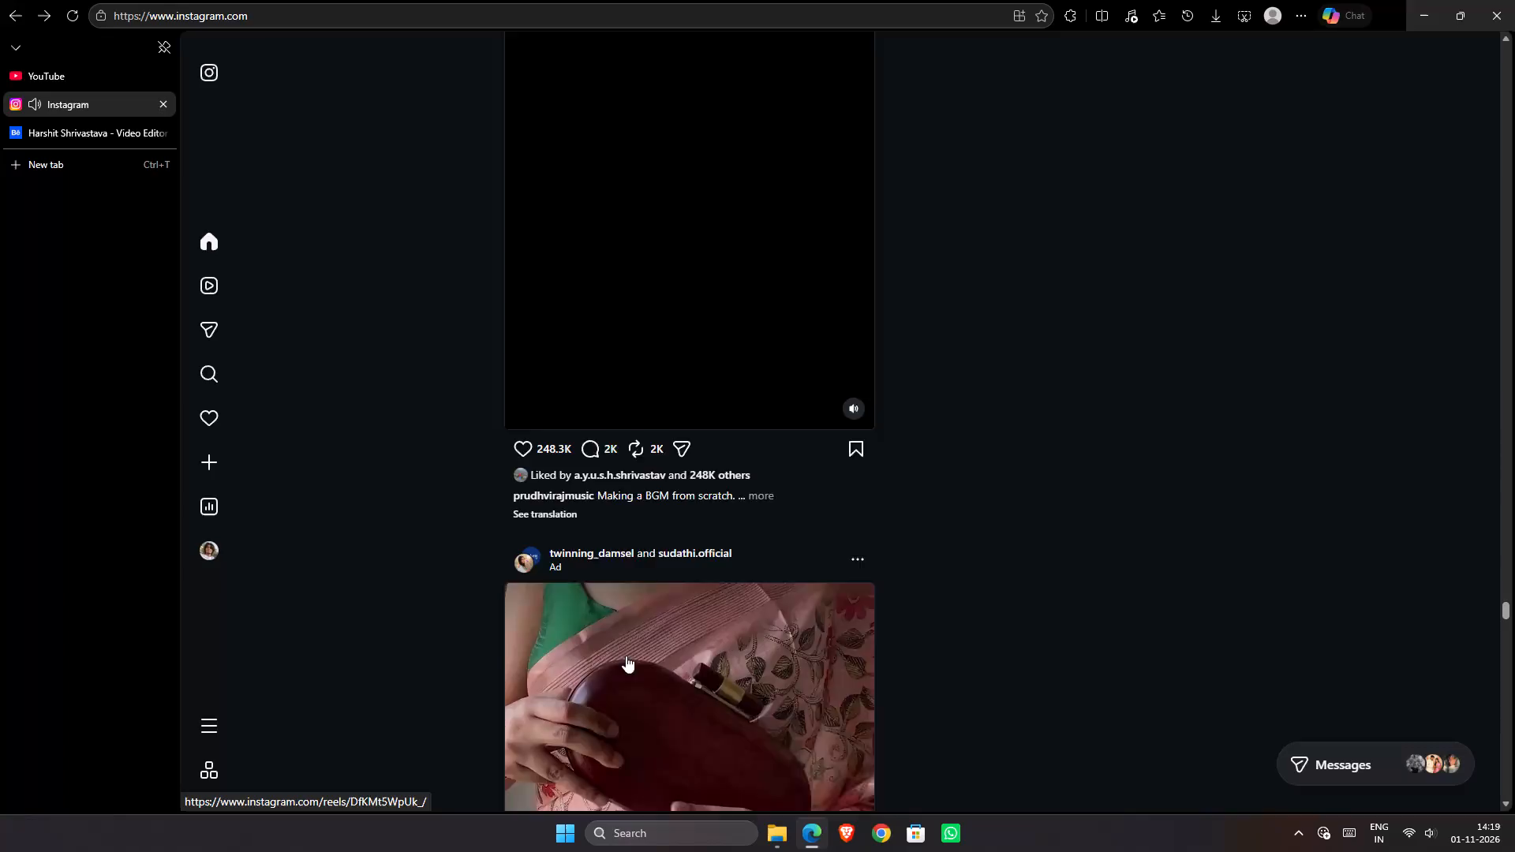
# Browse the Instagram home feed, looking over the reels and sponsored posts.
pyautogui.scroll(-1, 626, 655)
pyautogui.scroll(1, 626, 655)
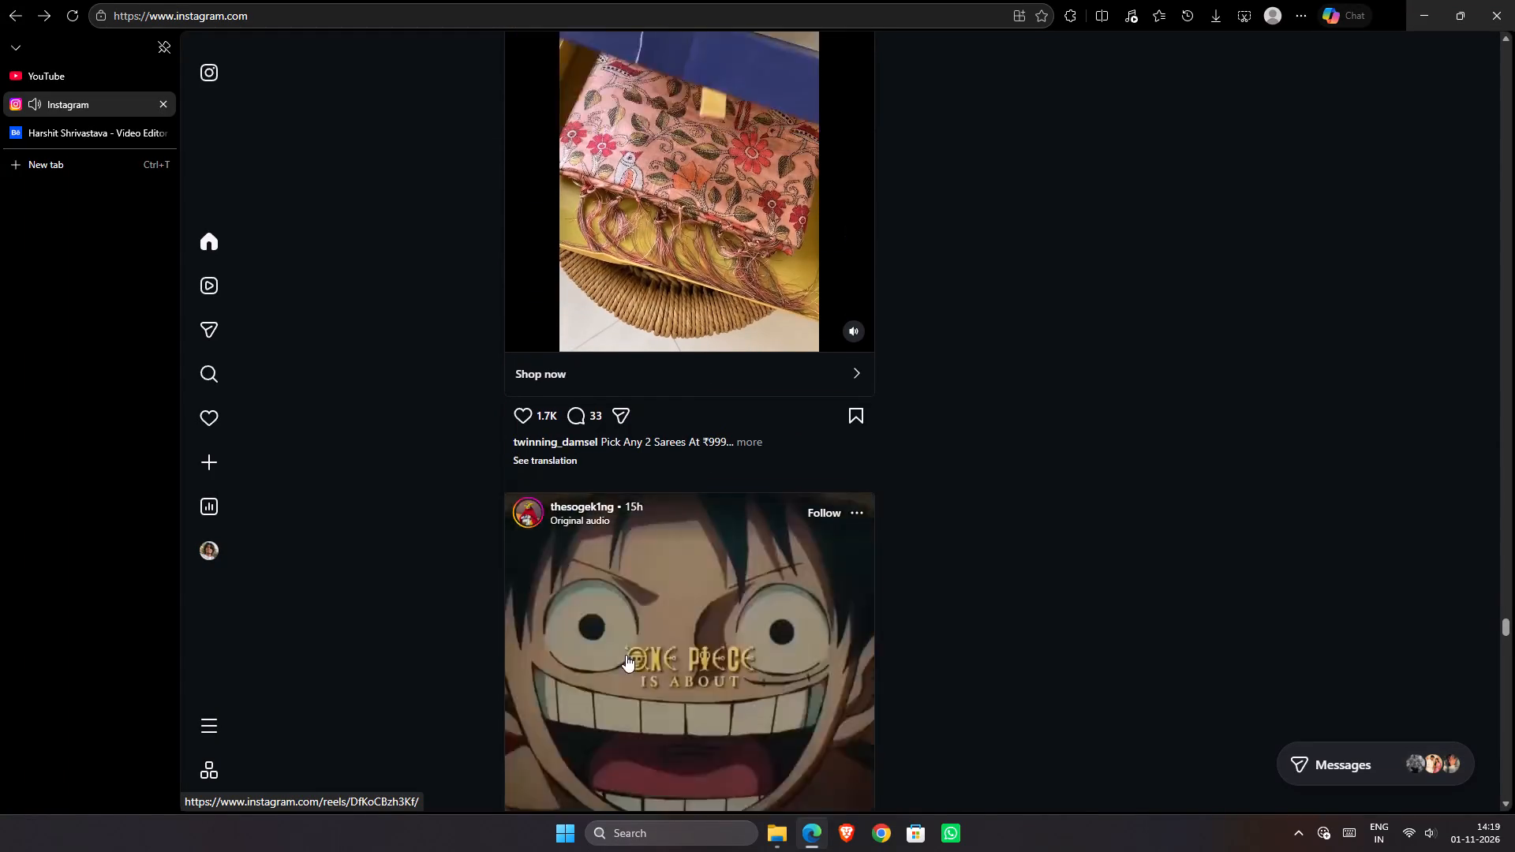
pyautogui.scroll(-2, 626, 655)
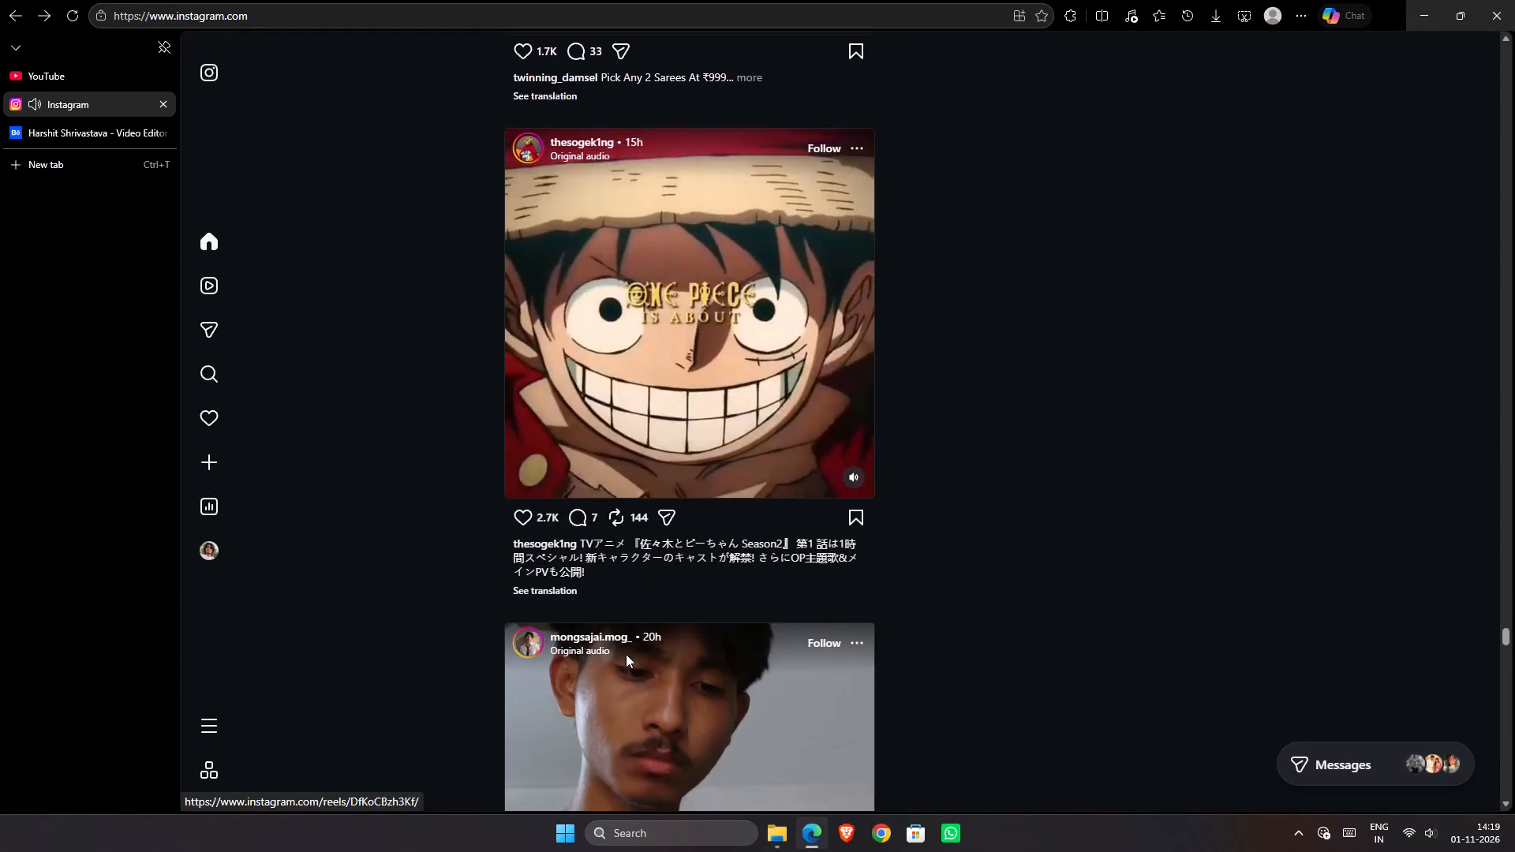
pyautogui.scroll(-1, 626, 654)
pyautogui.scroll(2, 626, 654)
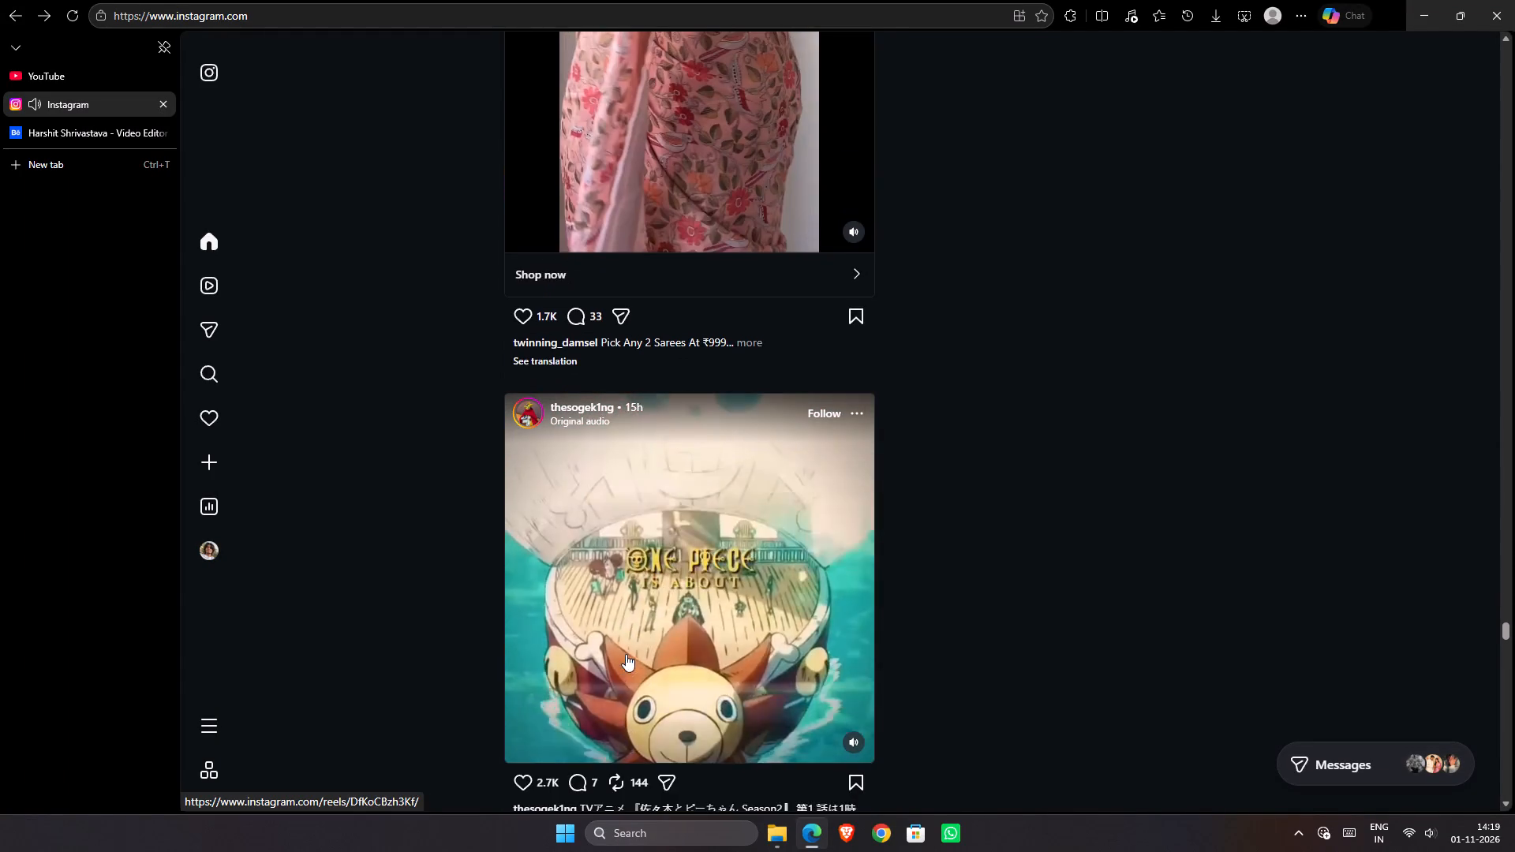
pyautogui.scroll(-1, 627, 655)
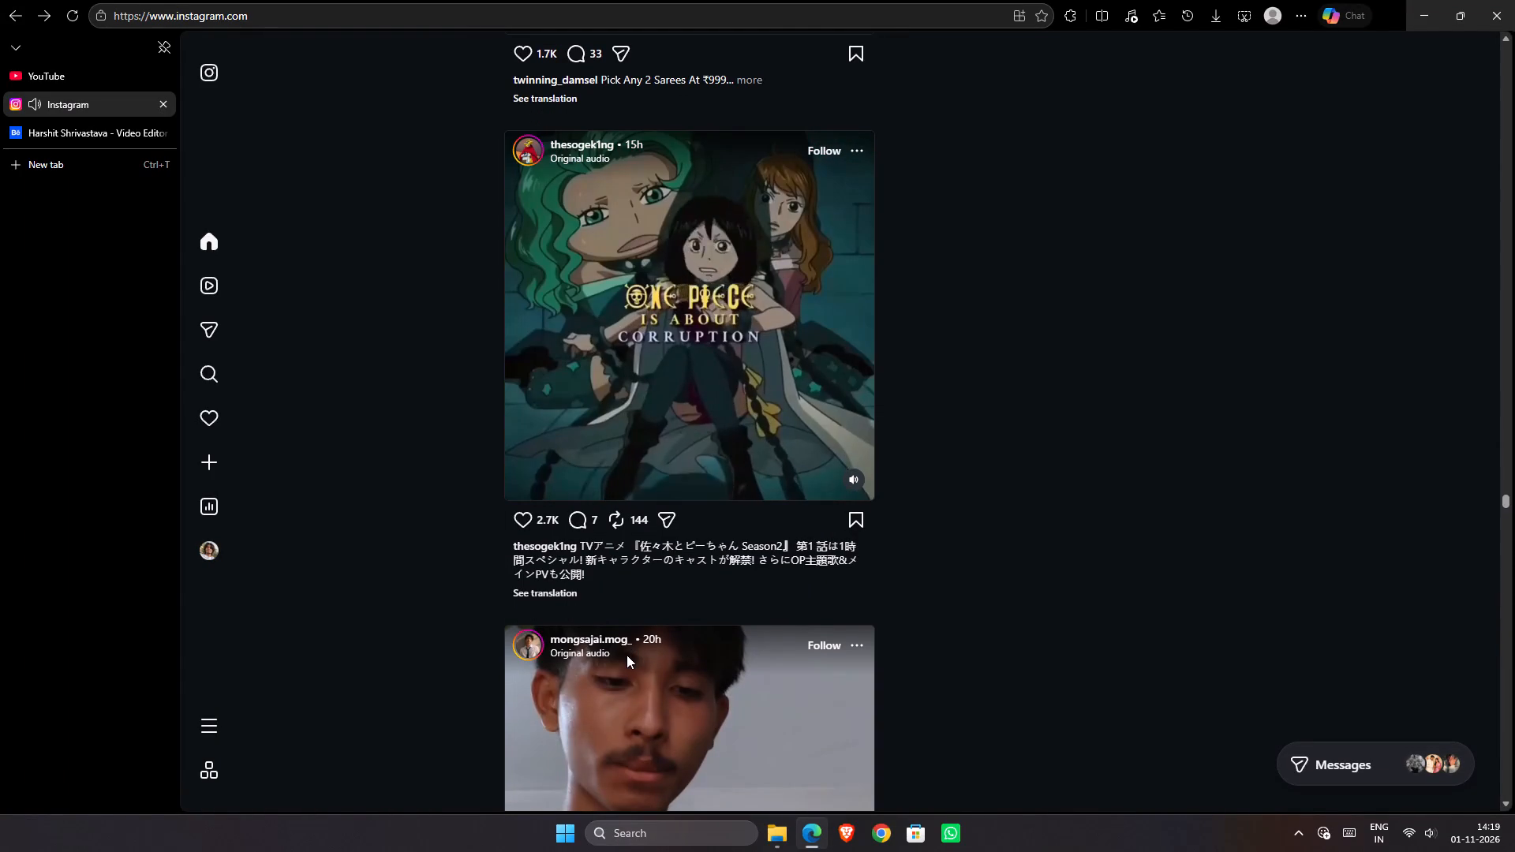
pyautogui.scroll(-2, 627, 655)
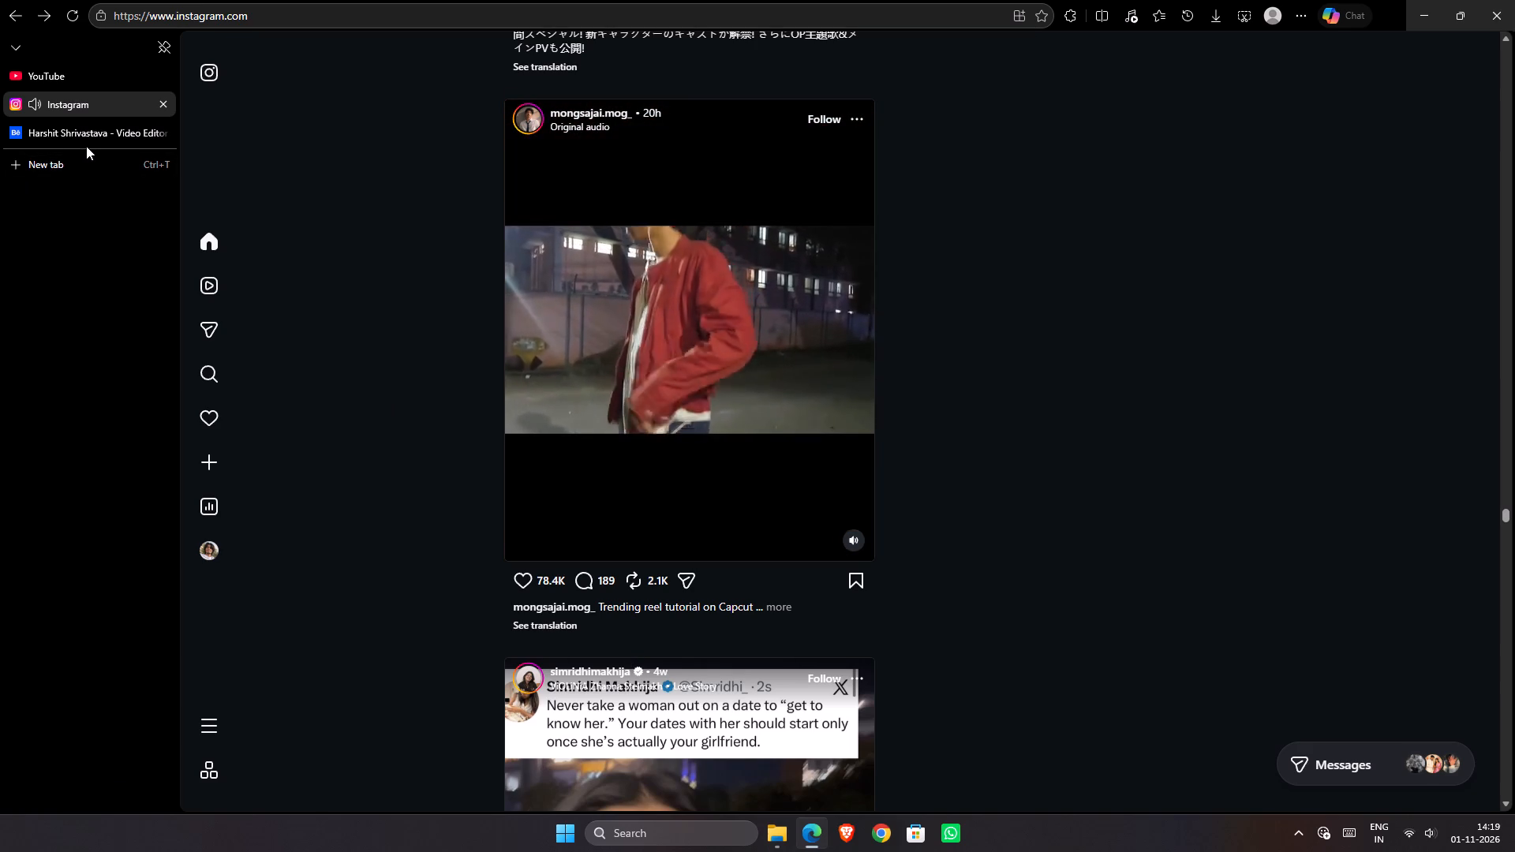
# Open the Pinterest home feed in a new browser tab using the saved shortcut.
pyautogui.click(86, 151)
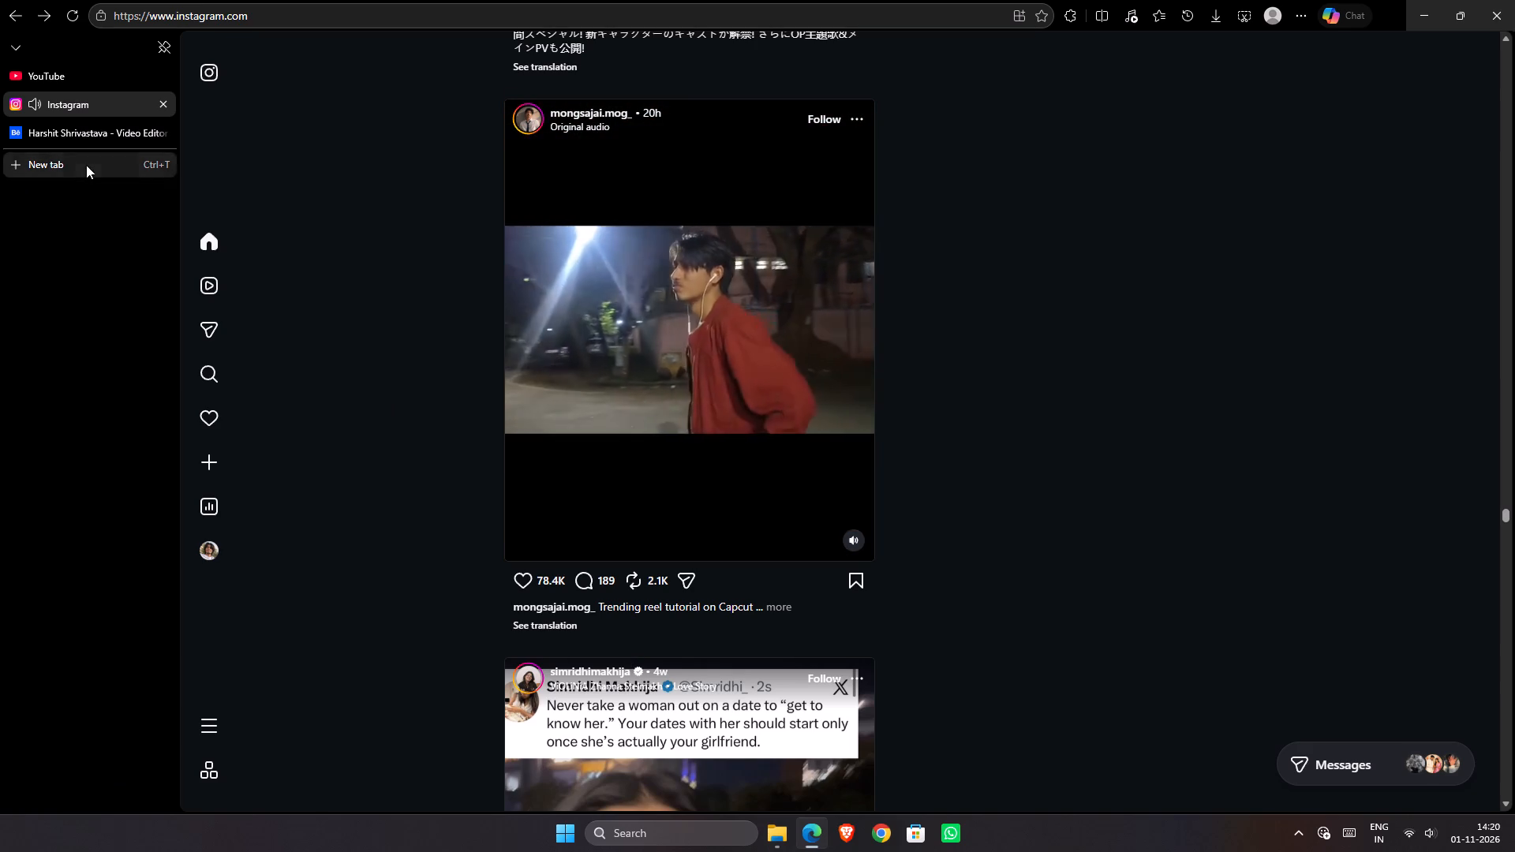
pyautogui.click(86, 165)
pyautogui.click(1348, 753)
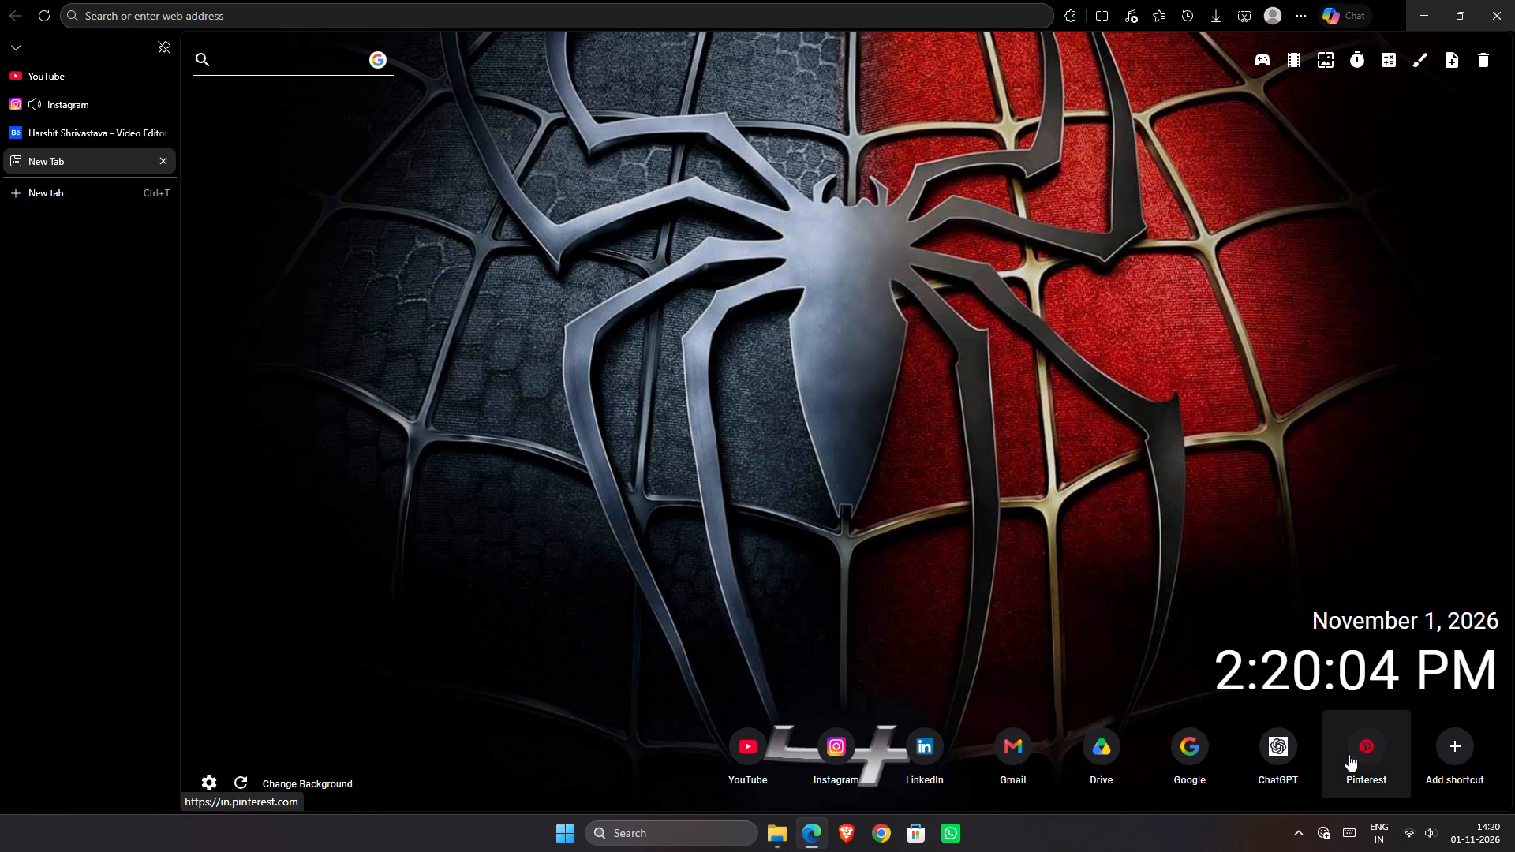
pyautogui.click(1357, 753)
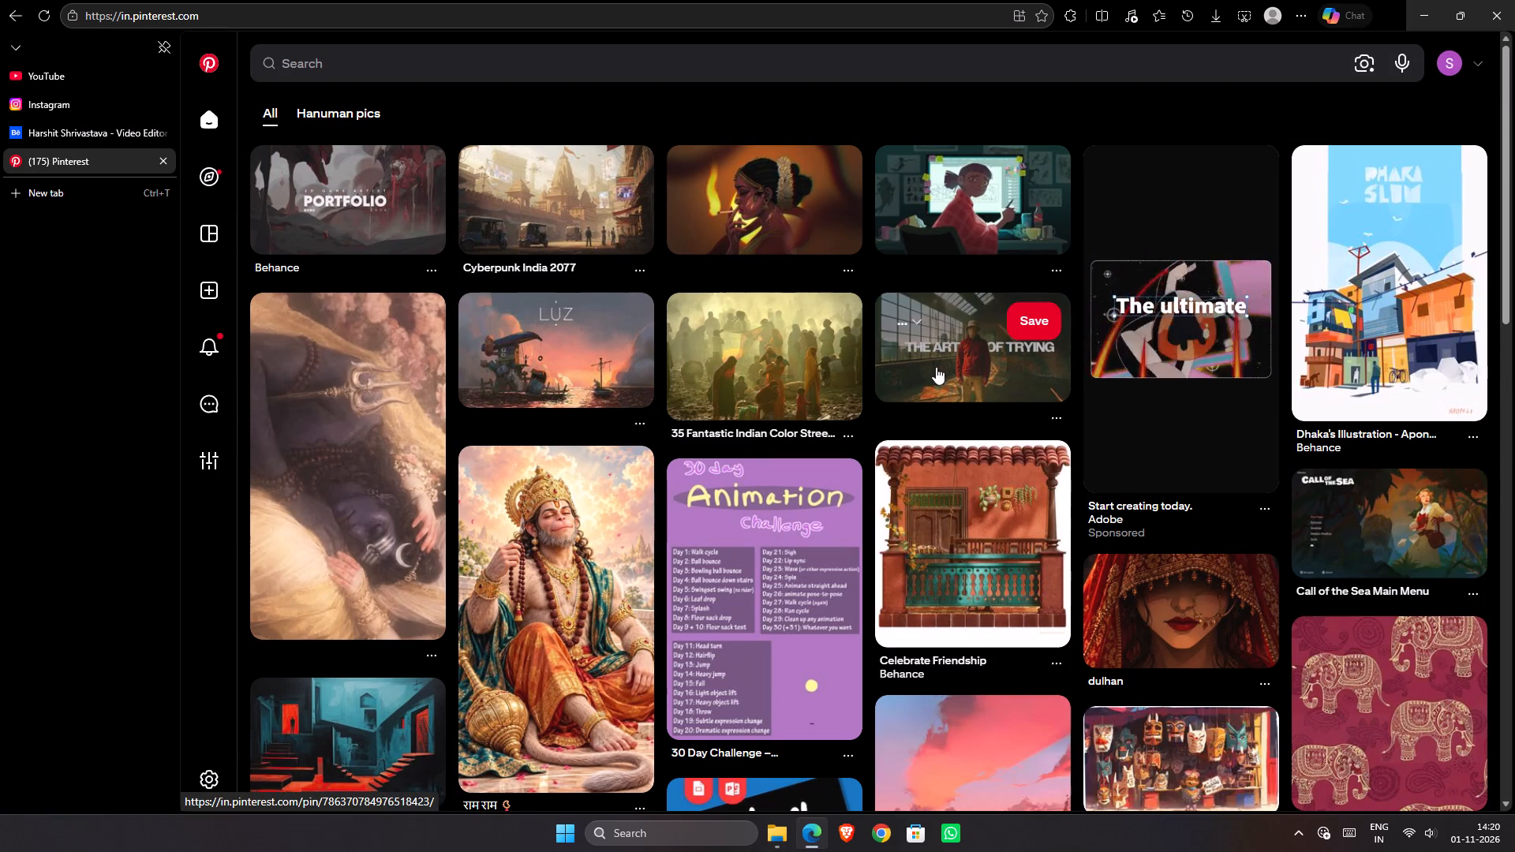
# Open the pin of the smoking woman with flowers in her hair, look through its related artwork and return to the home feed.
pyautogui.click(790, 222)
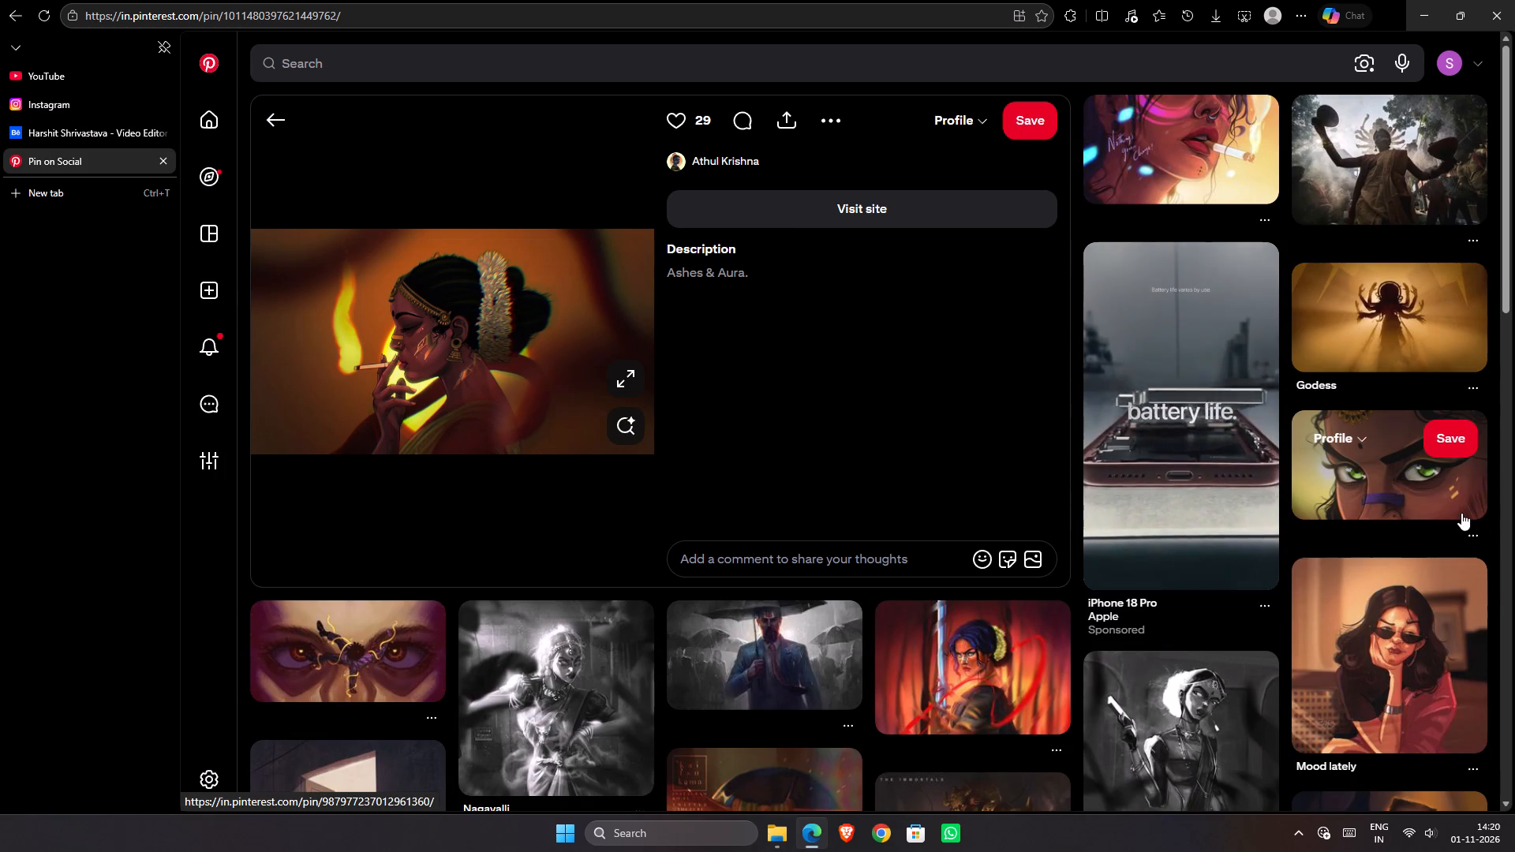
pyautogui.scroll(-2, 1463, 514)
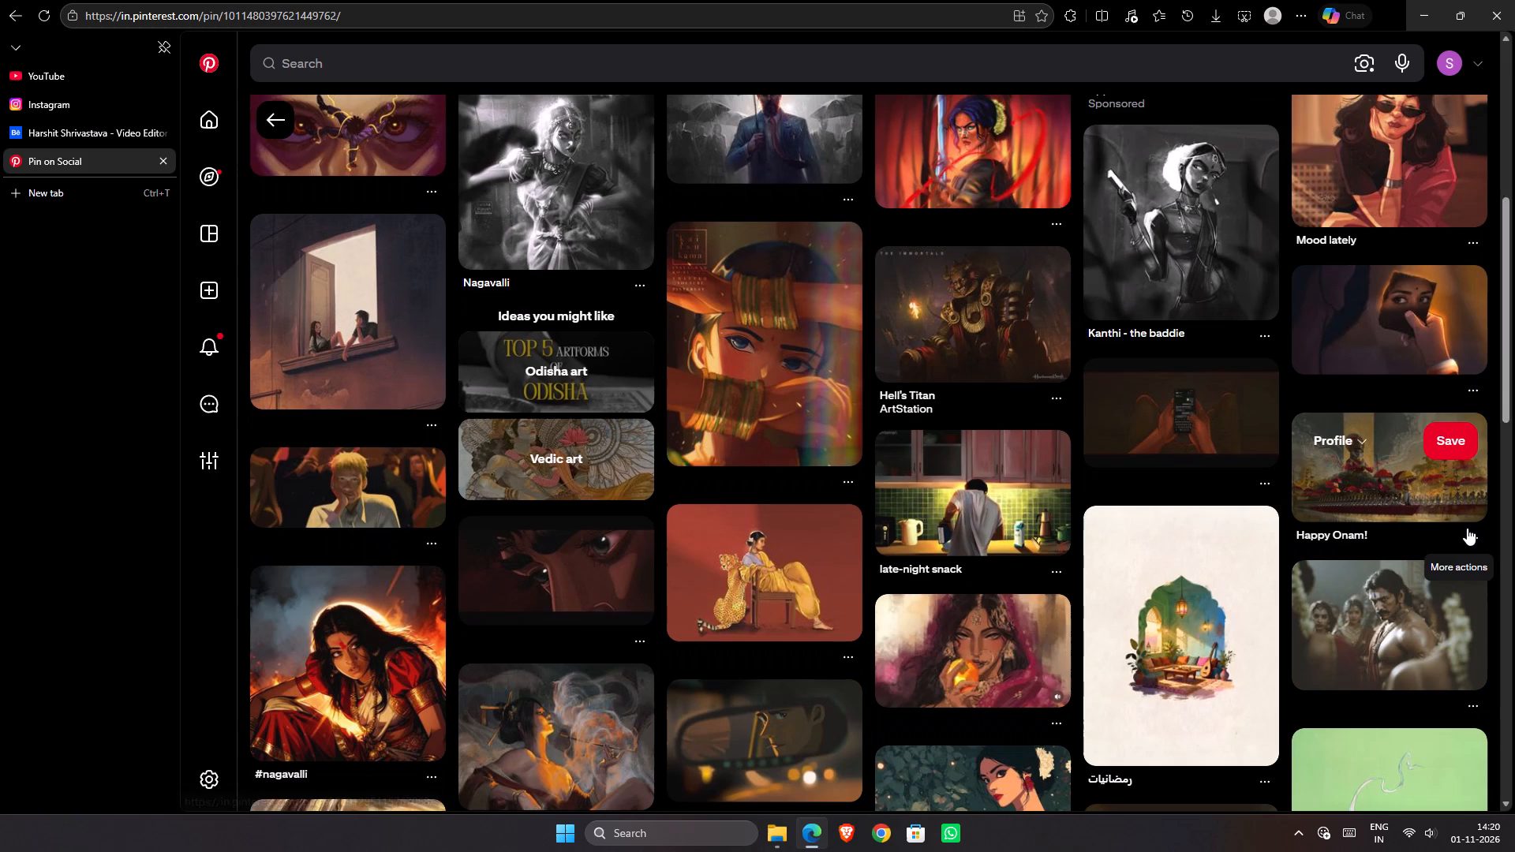
pyautogui.scroll(-1, 1467, 528)
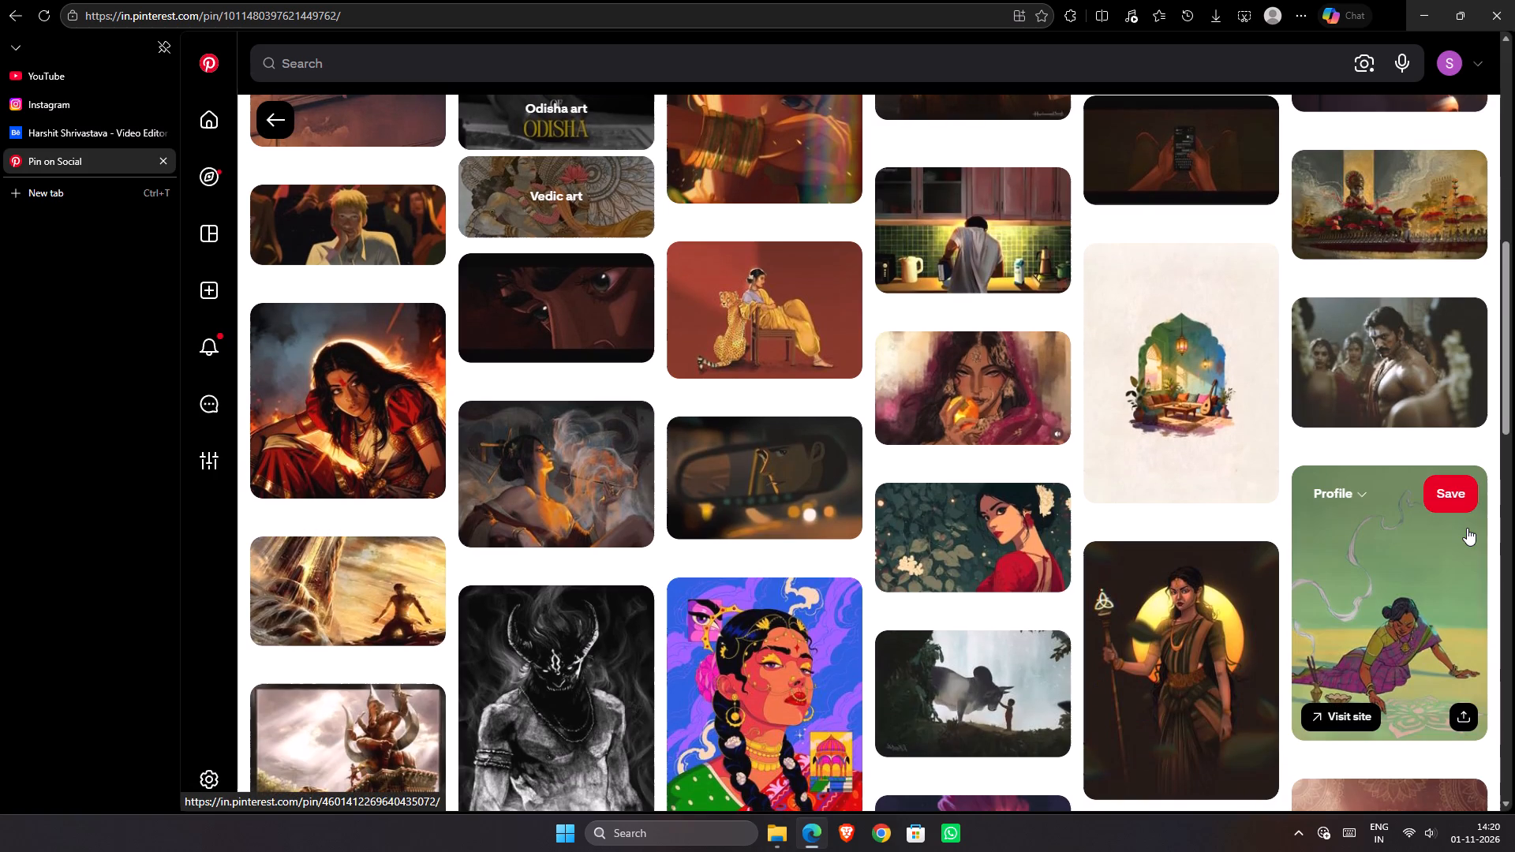
pyautogui.scroll(2, 1467, 528)
pyautogui.scroll(-3, 1468, 528)
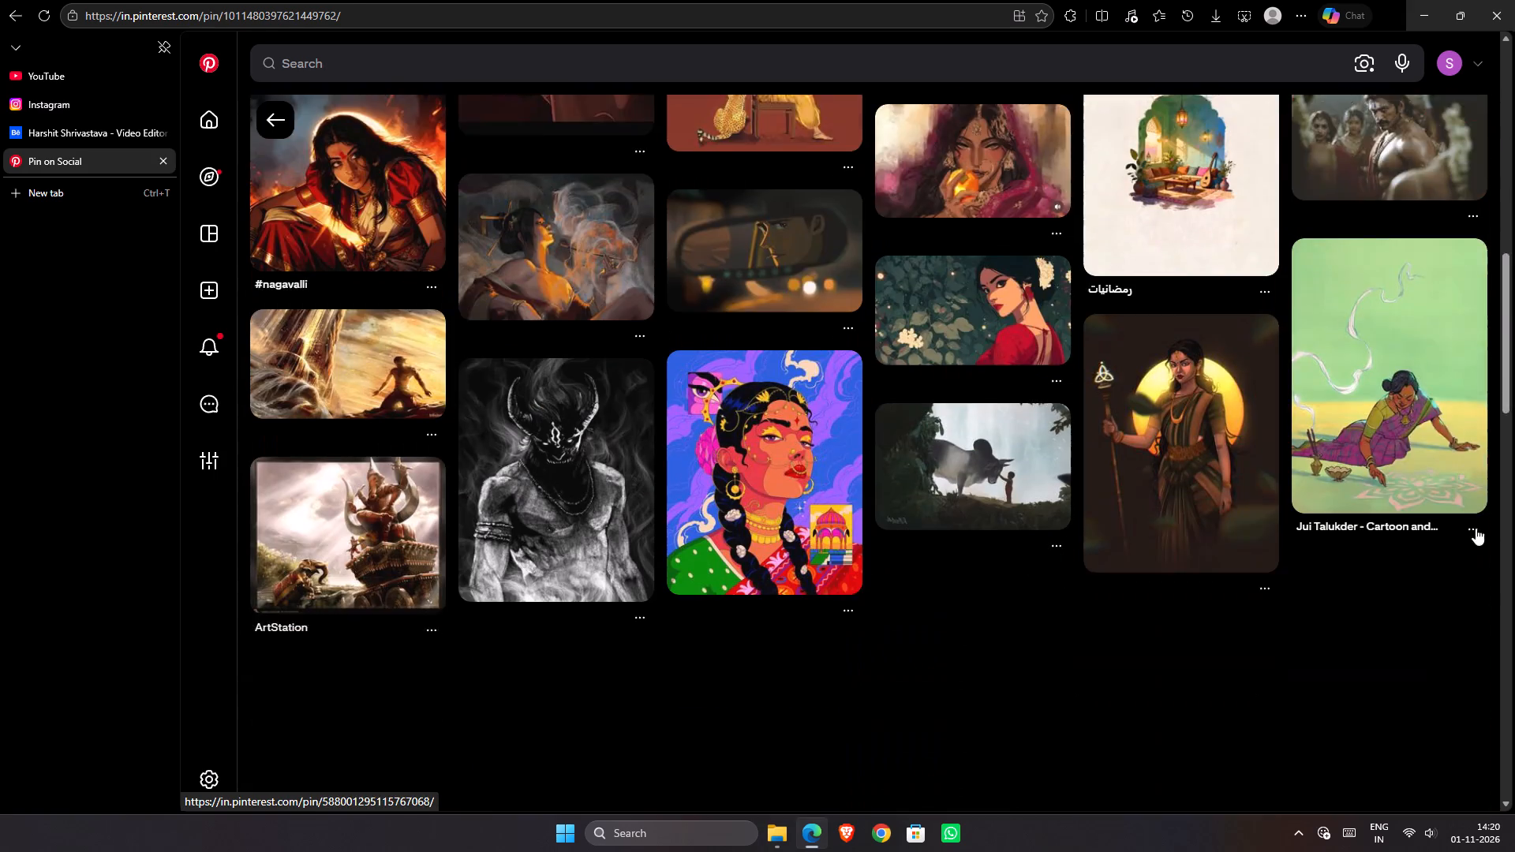
pyautogui.scroll(-1, 1480, 528)
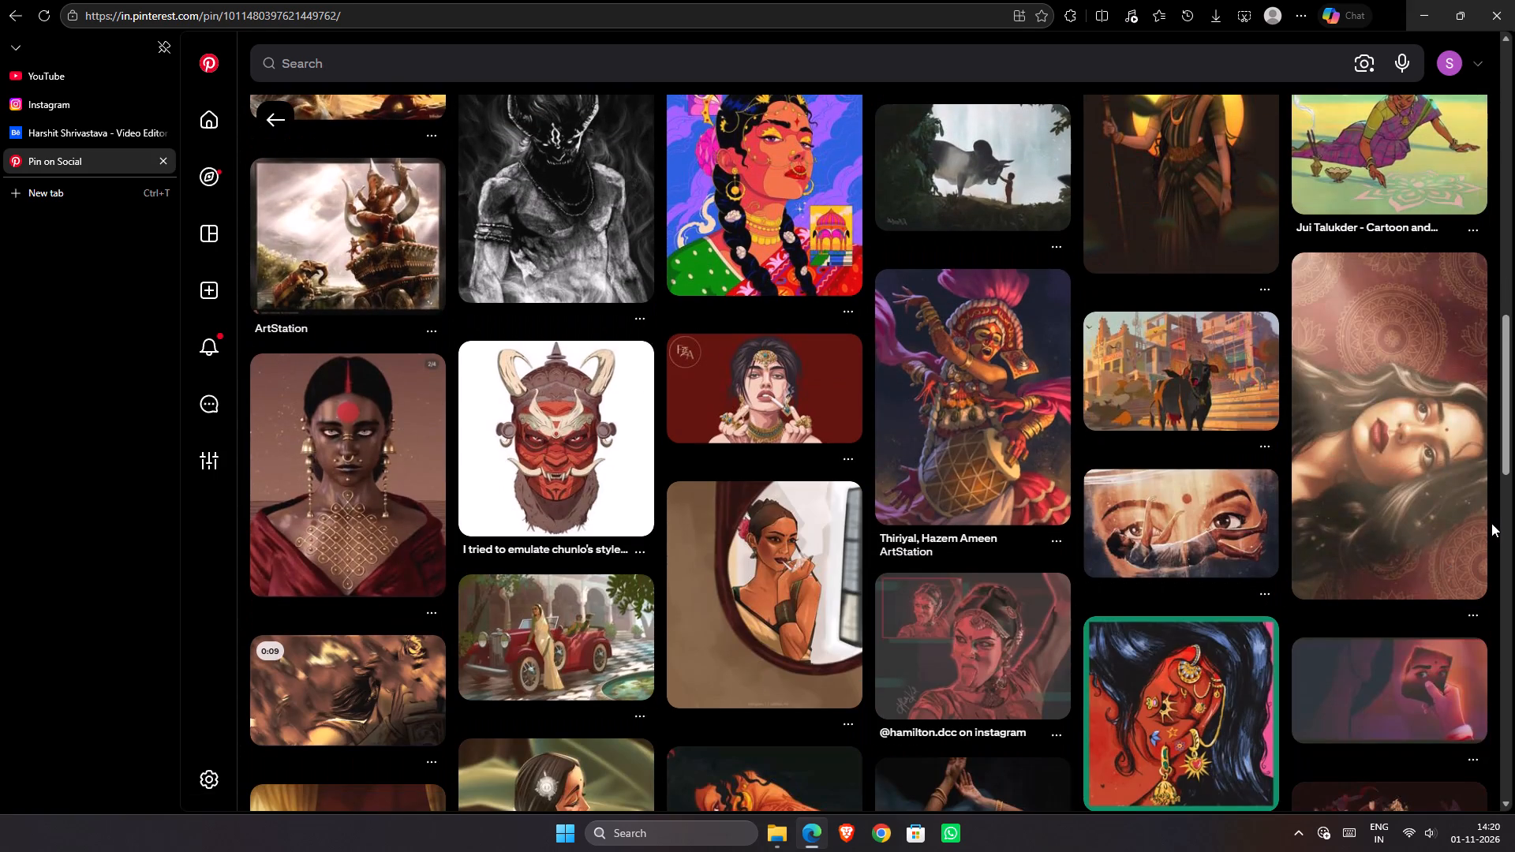
pyautogui.scroll(-2, 1491, 523)
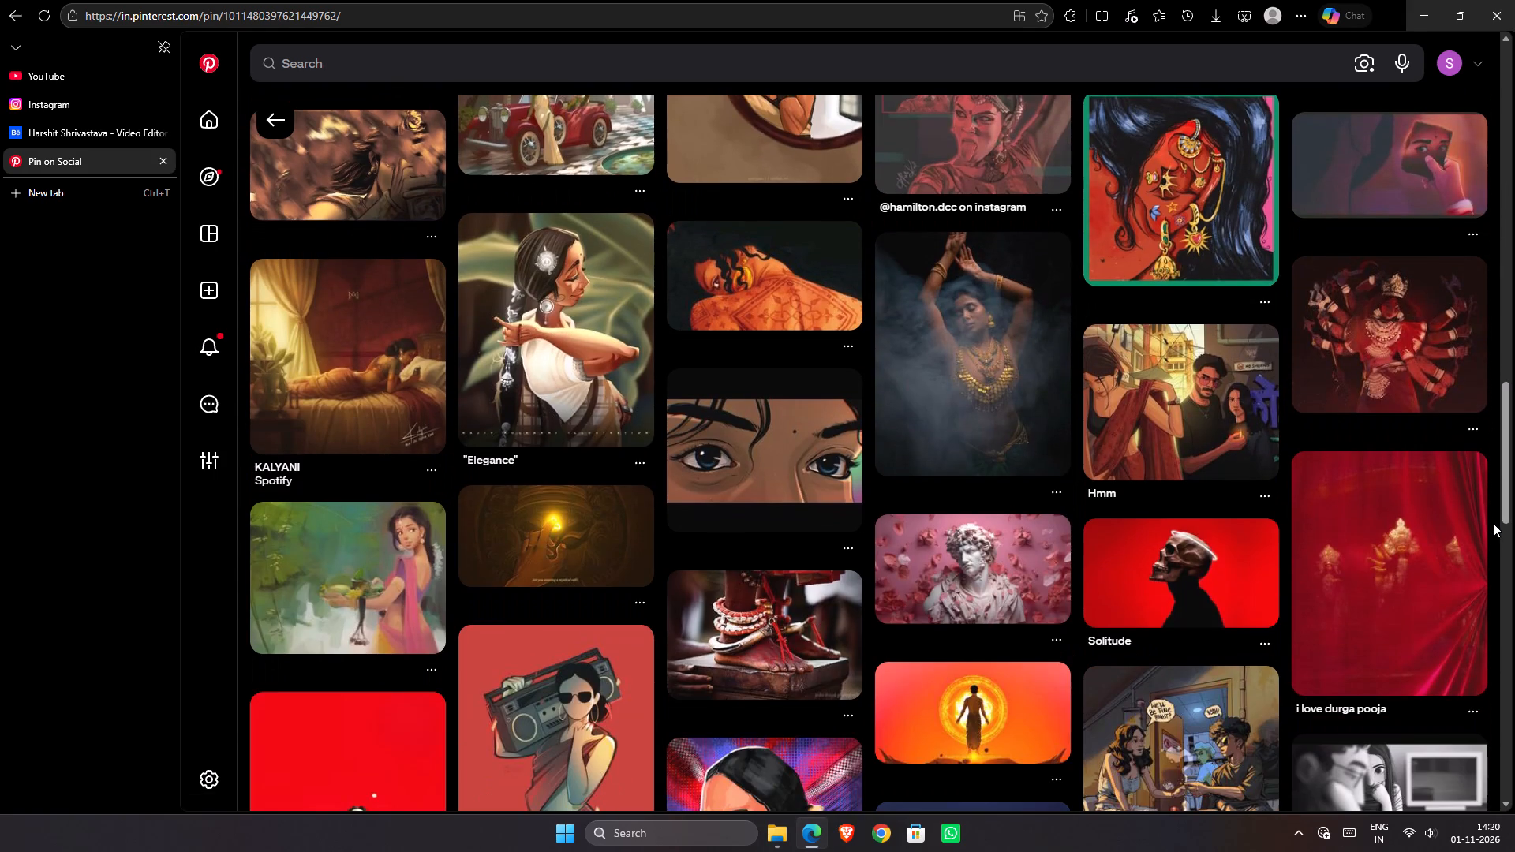
pyautogui.moveTo(1514, 513); pyautogui.dragTo(1366, 526, button='right')
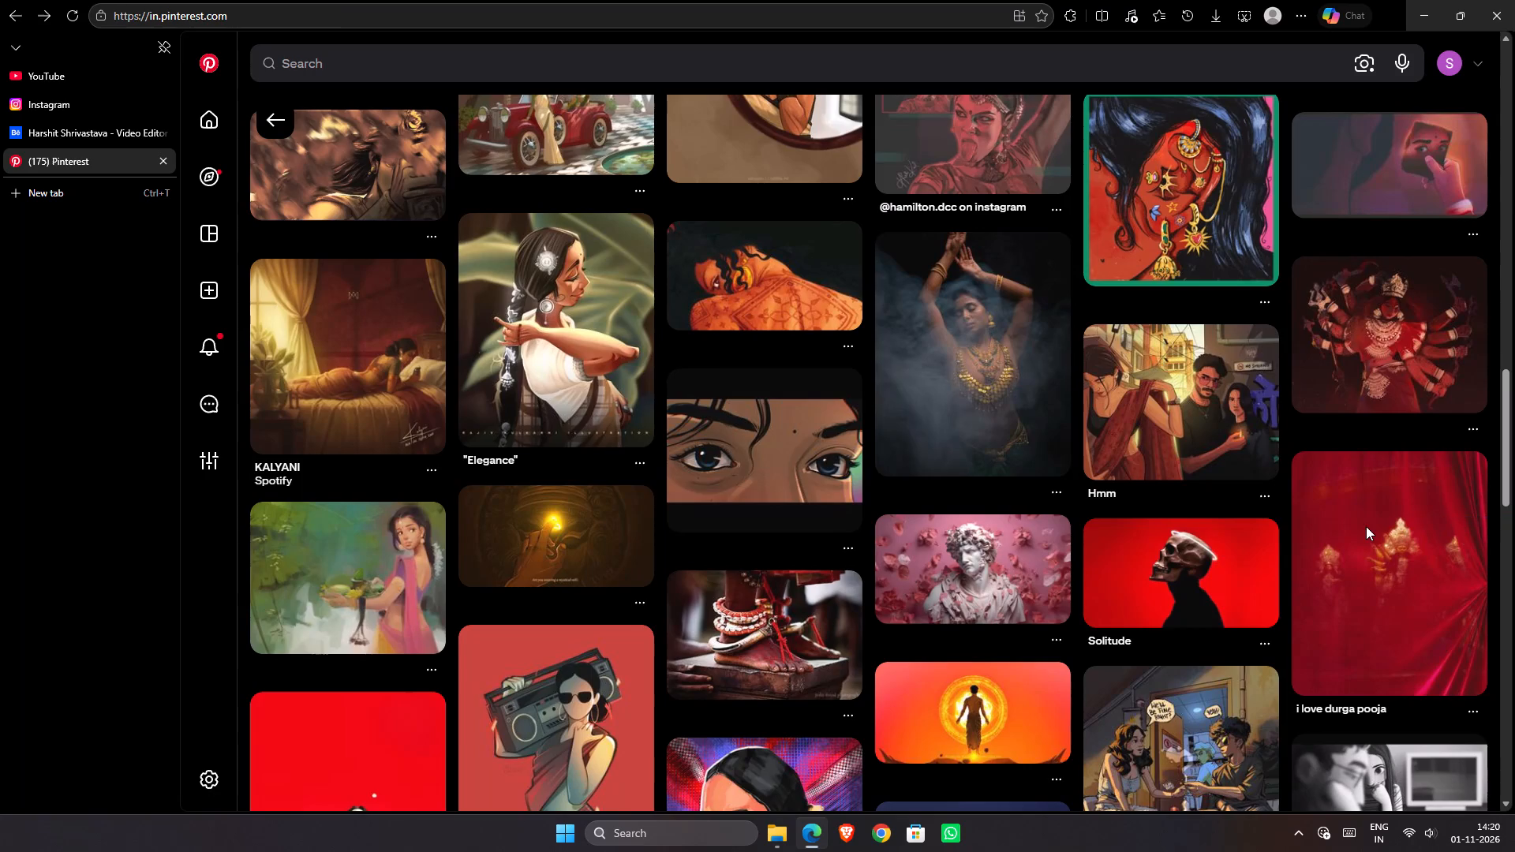
# Download the image of the "dulhan" pin from the home feed.
pyautogui.scroll(-1, 1053, 533)
pyautogui.scroll(3, 1039, 534)
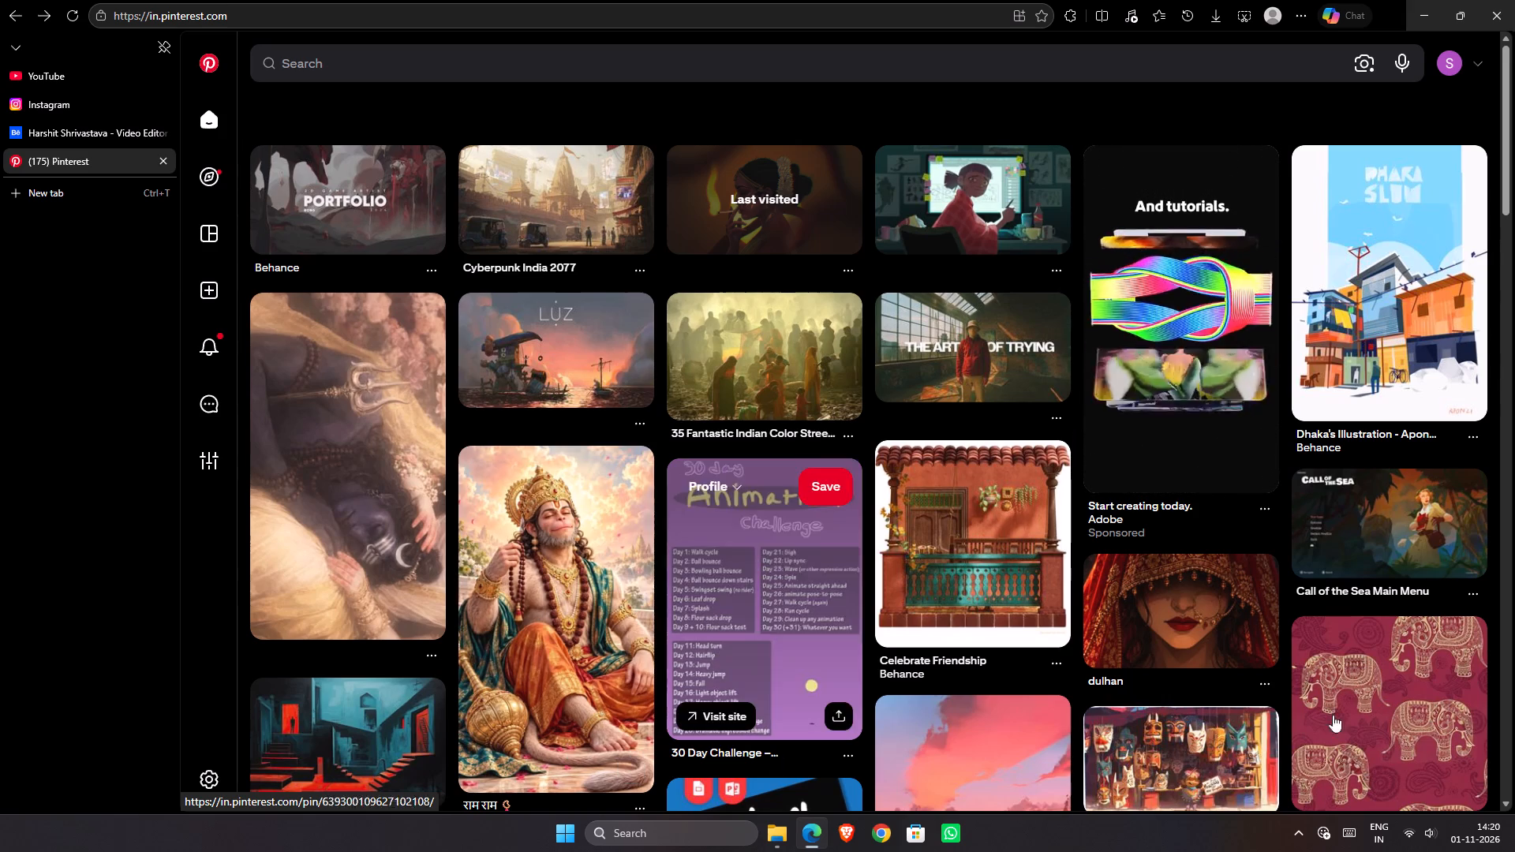
pyautogui.click(1265, 691)
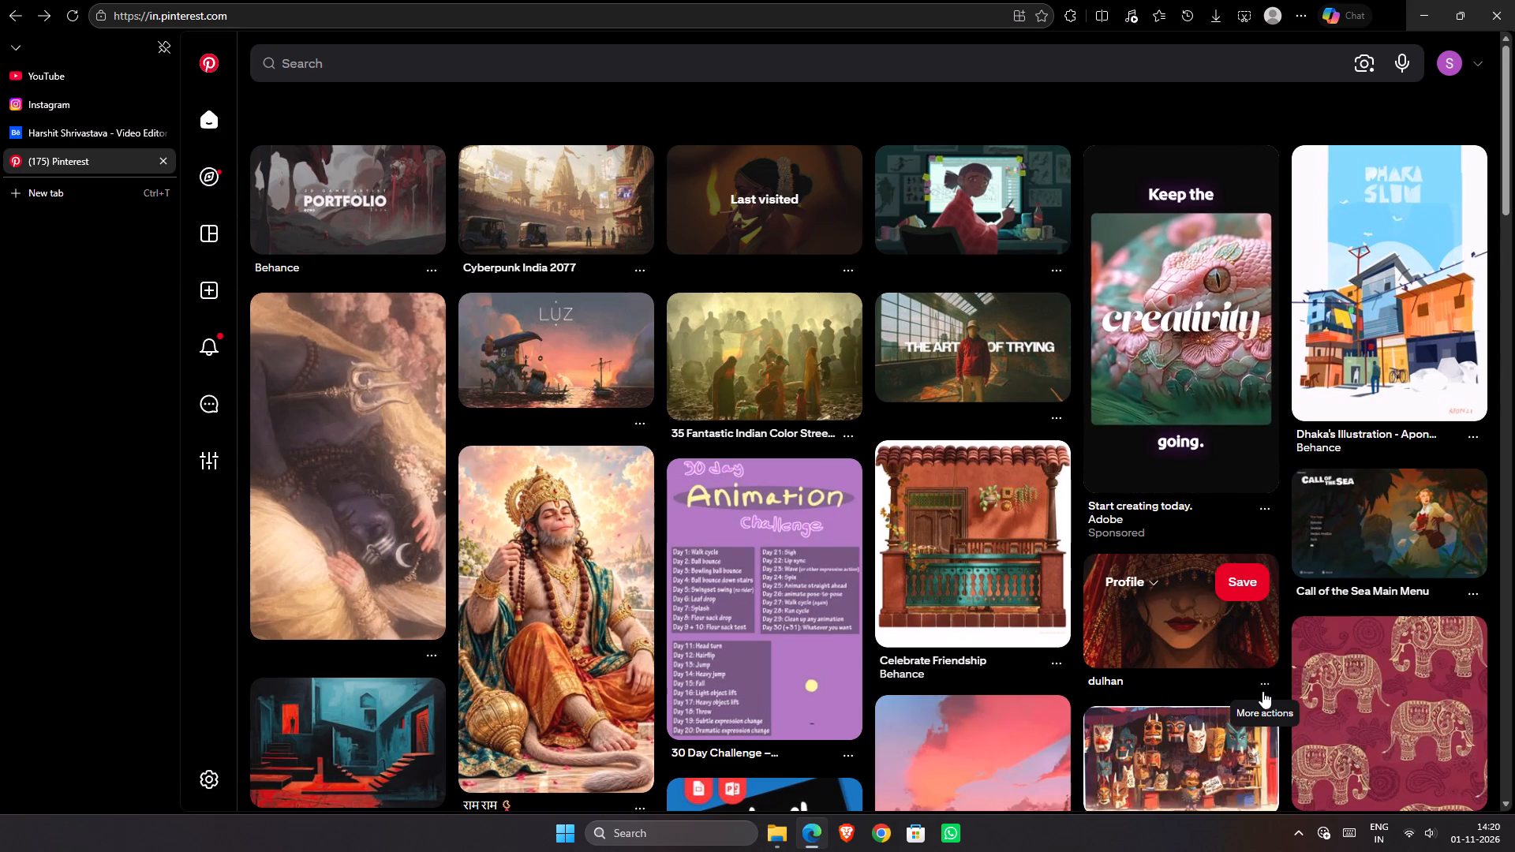
pyautogui.click(1215, 611)
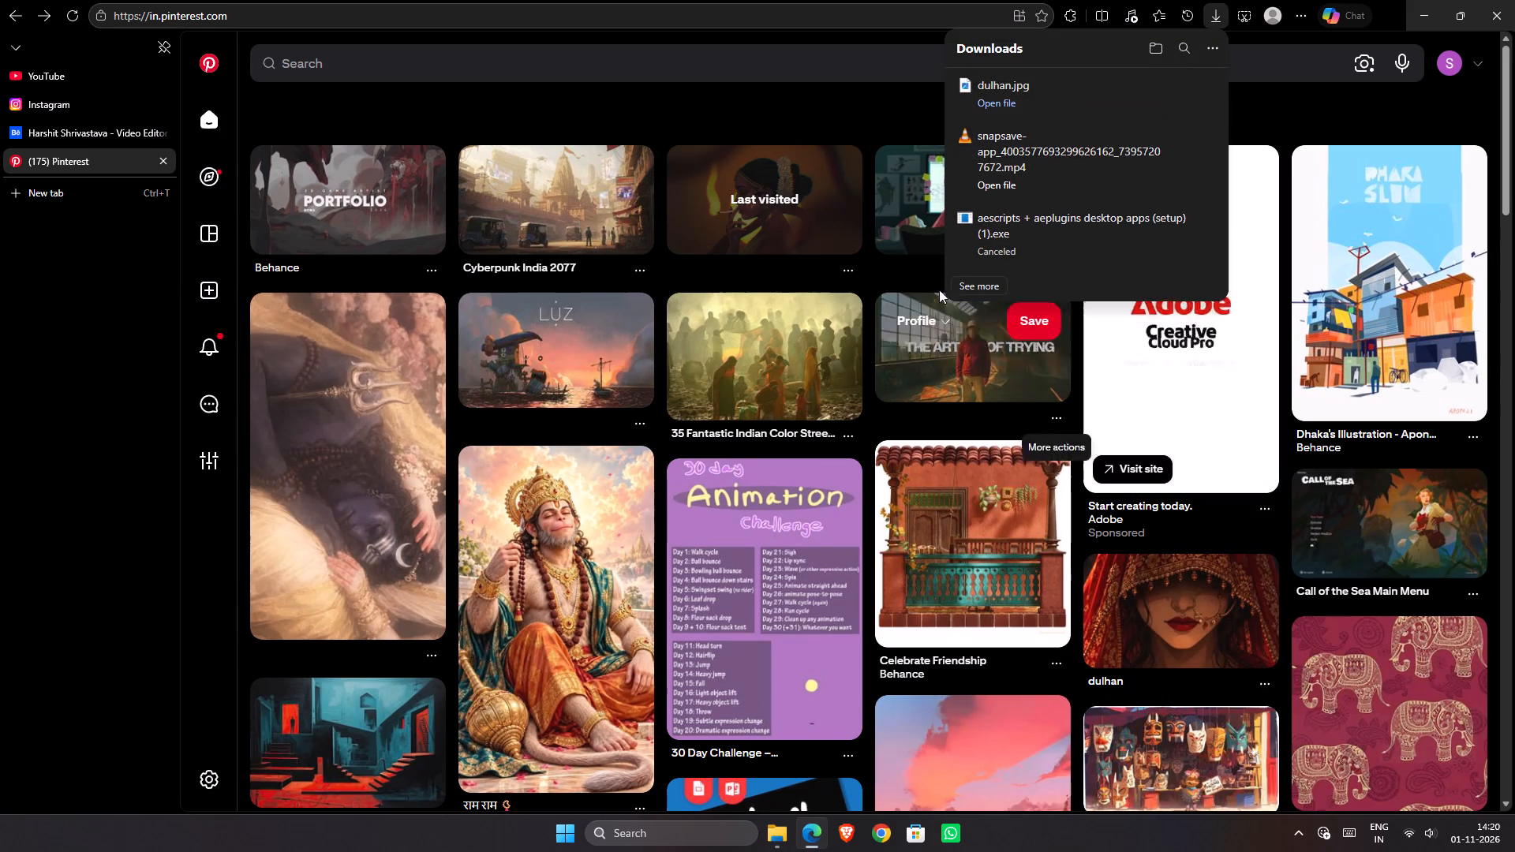
pyautogui.click(1184, 851)
# Look through the Pinterest home feed for illustration and design references.
pyautogui.scroll(-3, 941, 662)
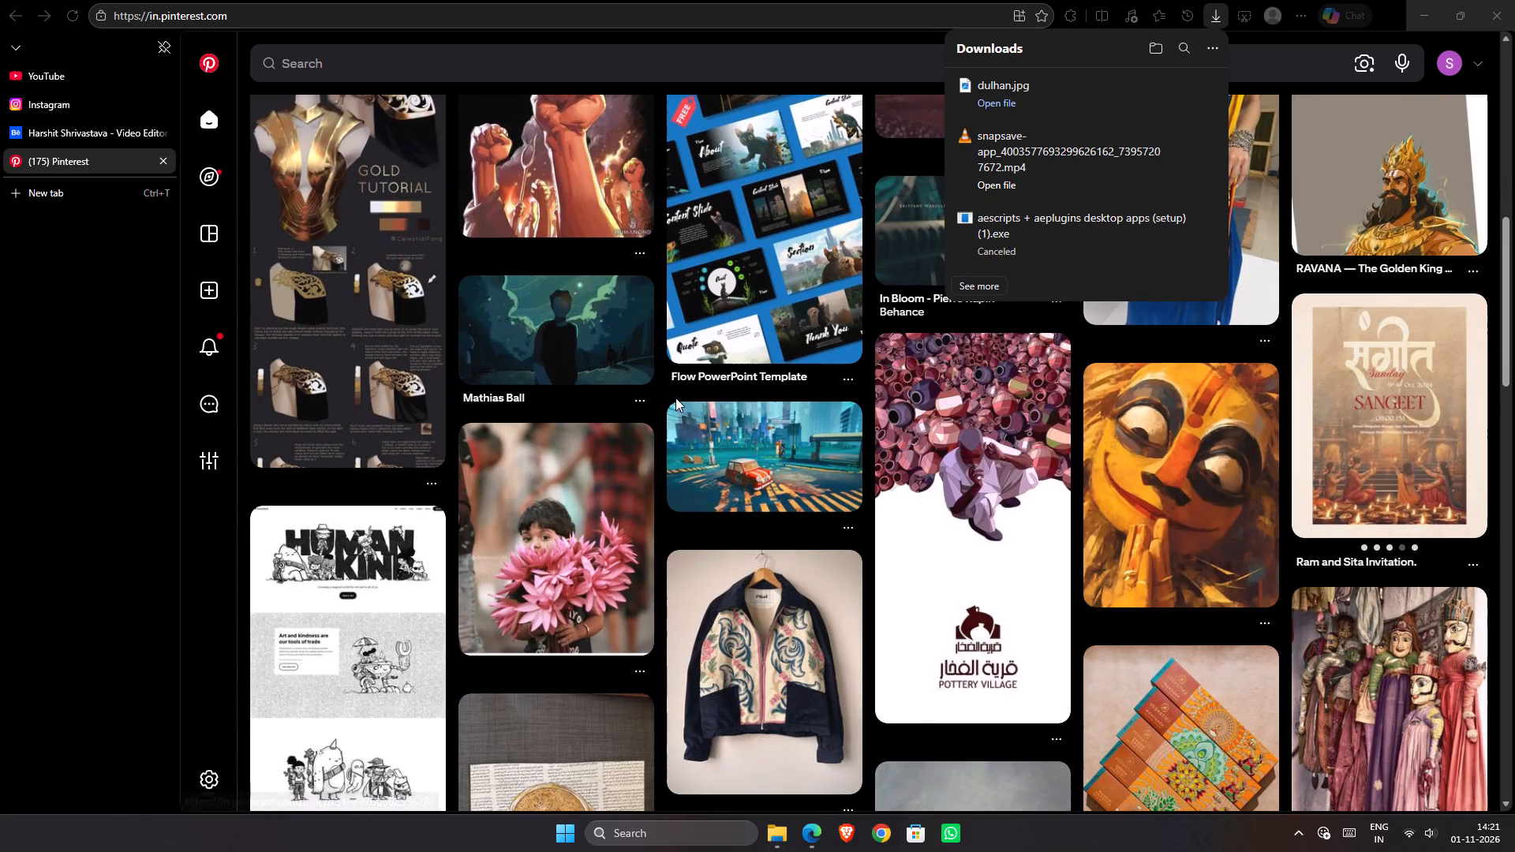
pyautogui.scroll(-3, 676, 399)
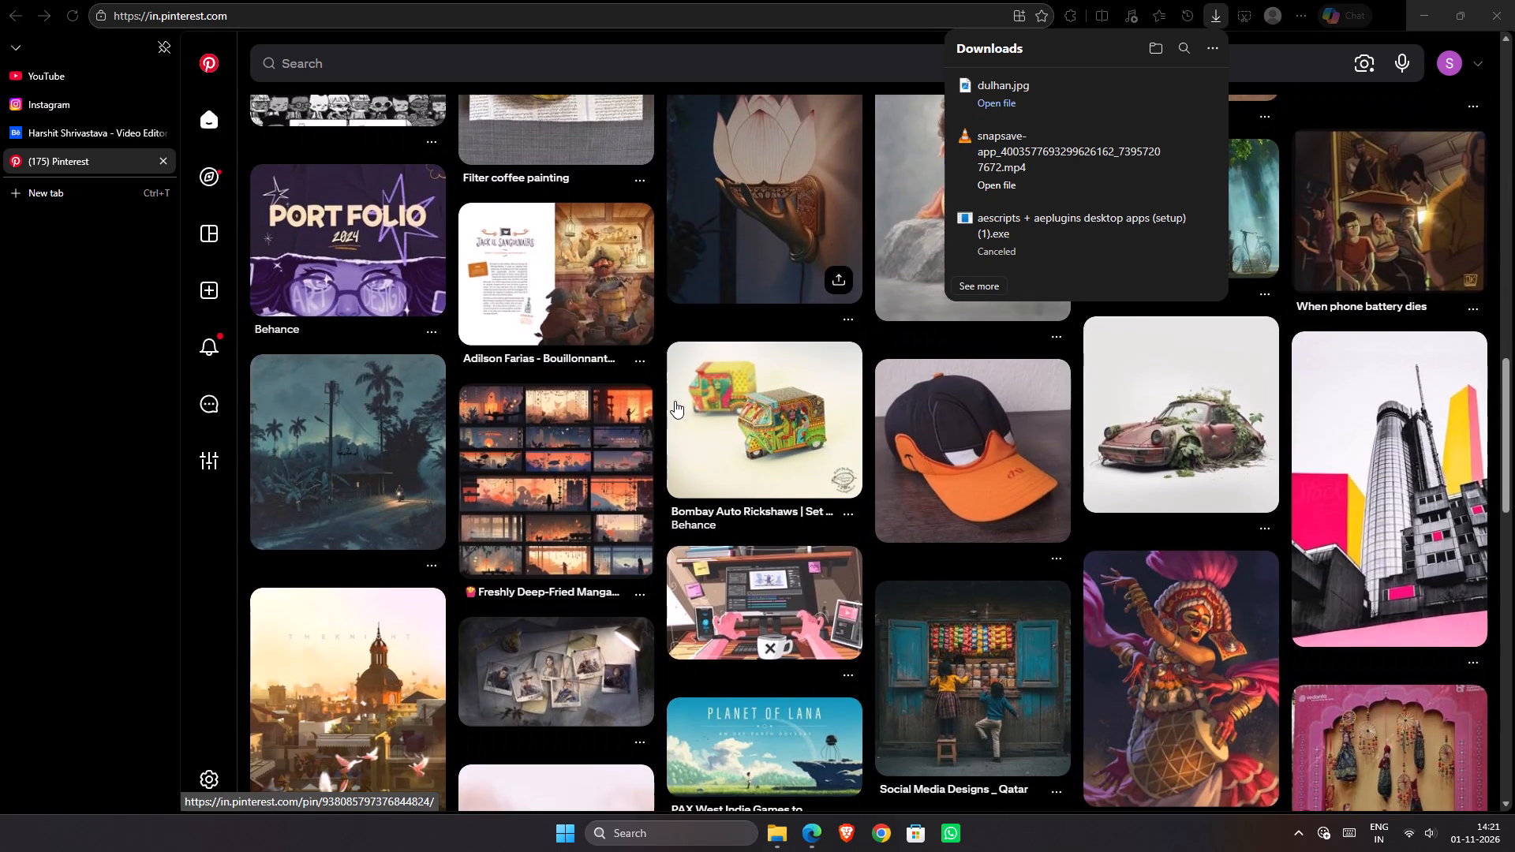
pyautogui.scroll(-1, 675, 401)
pyautogui.click(1252, 45)
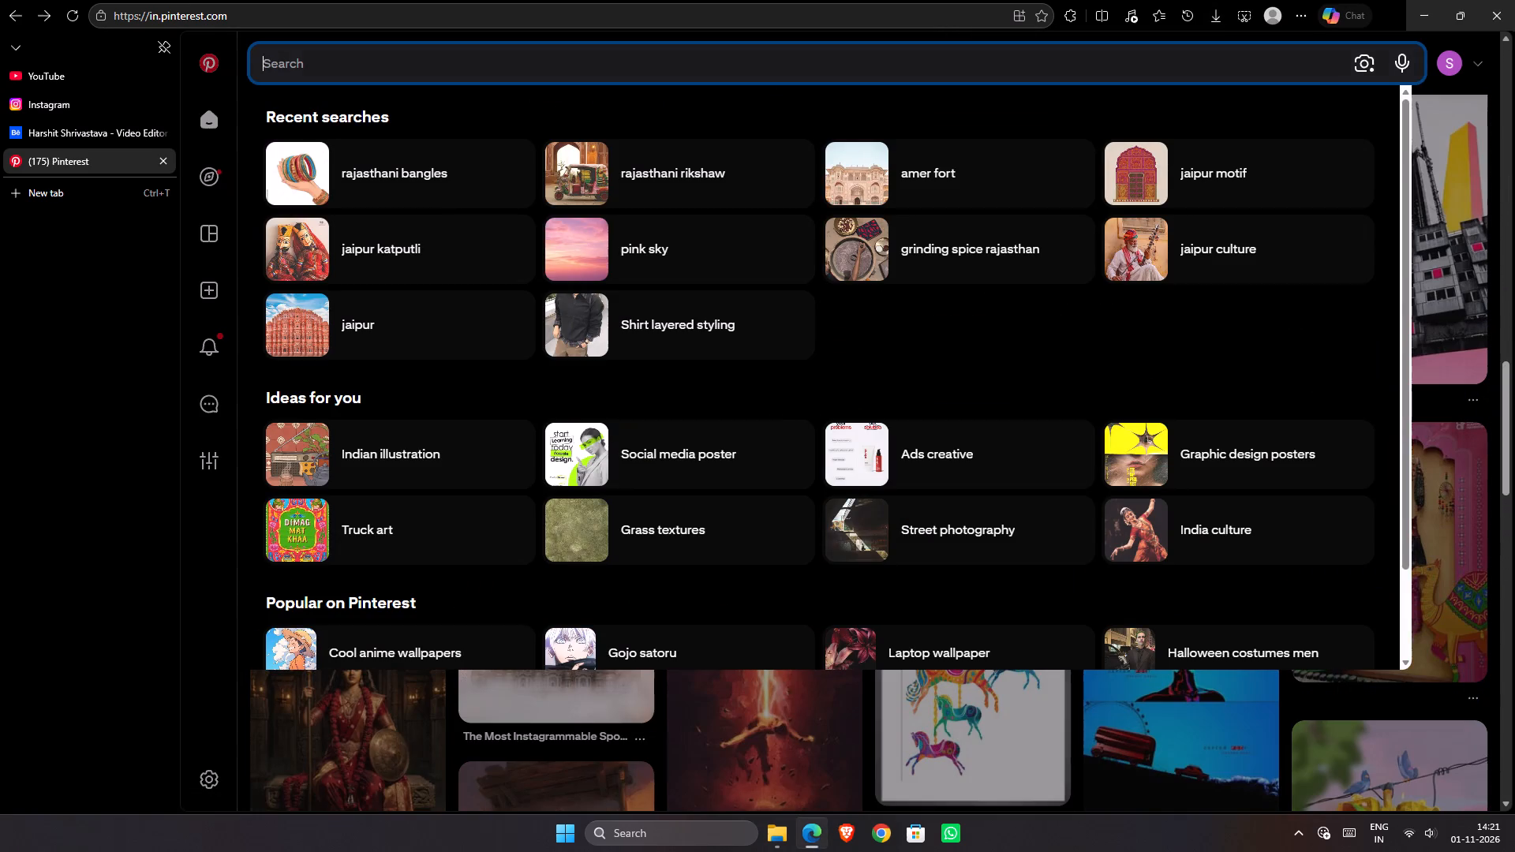
pyautogui.click(1512, 447)
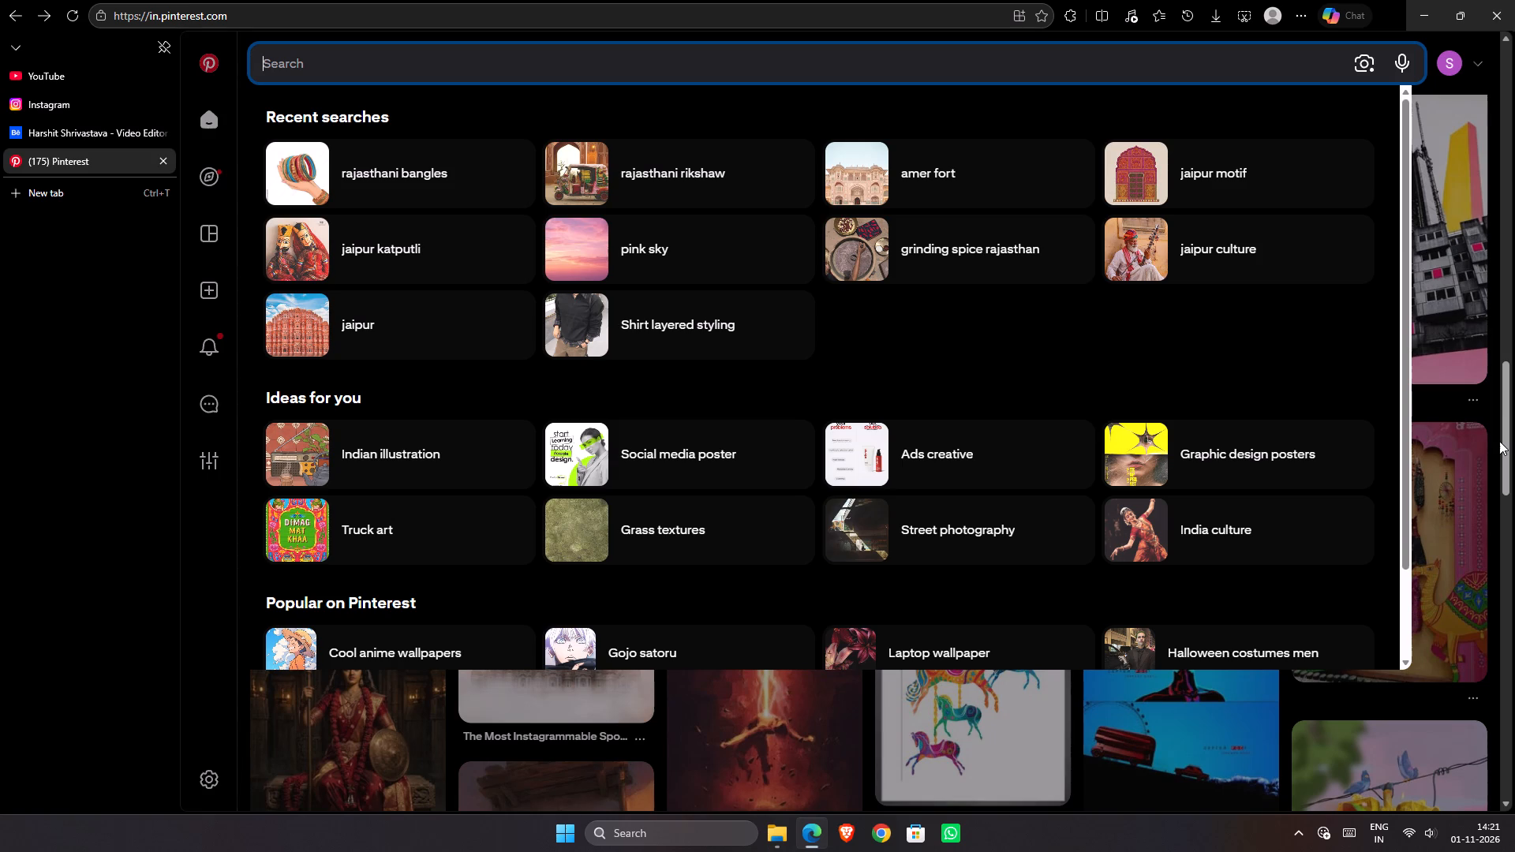
pyautogui.click(1499, 441)
pyautogui.scroll(-2, 1233, 357)
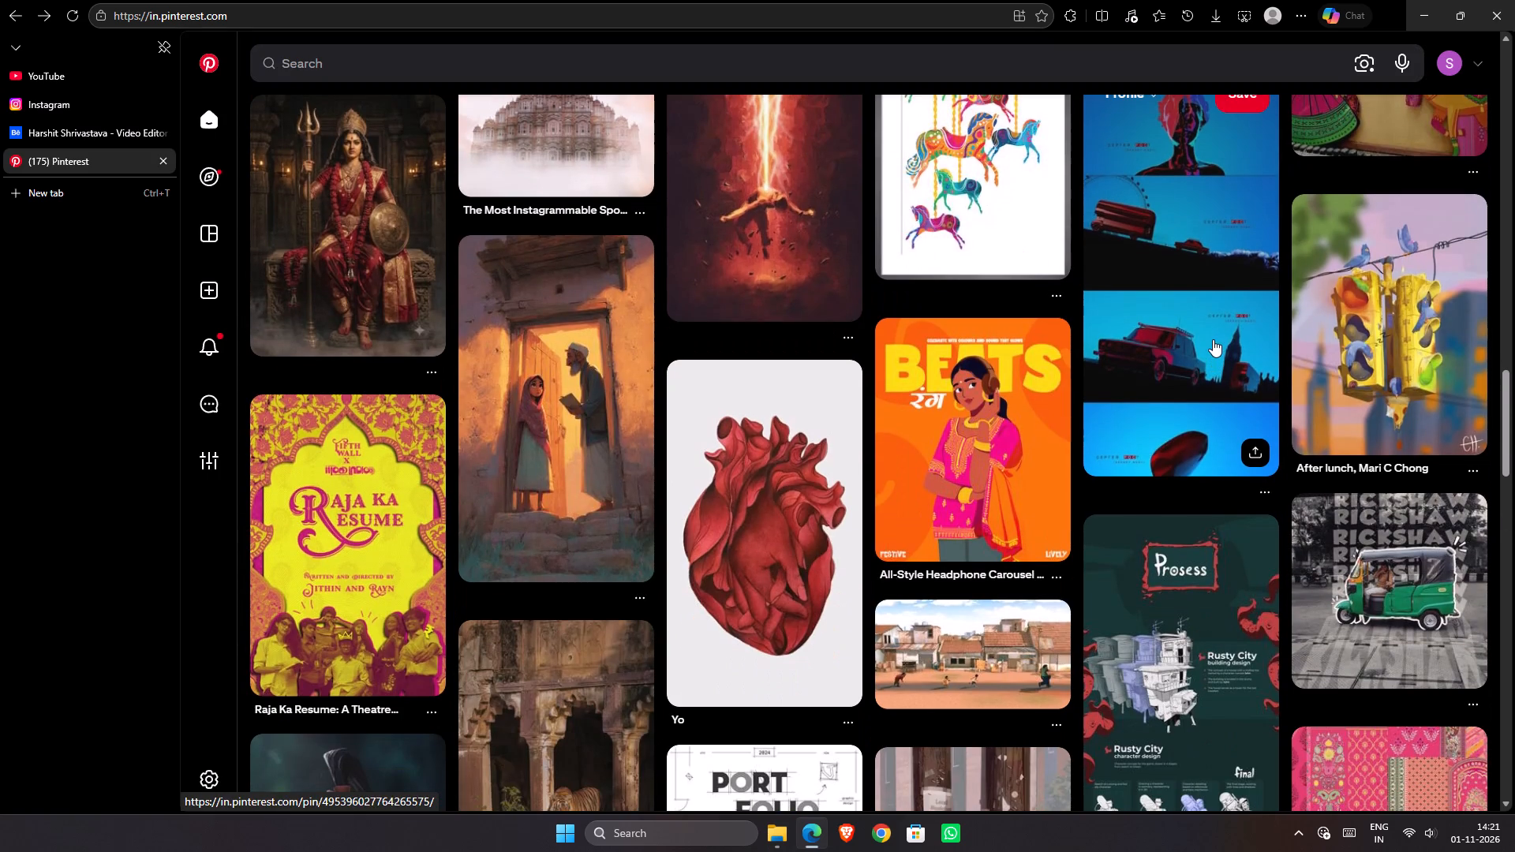
pyautogui.scroll(-2, 1213, 338)
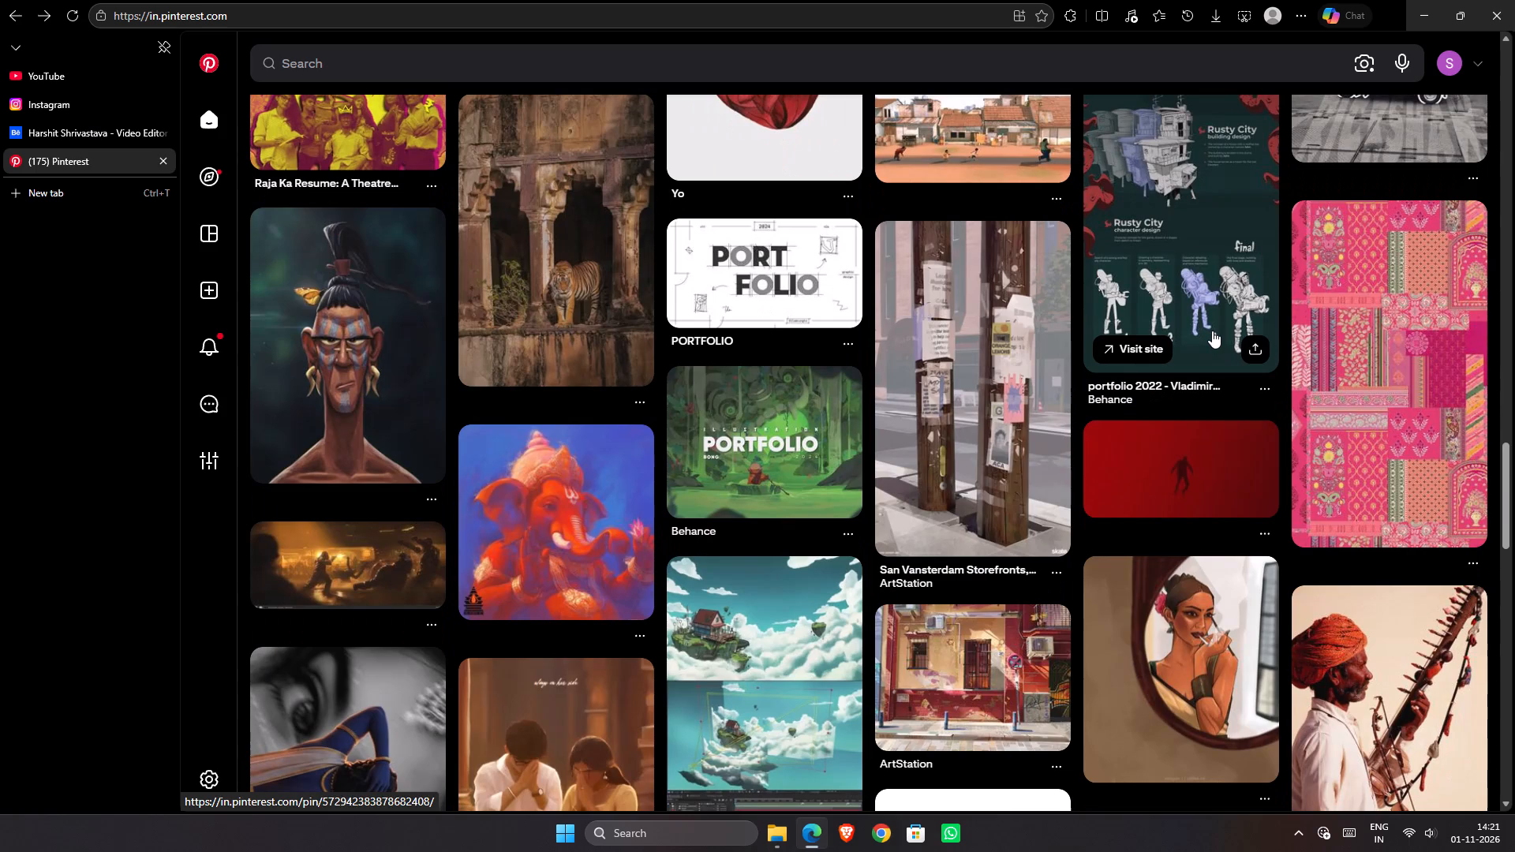
pyautogui.scroll(-1, 1212, 331)
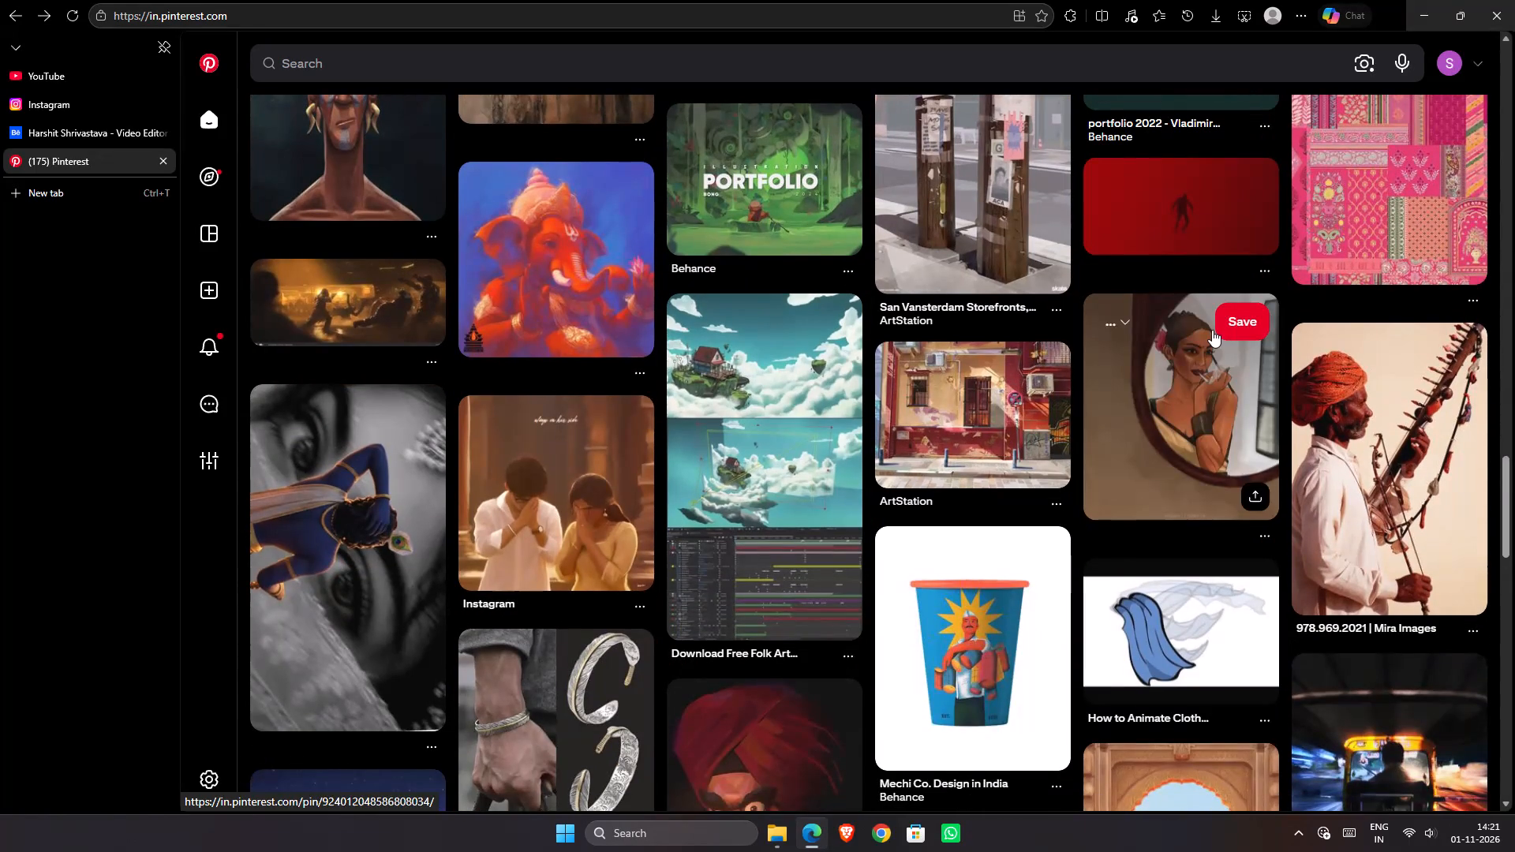
pyautogui.scroll(-1, 1212, 330)
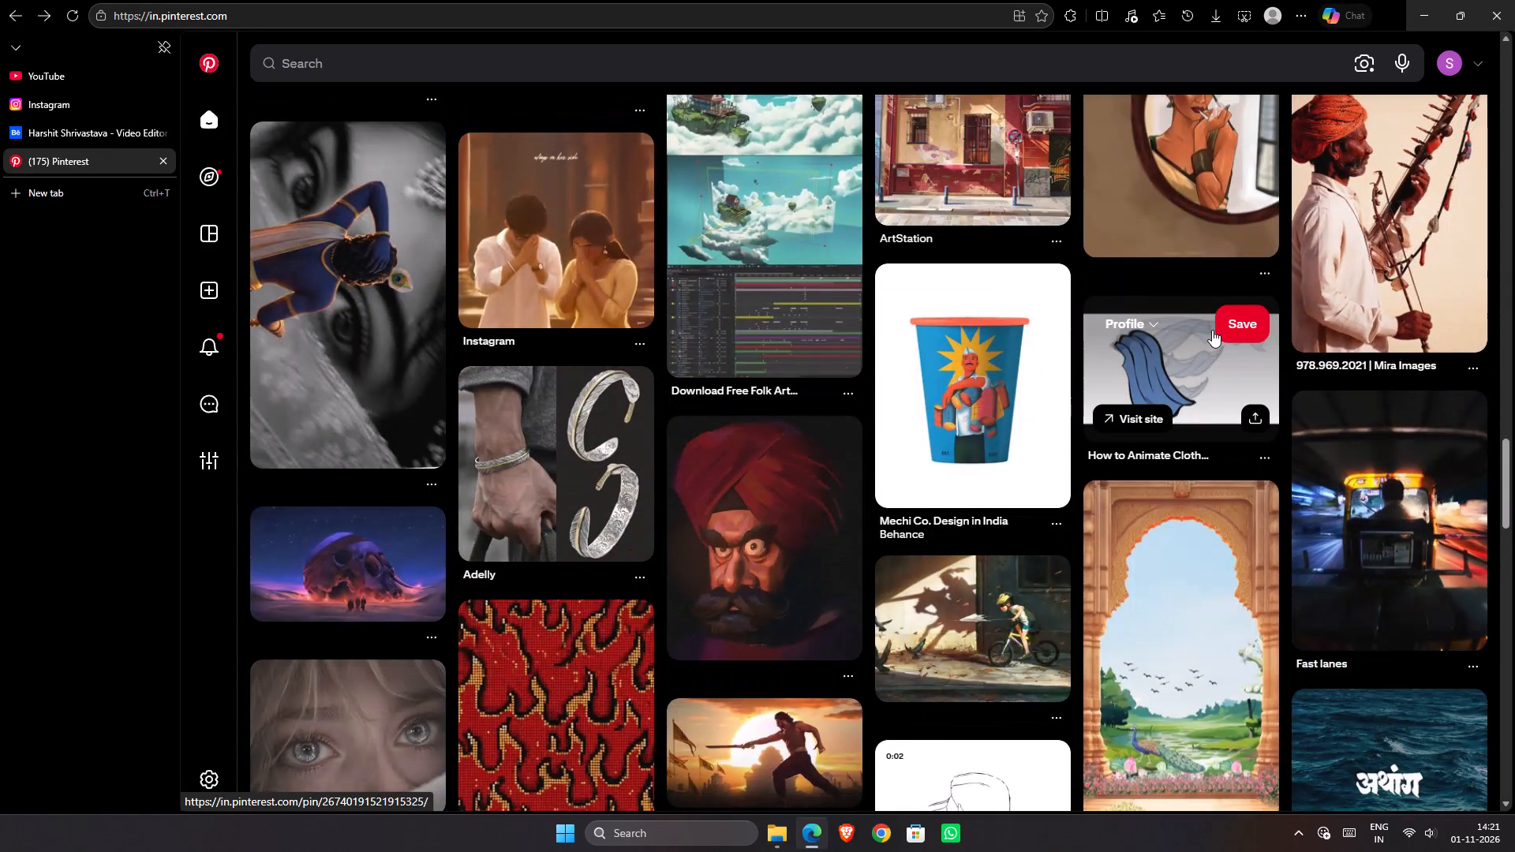
pyautogui.scroll(-2, 1212, 330)
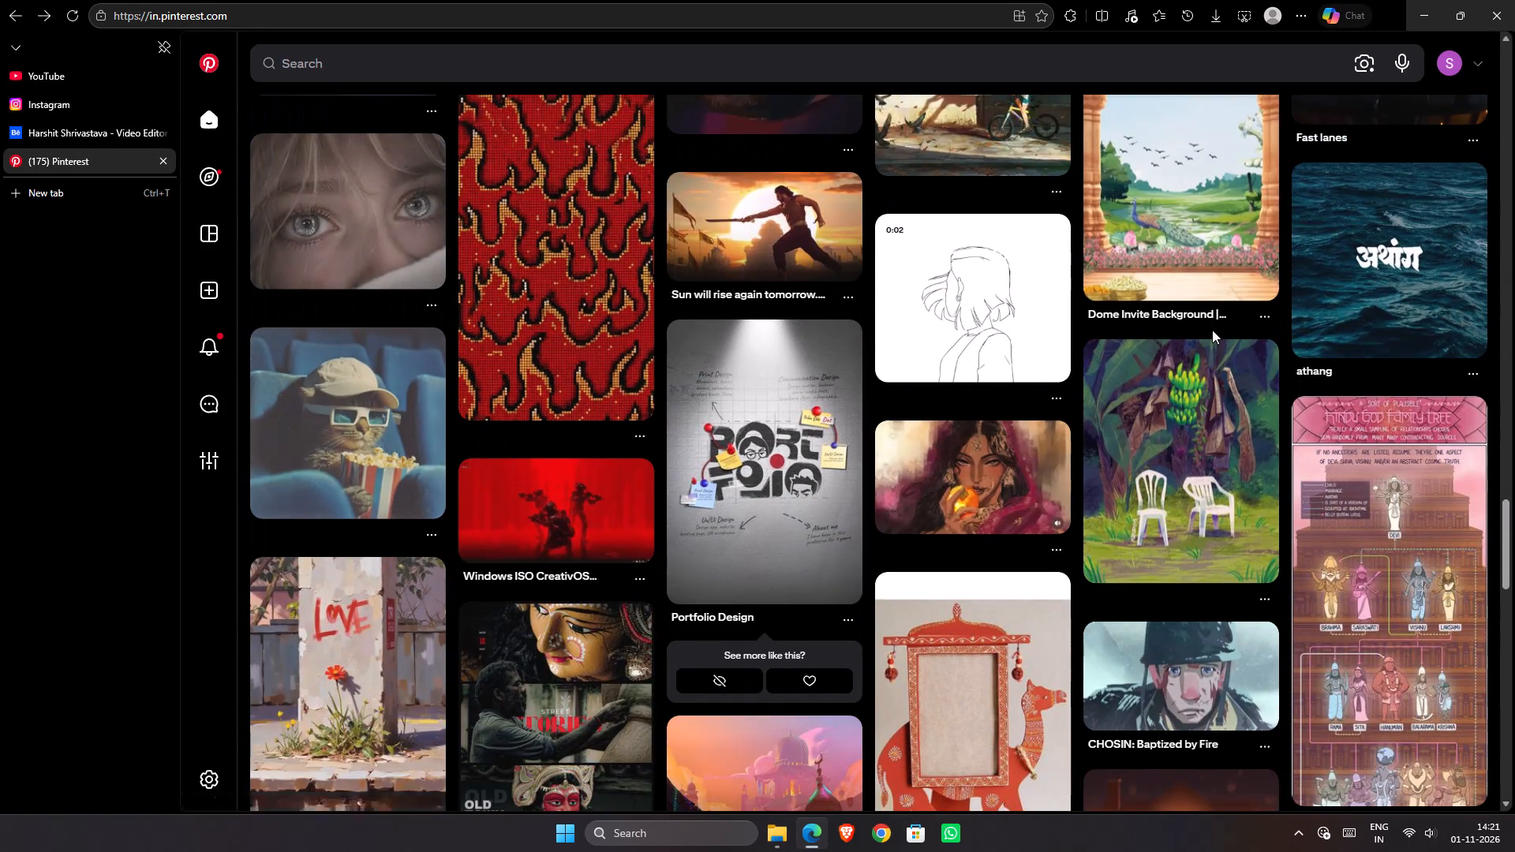
# Go to the desktop and launch Adobe Illustrator 2025.
pyautogui.click(1514, 851)
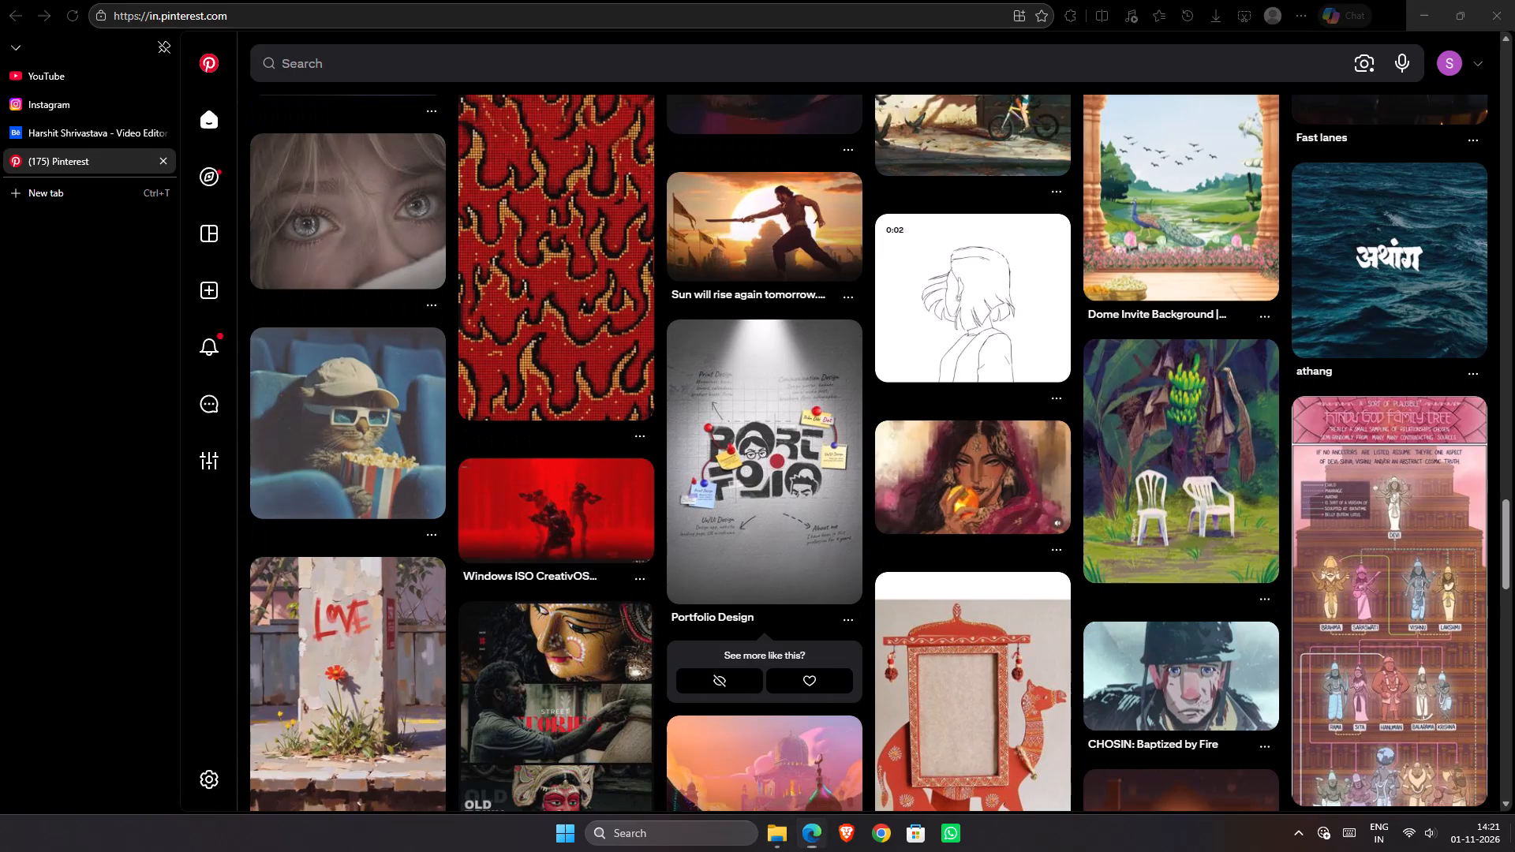
pyautogui.doubleClick(1395, 207)
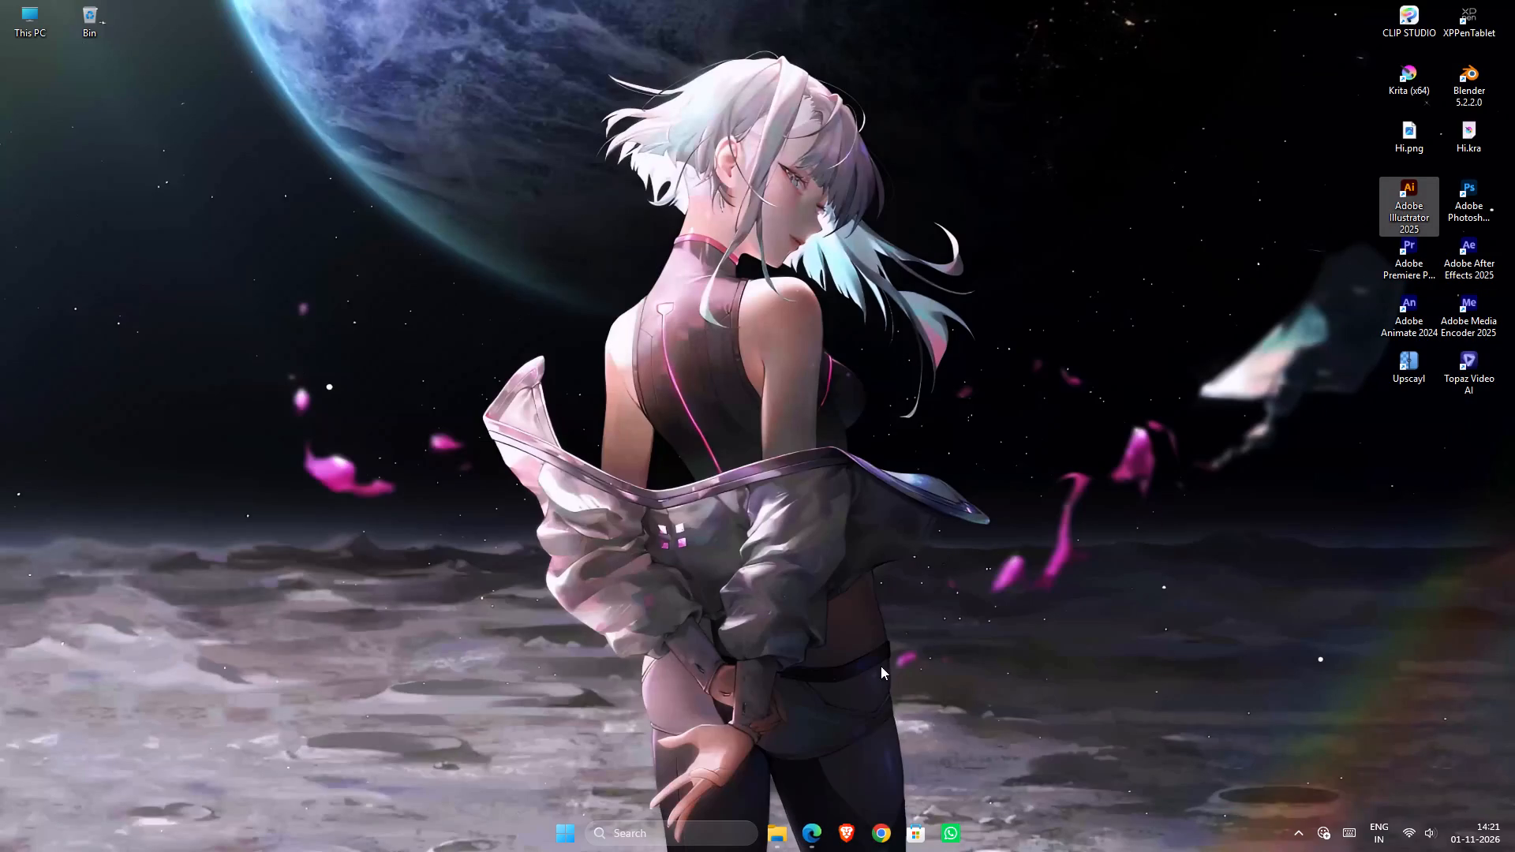
# Switch back to Microsoft Edge and examine more reference pins in the Pinterest home feed, finishing at its beginning.
pyautogui.click(817, 843)
pyautogui.scroll(-2, 987, 565)
pyautogui.scroll(1, 989, 557)
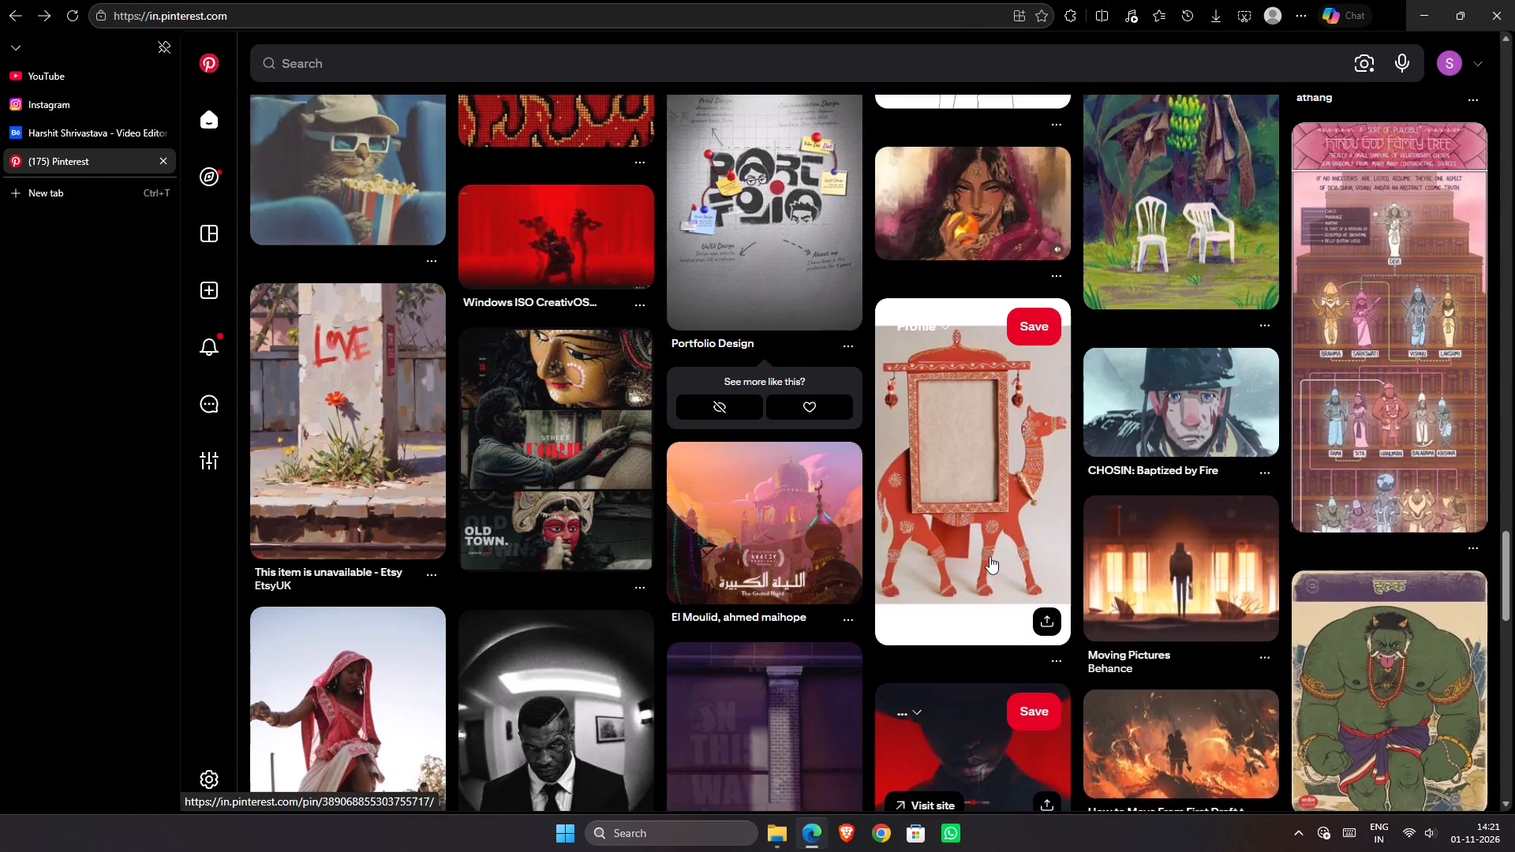
pyautogui.scroll(-1, 988, 532)
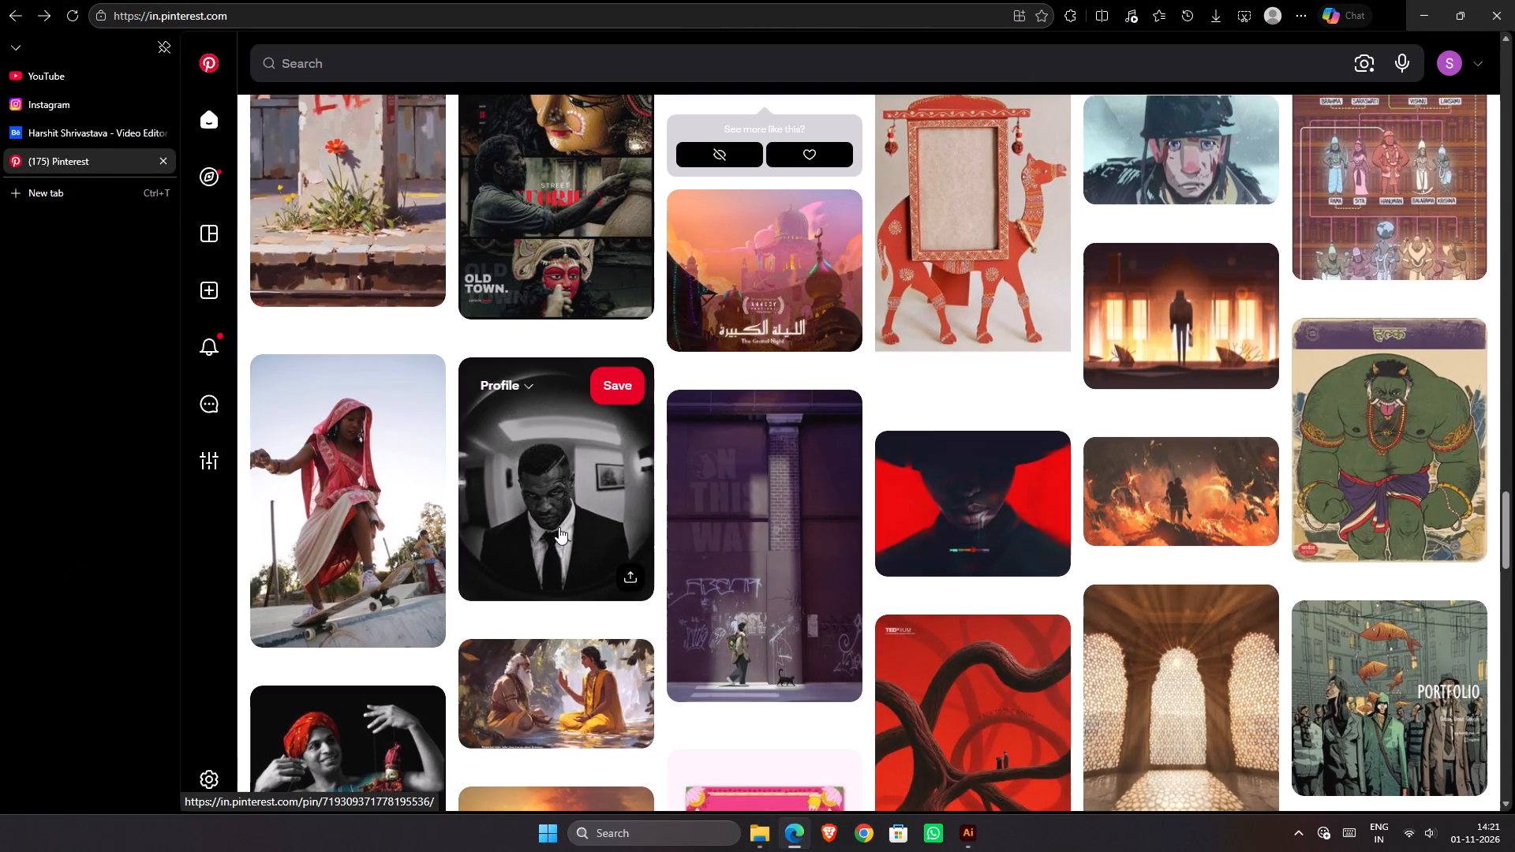
pyautogui.scroll(-2, 559, 527)
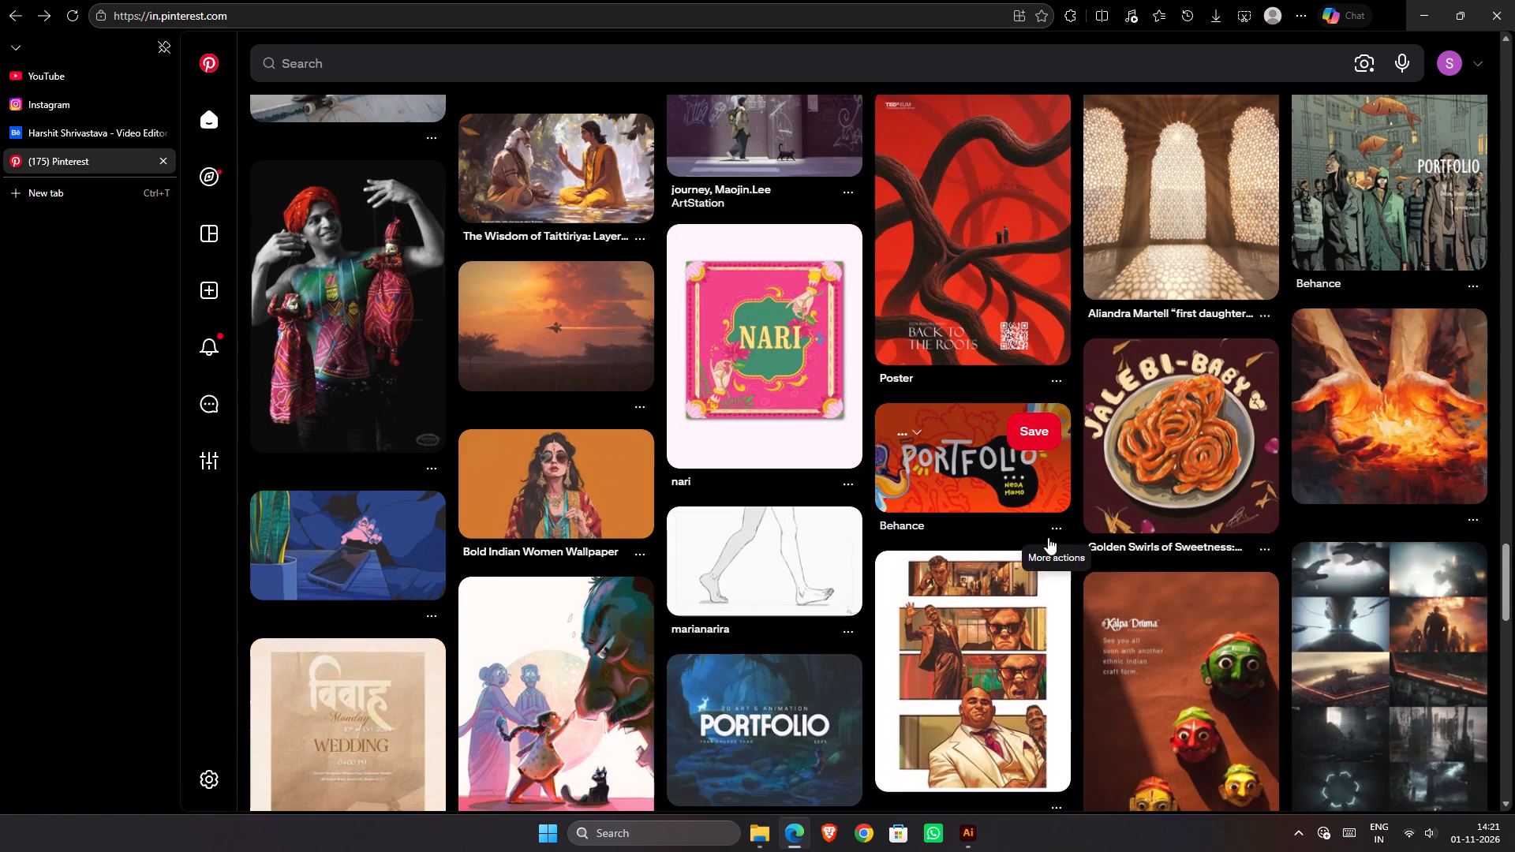
pyautogui.scroll(-1, 1046, 537)
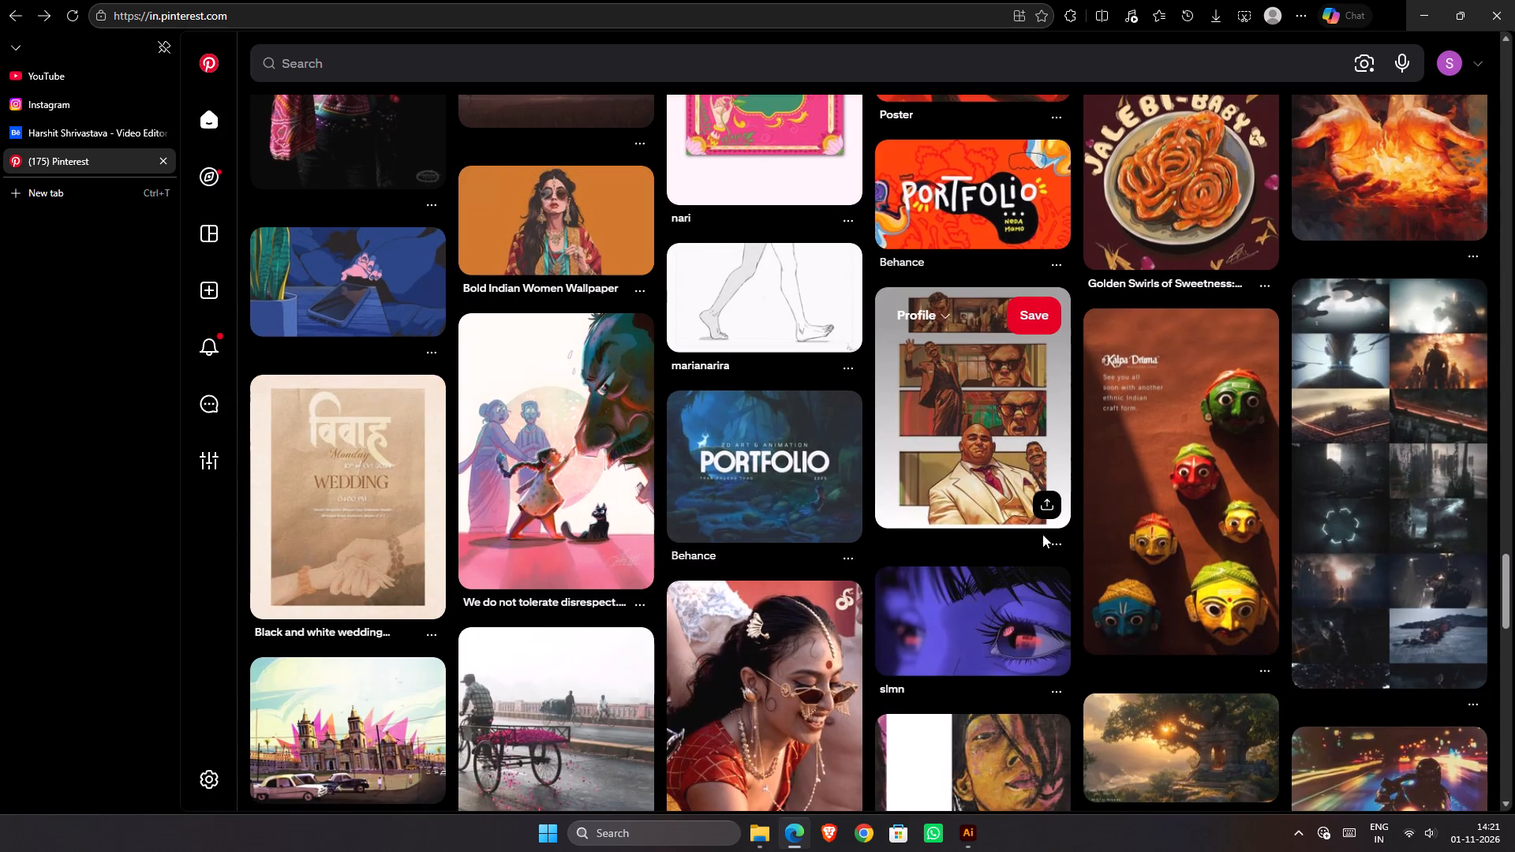
pyautogui.scroll(-3, 1042, 532)
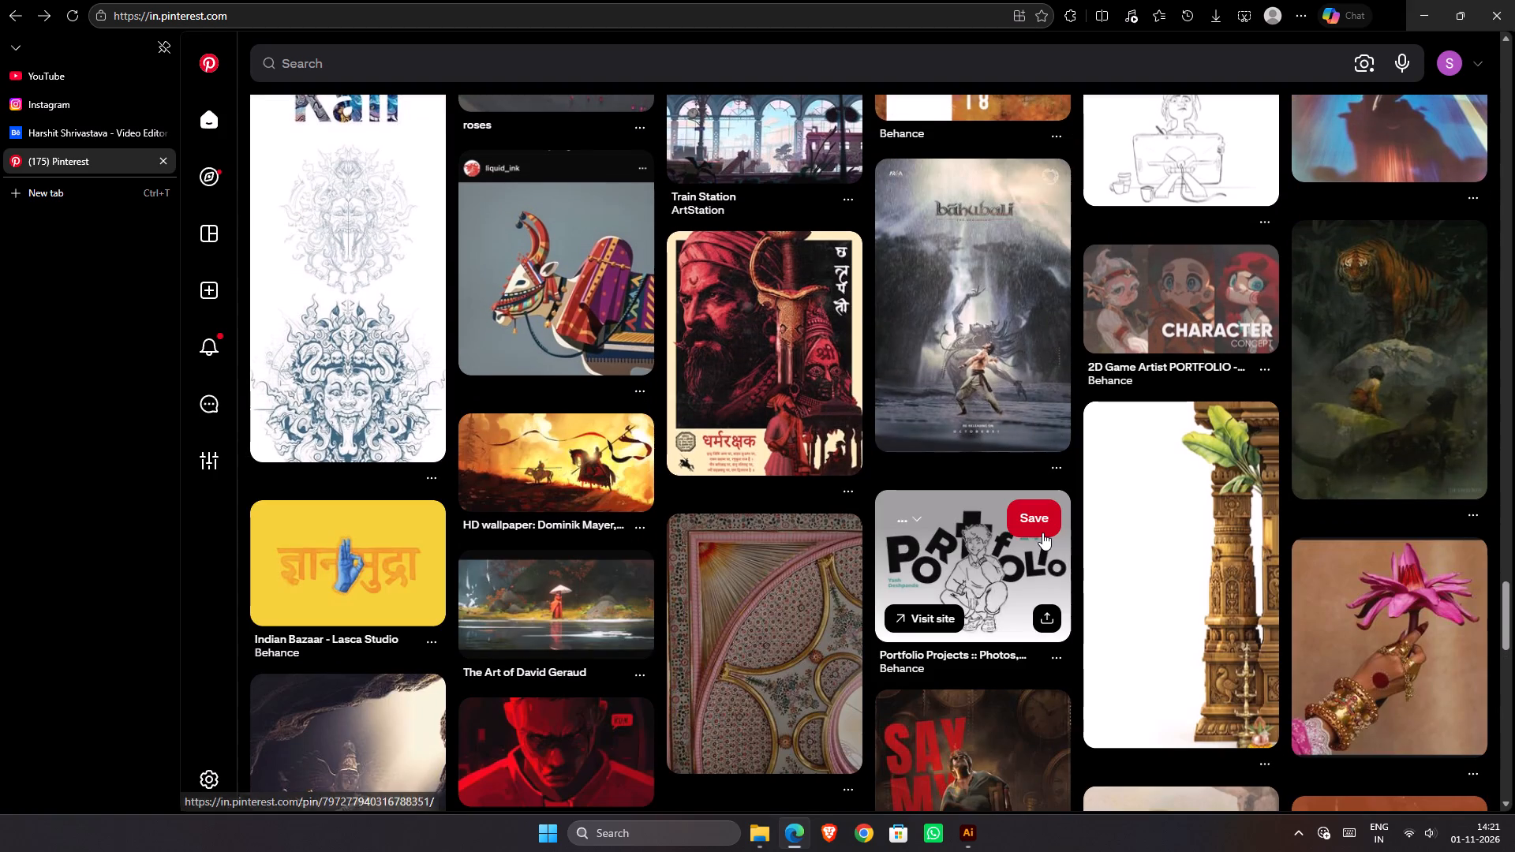
pyautogui.scroll(-1, 1042, 532)
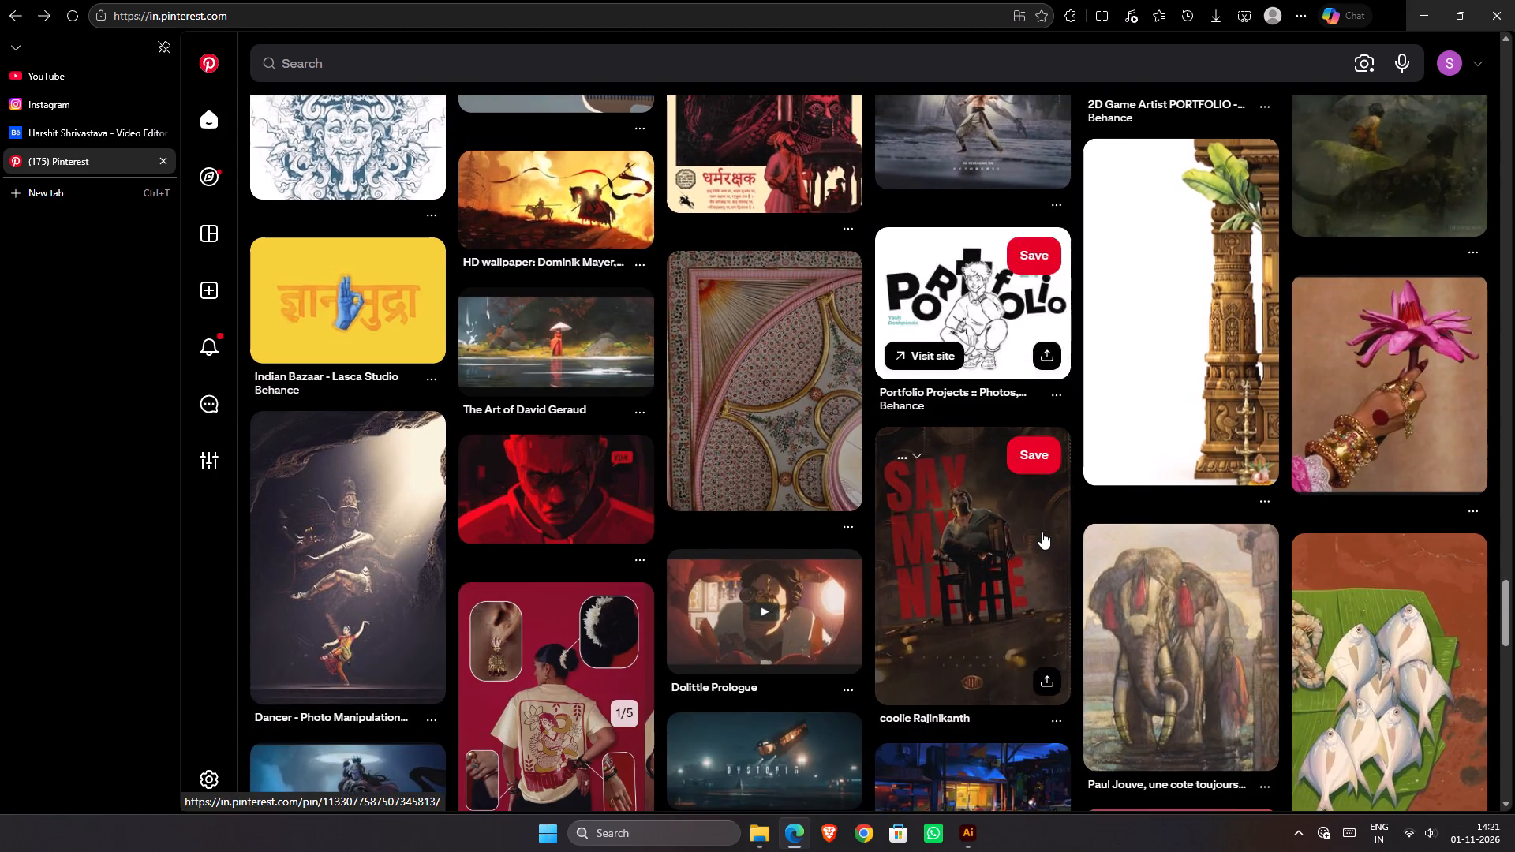
pyautogui.scroll(-1, 1042, 532)
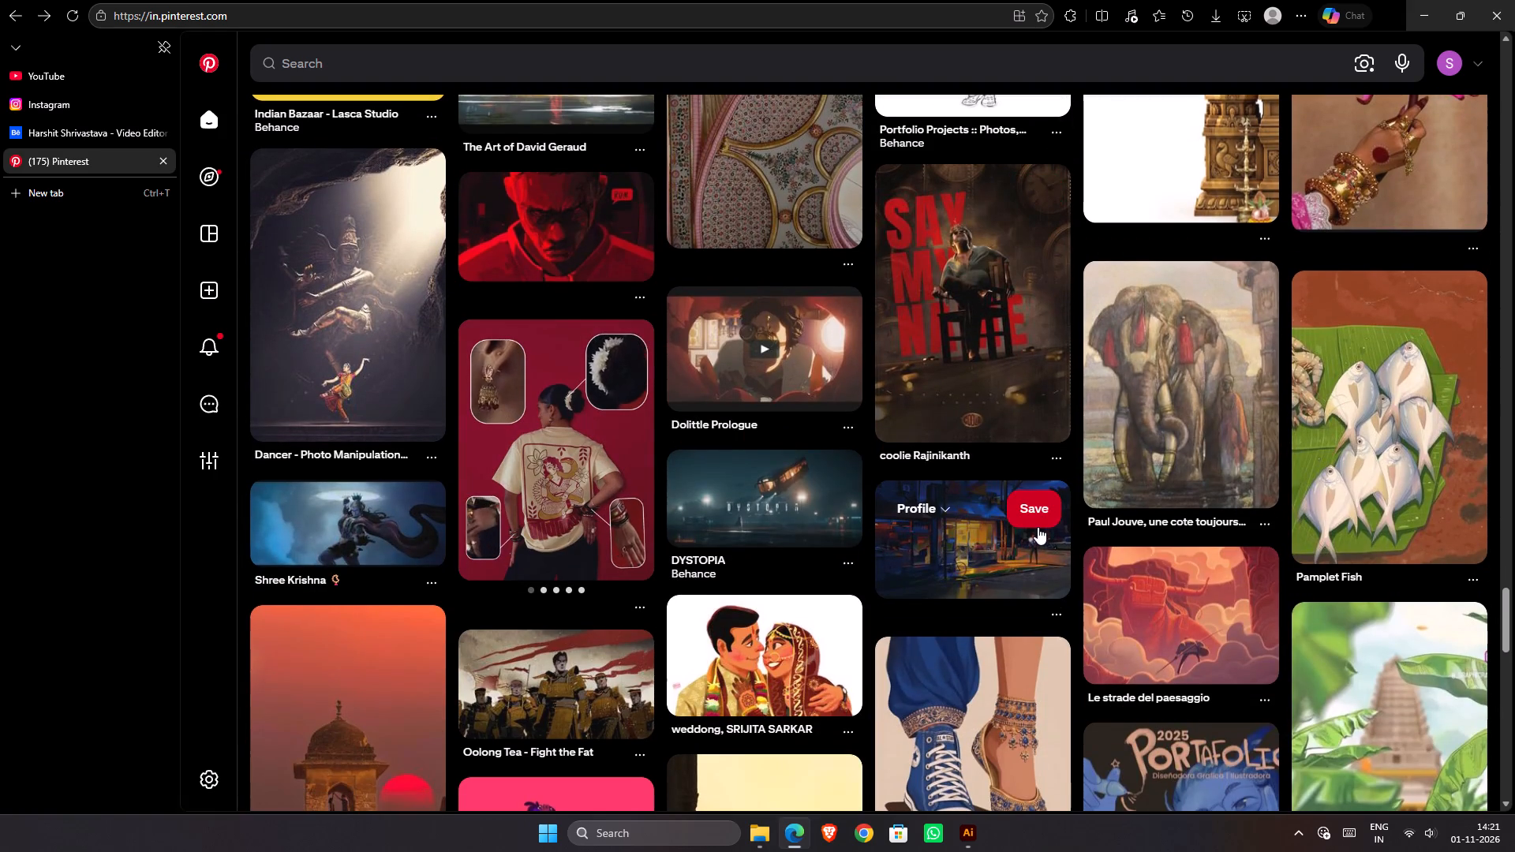
pyautogui.moveTo(1506, 604); pyautogui.dragTo(1500, 640)
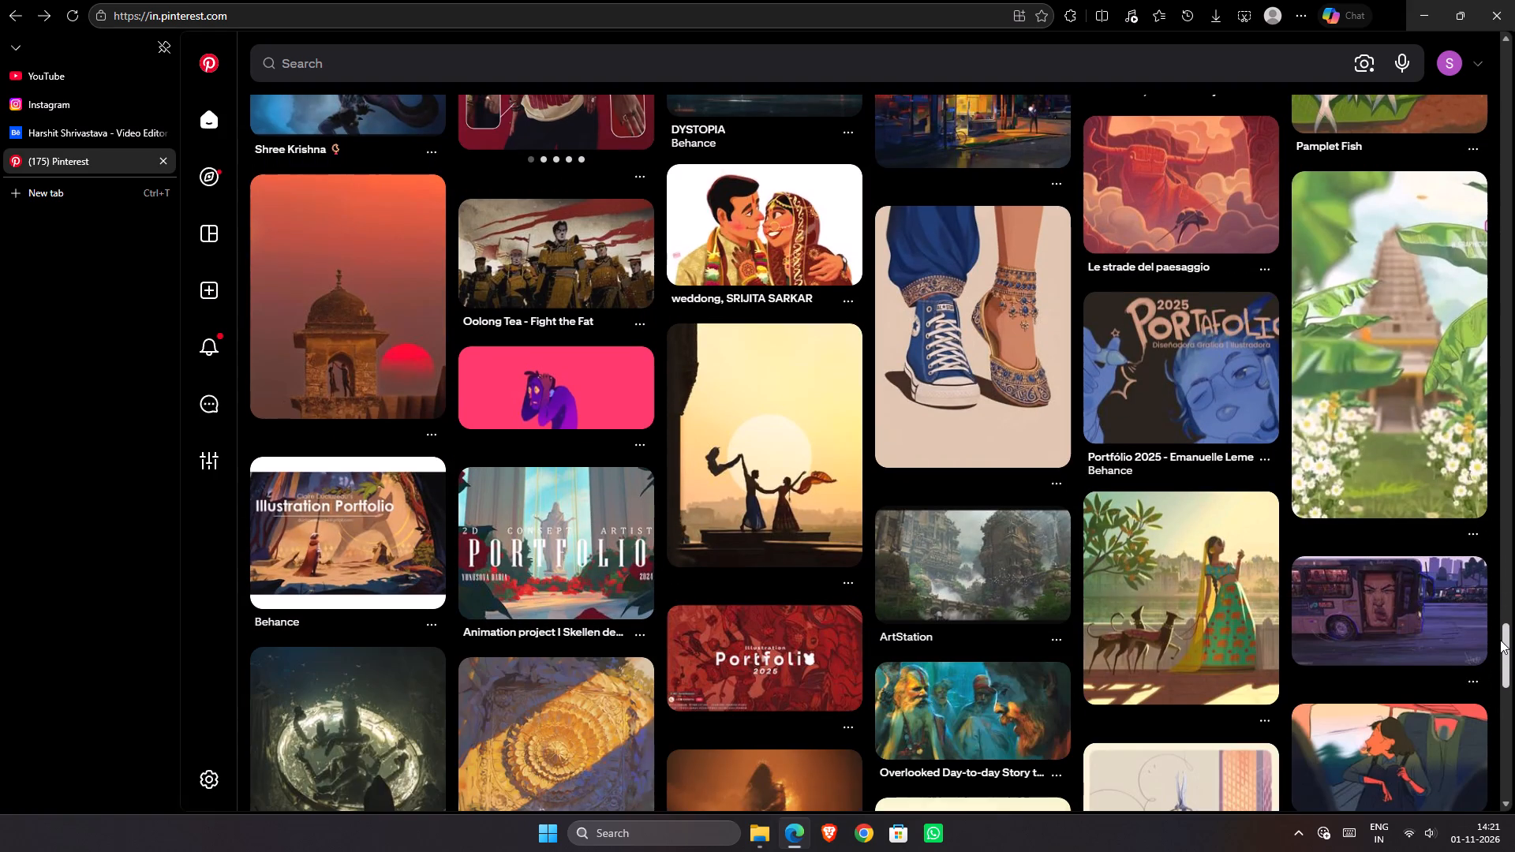
pyautogui.moveTo(1500, 640); pyautogui.dragTo(1498, 637)
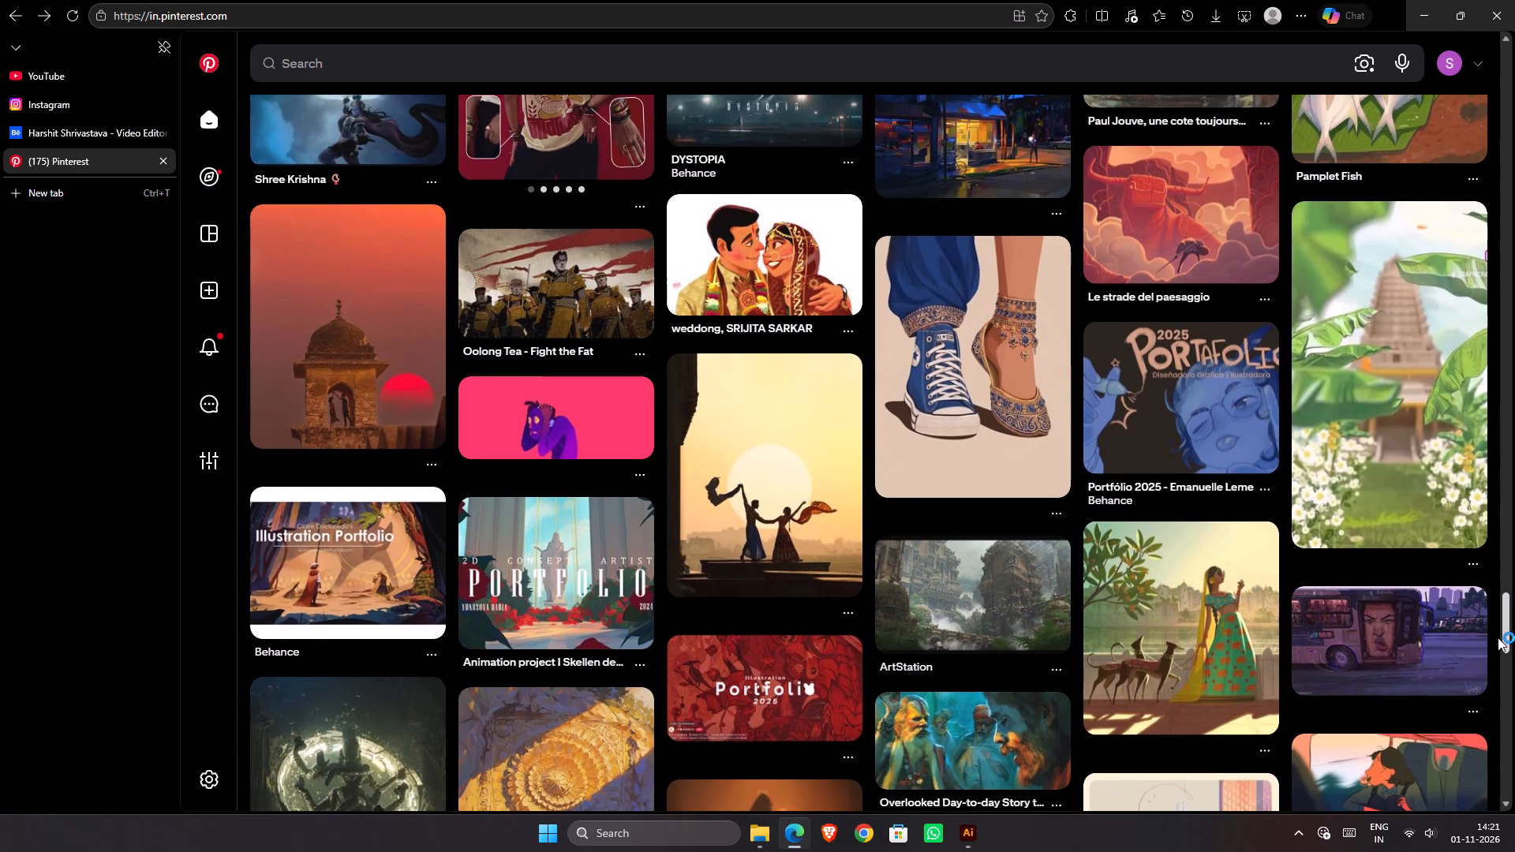
pyautogui.moveTo(1498, 637); pyautogui.dragTo(1497, 680)
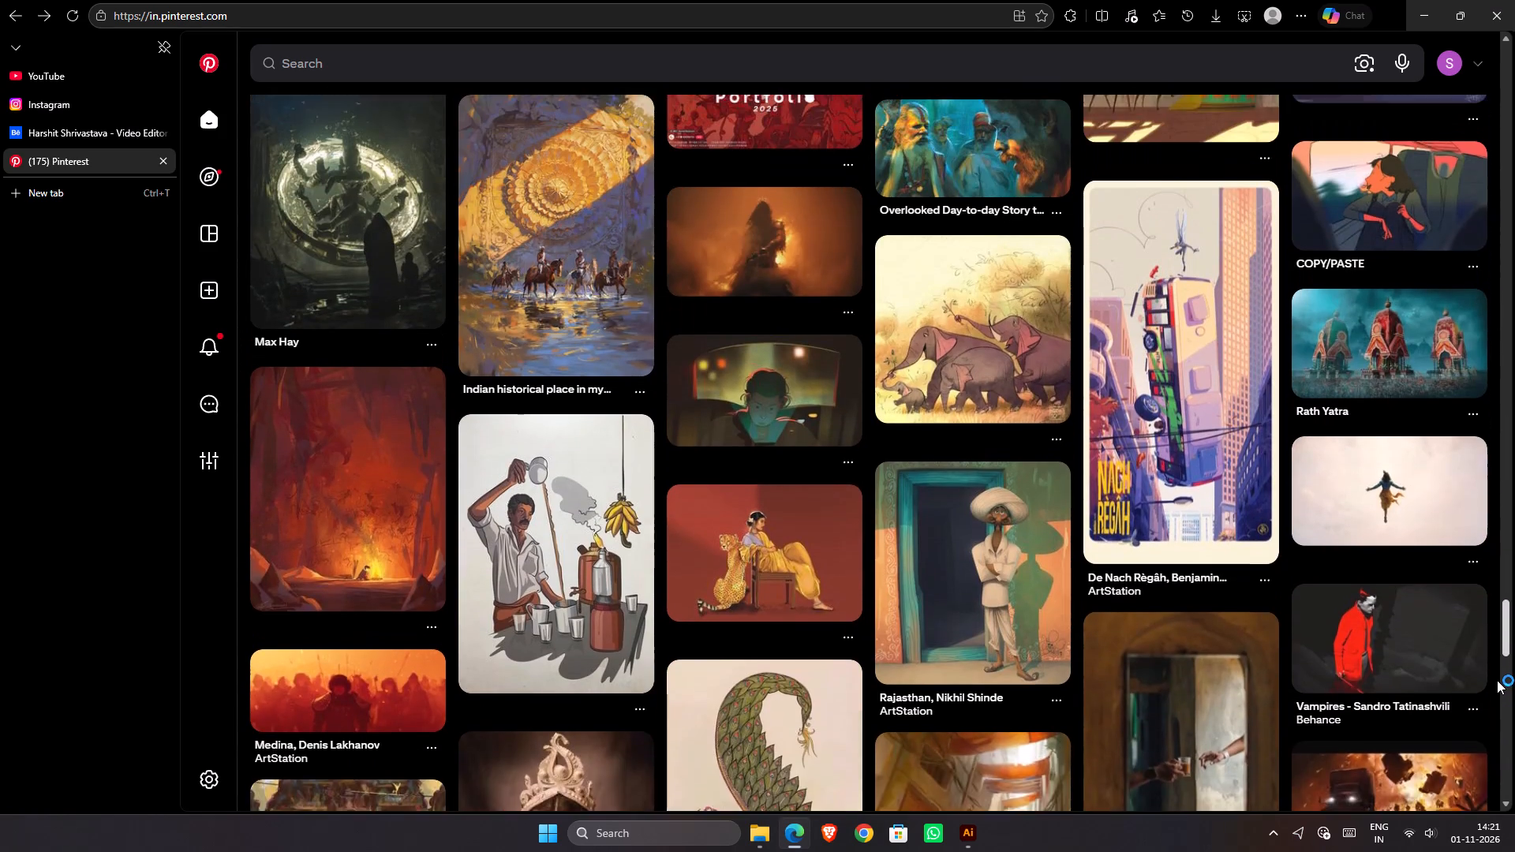
pyautogui.moveTo(1497, 680); pyautogui.dragTo(1506, 278)
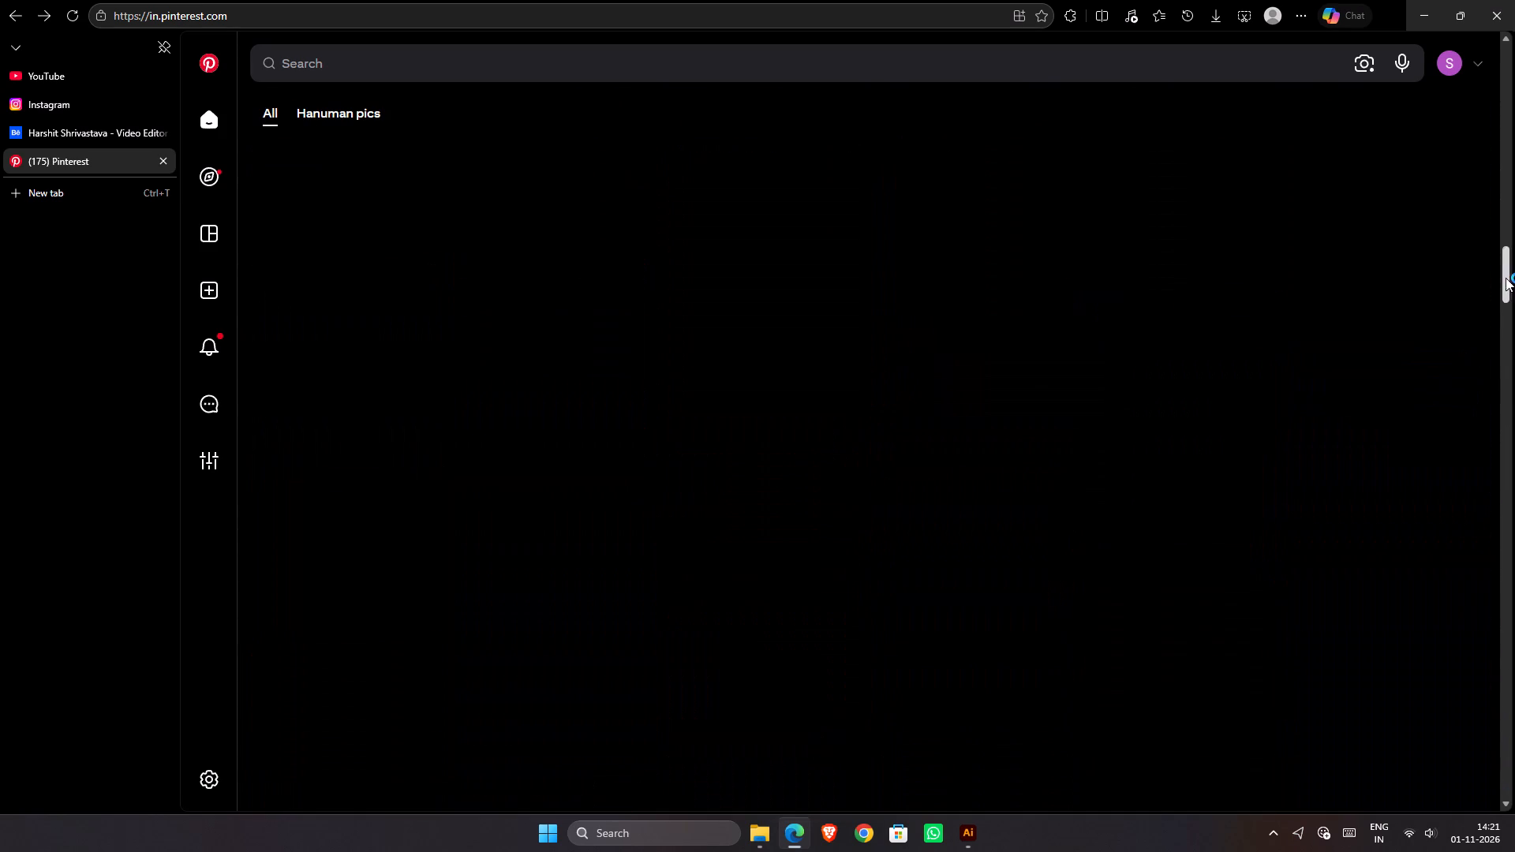
pyautogui.moveTo(1506, 278); pyautogui.dragTo(1514, 101)
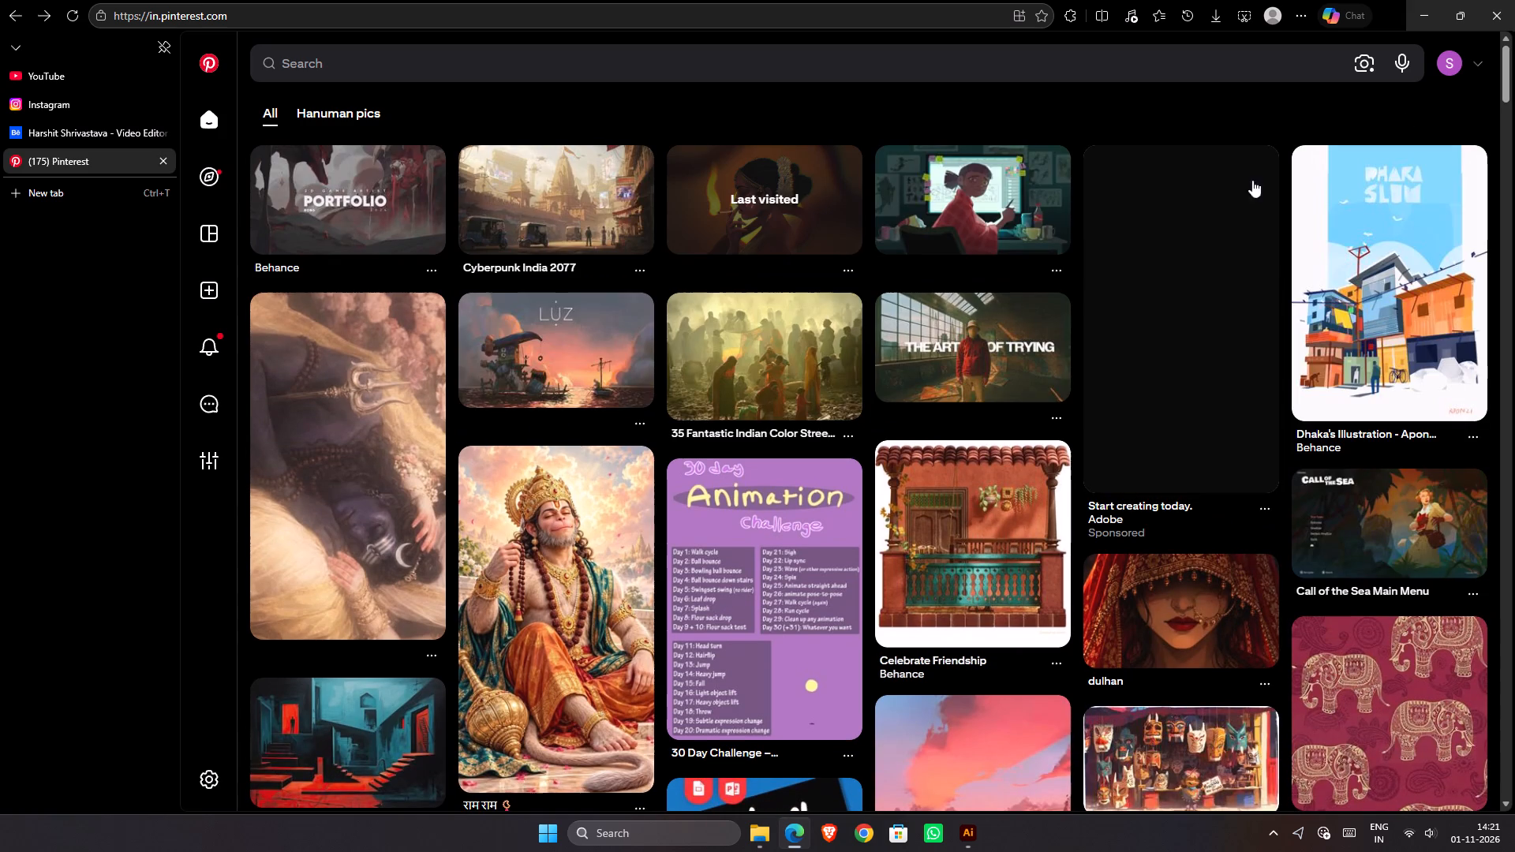
# Open the "Cyberpunk India 2077" pin and look through its related pins for Indian-themed illustration references.
pyautogui.click(552, 226)
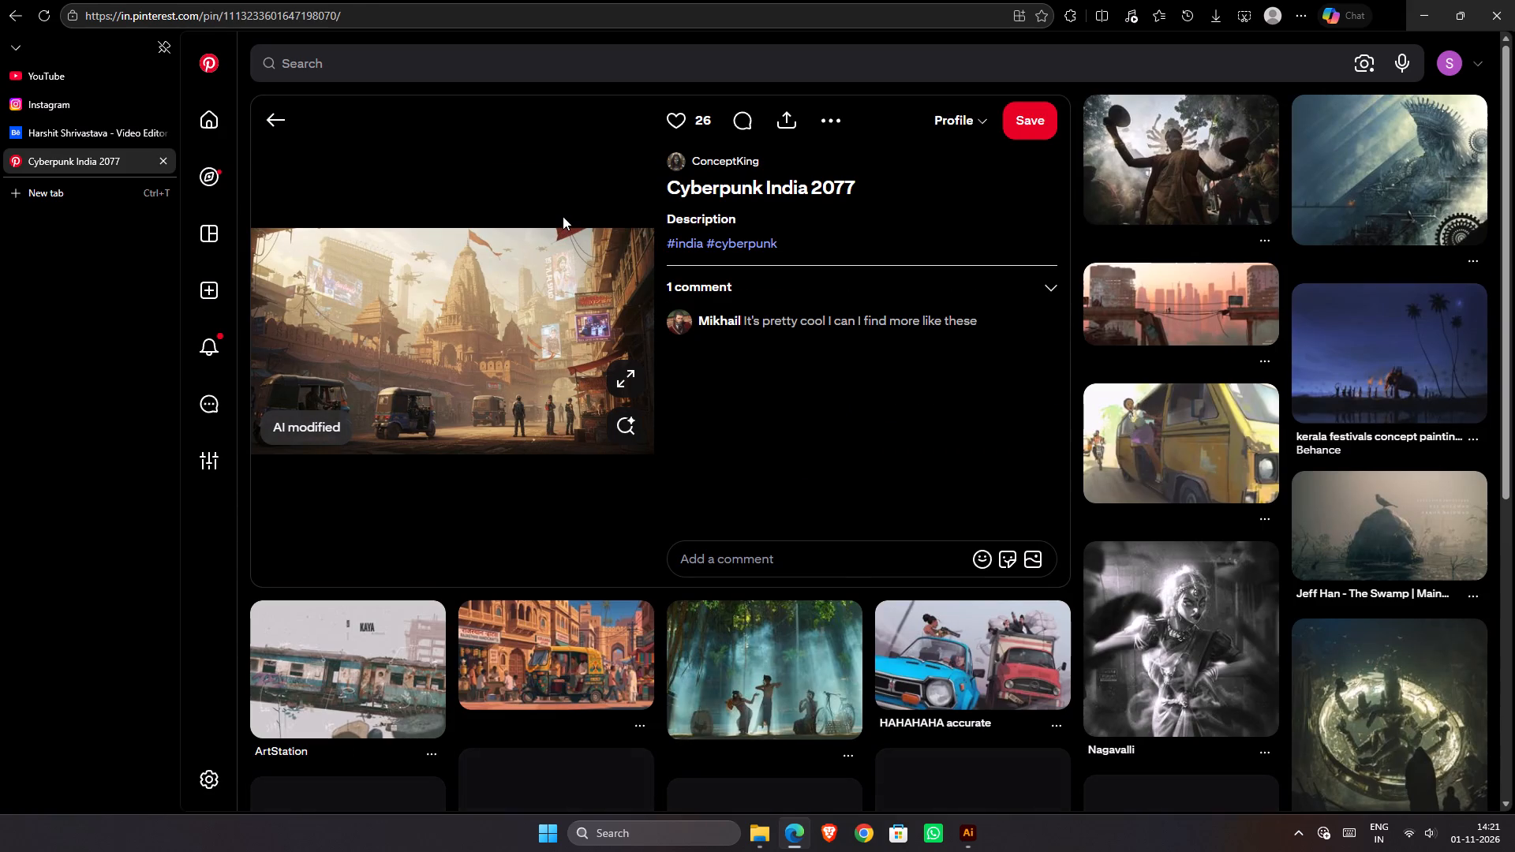
pyautogui.scroll(-1, 563, 216)
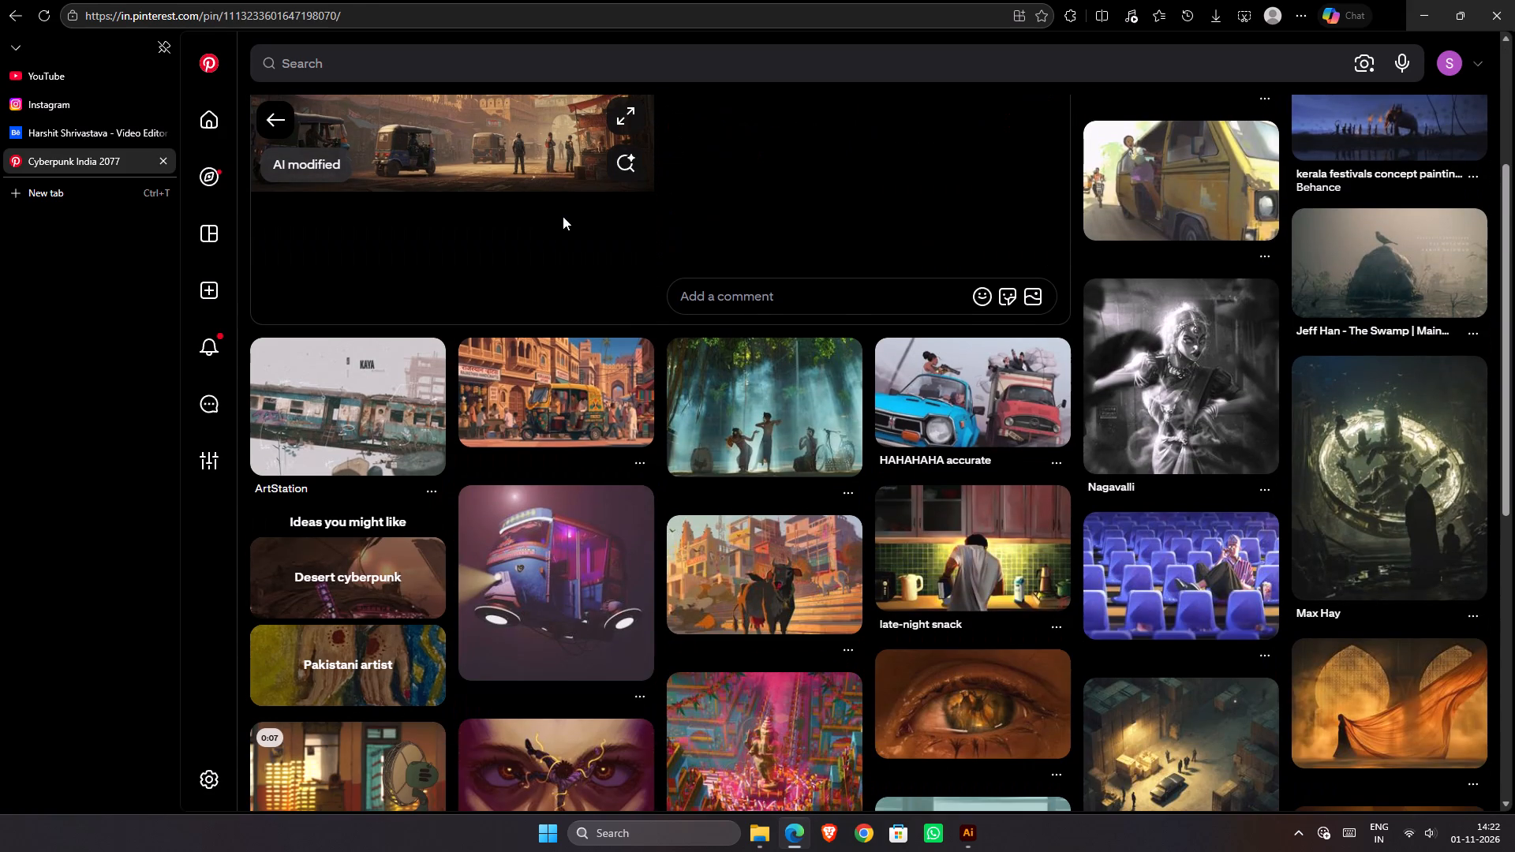
pyautogui.scroll(-1, 563, 216)
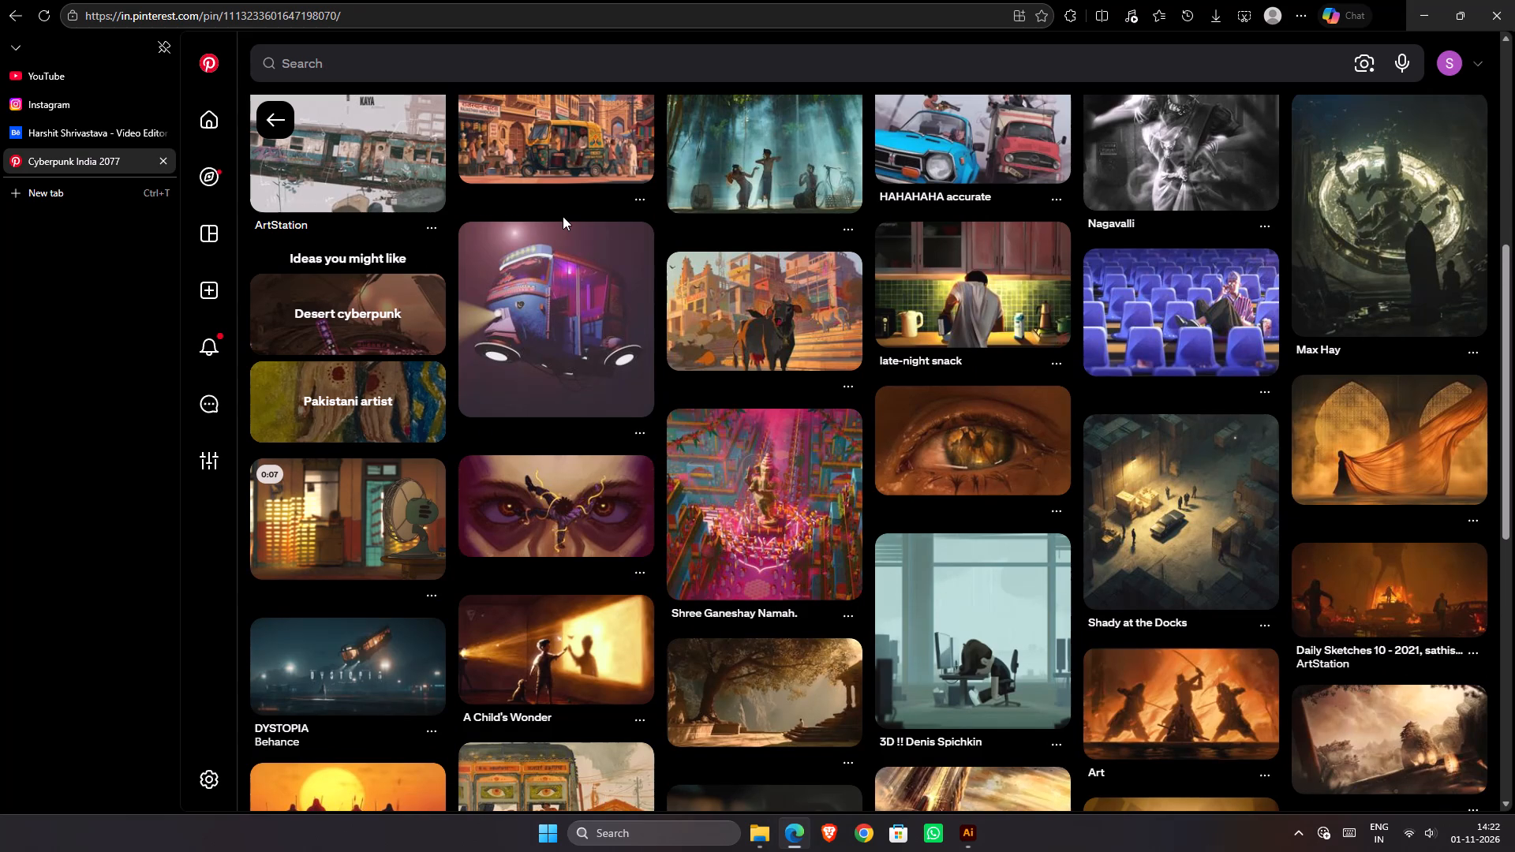
pyautogui.scroll(-1, 563, 216)
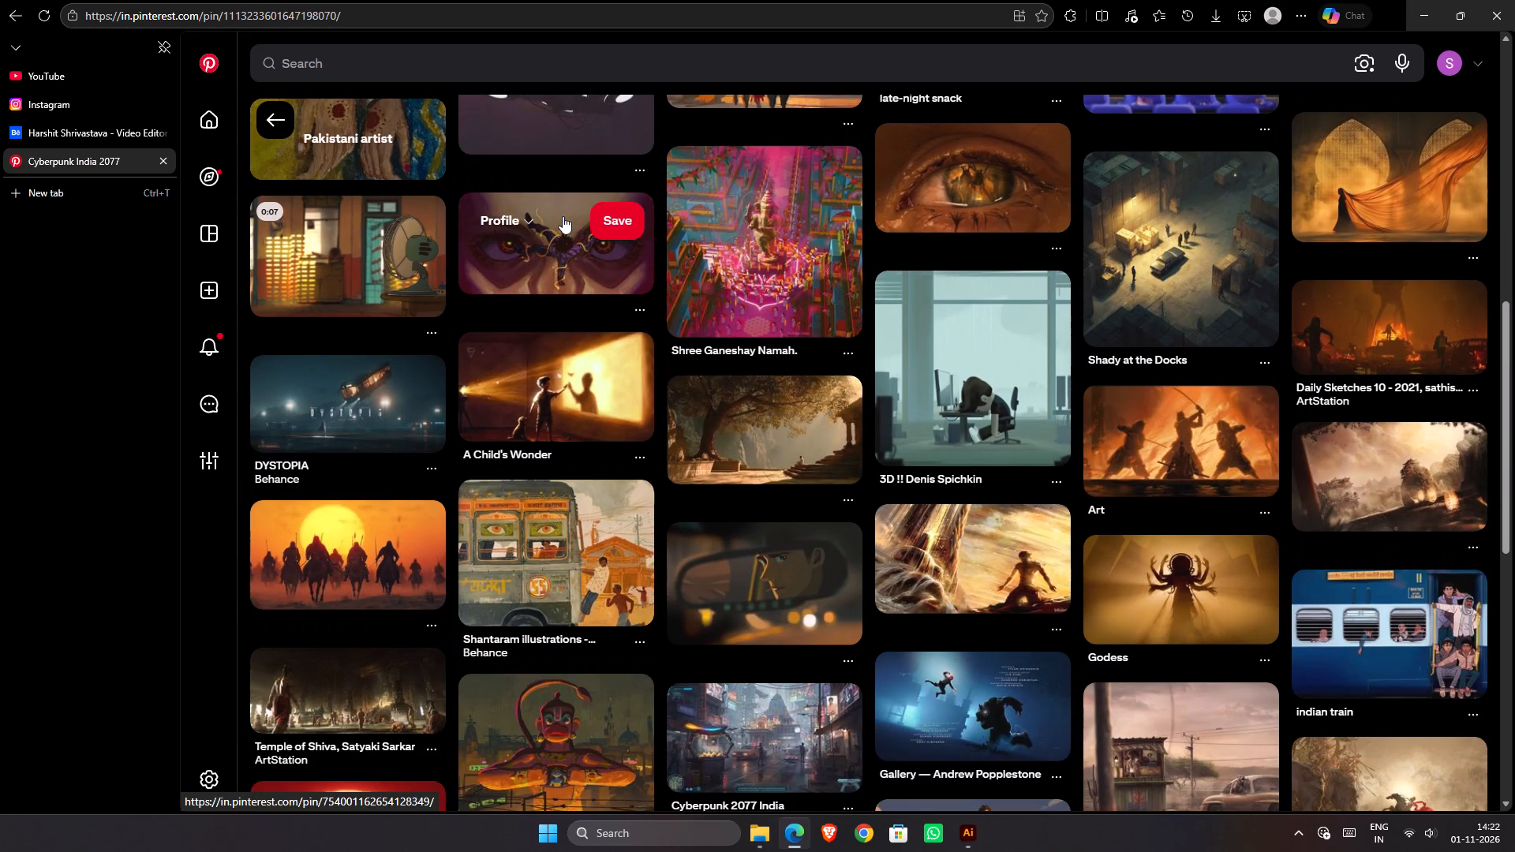
pyautogui.scroll(-1, 563, 216)
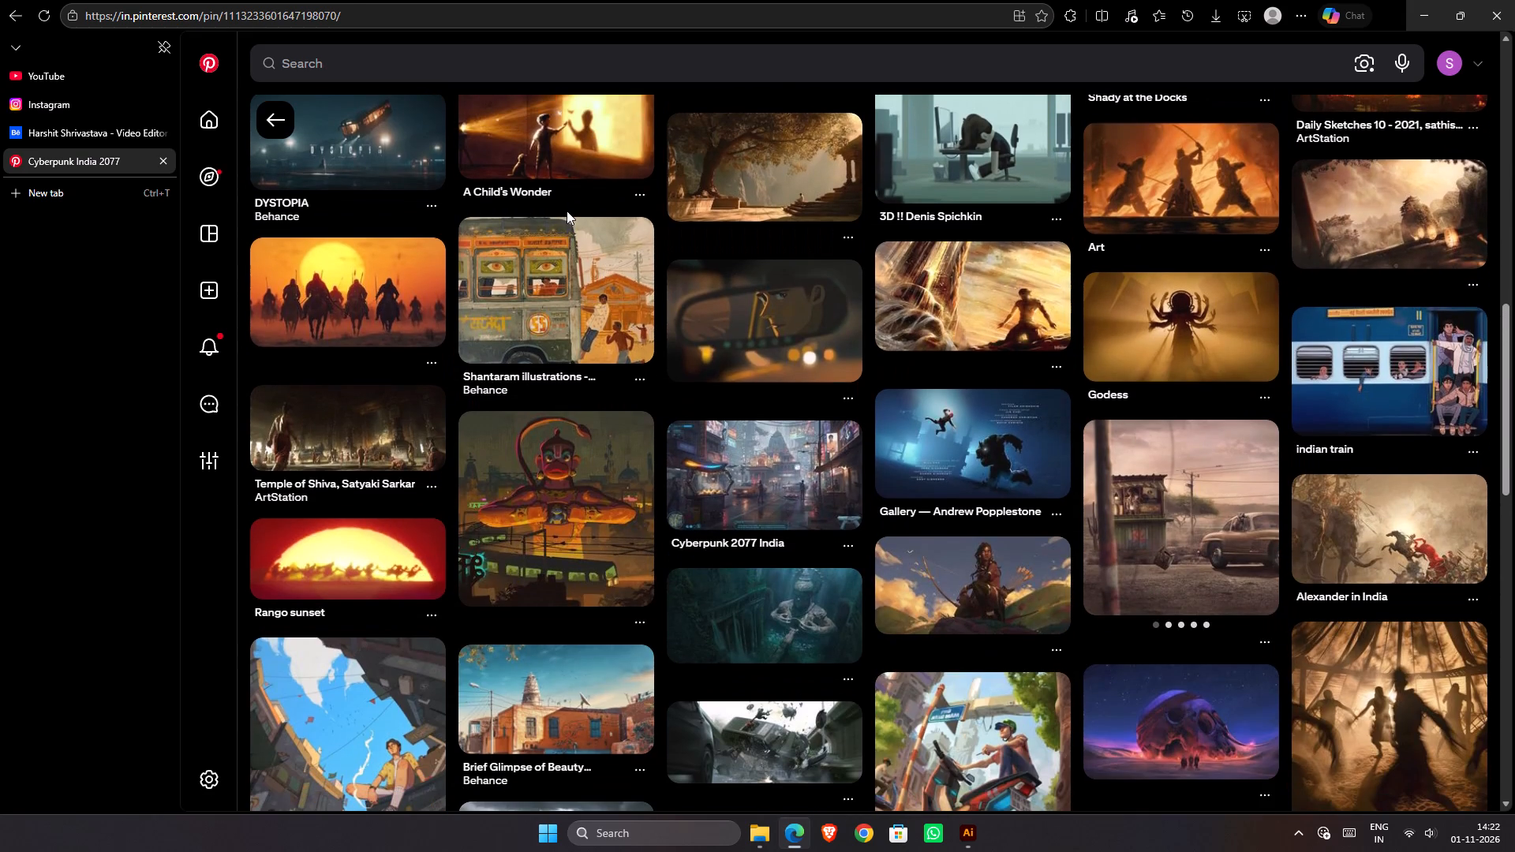
# Open the related "Gallery — Andrew Popplestone" pin and download the image of the glowing figure reaching out on black from its related pins.
pyautogui.click(946, 440)
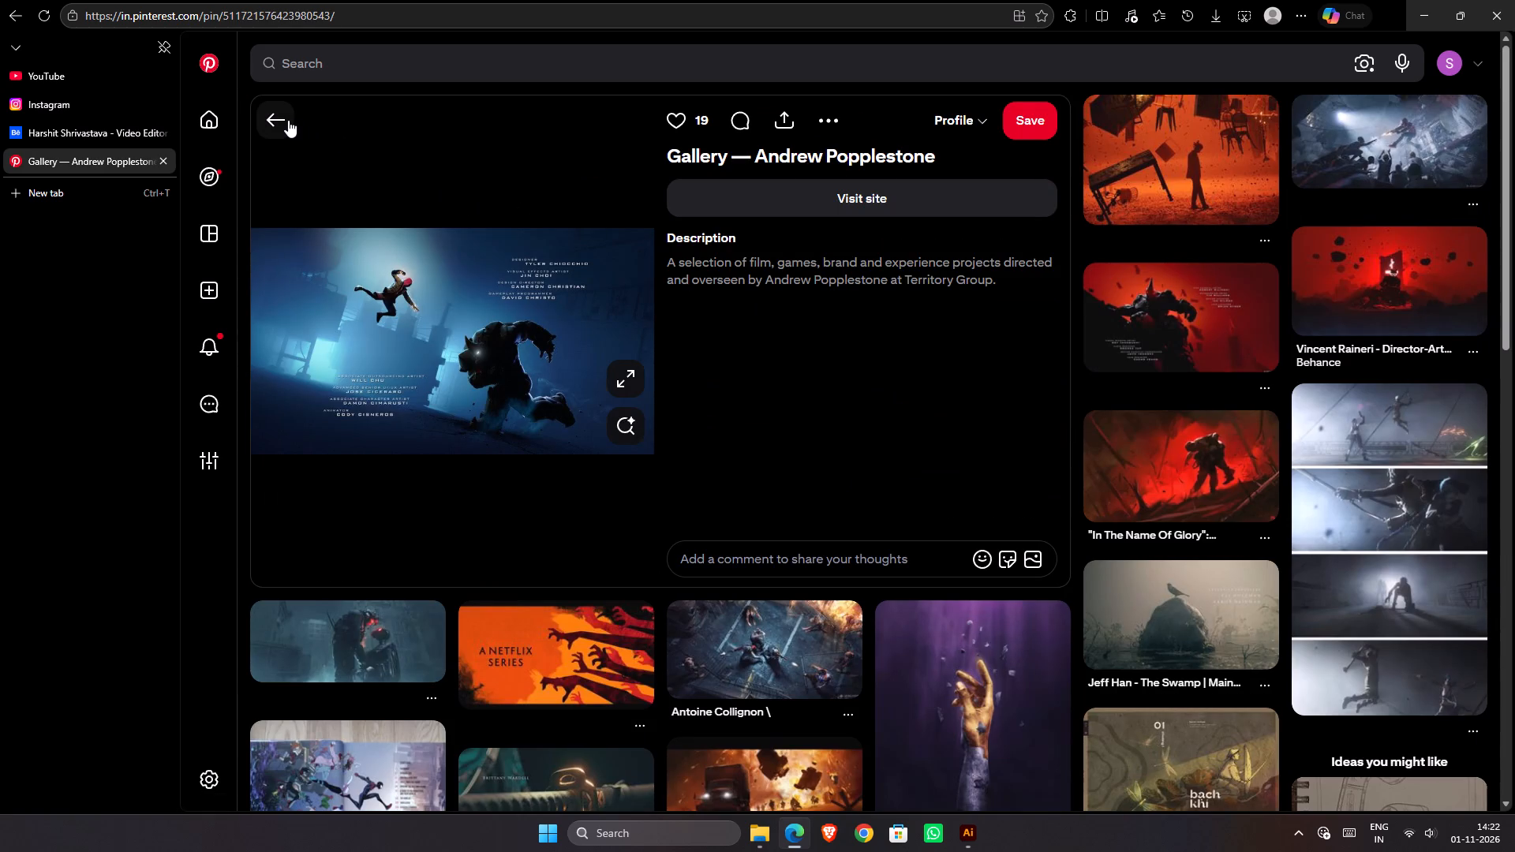
pyautogui.scroll(-2, 480, 269)
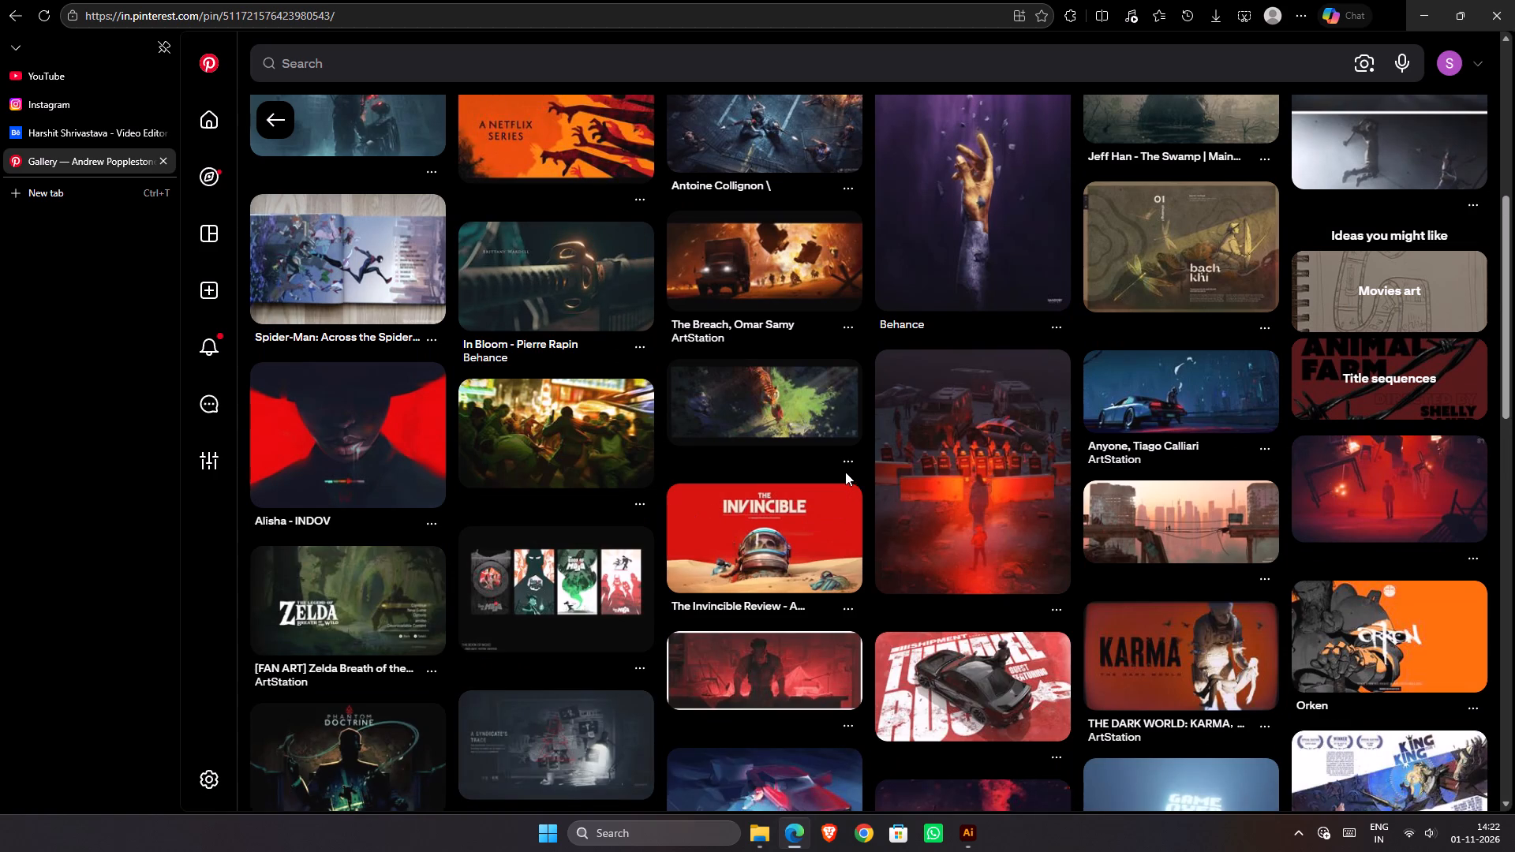
pyautogui.scroll(-1, 844, 467)
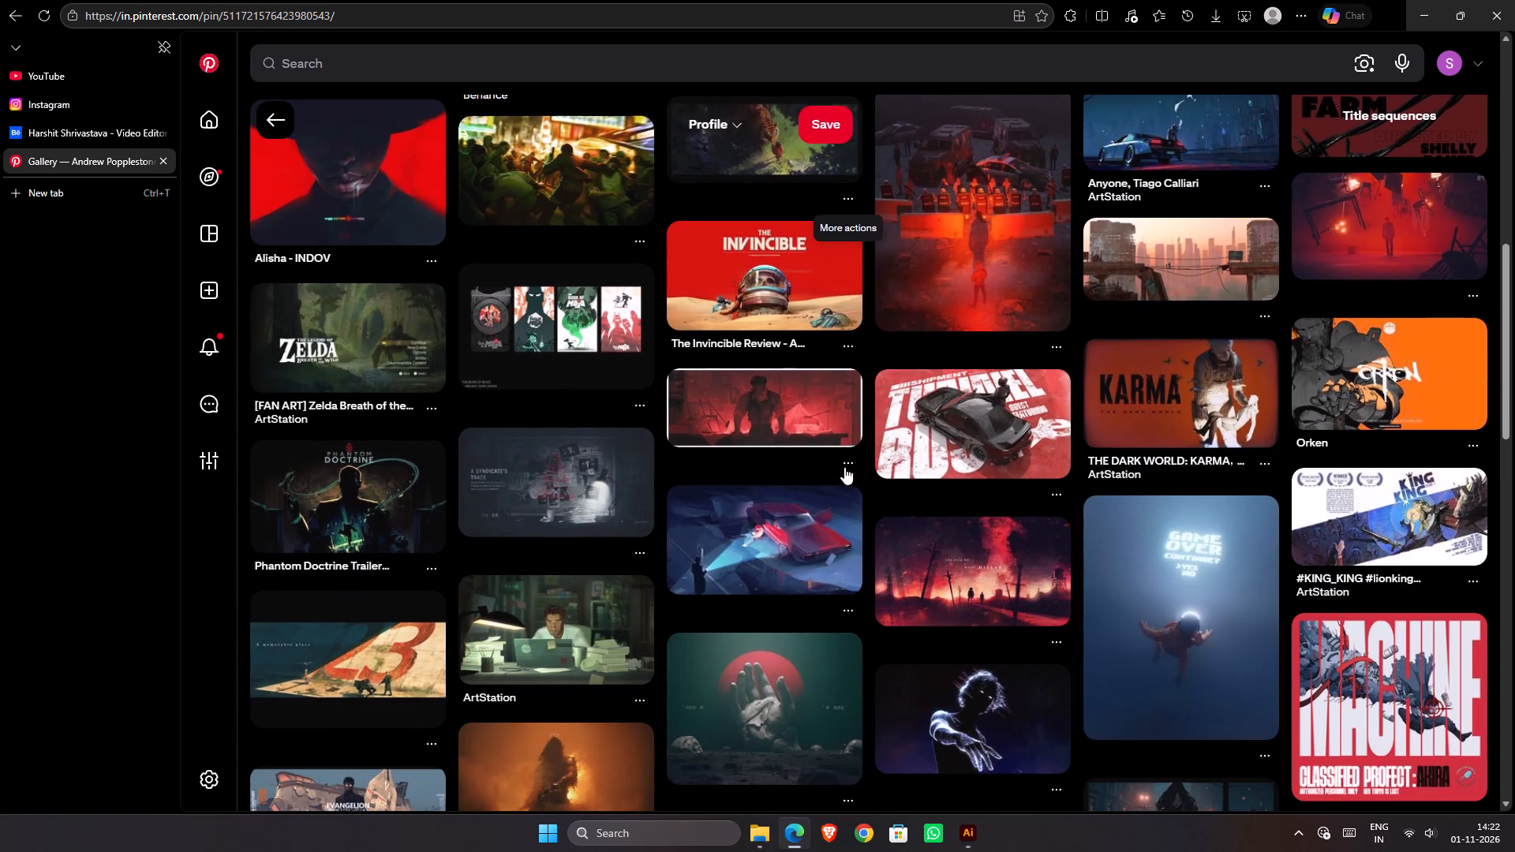
pyautogui.scroll(-1, 844, 467)
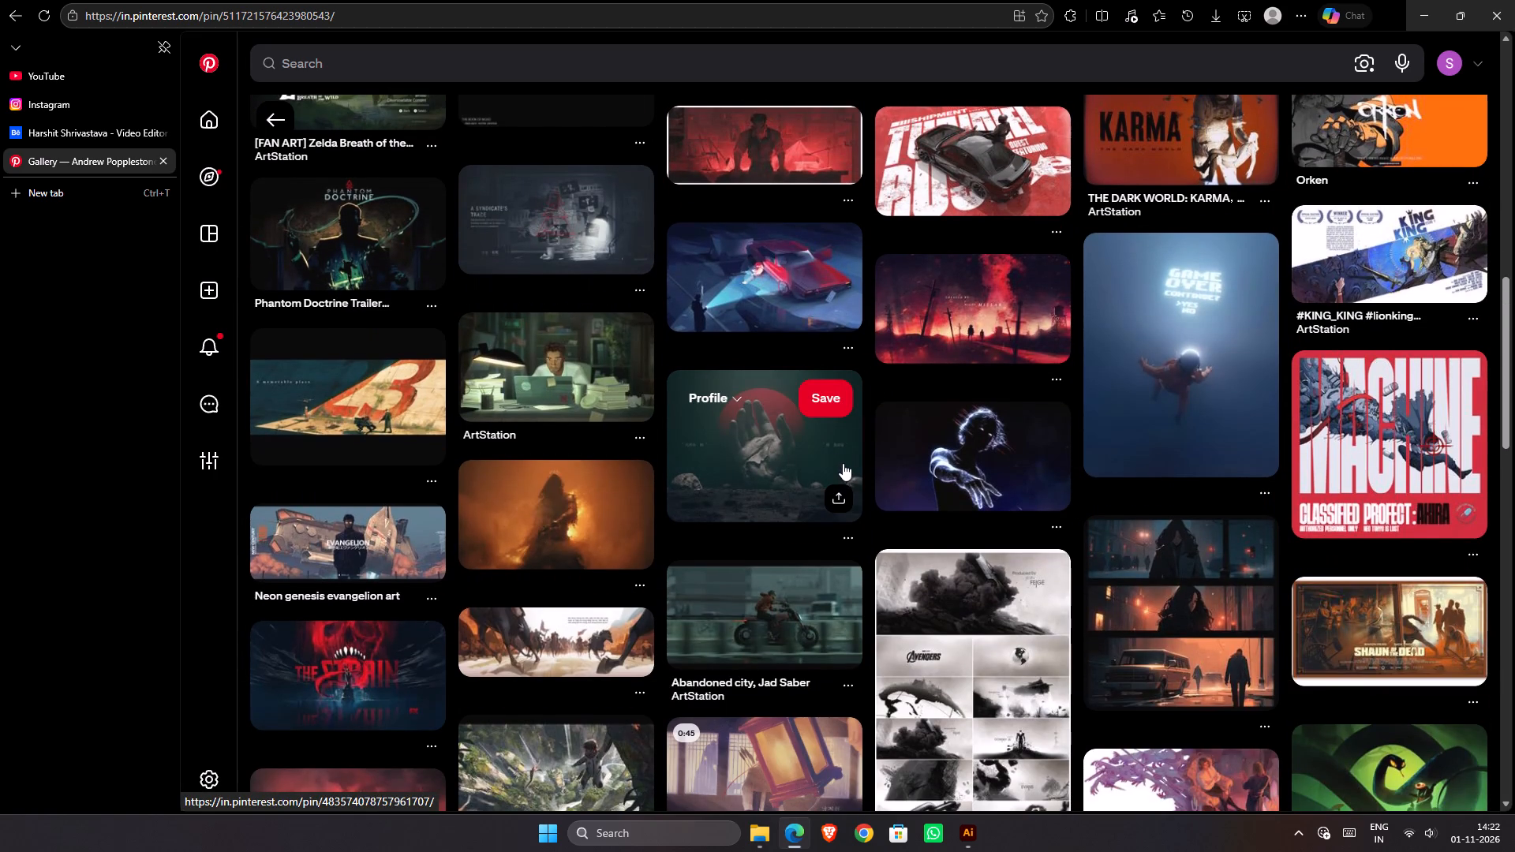
pyautogui.scroll(1, 843, 460)
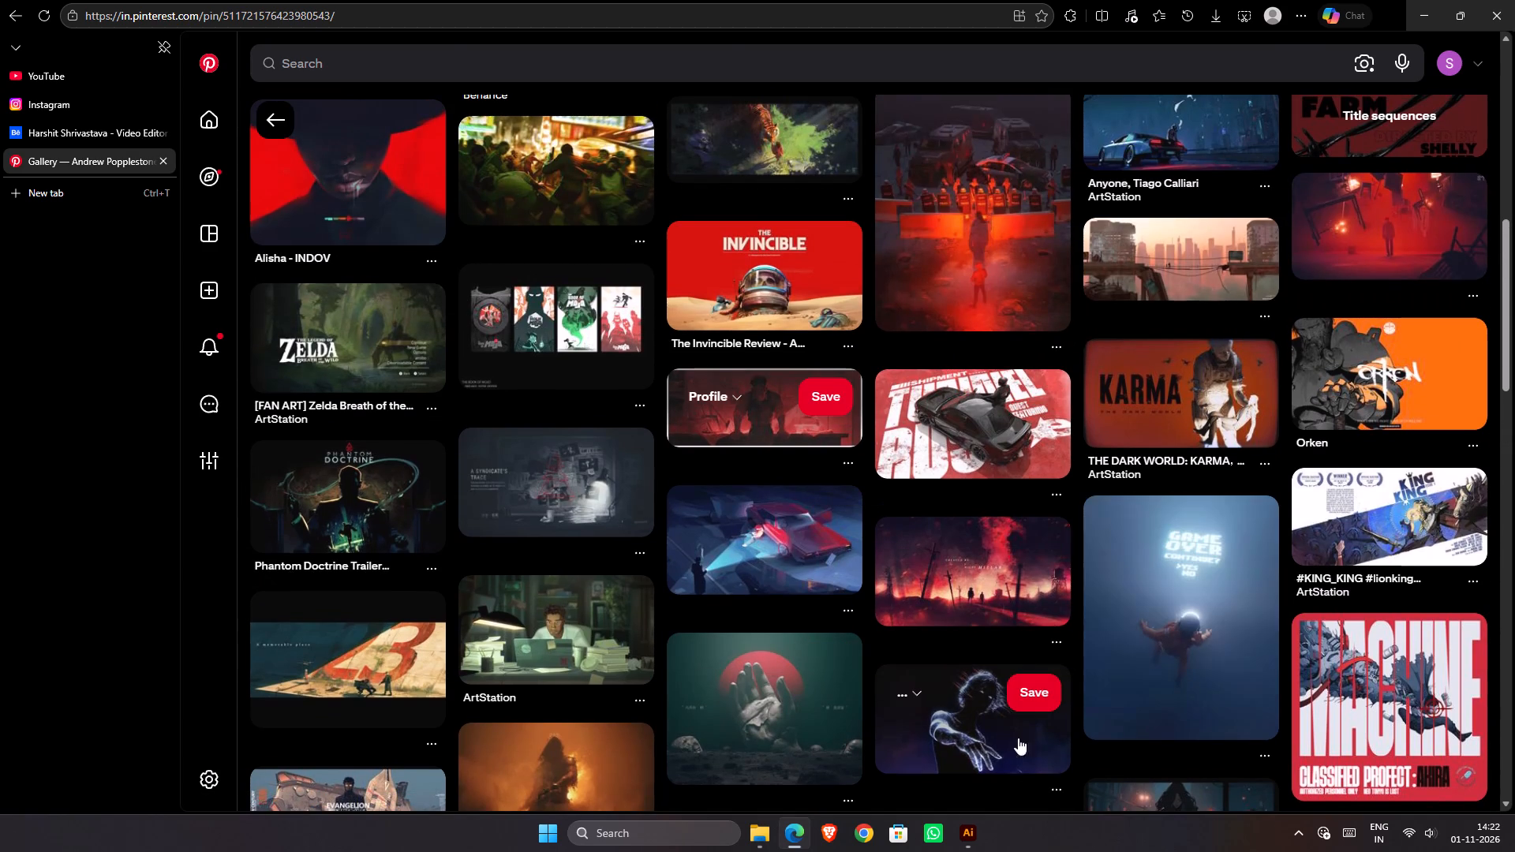
pyautogui.click(1055, 789)
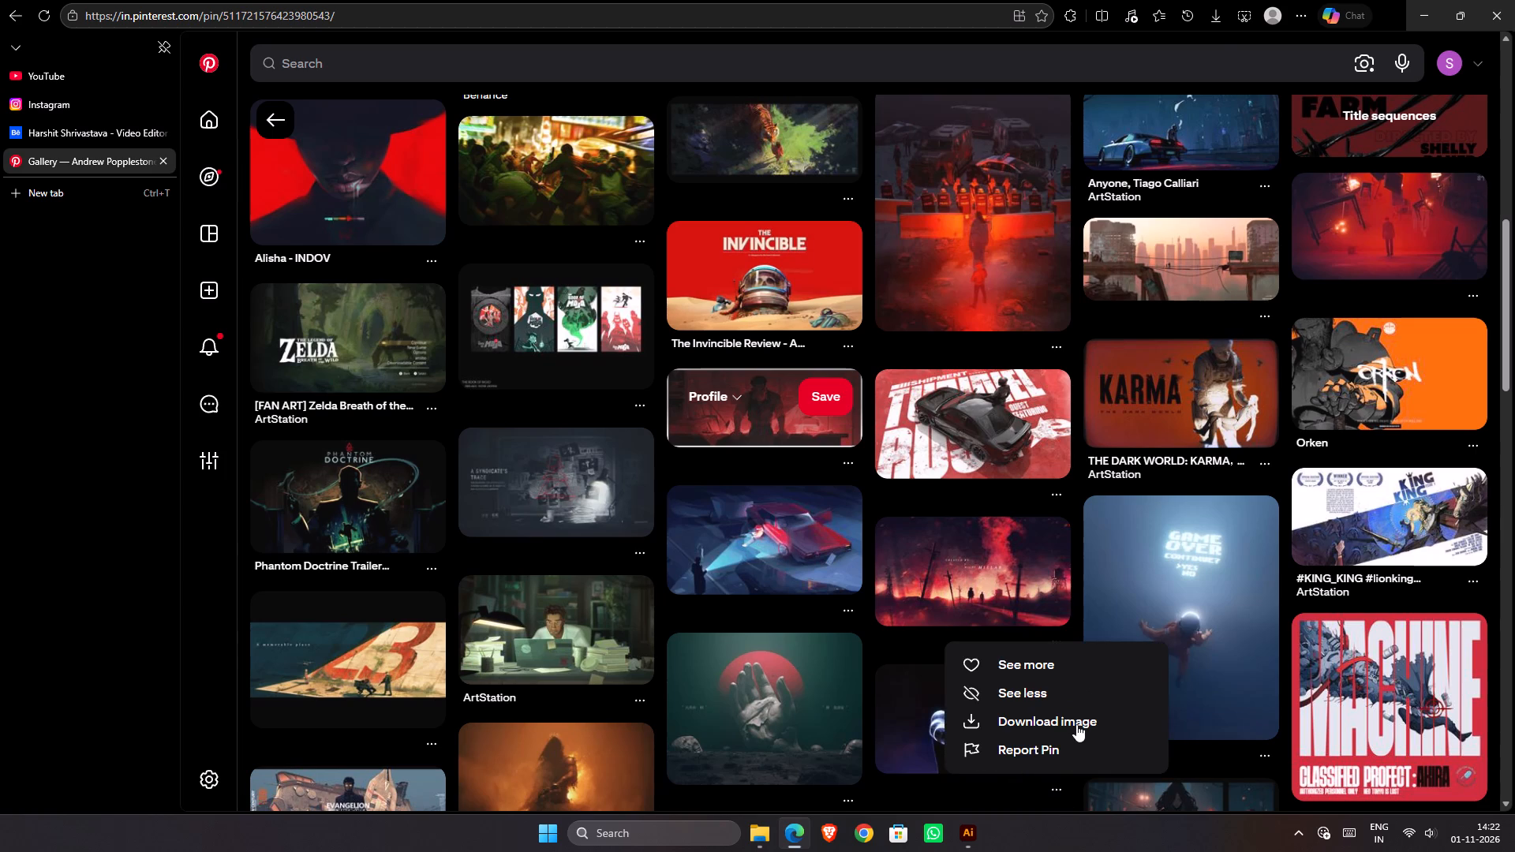
pyautogui.click(1076, 724)
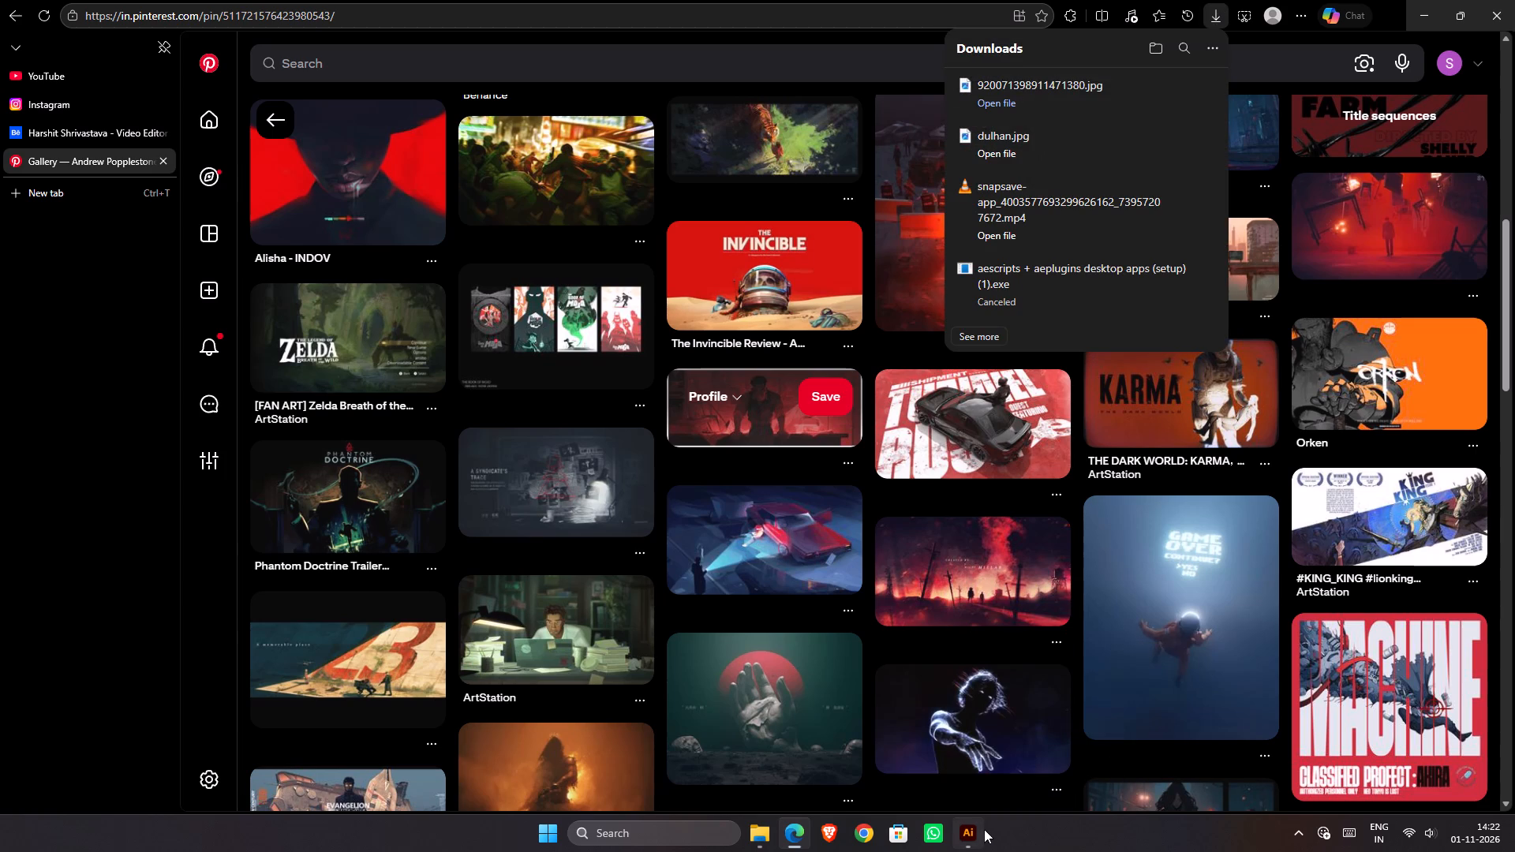
# Look back through the pins related to "Gallery — Andrew Popplestone" for more references, finishing at the pin itself.
pyautogui.moveTo(1514, 308); pyautogui.dragTo(1490, 275)
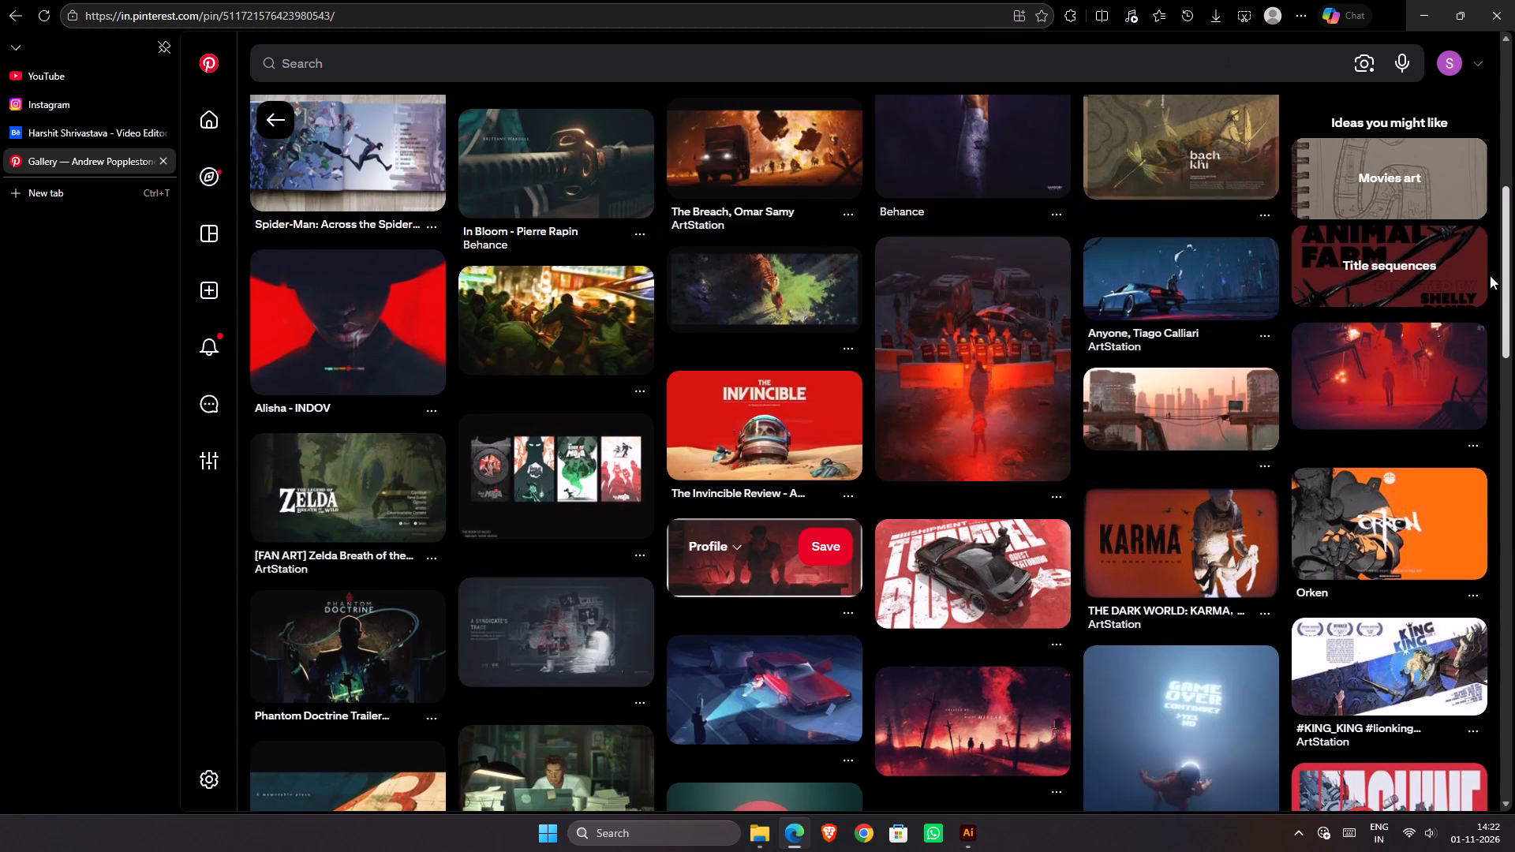
pyautogui.moveTo(1490, 275); pyautogui.dragTo(1486, 273)
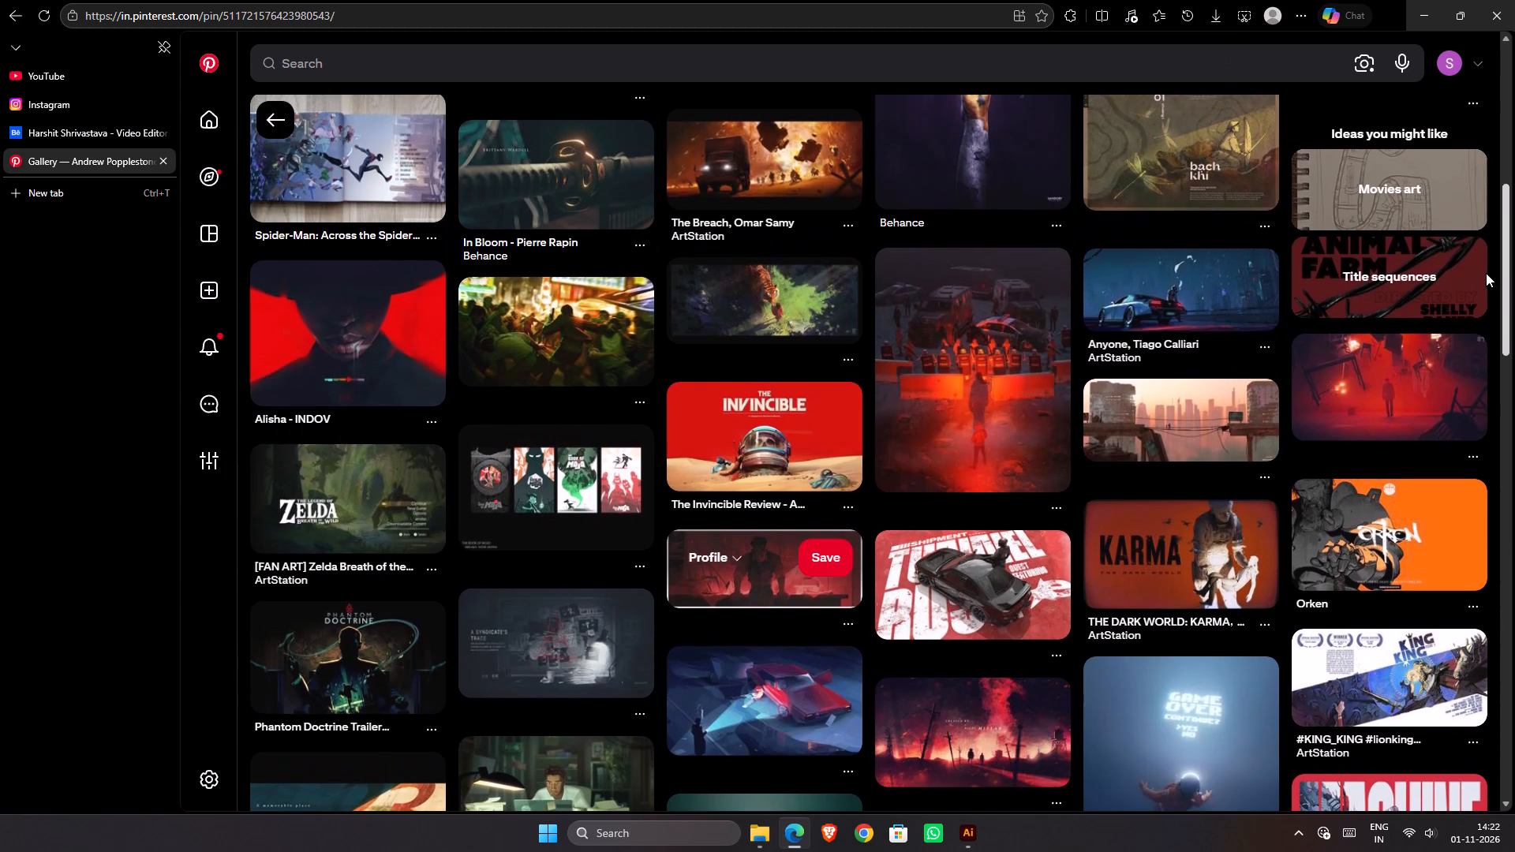
pyautogui.moveTo(1486, 273); pyautogui.dragTo(1494, 318)
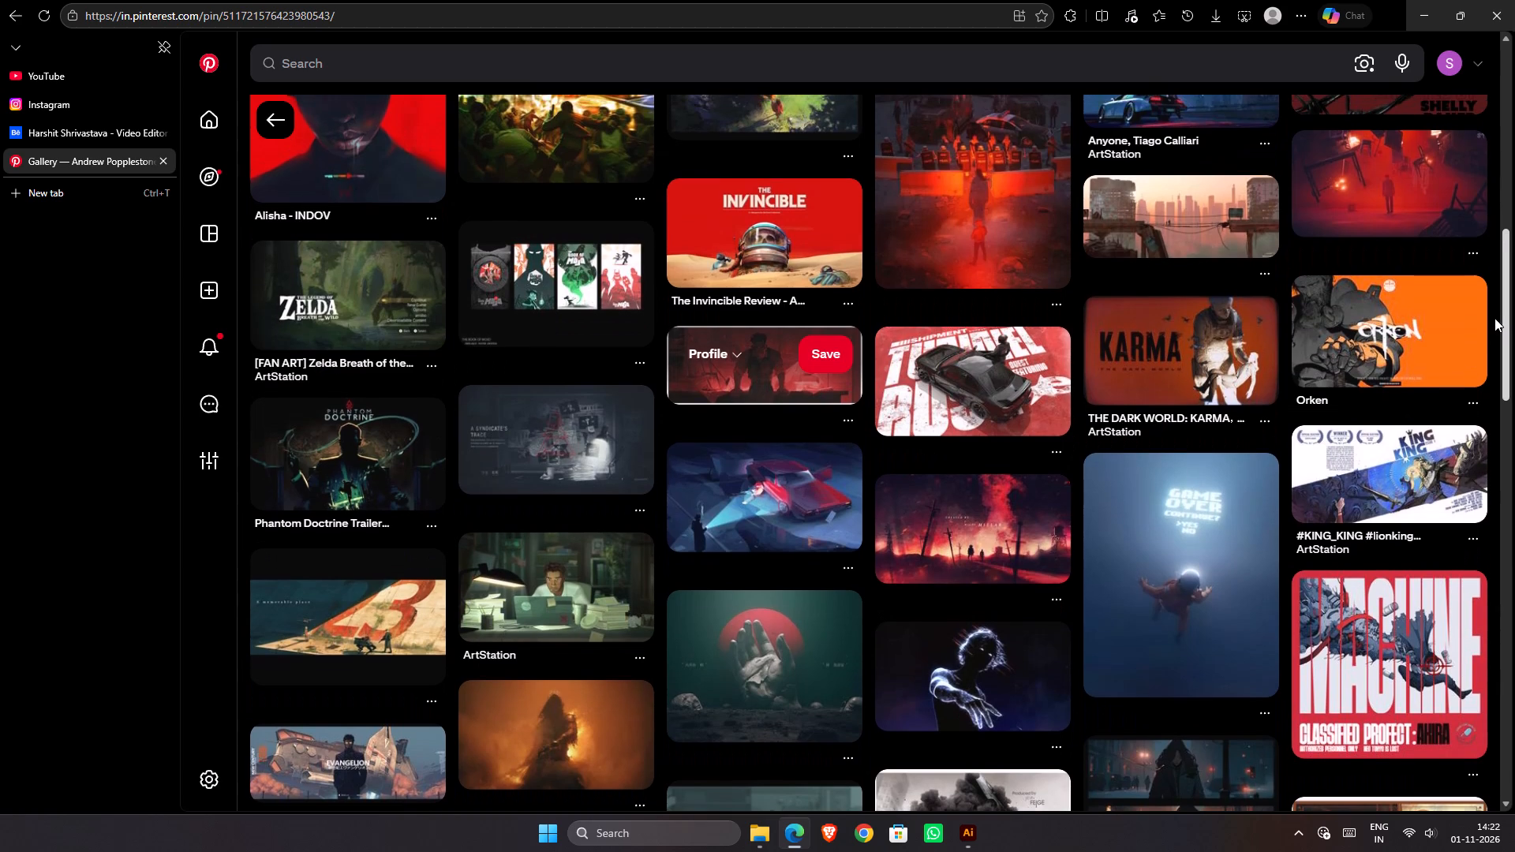
pyautogui.moveTo(1494, 318); pyautogui.dragTo(1489, 310)
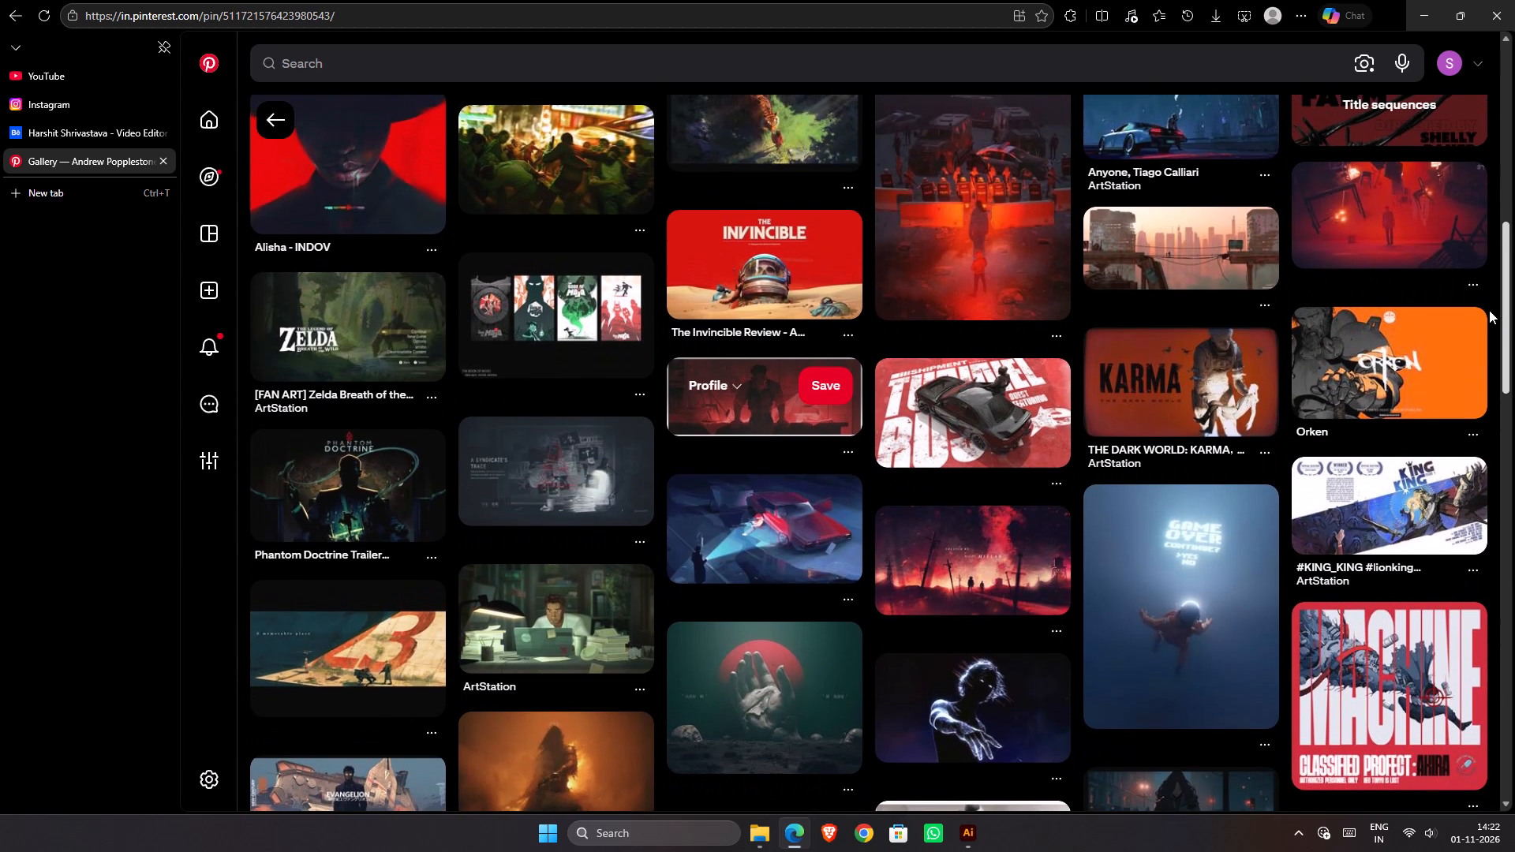
pyautogui.moveTo(1489, 310); pyautogui.dragTo(1496, 245)
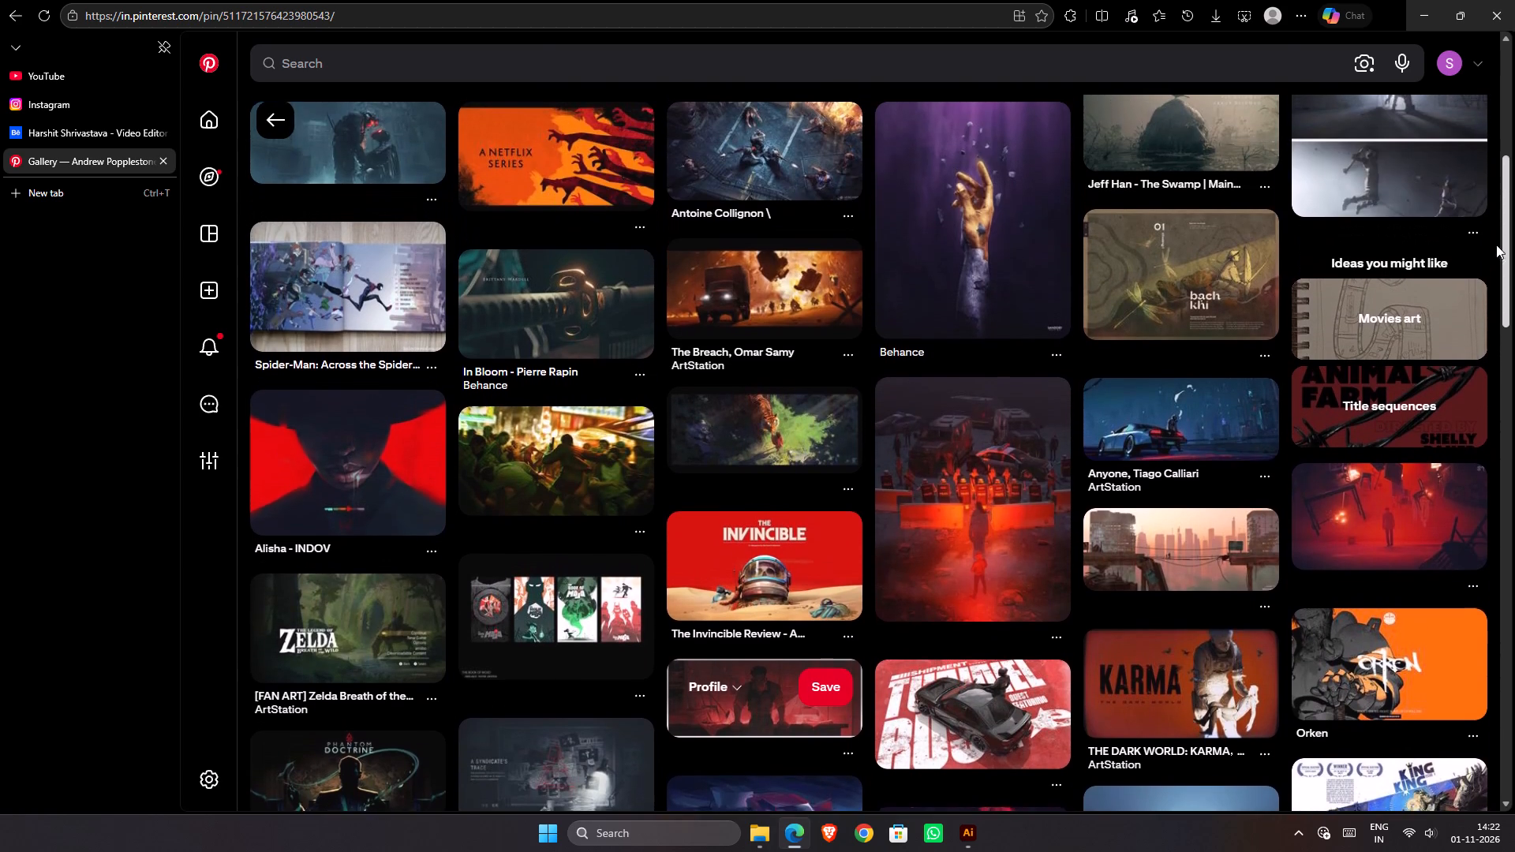
pyautogui.moveTo(1496, 245); pyautogui.dragTo(1493, 211)
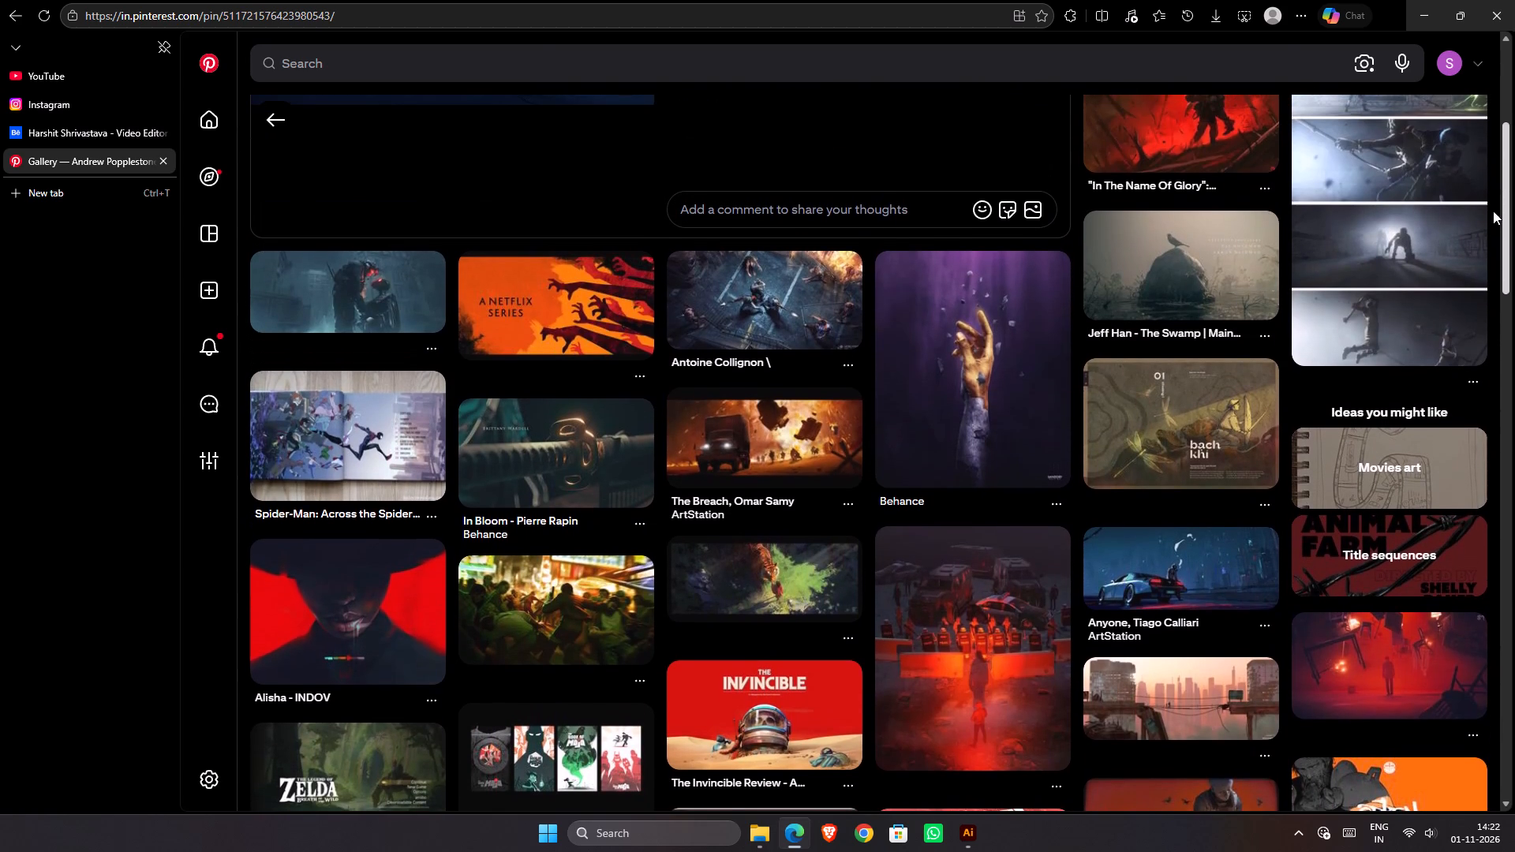
pyautogui.moveTo(1493, 211); pyautogui.dragTo(1500, 153)
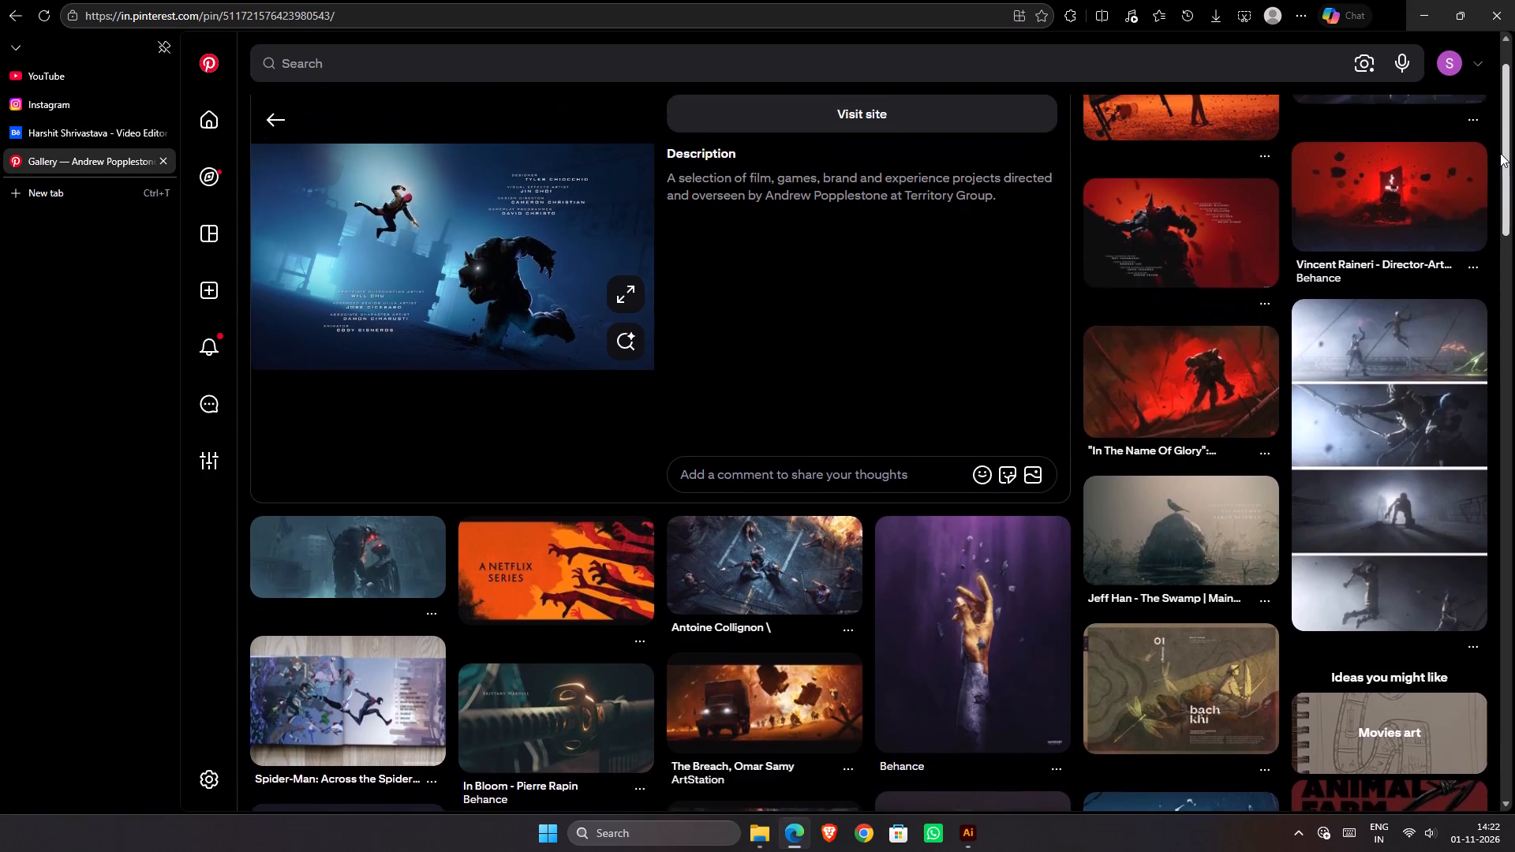
pyautogui.moveTo(1500, 153); pyautogui.dragTo(1506, 125)
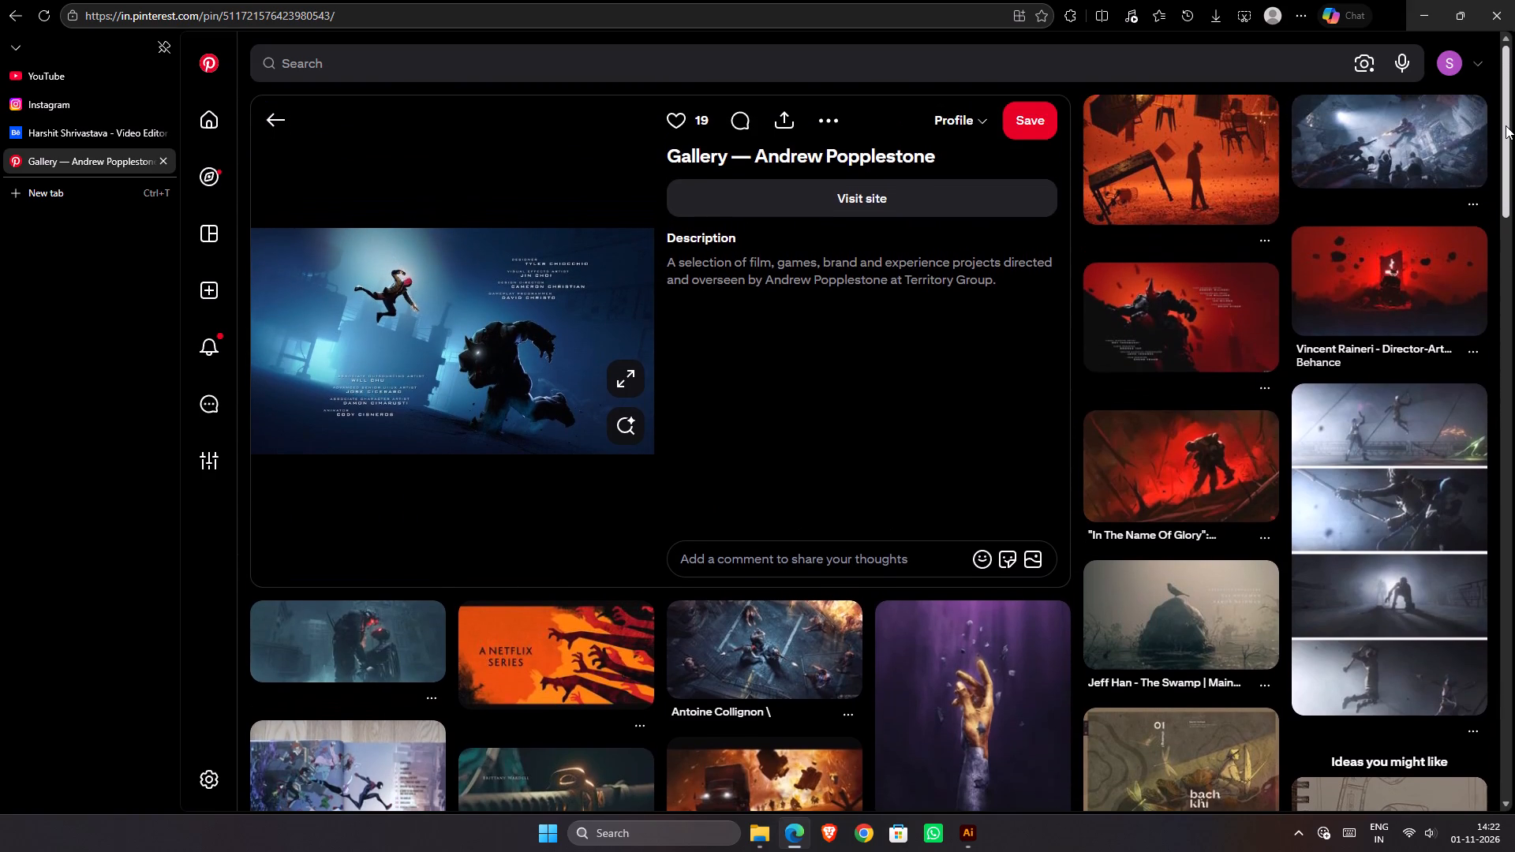
# Open the related pin showing a lone figure among floating furniture in a red scene and download its image.
pyautogui.moveTo(1506, 125); pyautogui.dragTo(1510, 270)
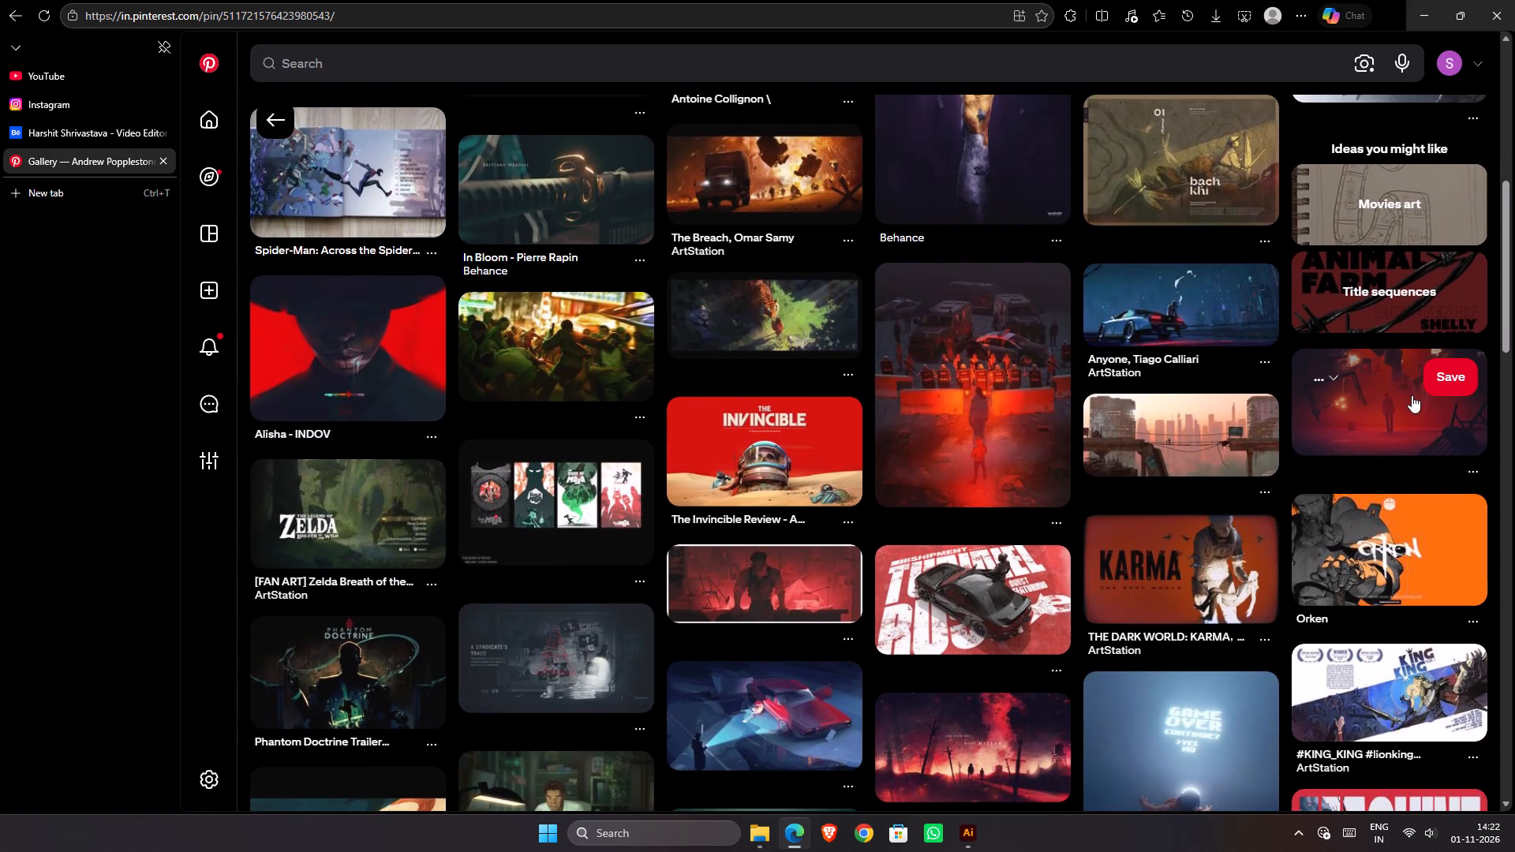
pyautogui.click(1408, 409)
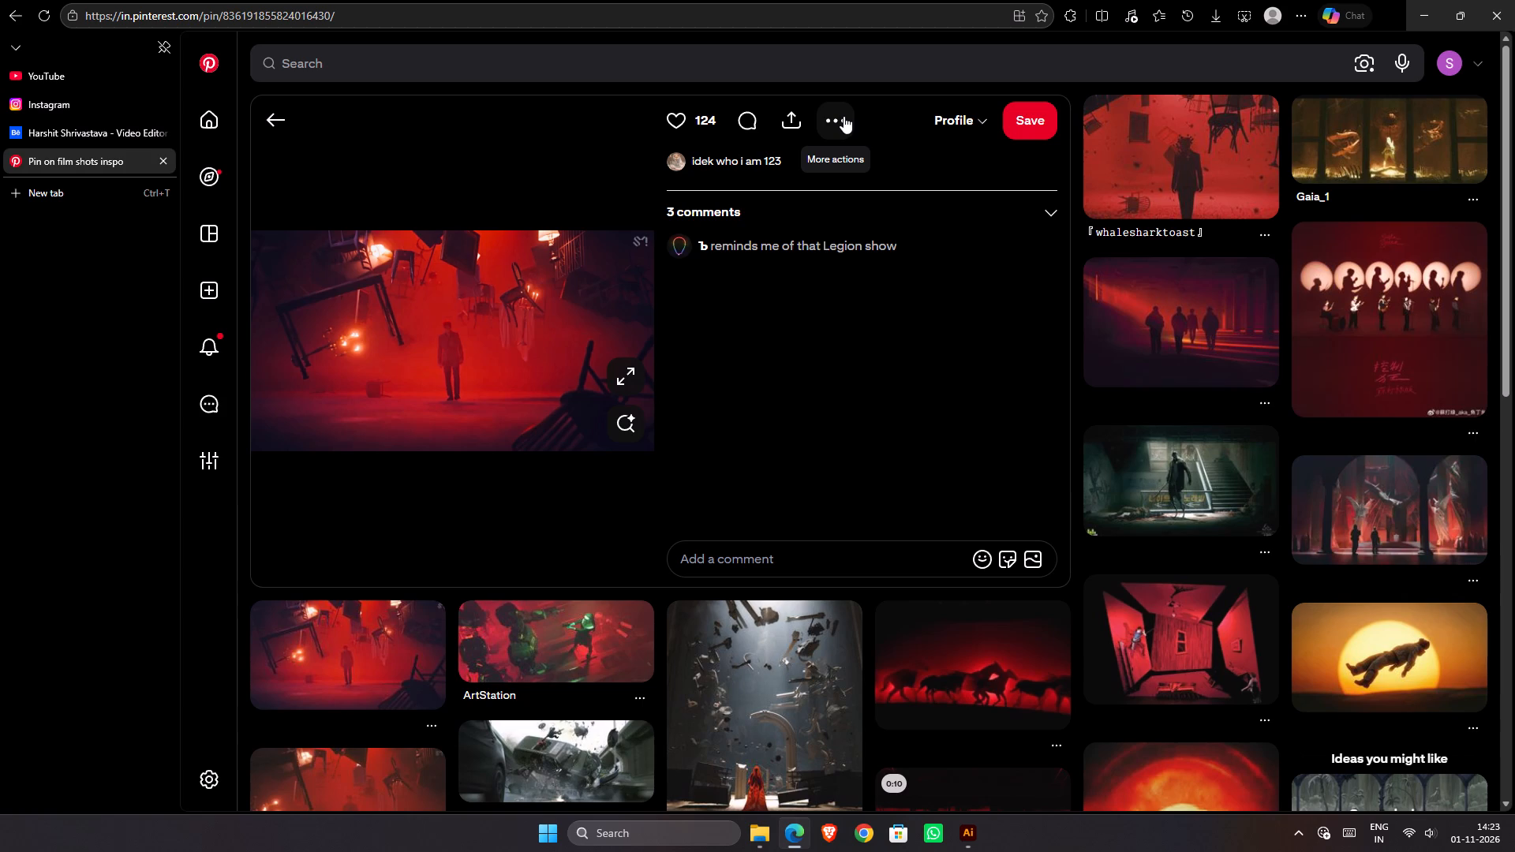
pyautogui.click(844, 116)
pyautogui.click(834, 174)
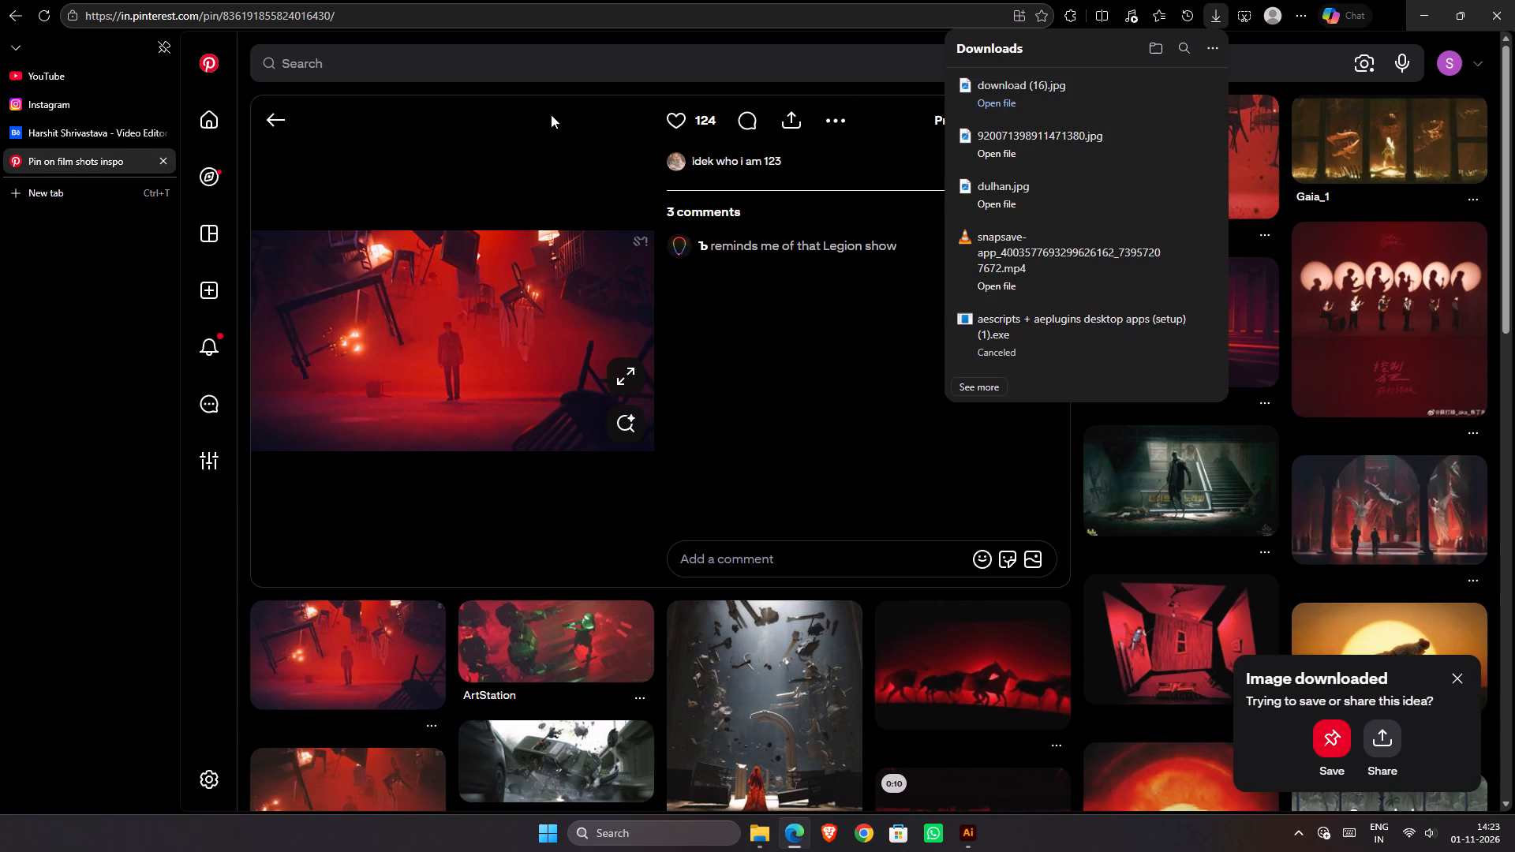
# Go back to the "Gallery — Andrew Popplestone" pin and look further through its related pins.
pyautogui.click(262, 113)
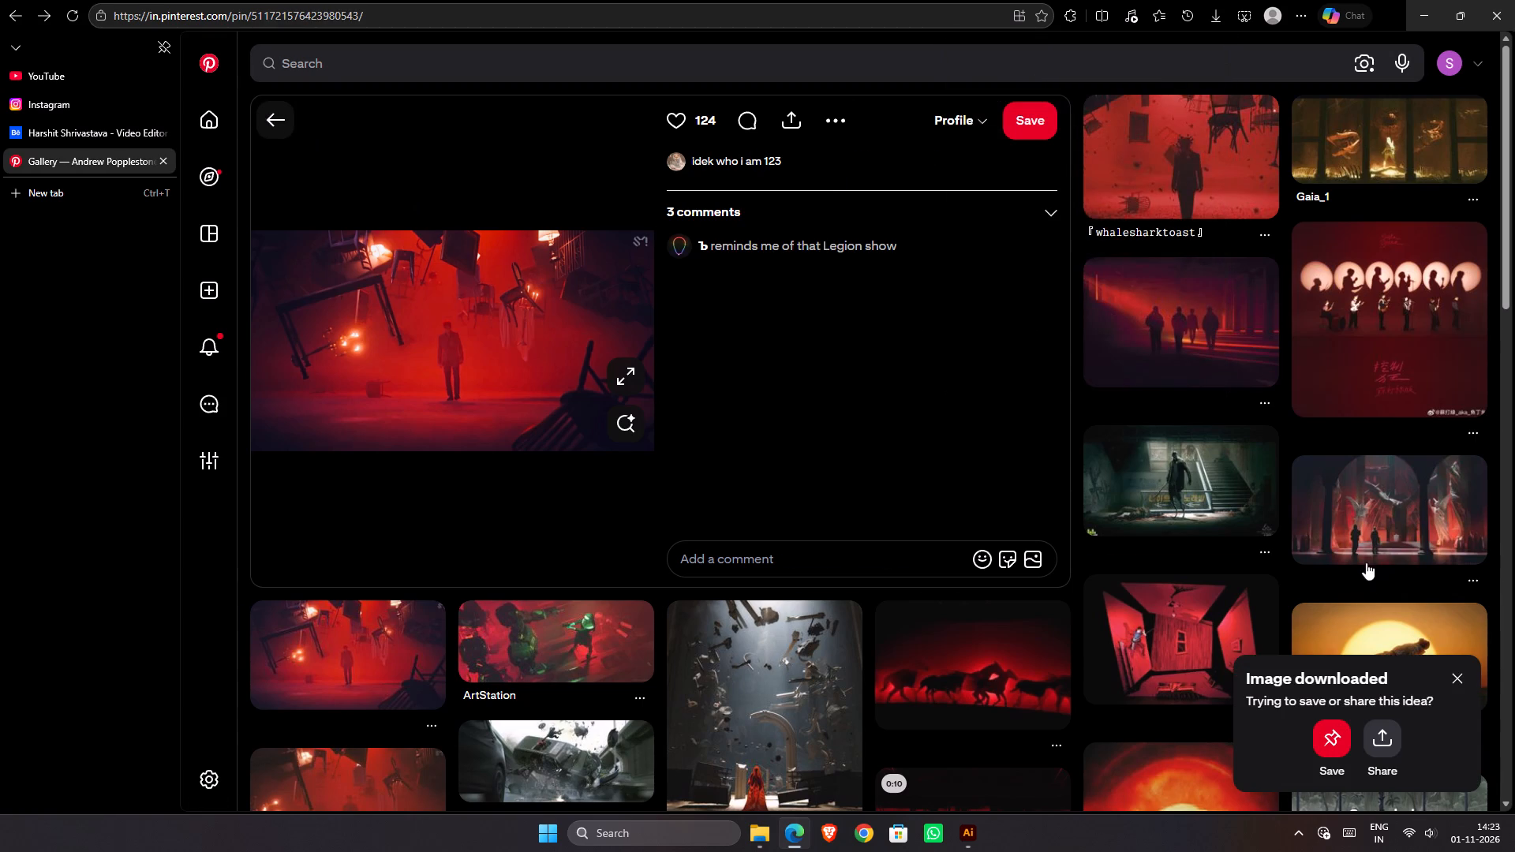
pyautogui.scroll(-4, 1343, 569)
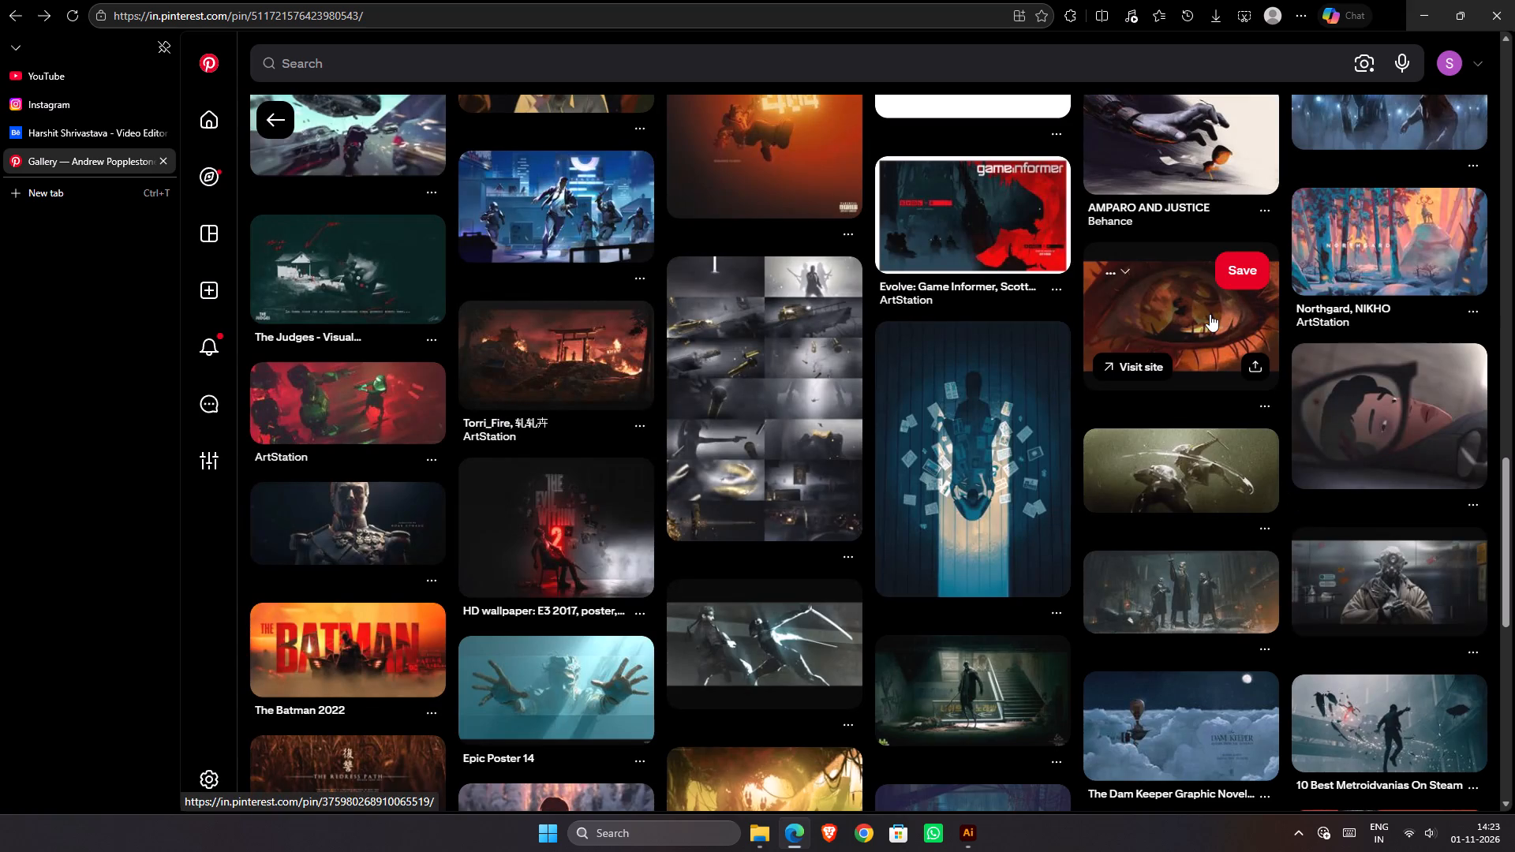
# Switch to Adobe Illustrator 2025.
pyautogui.click(970, 821)
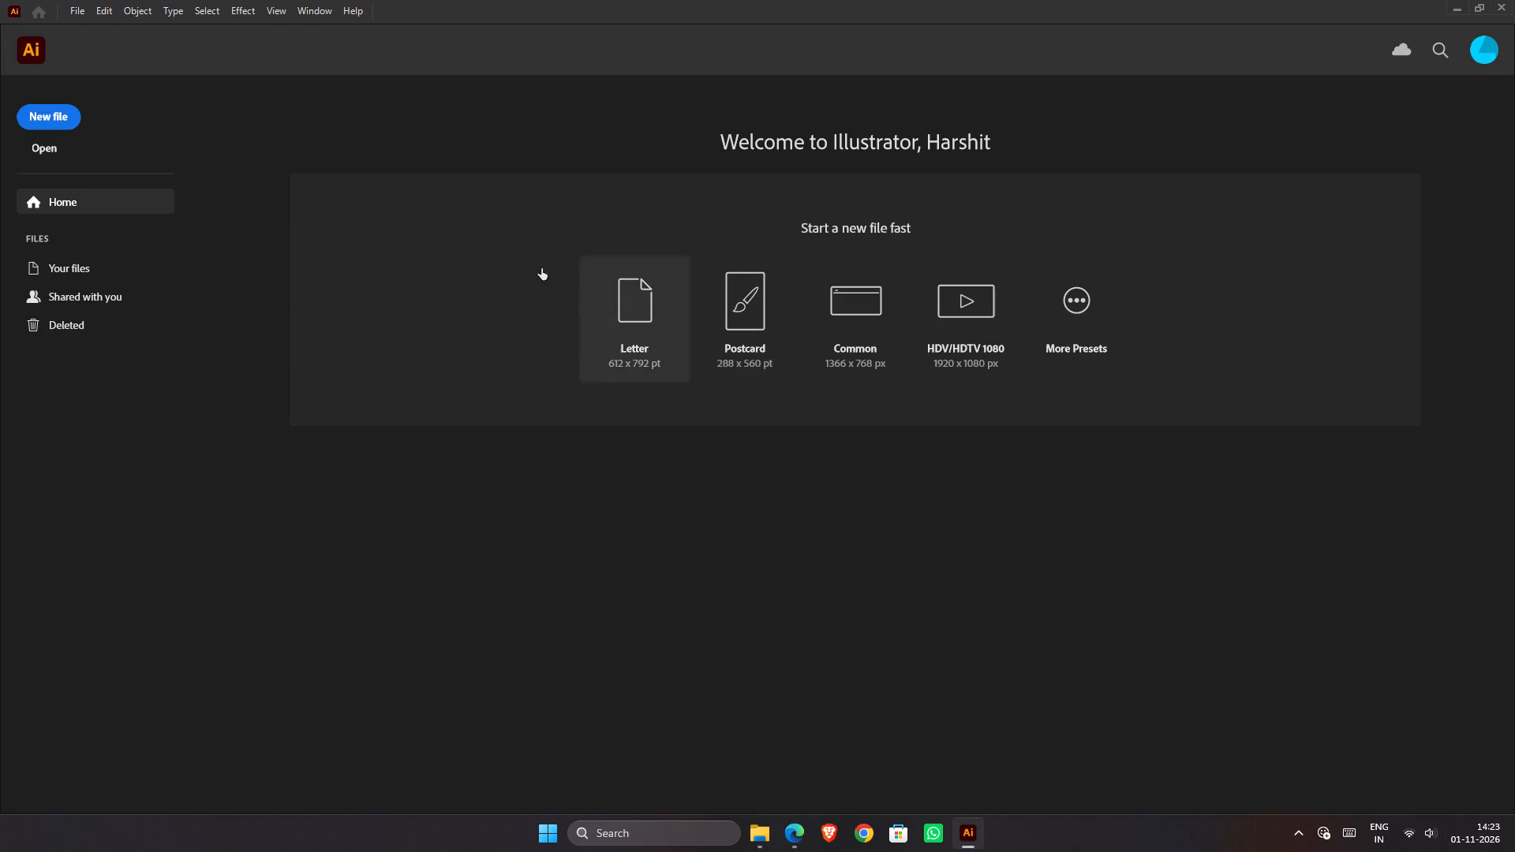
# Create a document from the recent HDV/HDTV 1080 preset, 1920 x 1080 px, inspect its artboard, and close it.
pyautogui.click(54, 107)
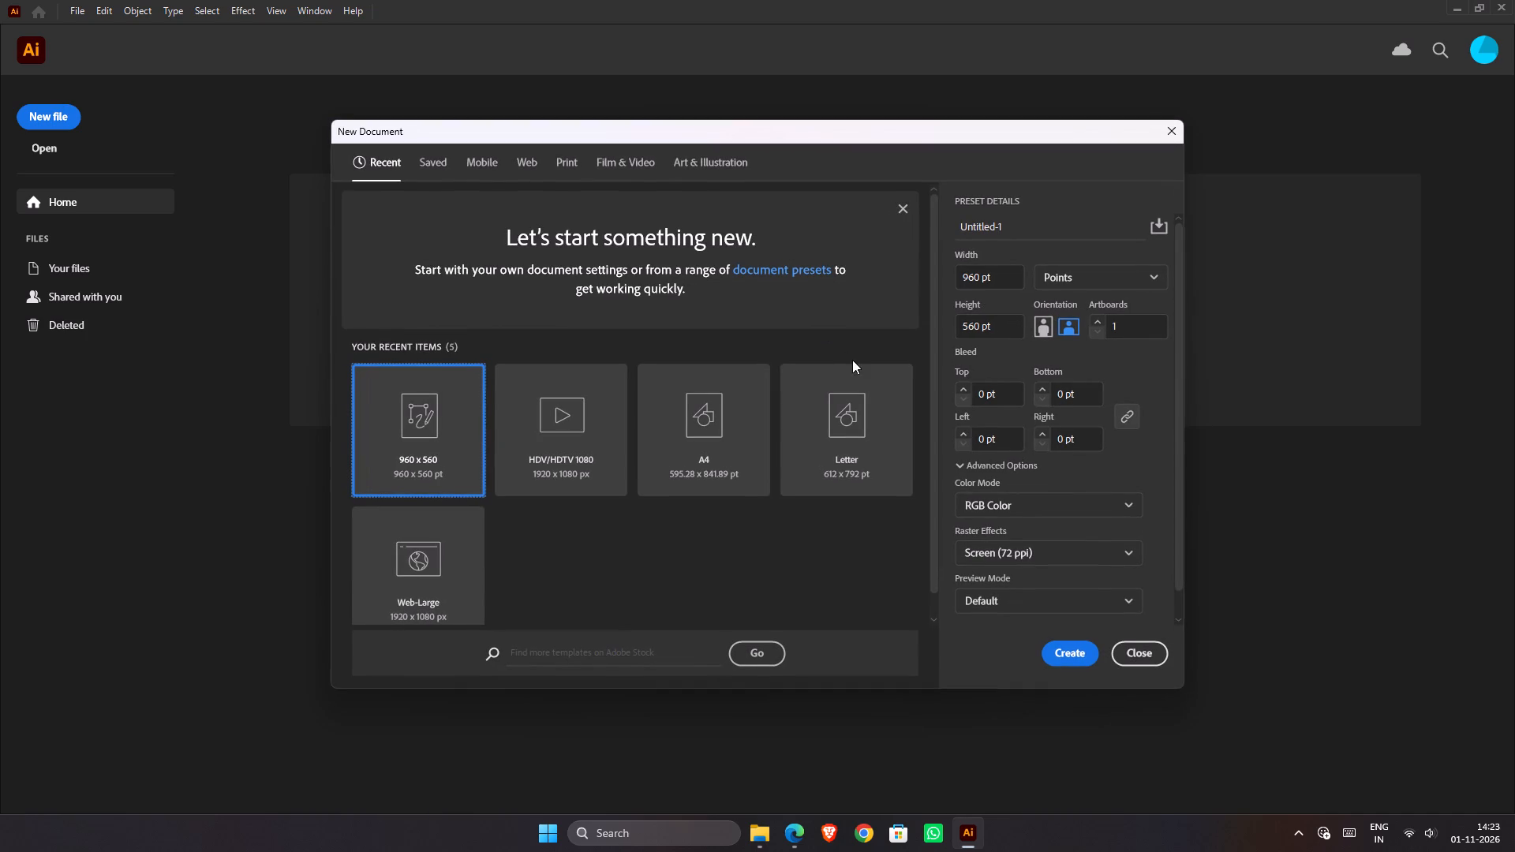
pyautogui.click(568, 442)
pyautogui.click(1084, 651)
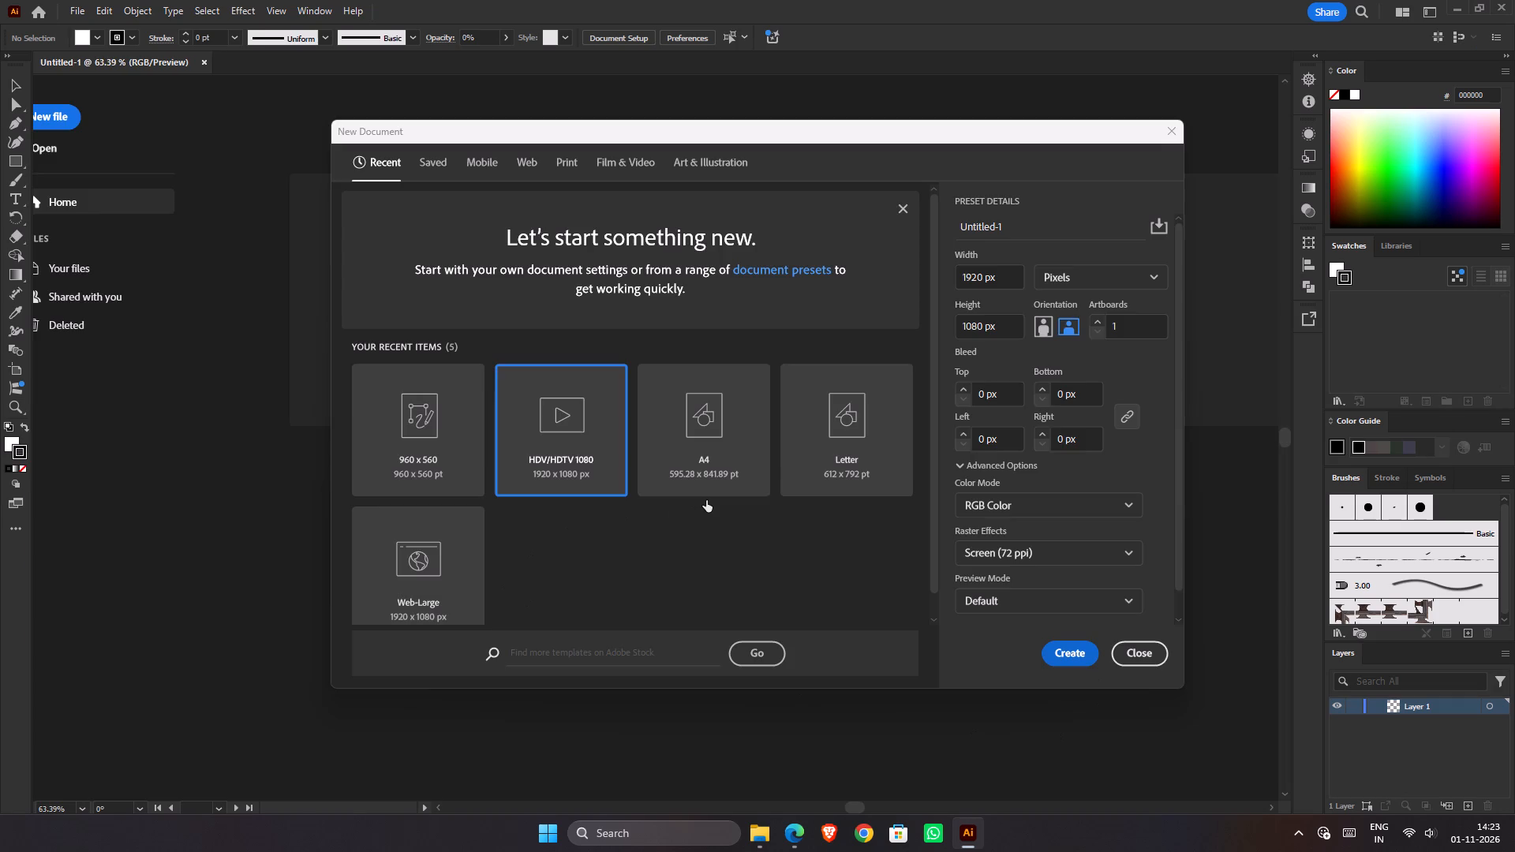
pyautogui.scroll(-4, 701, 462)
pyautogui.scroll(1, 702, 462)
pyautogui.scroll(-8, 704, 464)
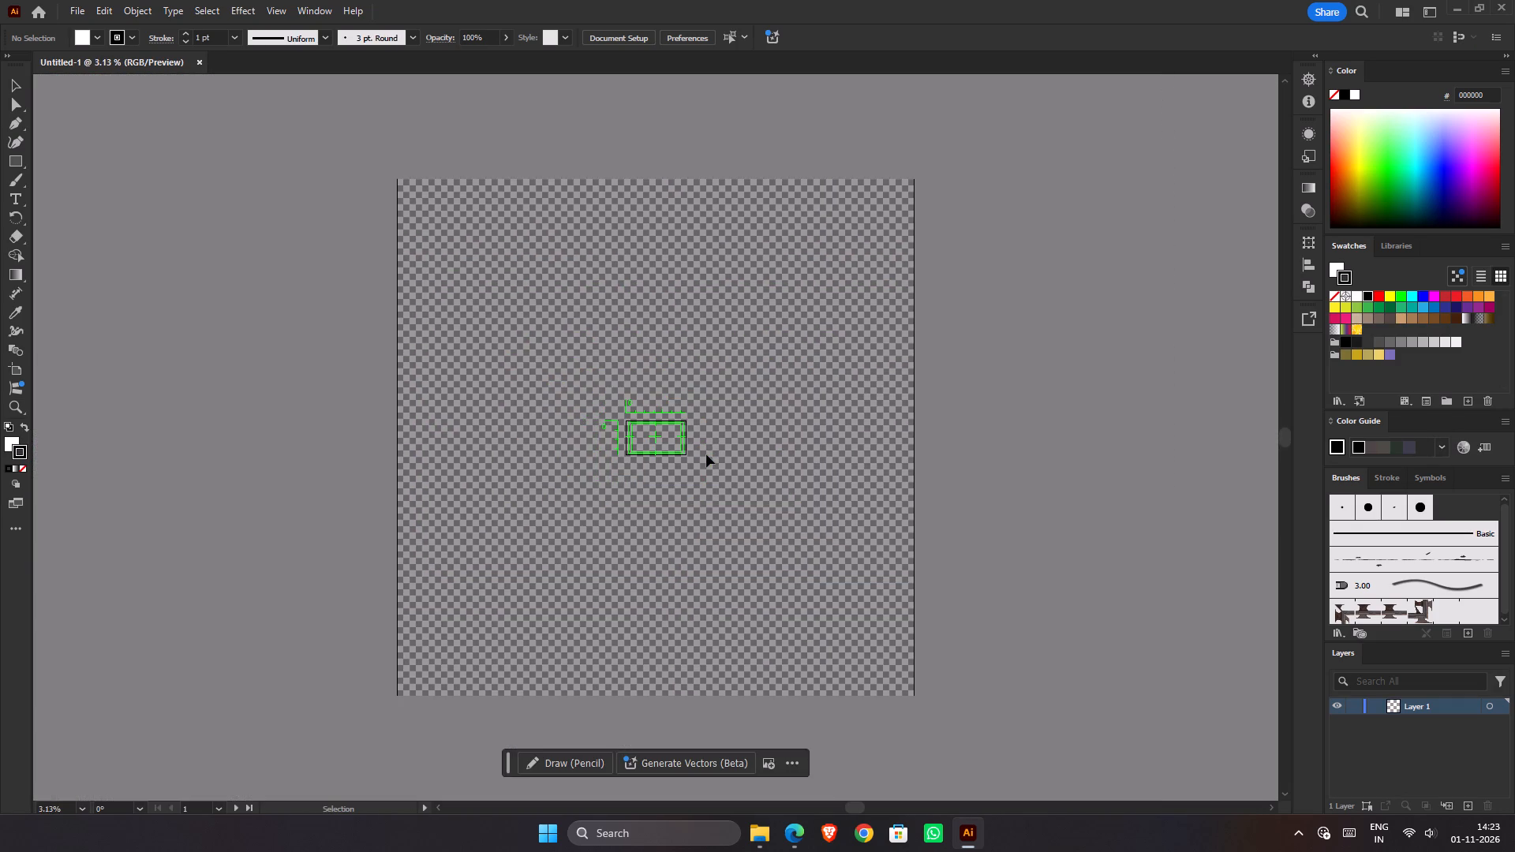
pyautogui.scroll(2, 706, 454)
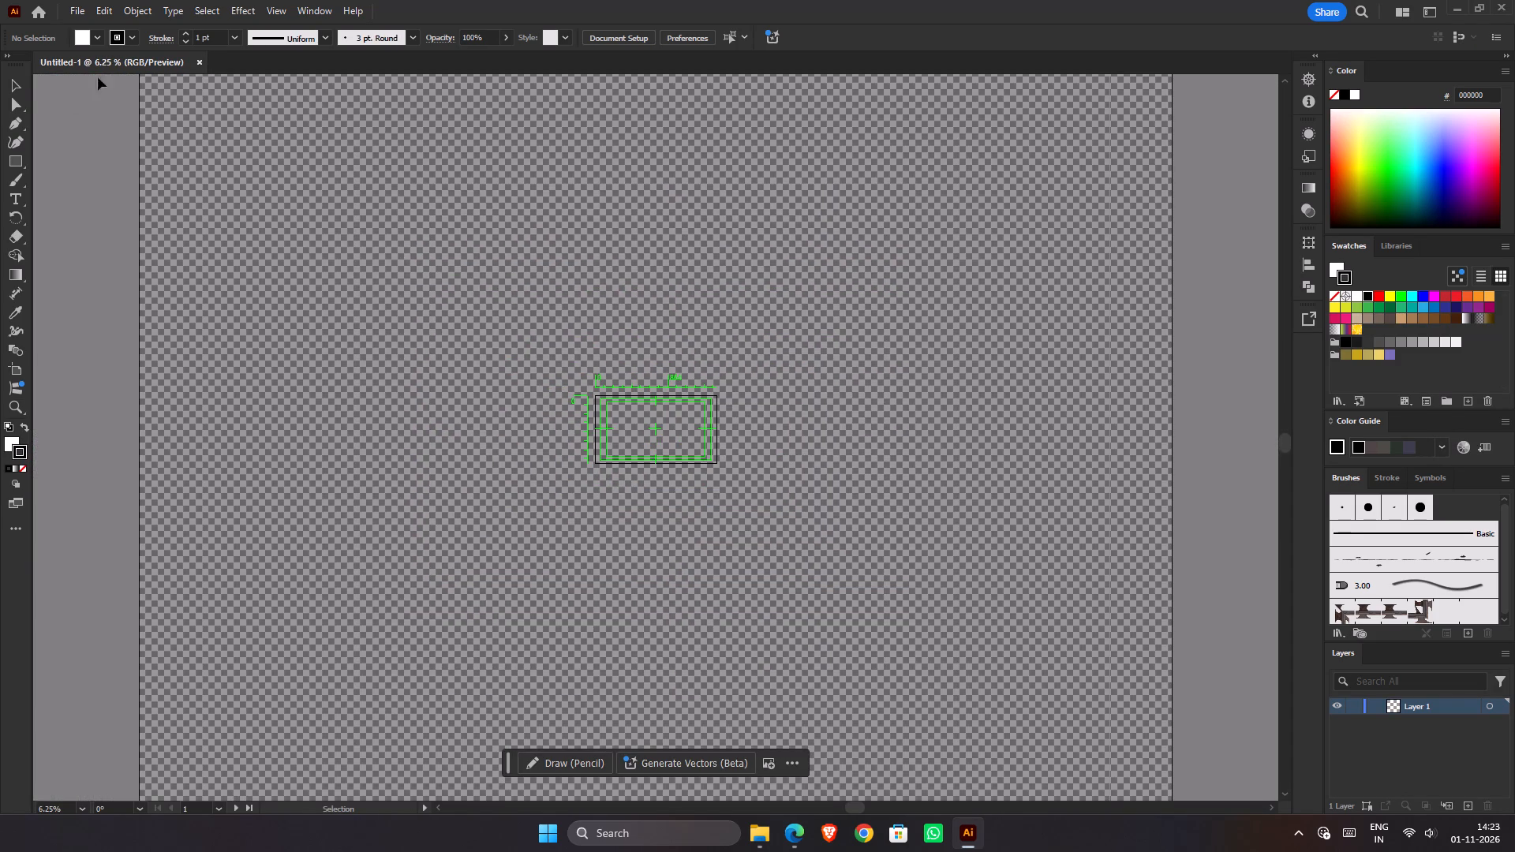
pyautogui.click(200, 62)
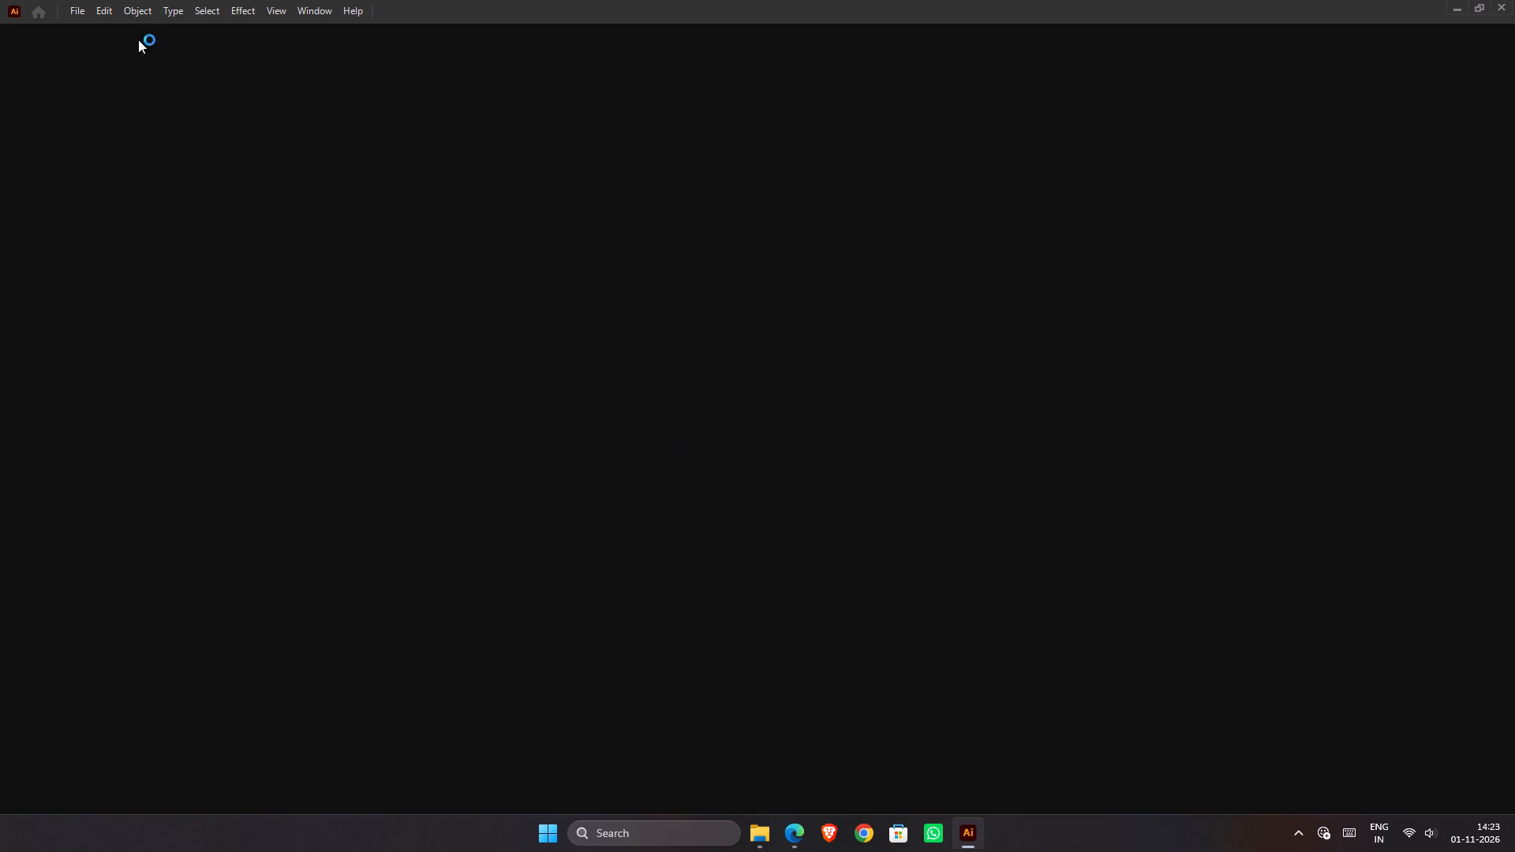
# Look through the Mobile, Web, Print and Film & Video presets for a new document, checking HDV/HDTV 1080 and its preview modes.
pyautogui.click(66, 116)
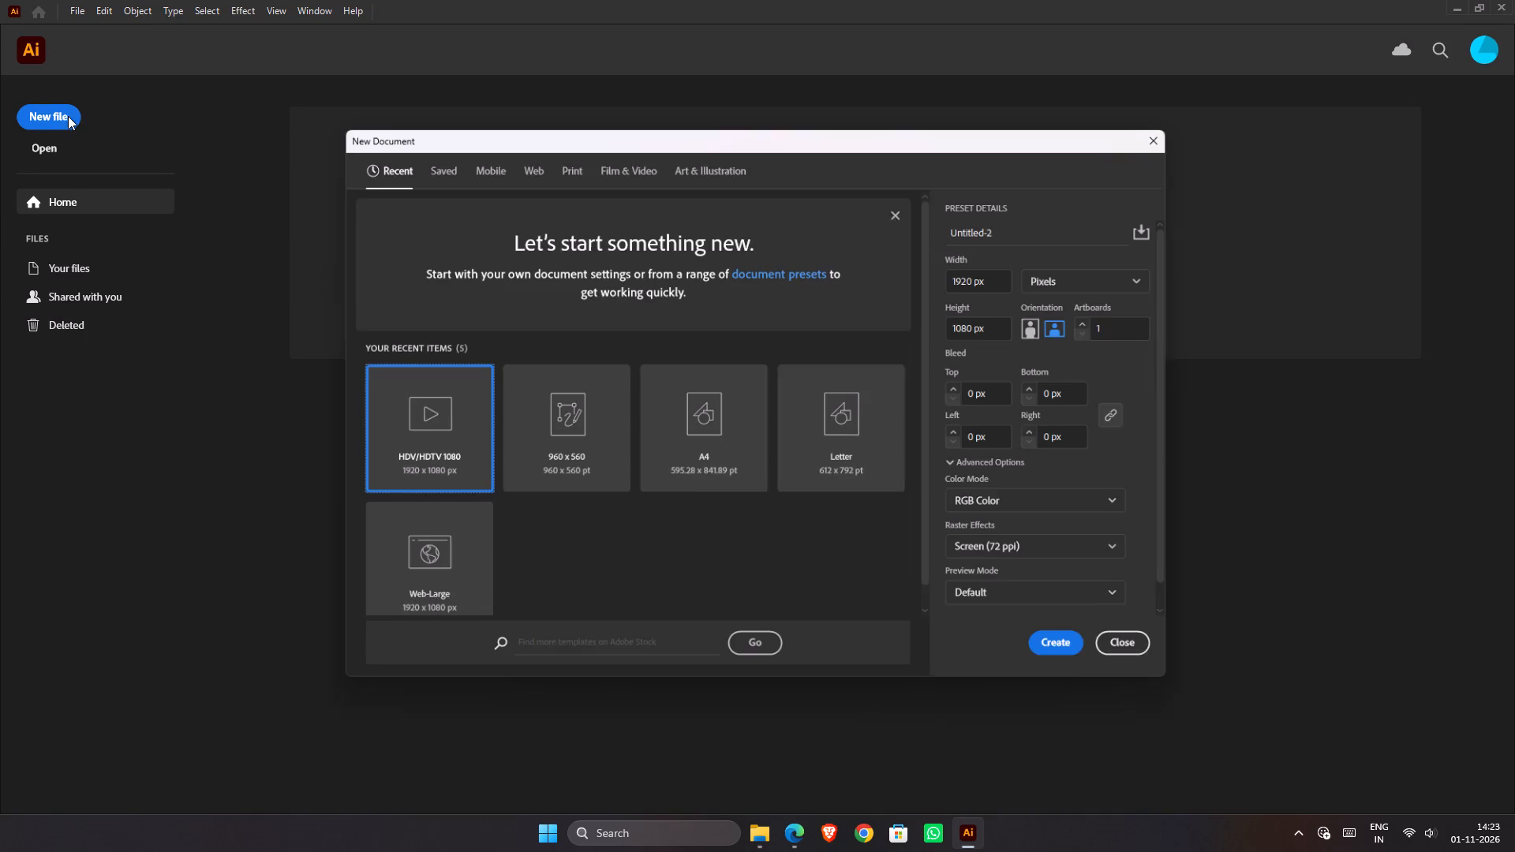
pyautogui.click(498, 163)
pyautogui.click(537, 166)
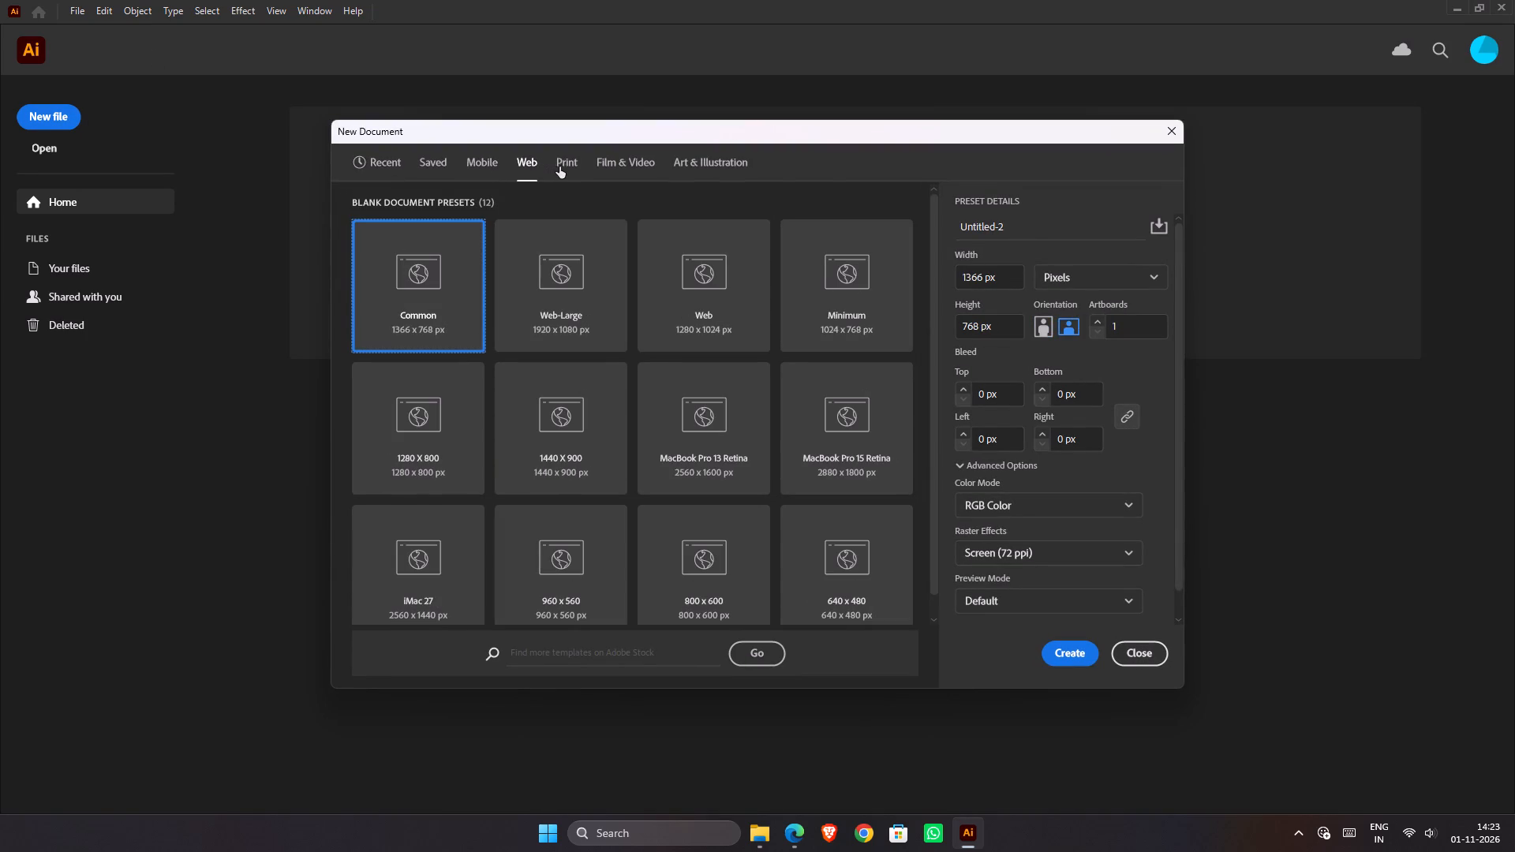
pyautogui.click(565, 166)
pyautogui.click(615, 166)
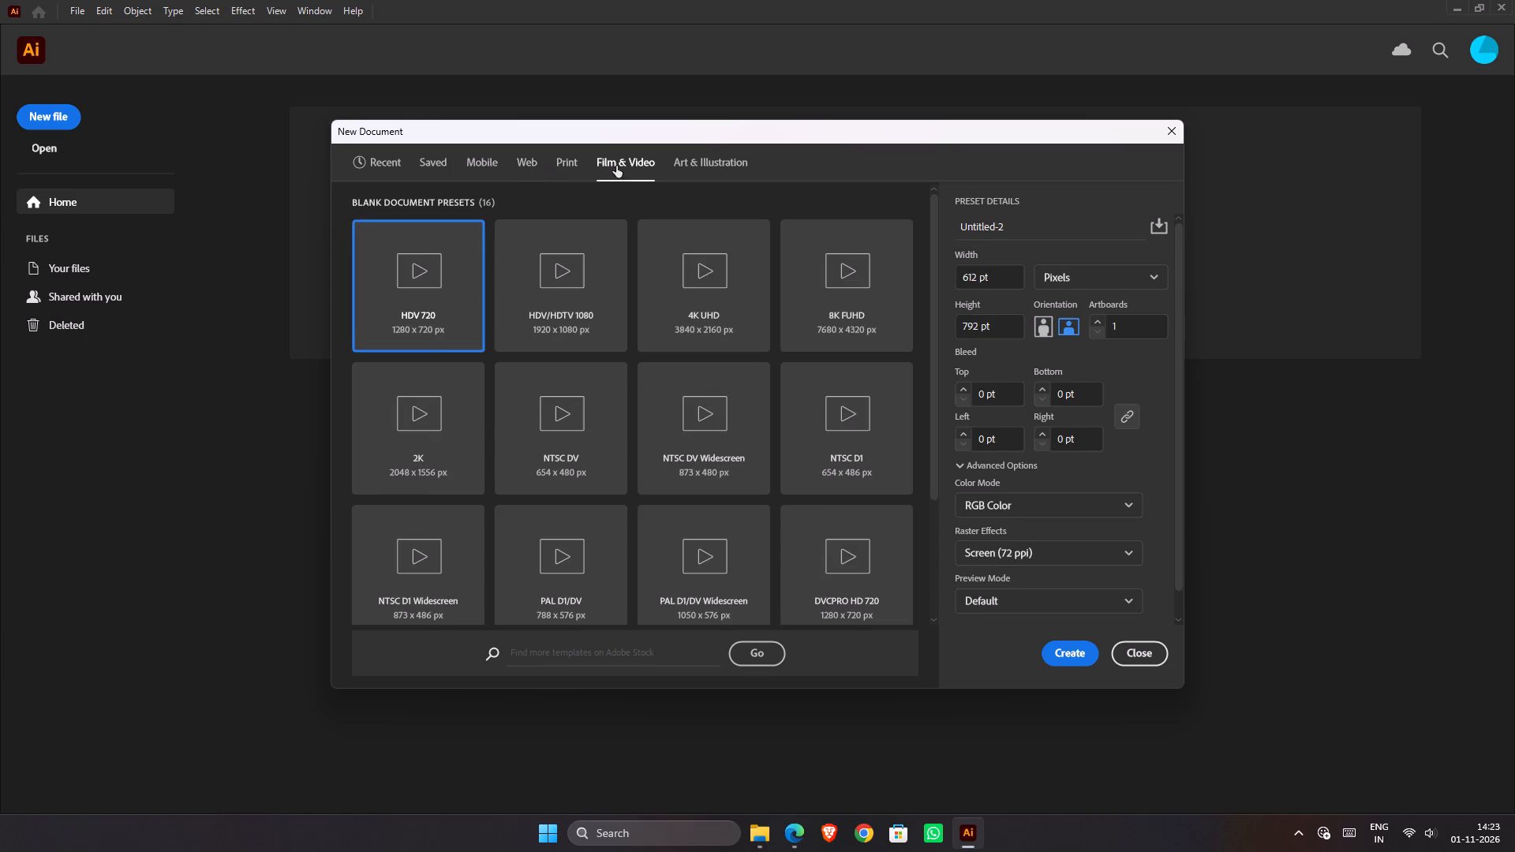
pyautogui.click(604, 318)
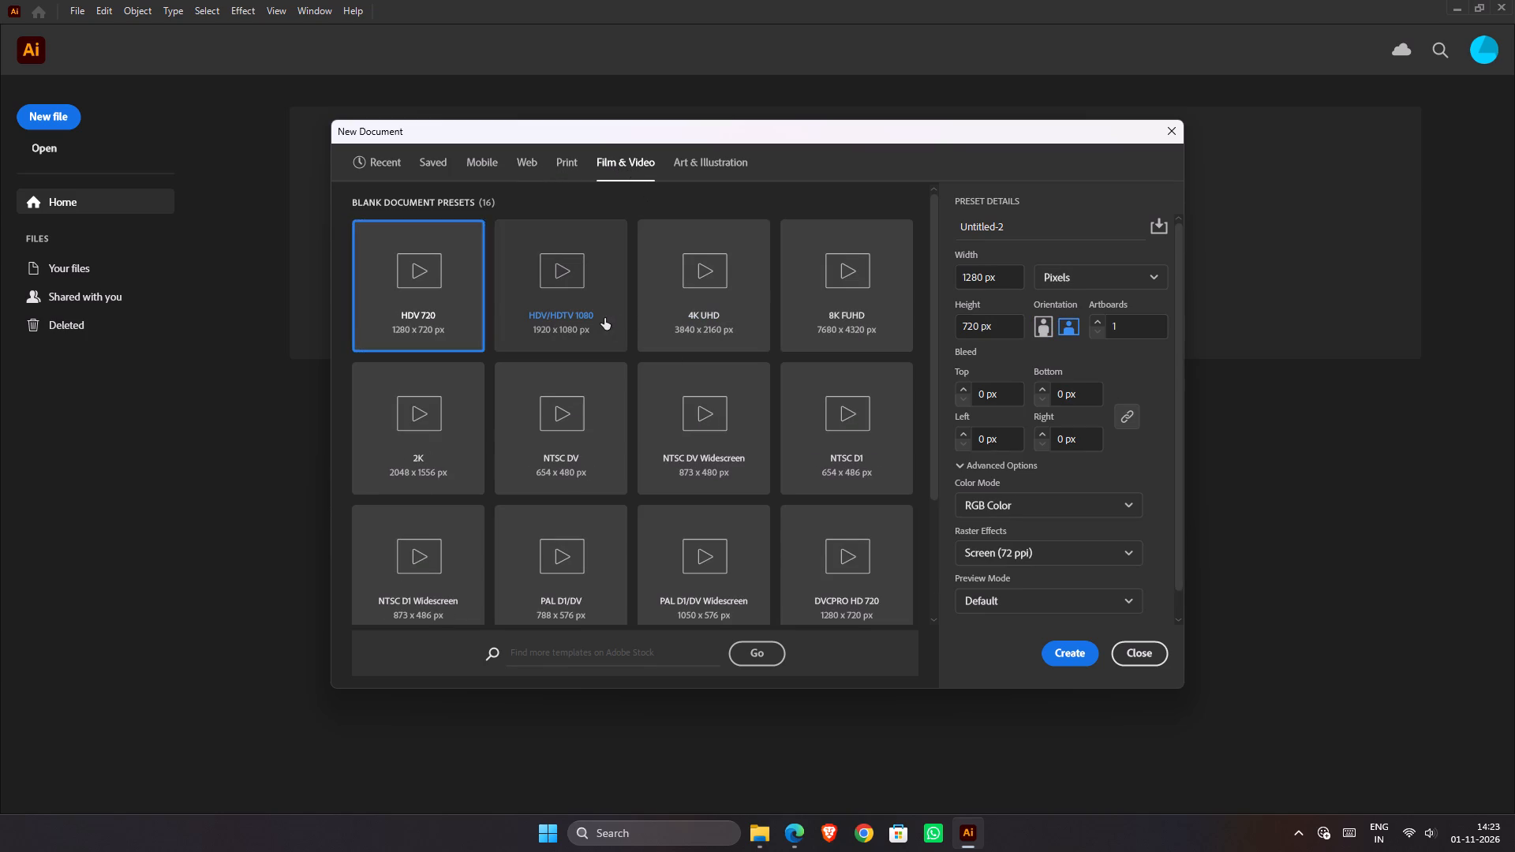
pyautogui.click(1043, 604)
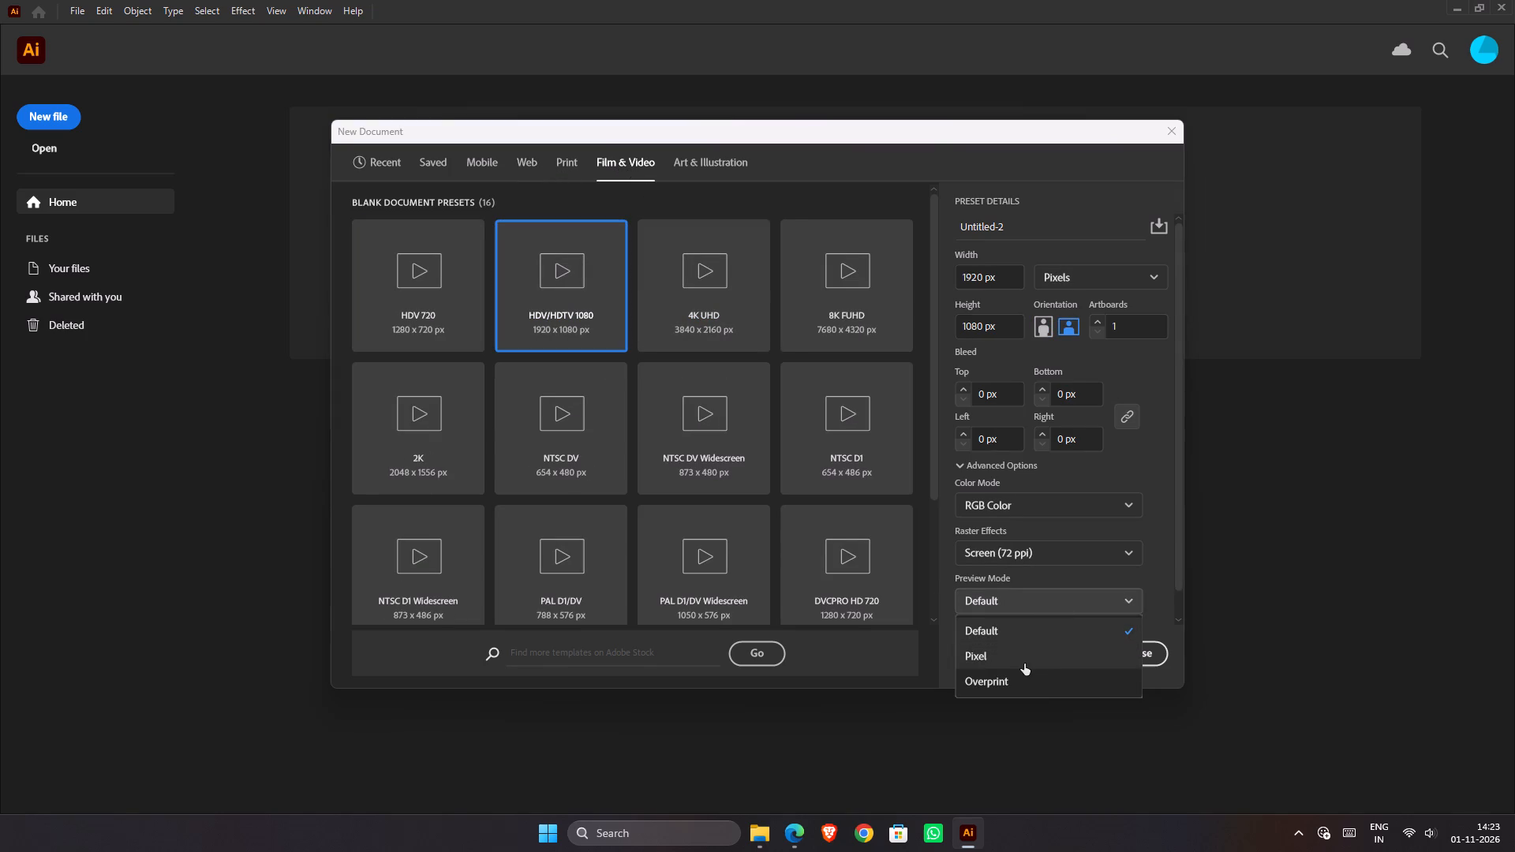
pyautogui.click(1008, 603)
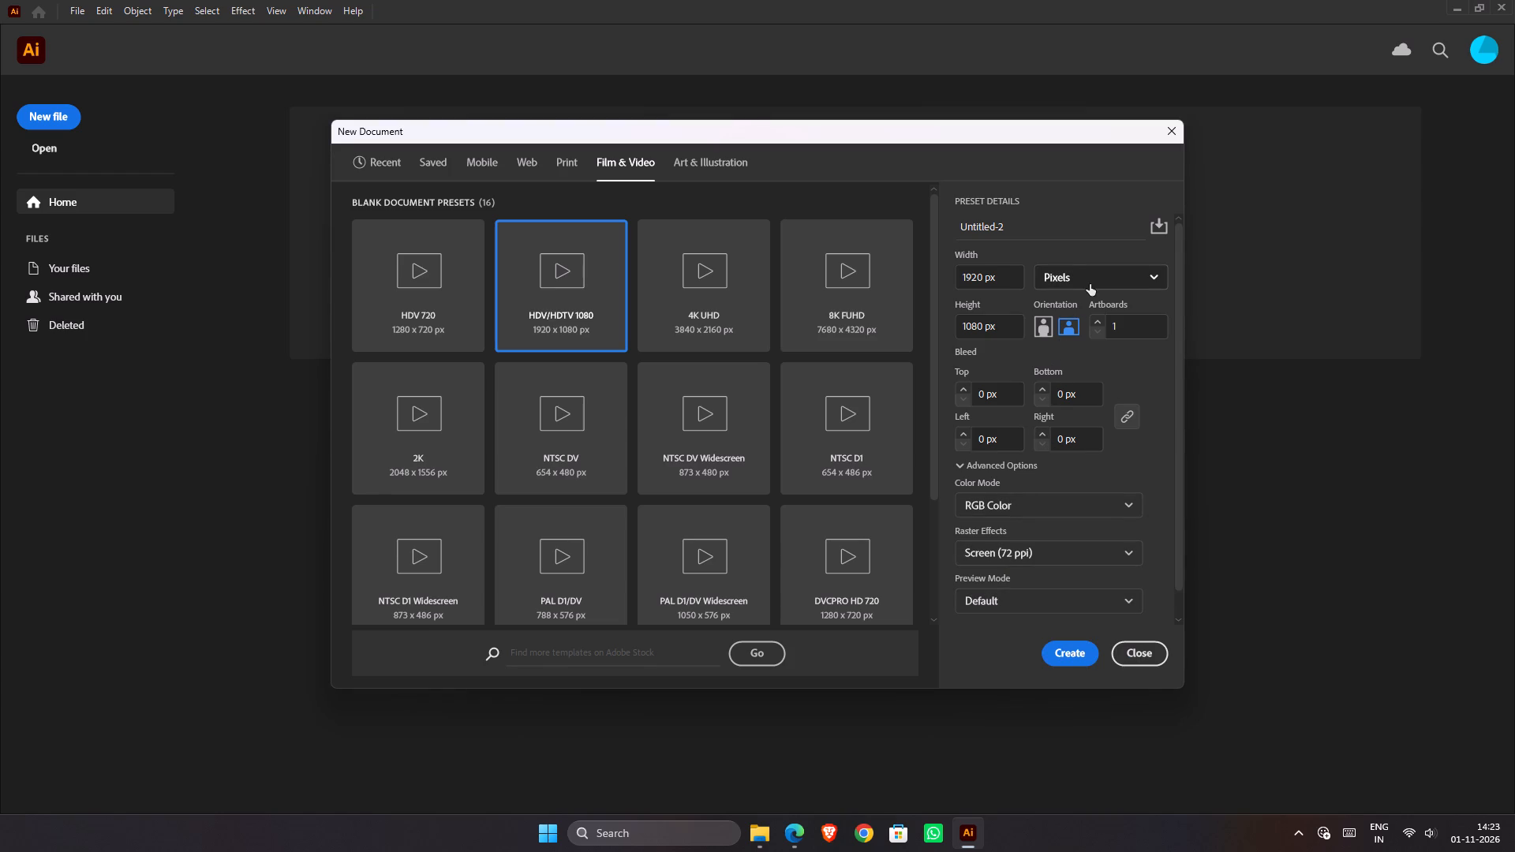
# Compare the Art & Illustration presets with the Film & Video HDV/HDTV 1080 settings, and leave without creating a document.
pyautogui.click(680, 155)
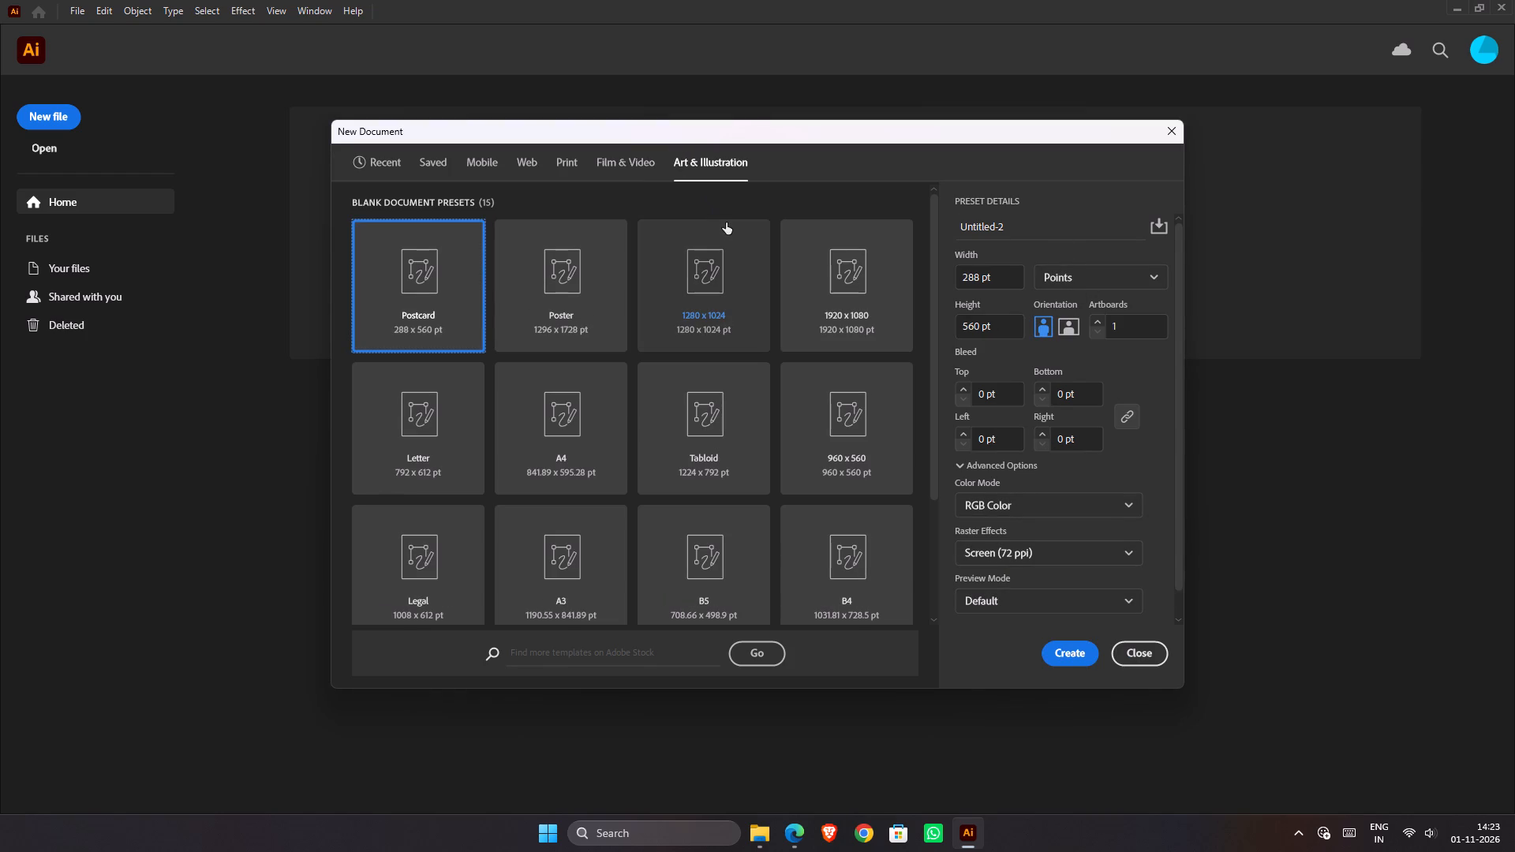
pyautogui.scroll(-2, 746, 260)
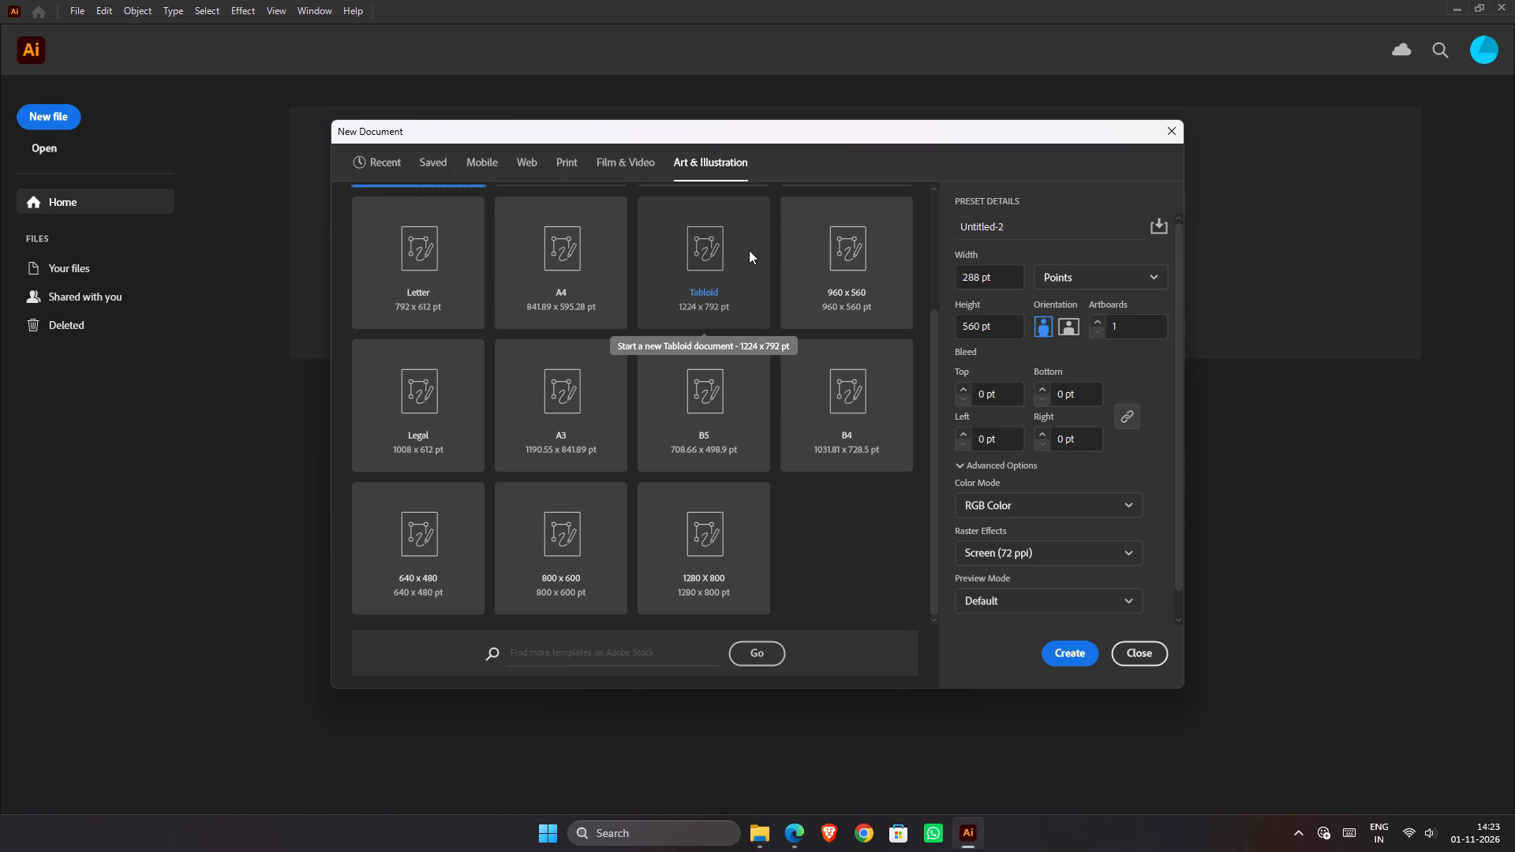
pyautogui.scroll(1, 575, 438)
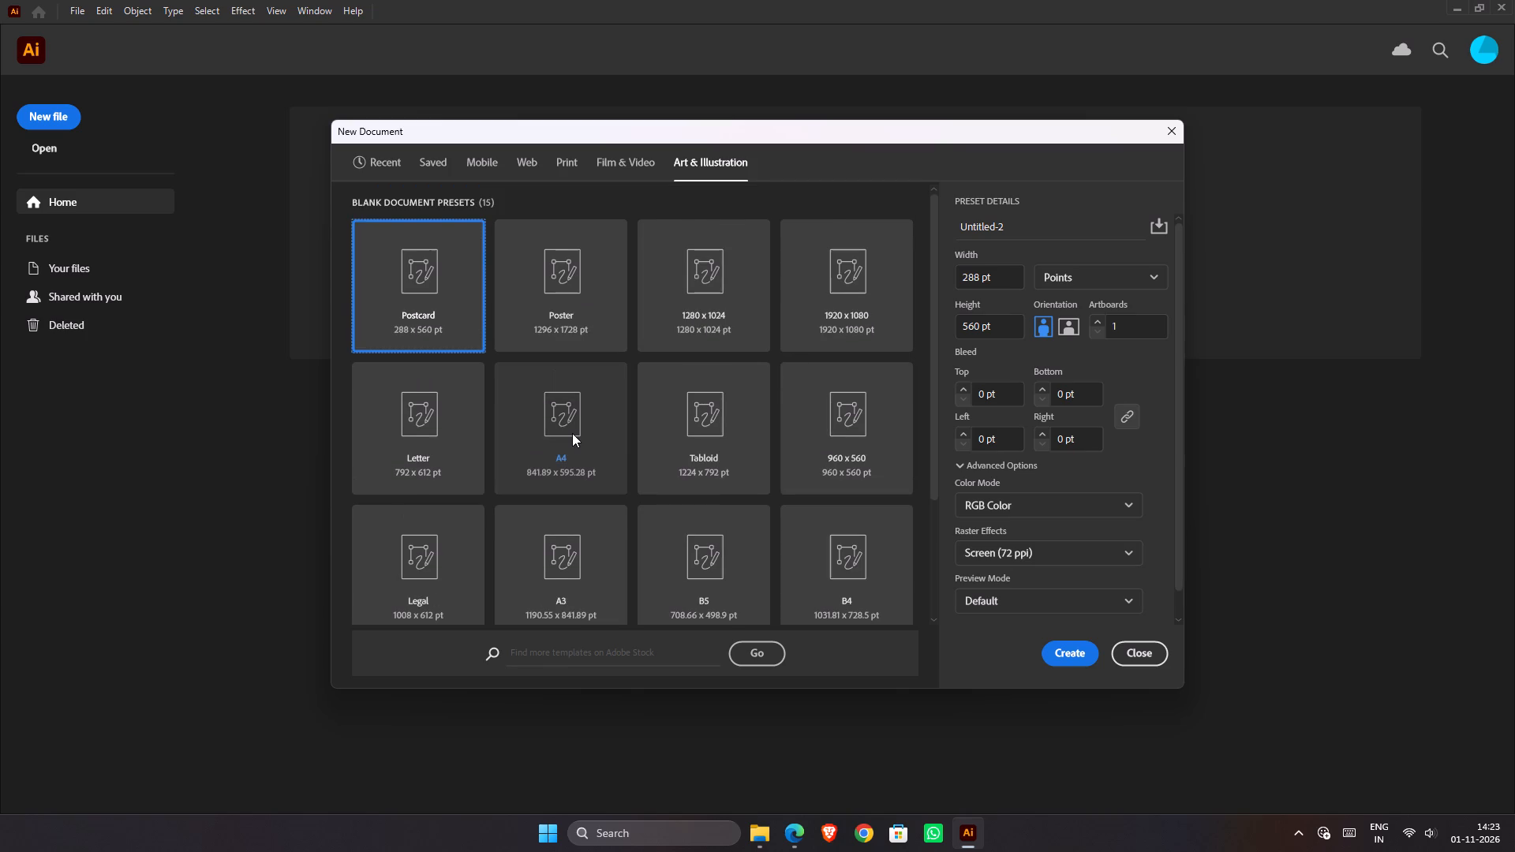
pyautogui.scroll(4, 572, 433)
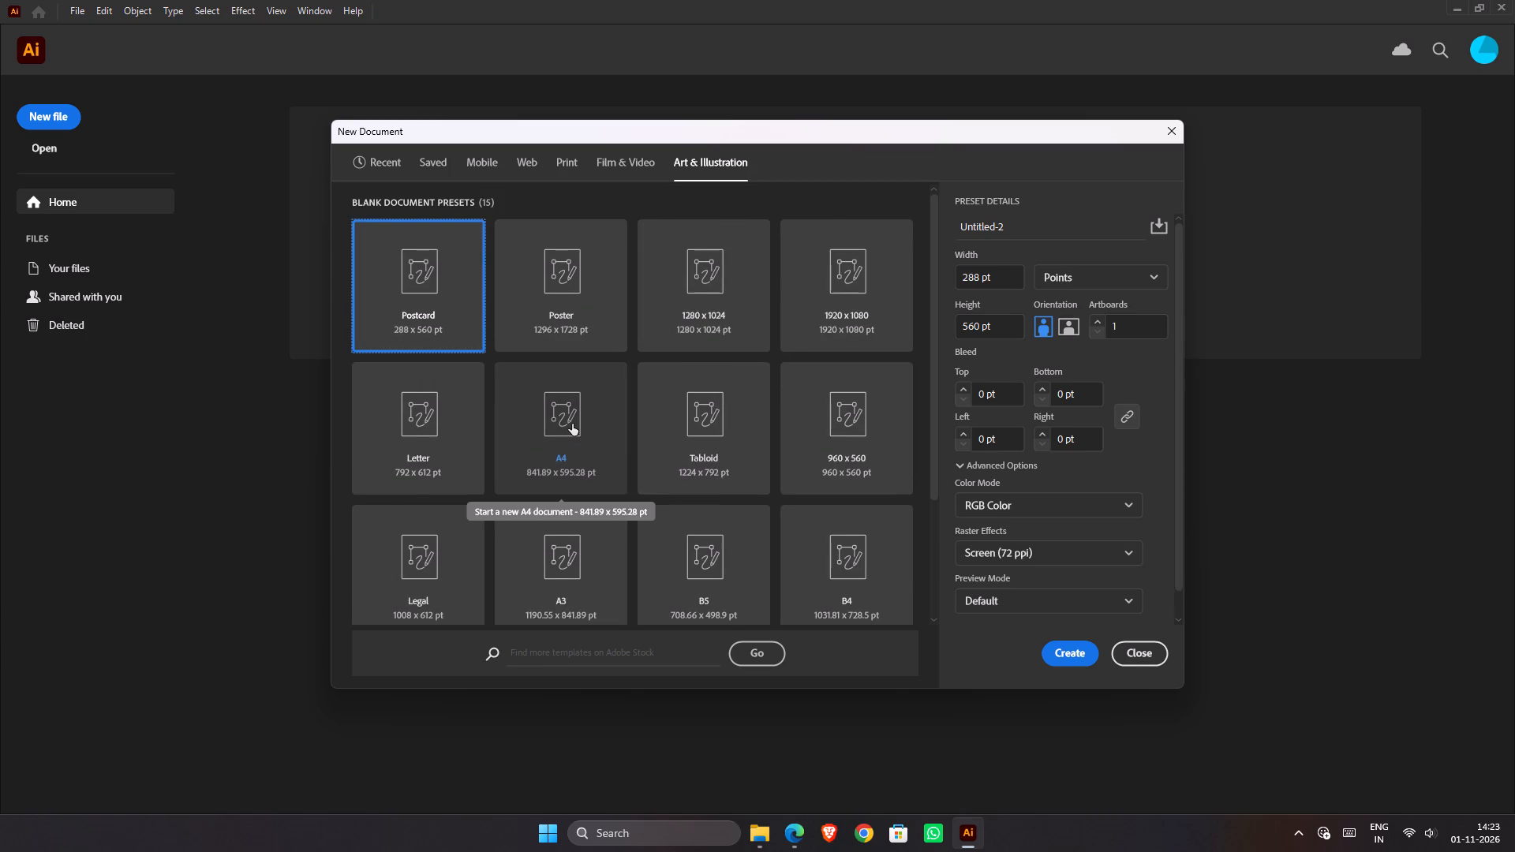
pyautogui.click(621, 161)
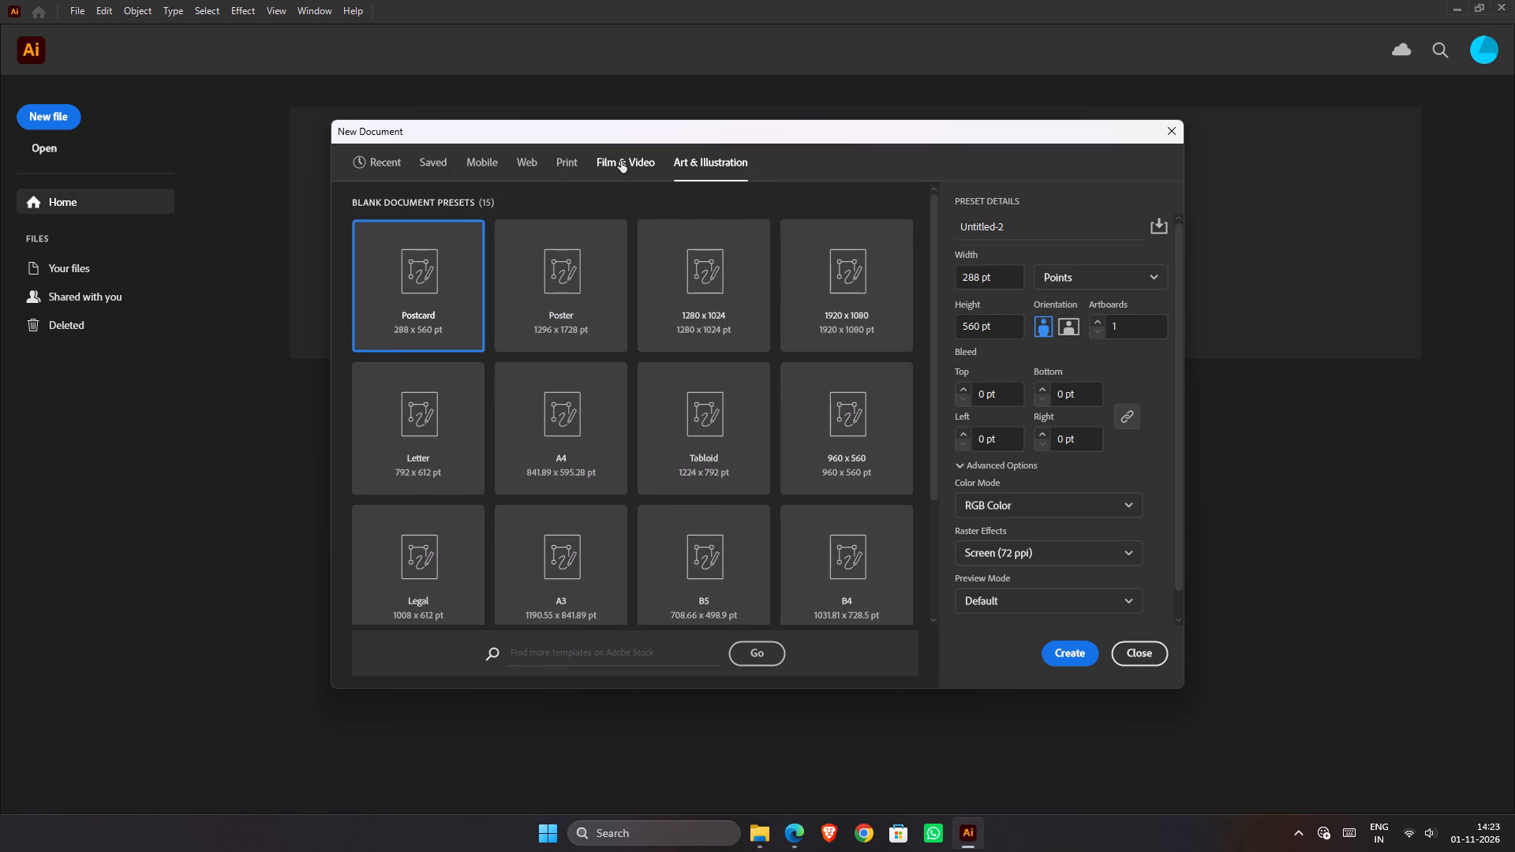
pyautogui.moveTo(1122, 323); pyautogui.dragTo(1073, 319)
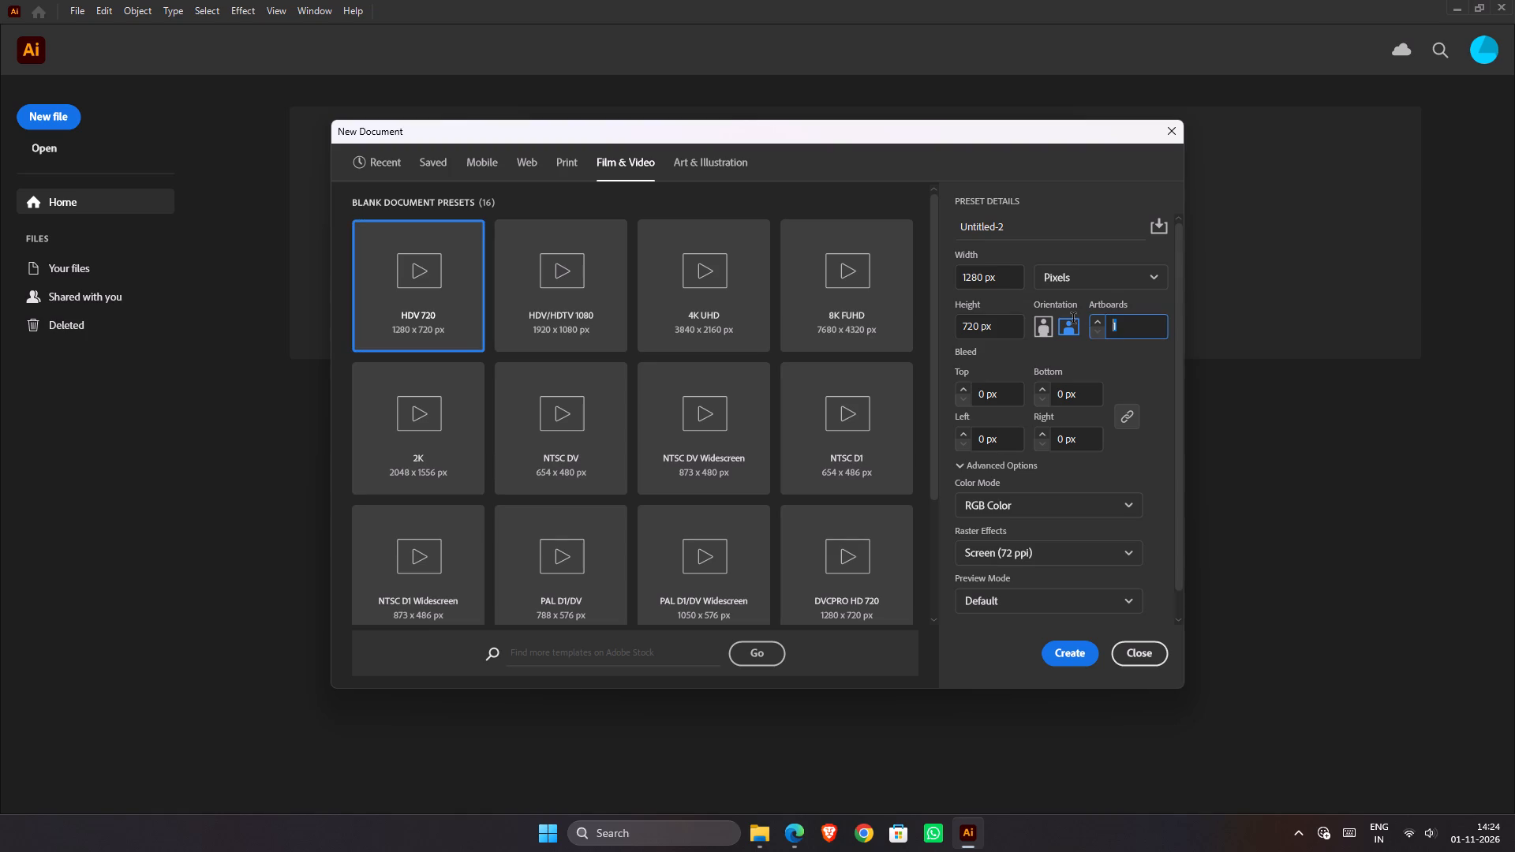
pyautogui.click(1117, 361)
pyautogui.click(599, 302)
pyautogui.moveTo(1127, 312); pyautogui.dragTo(1087, 309)
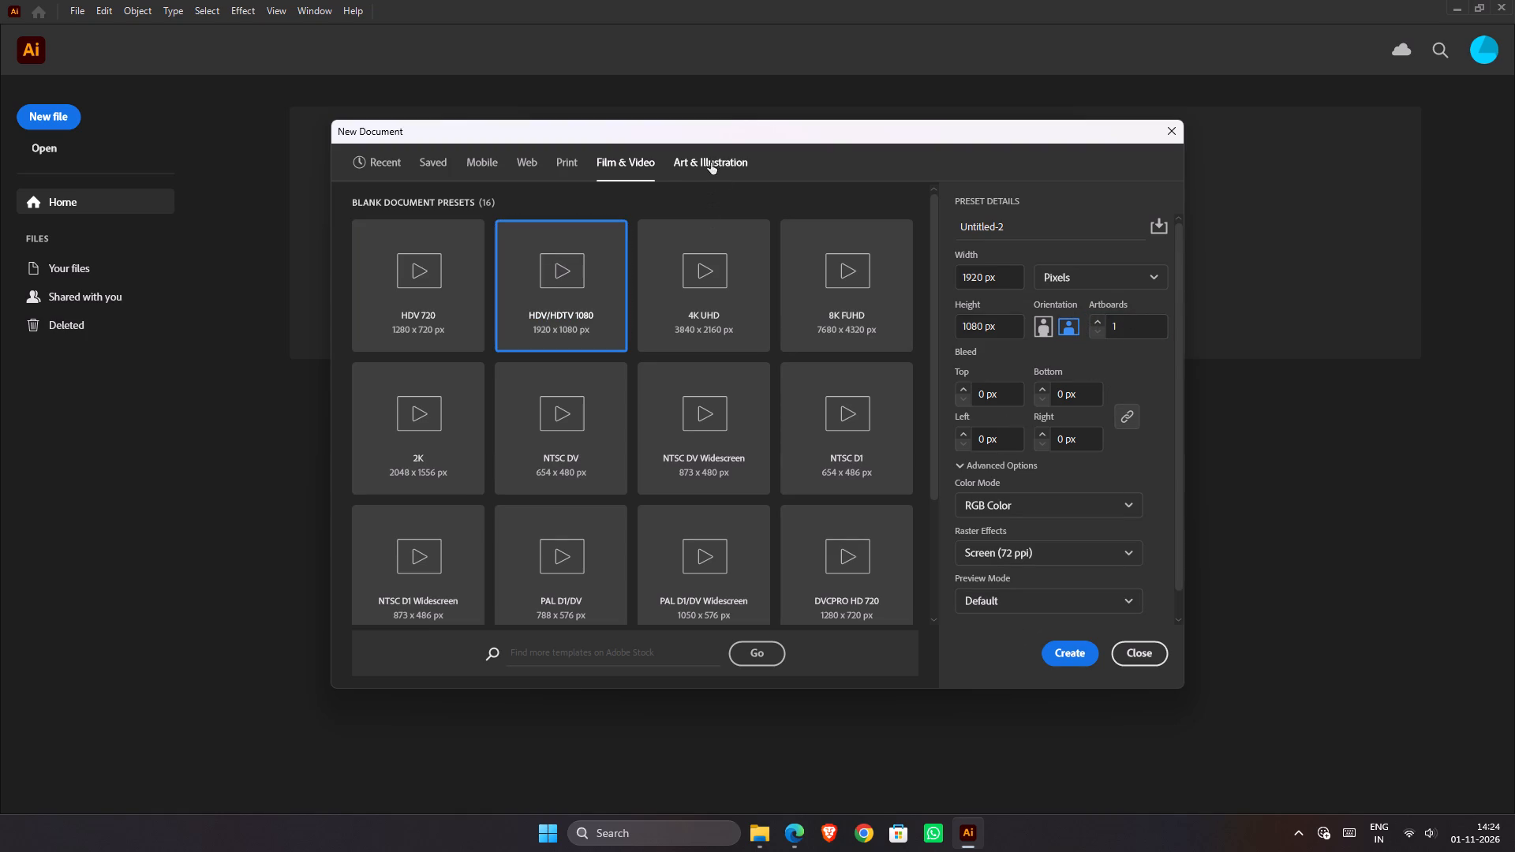
pyautogui.click(1153, 650)
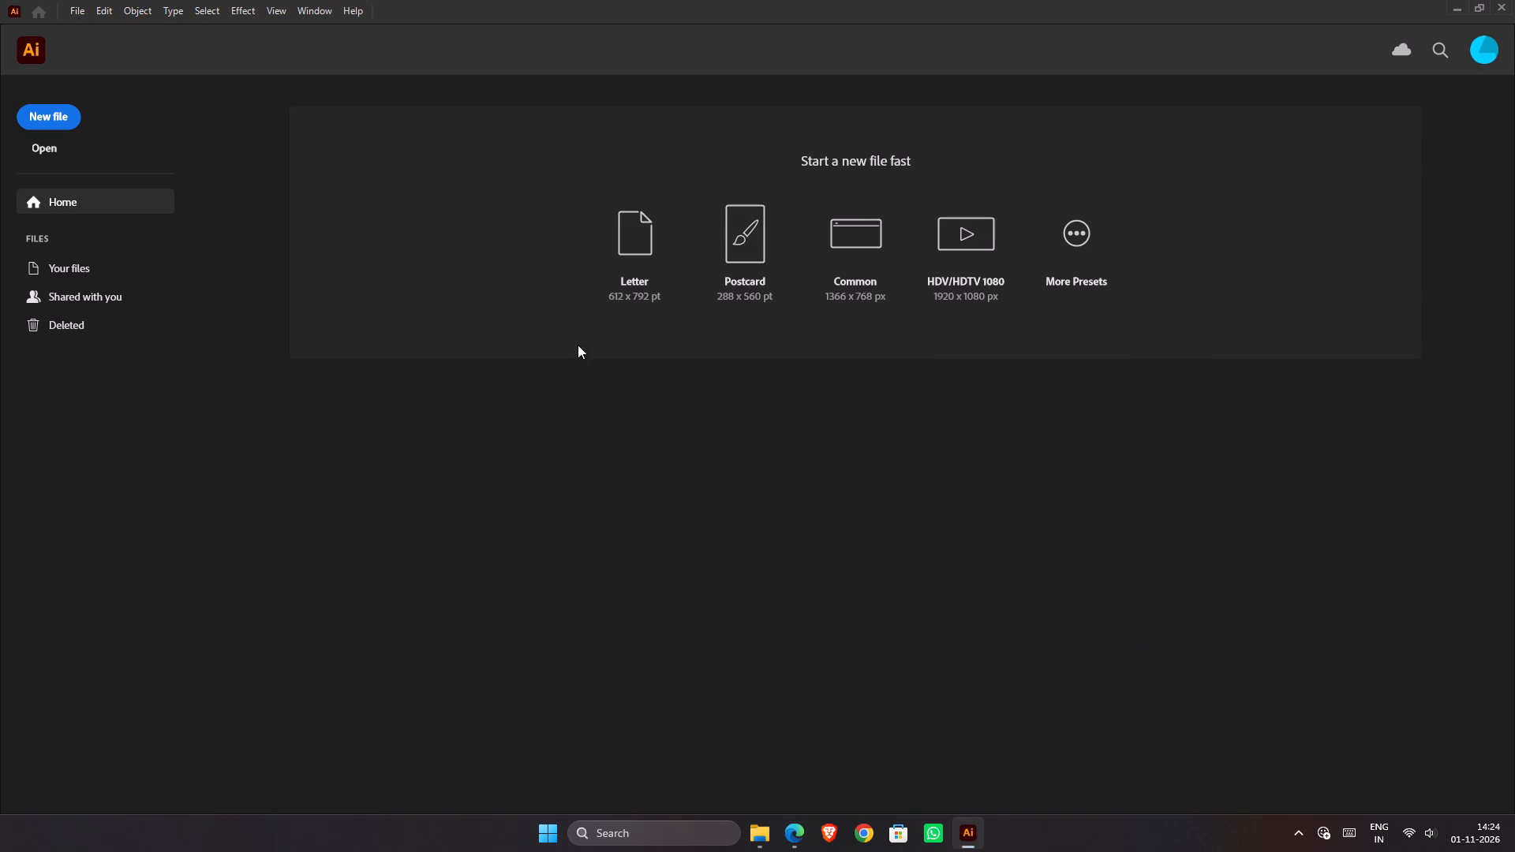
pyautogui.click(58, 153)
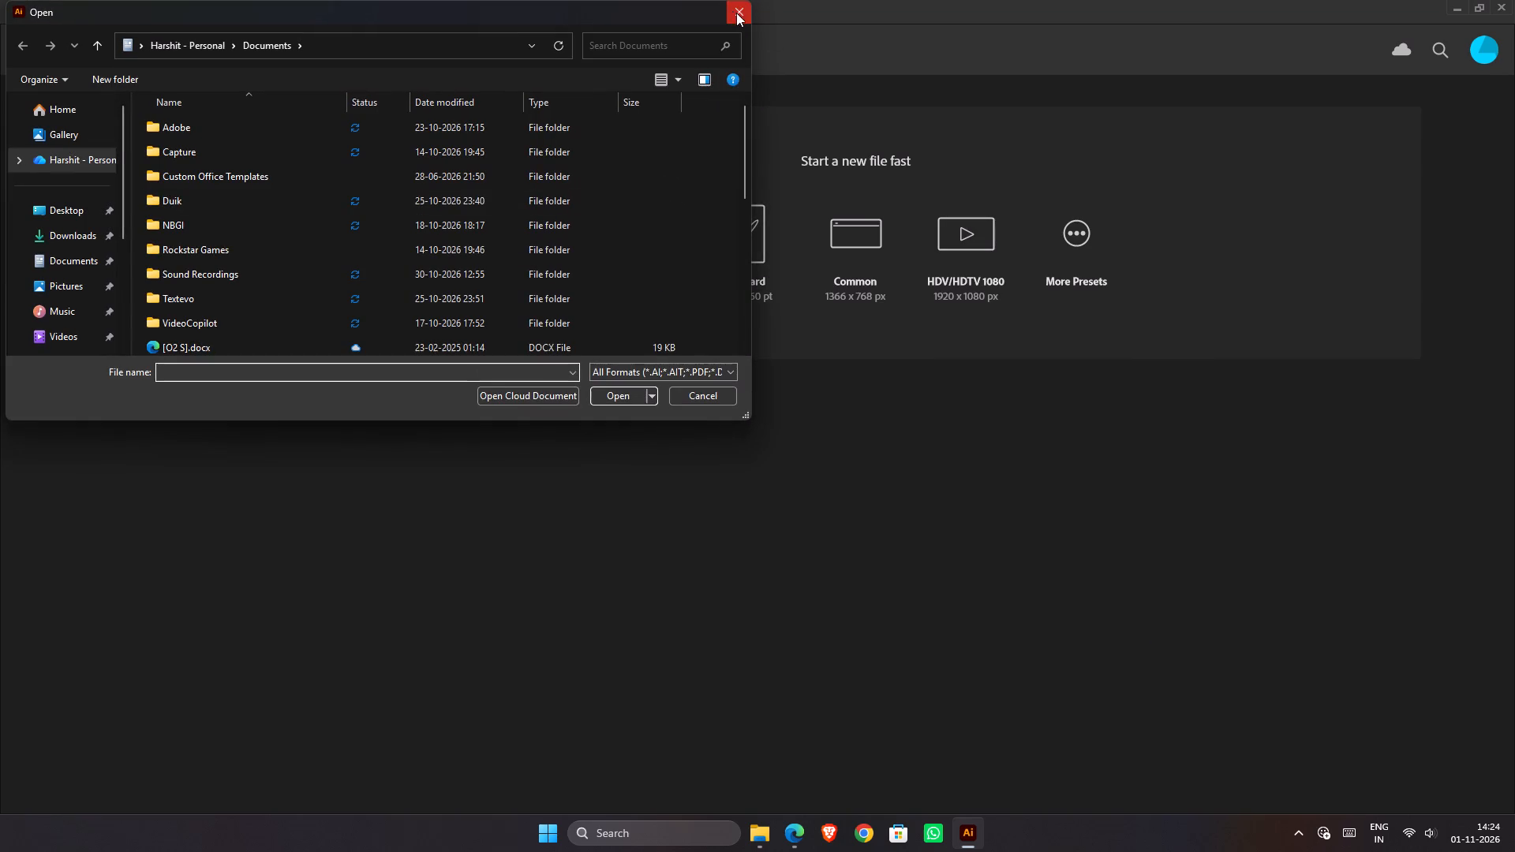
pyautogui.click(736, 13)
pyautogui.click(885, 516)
# Create a document from the HDV/HDTV 1080 quick-start preset, 1920 x 1080 px.
pyautogui.click(959, 274)
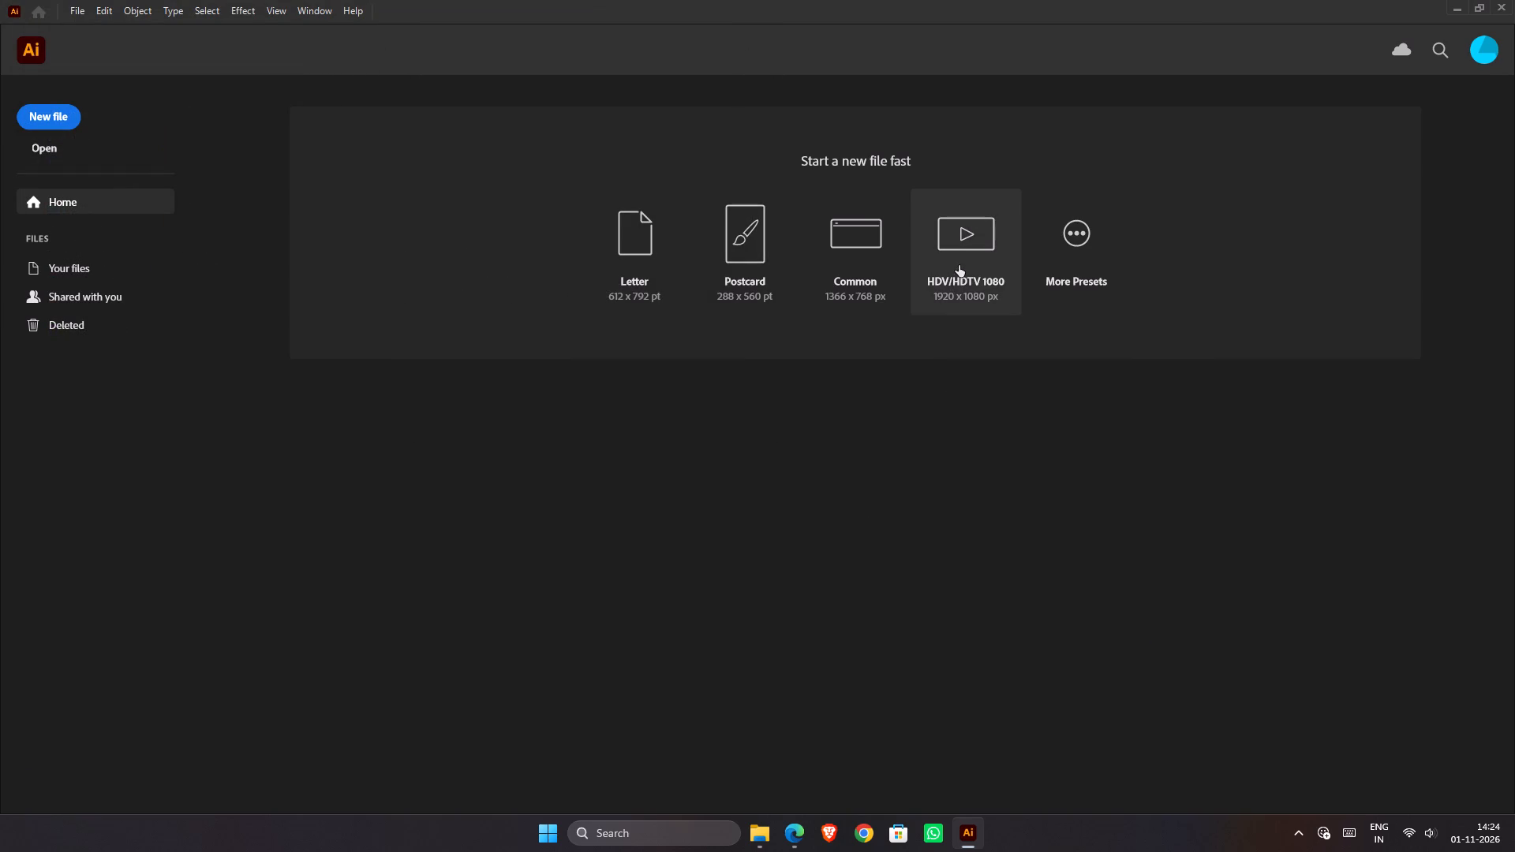
# Examine the document's small and large artboards with the Artboard tool.
pyautogui.scroll(-8, 469, 245)
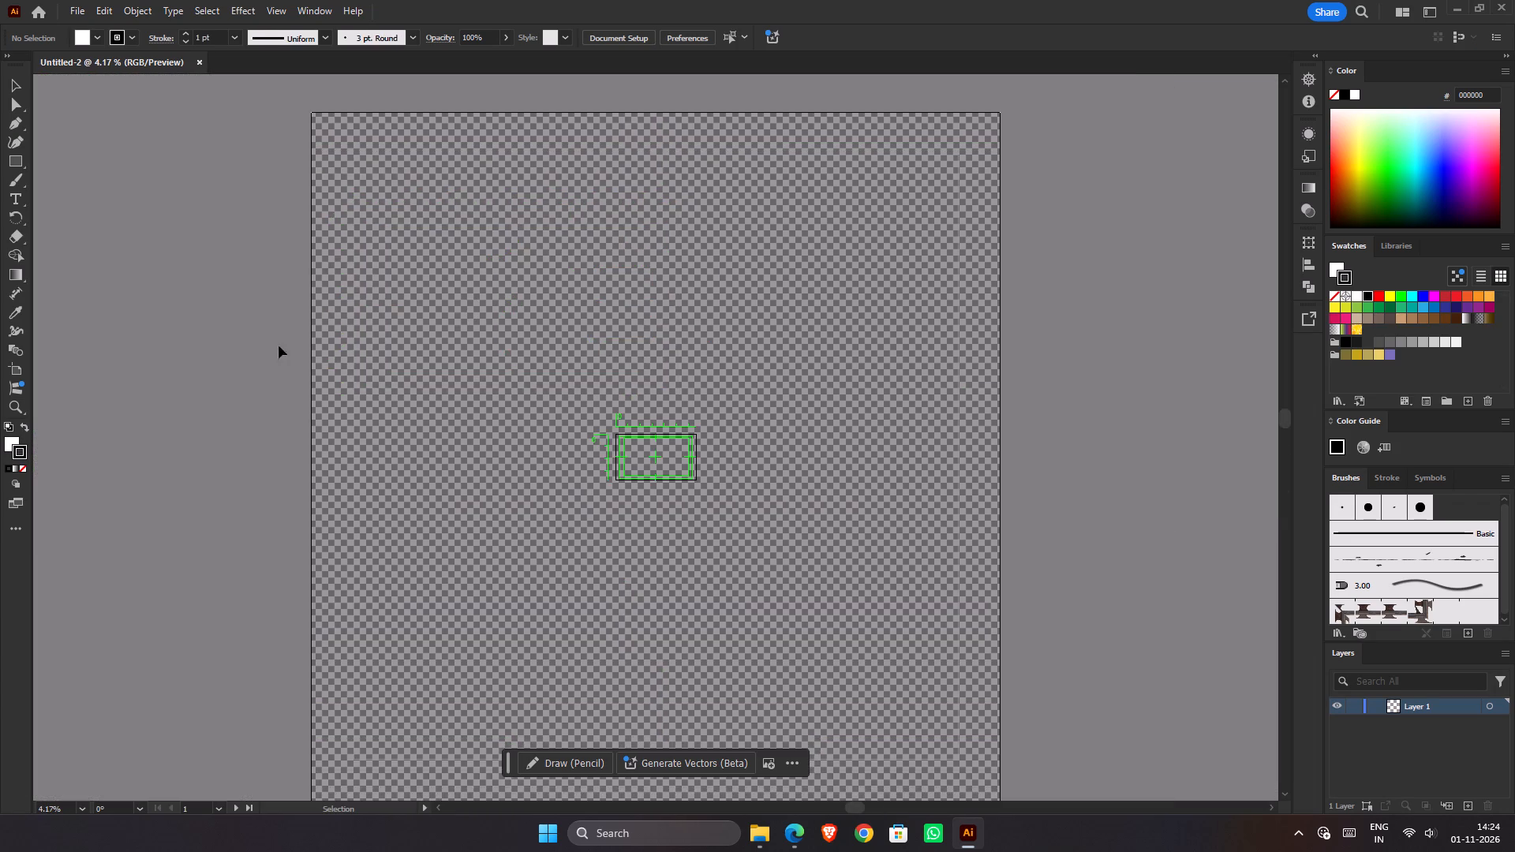
pyautogui.scroll(-7, 248, 390)
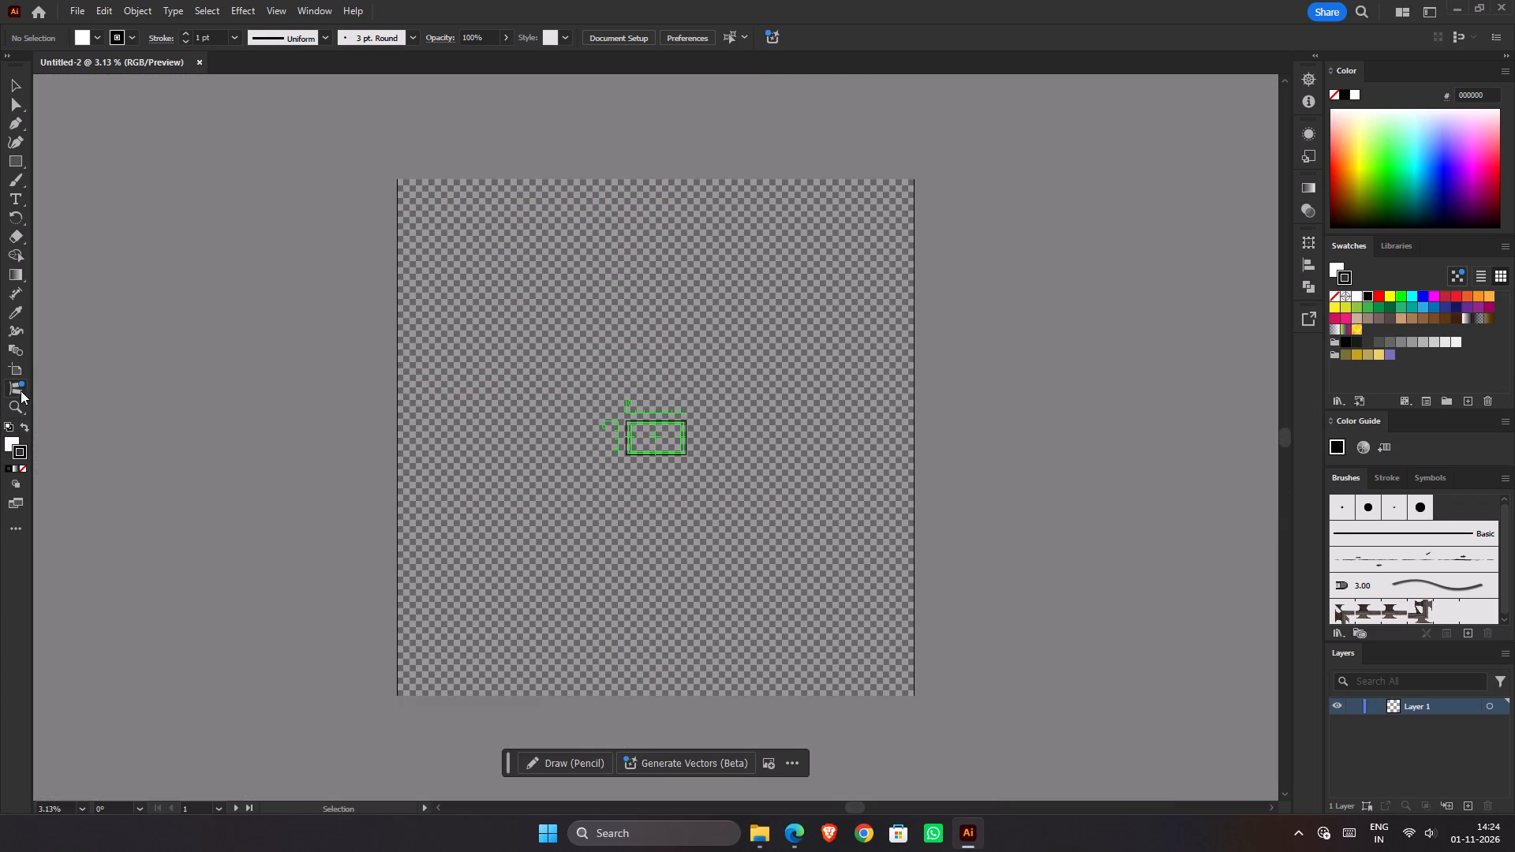
pyautogui.click(17, 368)
pyautogui.scroll(1, 670, 423)
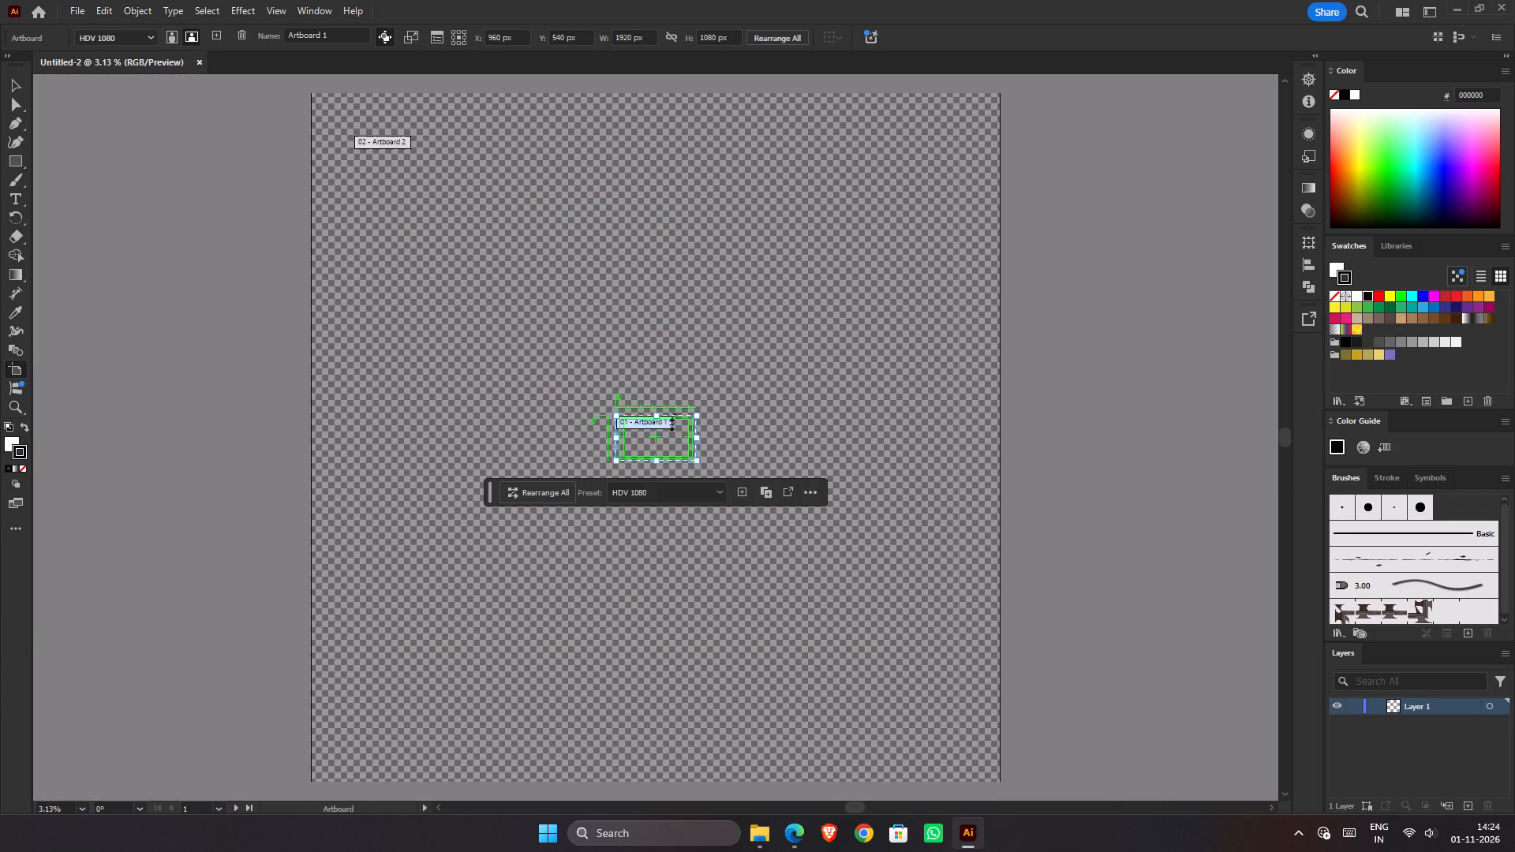
pyautogui.scroll(4, 670, 423)
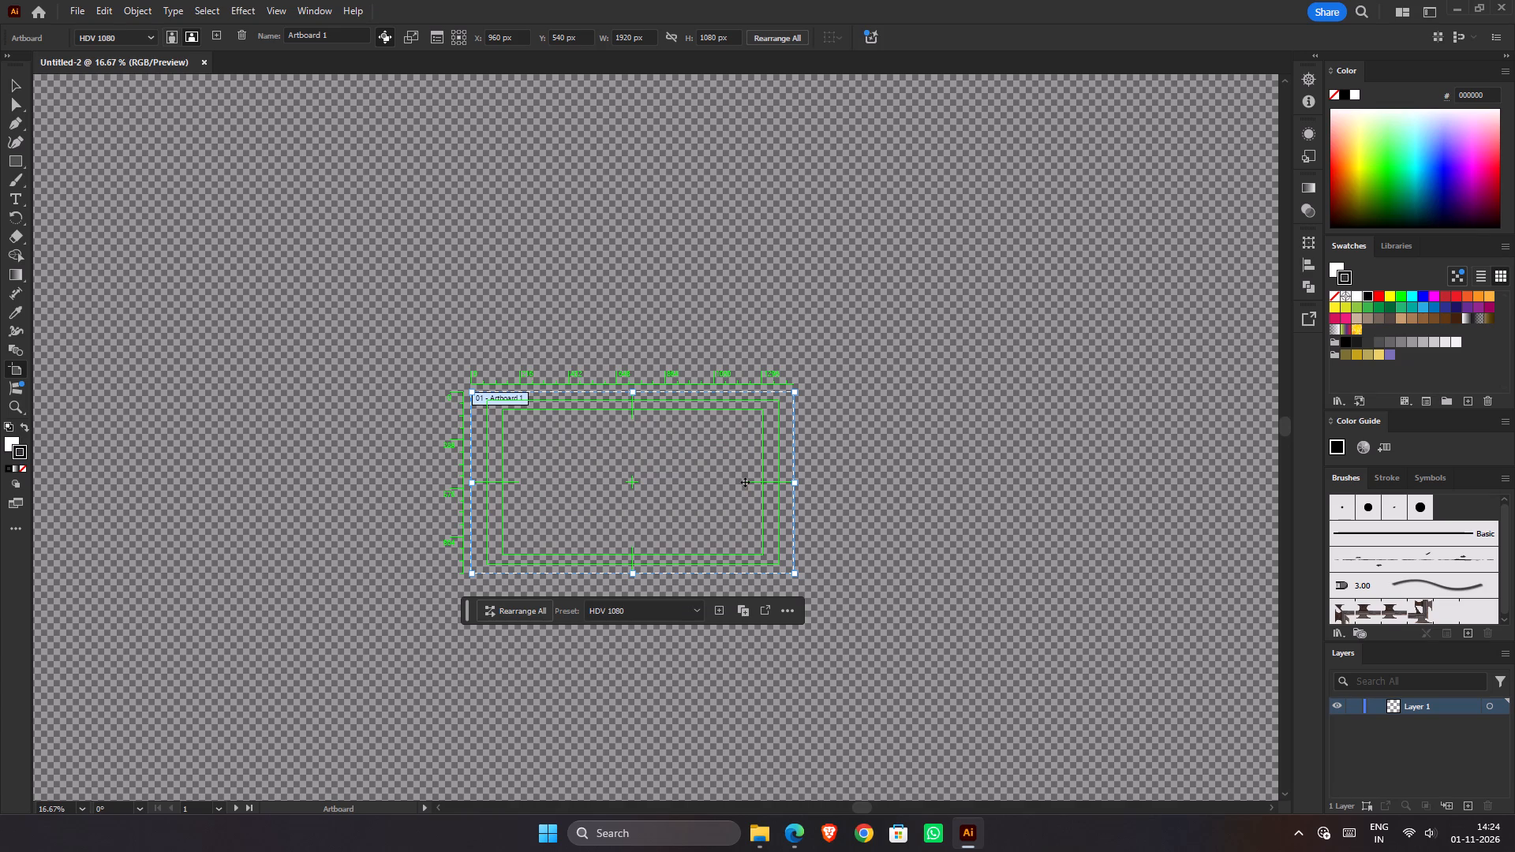
pyautogui.click(474, 393)
pyautogui.scroll(4, 535, 439)
pyautogui.scroll(-7, 537, 439)
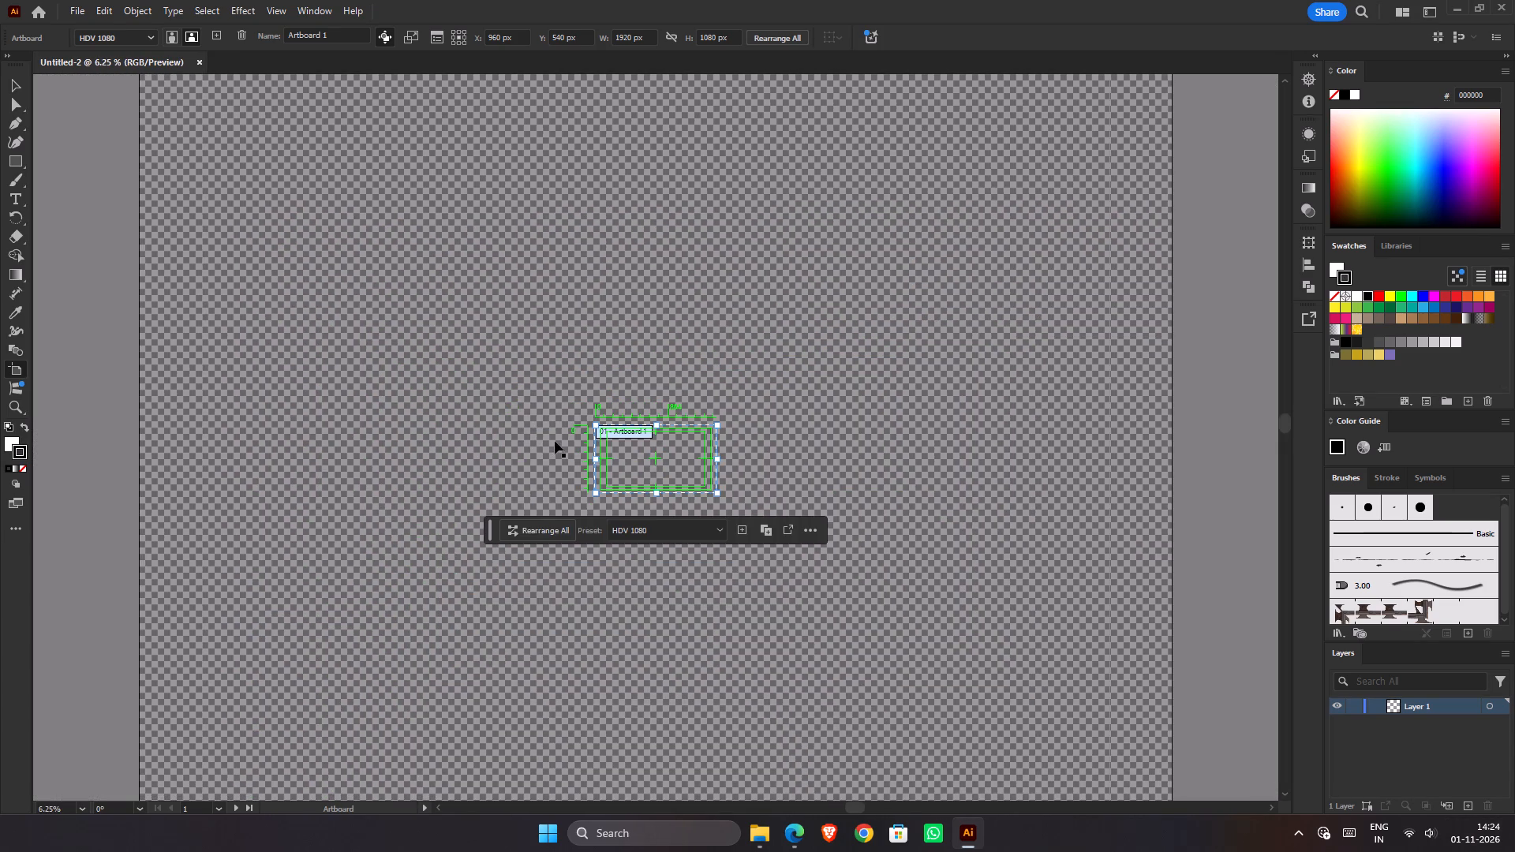
pyautogui.scroll(-6, 559, 434)
pyautogui.scroll(1, 559, 435)
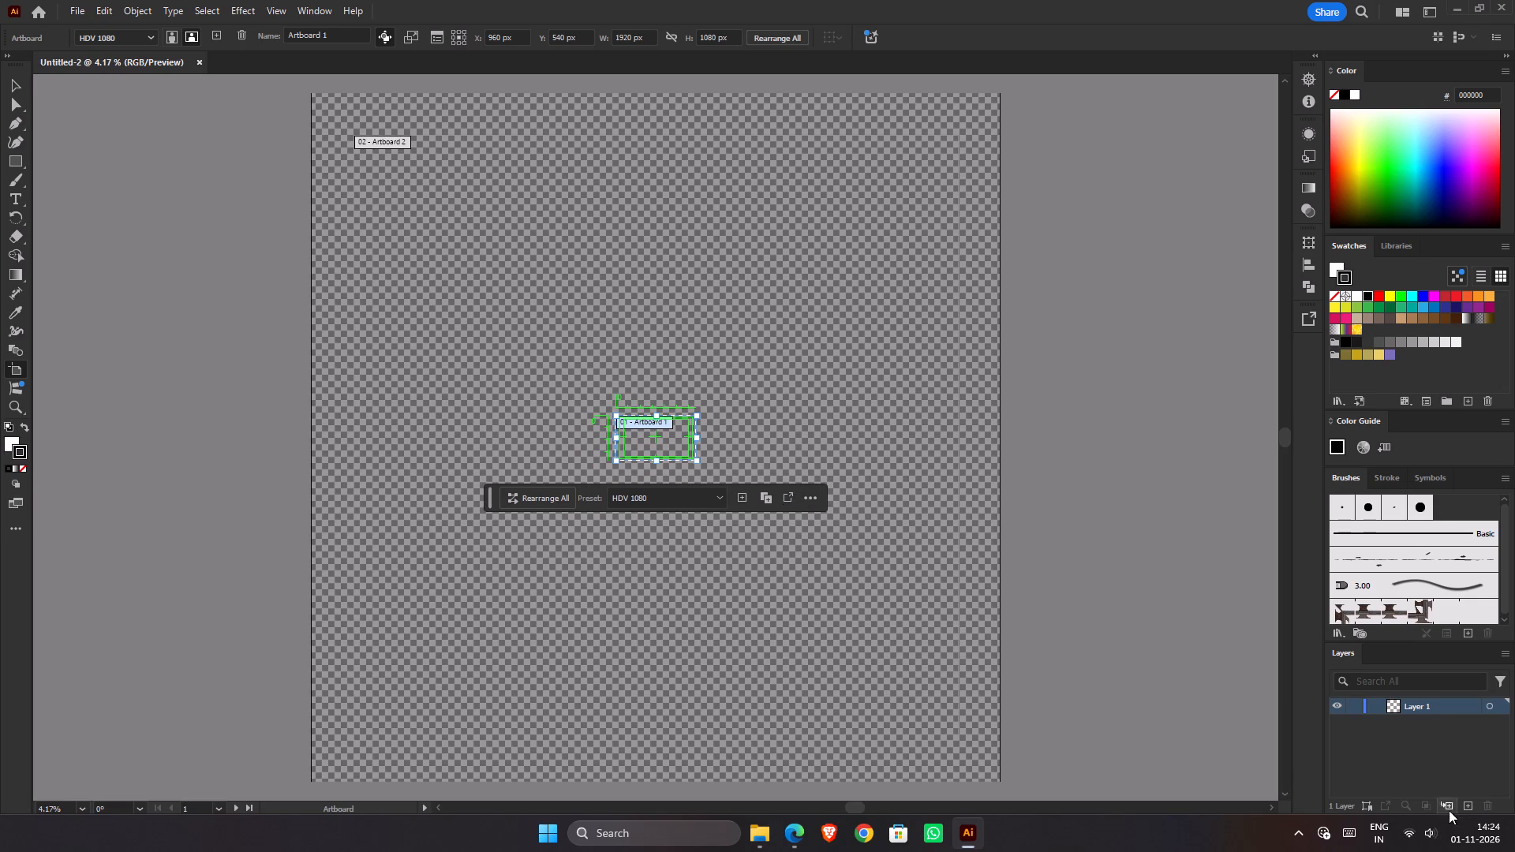
# Set the identification colour of Layer 1 to a custom white in its layer options.
pyautogui.doubleClick(1396, 707)
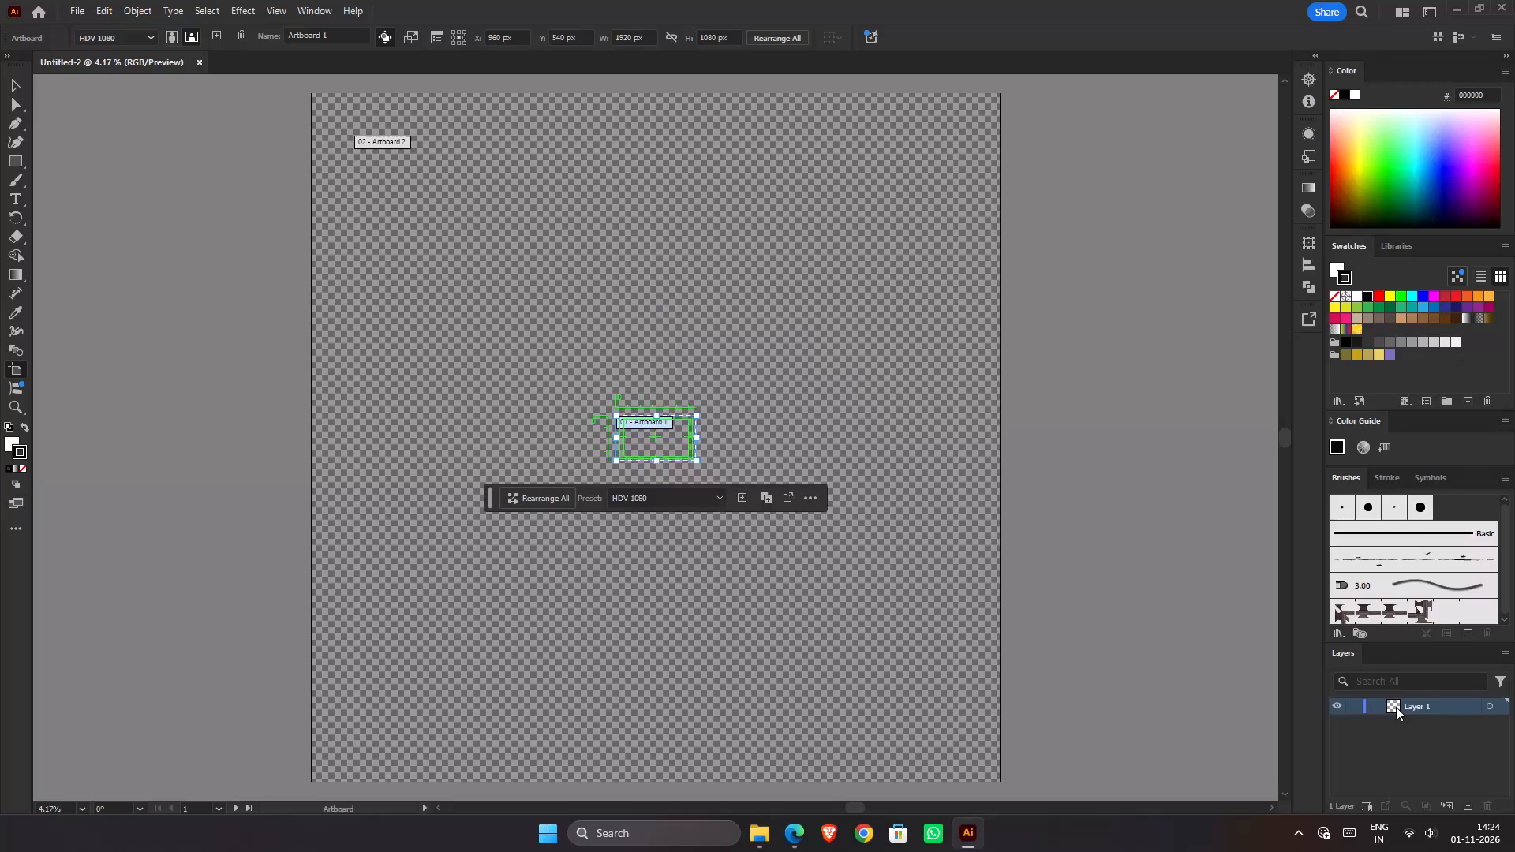
pyautogui.click(752, 372)
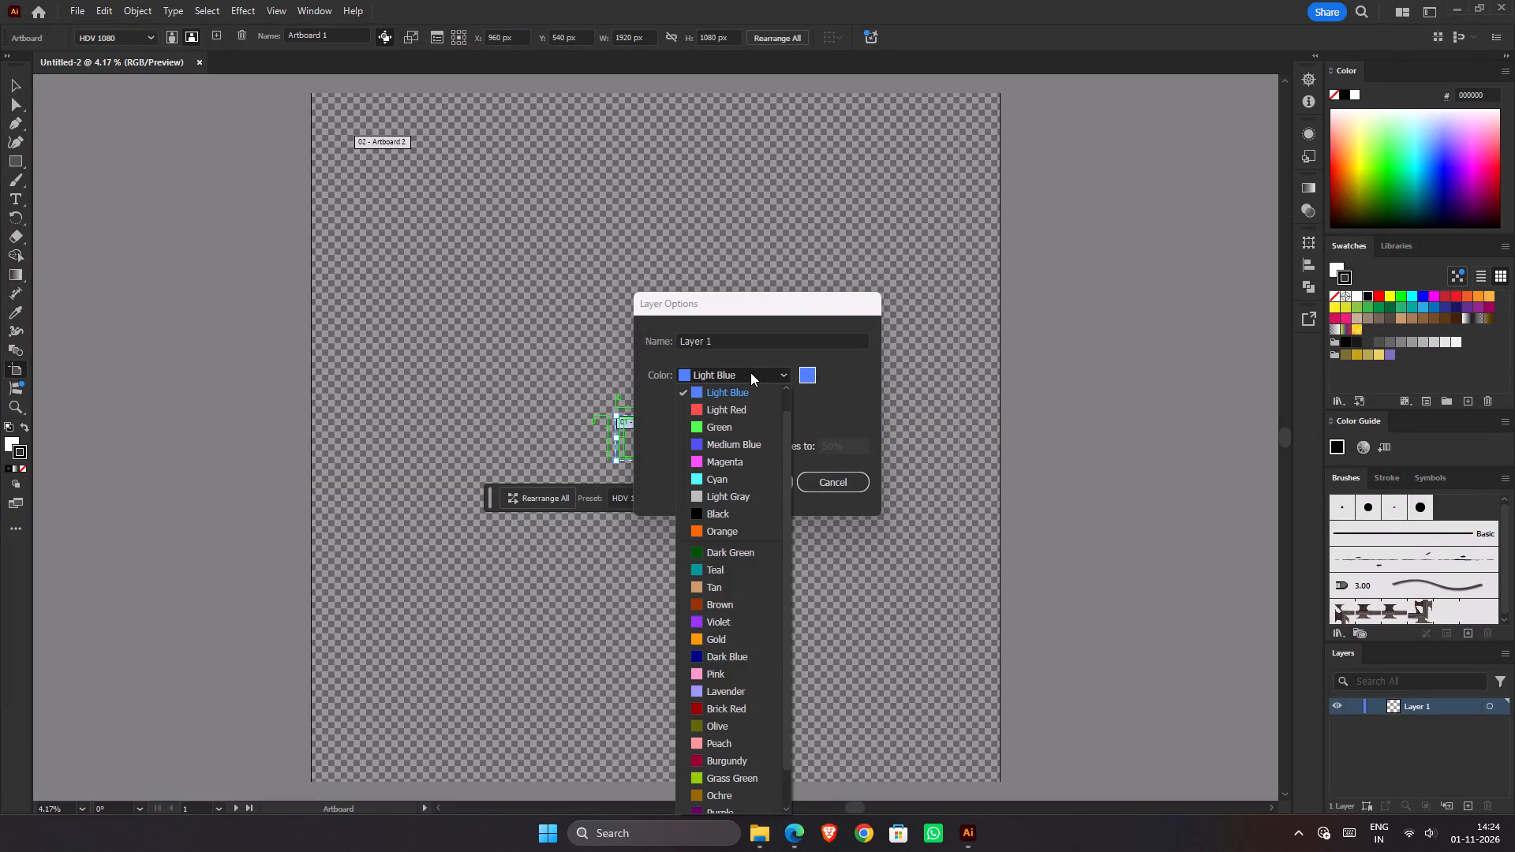
pyautogui.click(750, 372)
pyautogui.click(813, 379)
pyautogui.moveTo(808, 393); pyautogui.dragTo(759, 471)
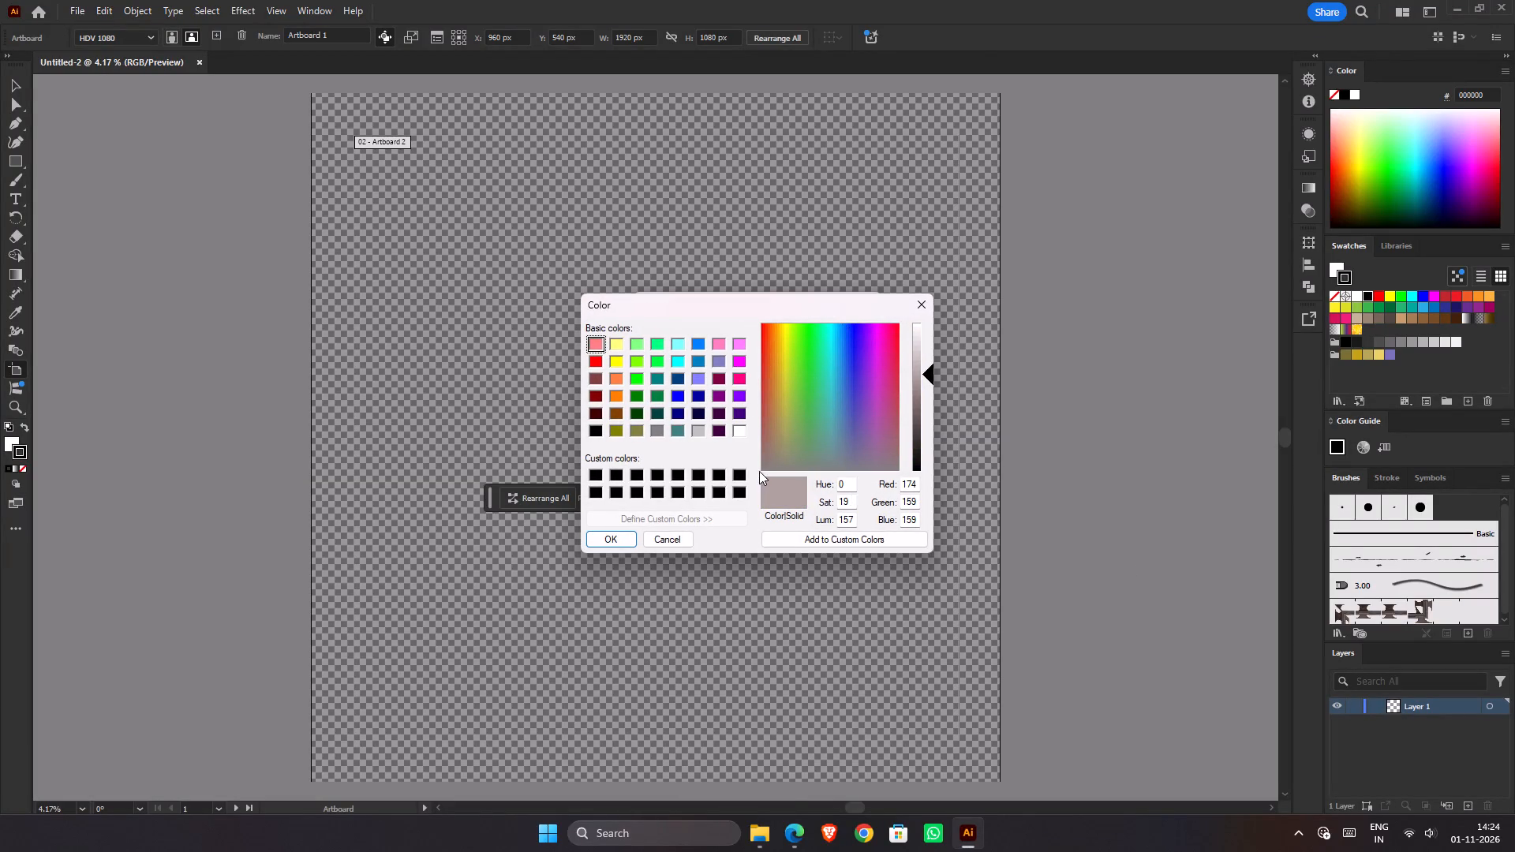
pyautogui.moveTo(759, 471); pyautogui.dragTo(761, 470)
pyautogui.moveTo(932, 373); pyautogui.dragTo(934, 323)
pyautogui.moveTo(934, 323); pyautogui.dragTo(934, 323)
pyautogui.click(619, 541)
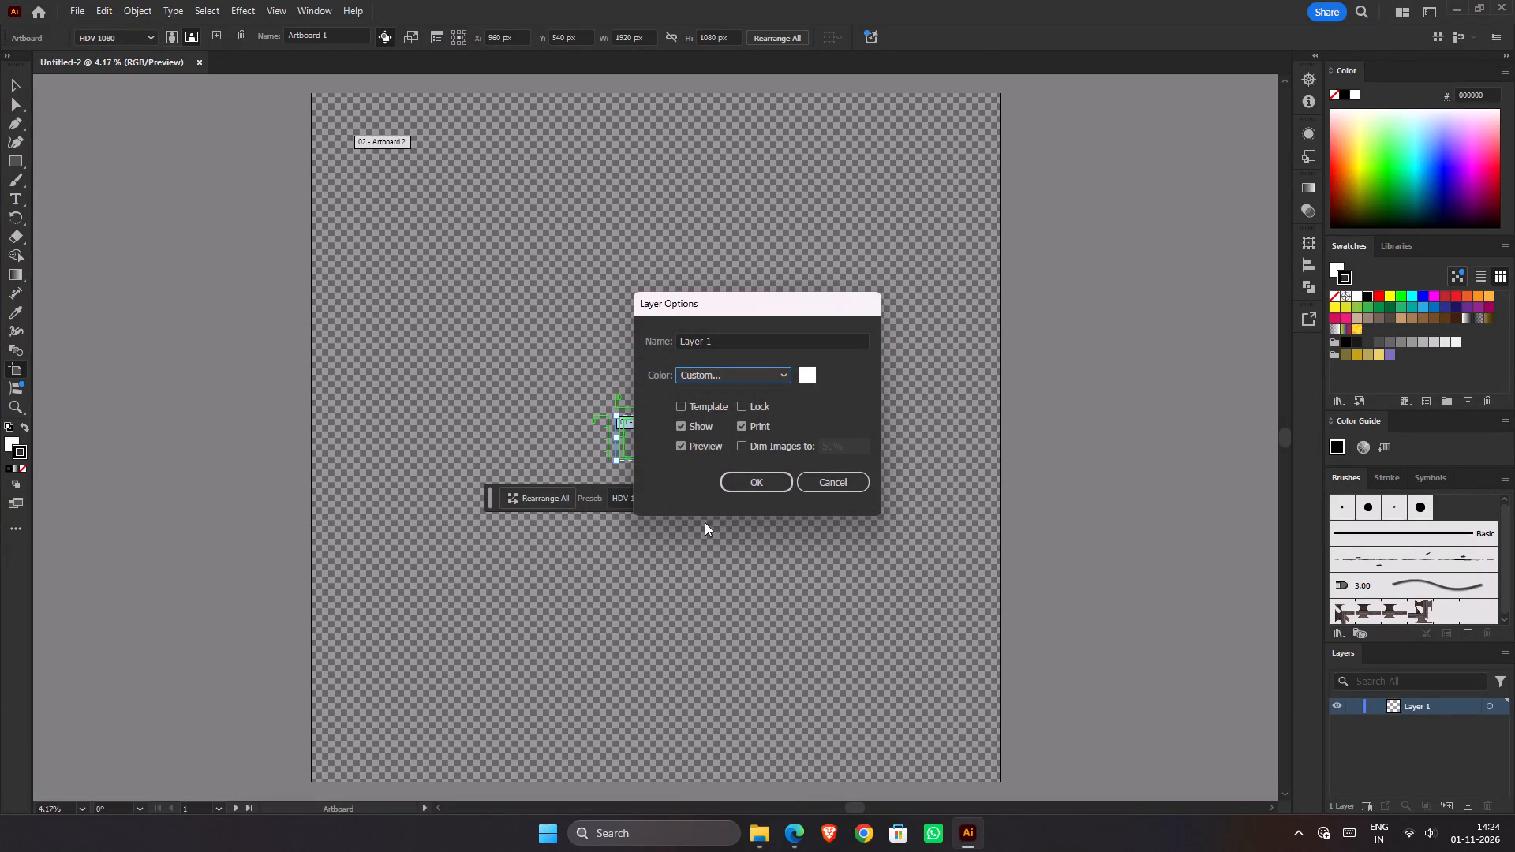
pyautogui.click(769, 478)
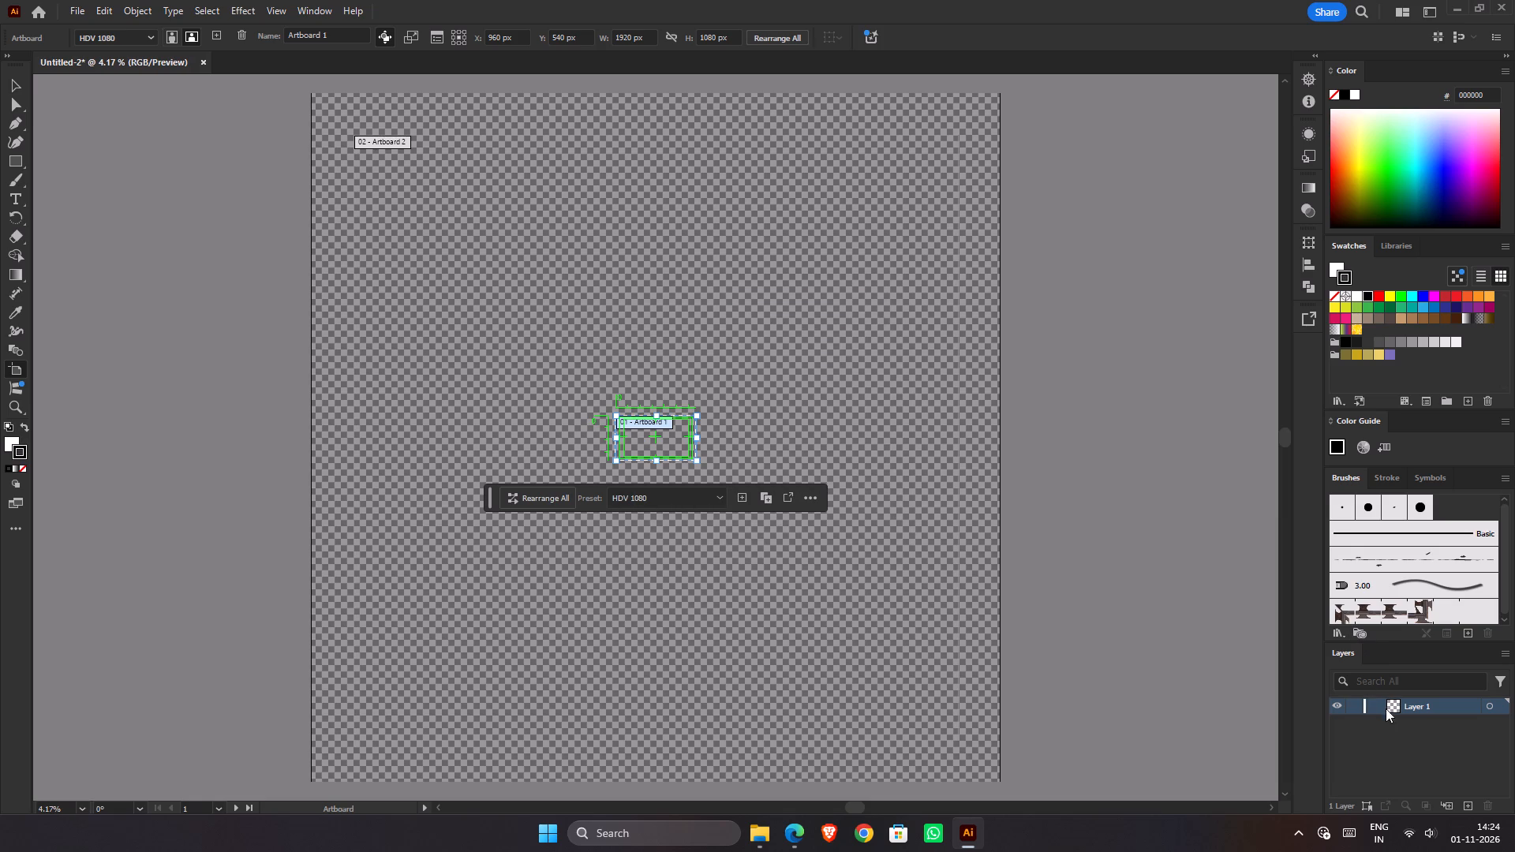
pyautogui.click(1416, 711)
# Select the large Artboard 2, and make the fill colour active with the Eyedropper tool chosen.
pyautogui.click(523, 300)
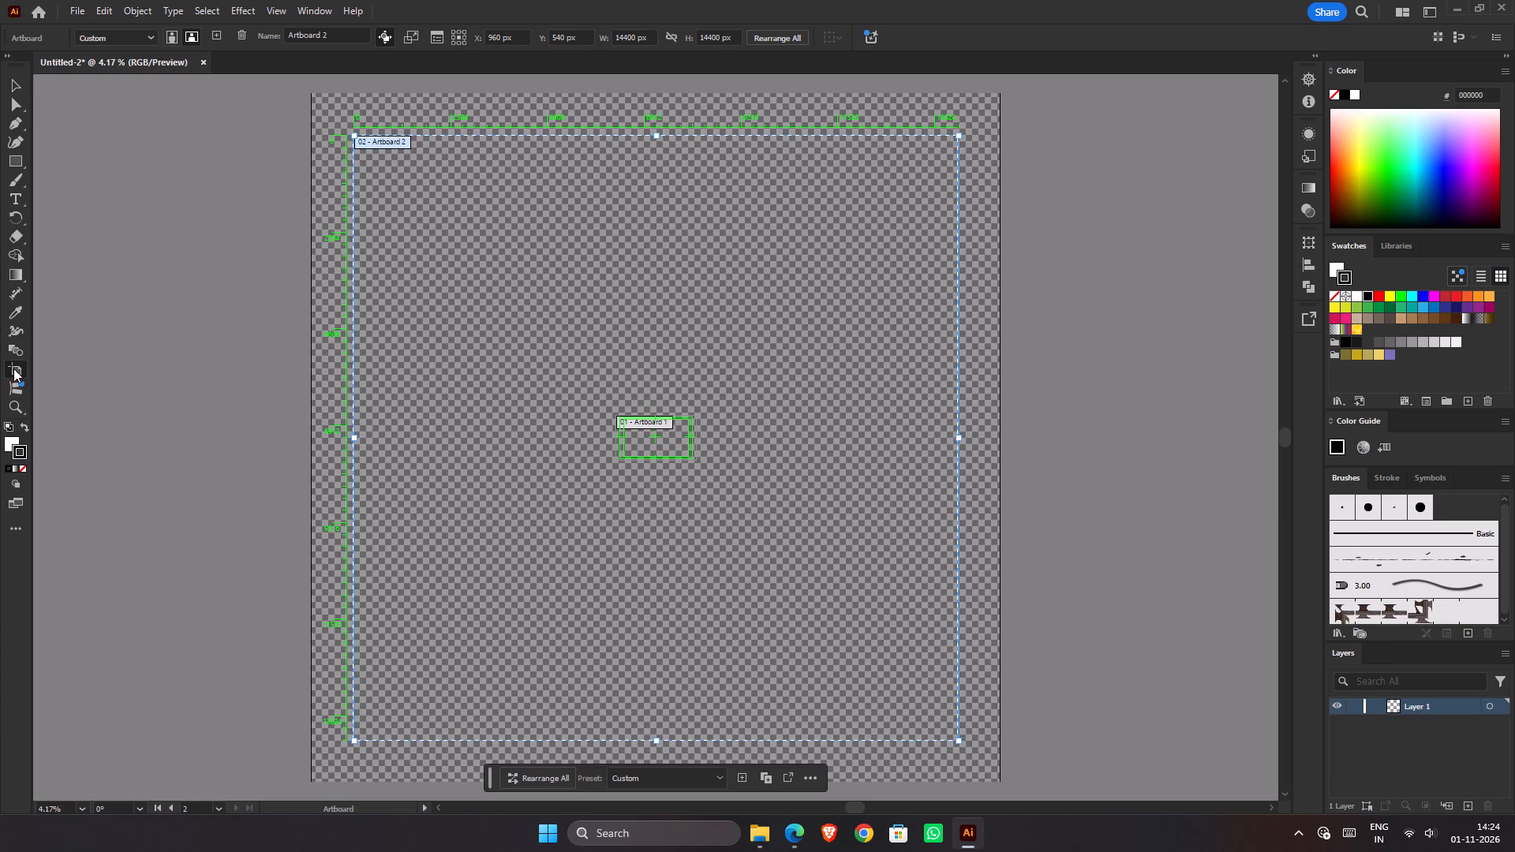
pyautogui.click(21, 320)
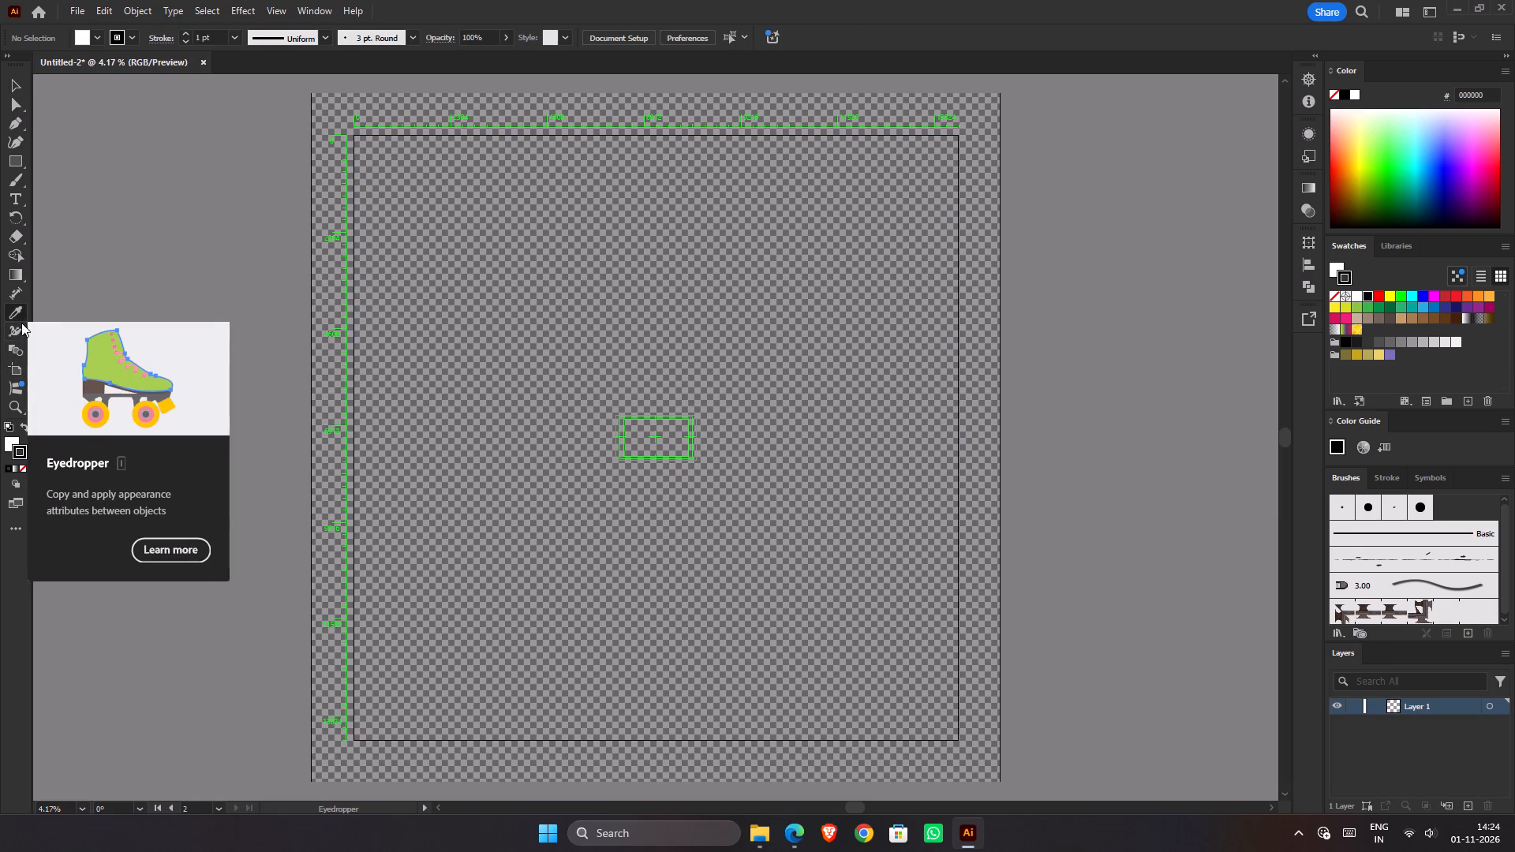
pyautogui.click(13, 442)
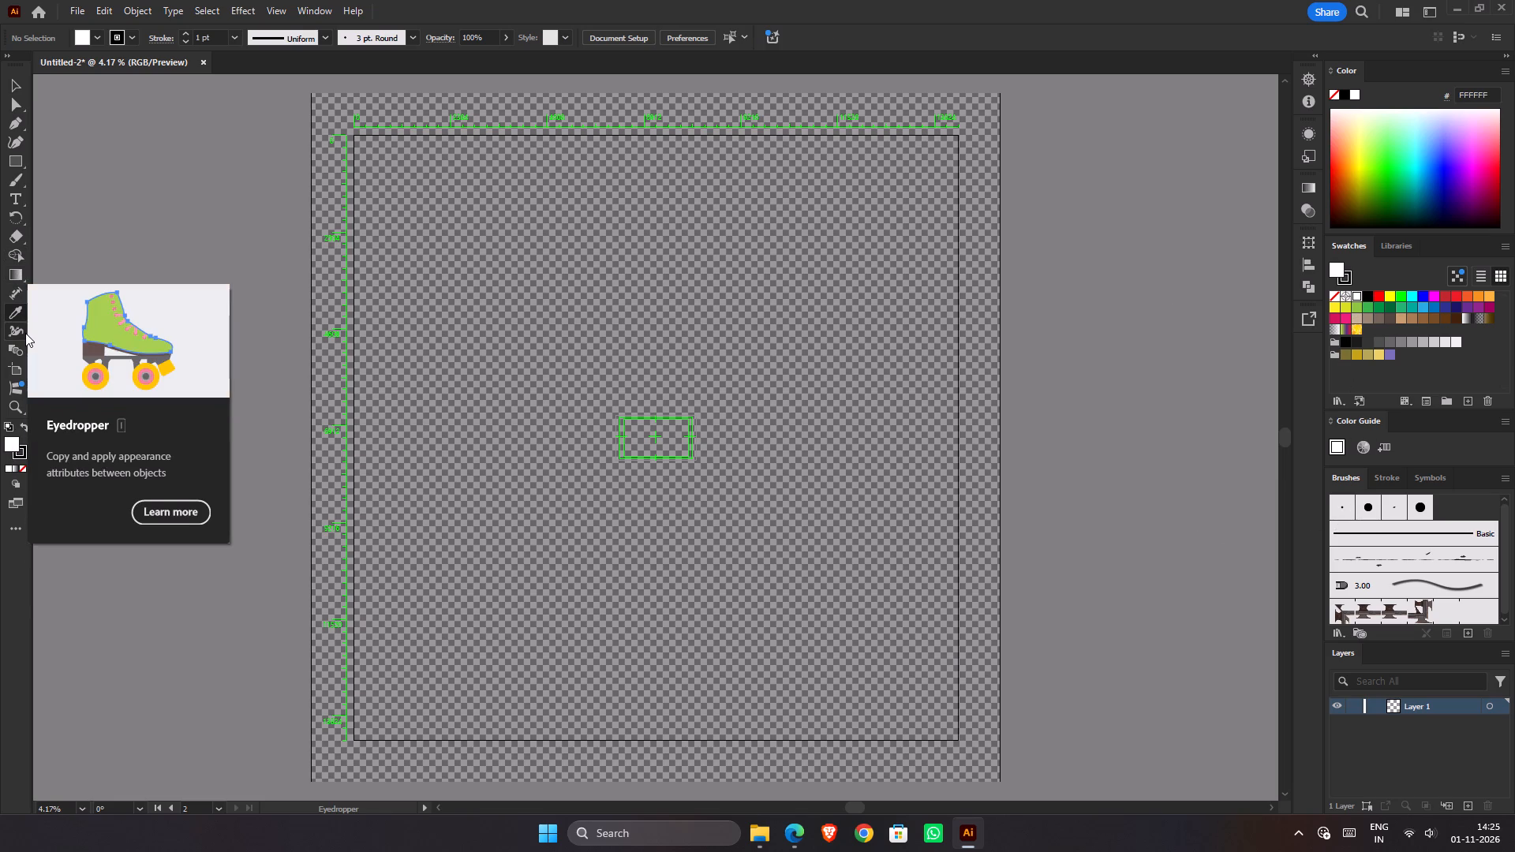
# Close the open document with the transparent canvas without saving it.
pyautogui.click(208, 64)
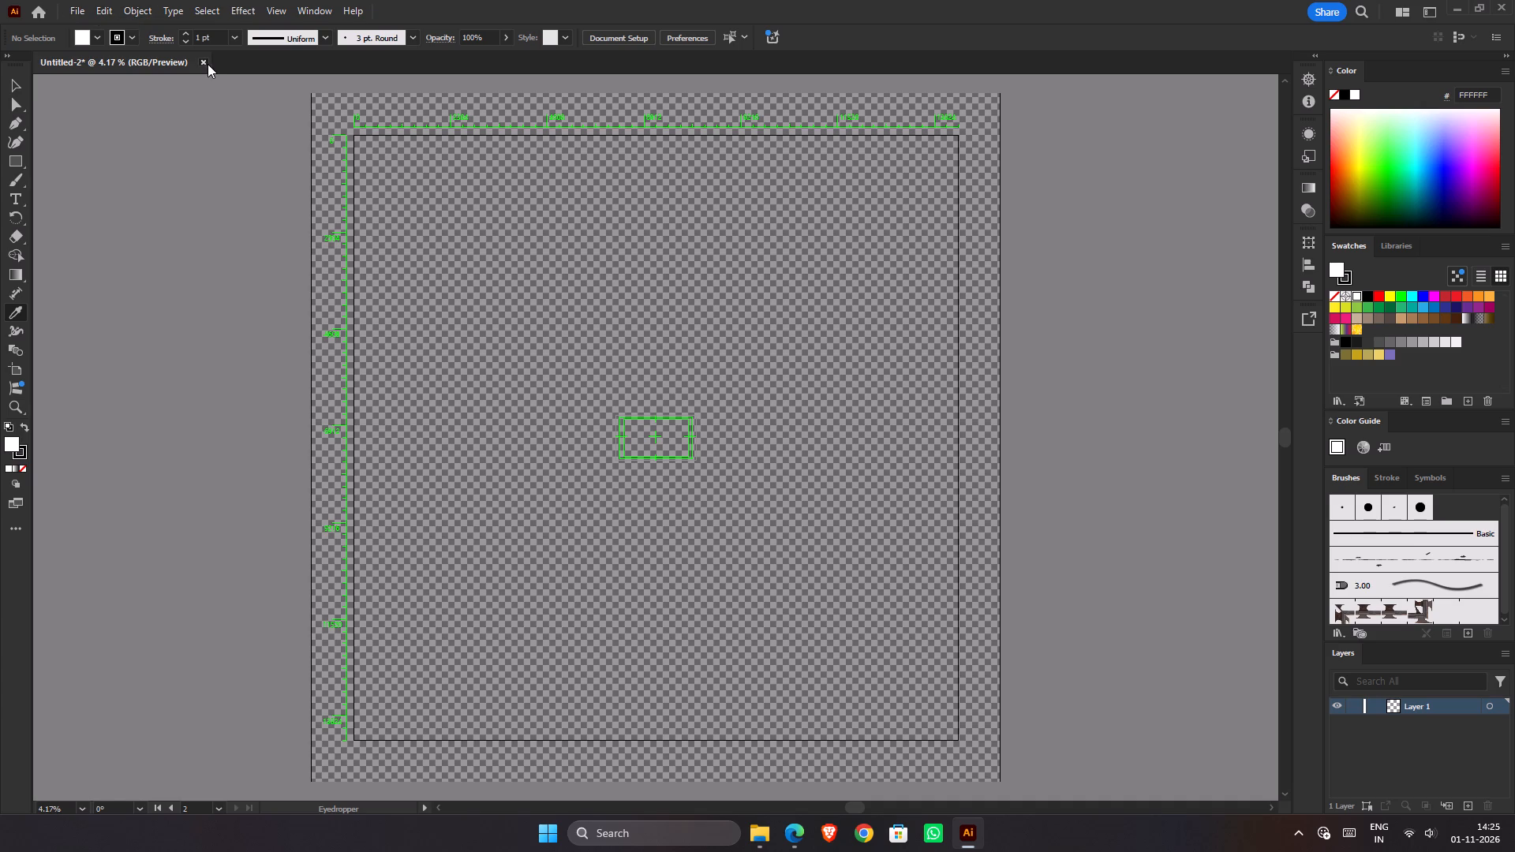
pyautogui.click(834, 439)
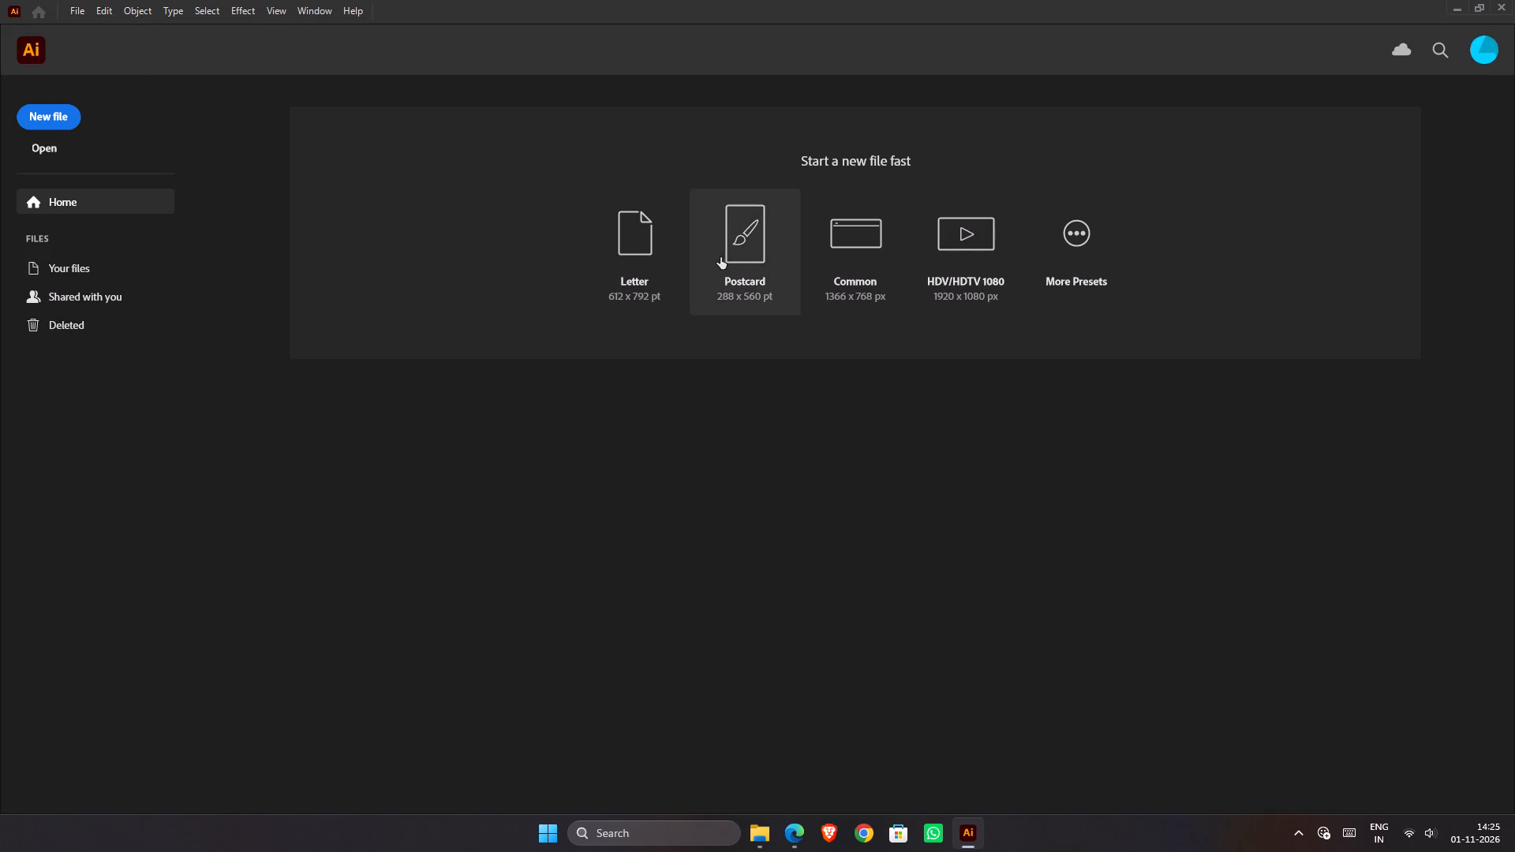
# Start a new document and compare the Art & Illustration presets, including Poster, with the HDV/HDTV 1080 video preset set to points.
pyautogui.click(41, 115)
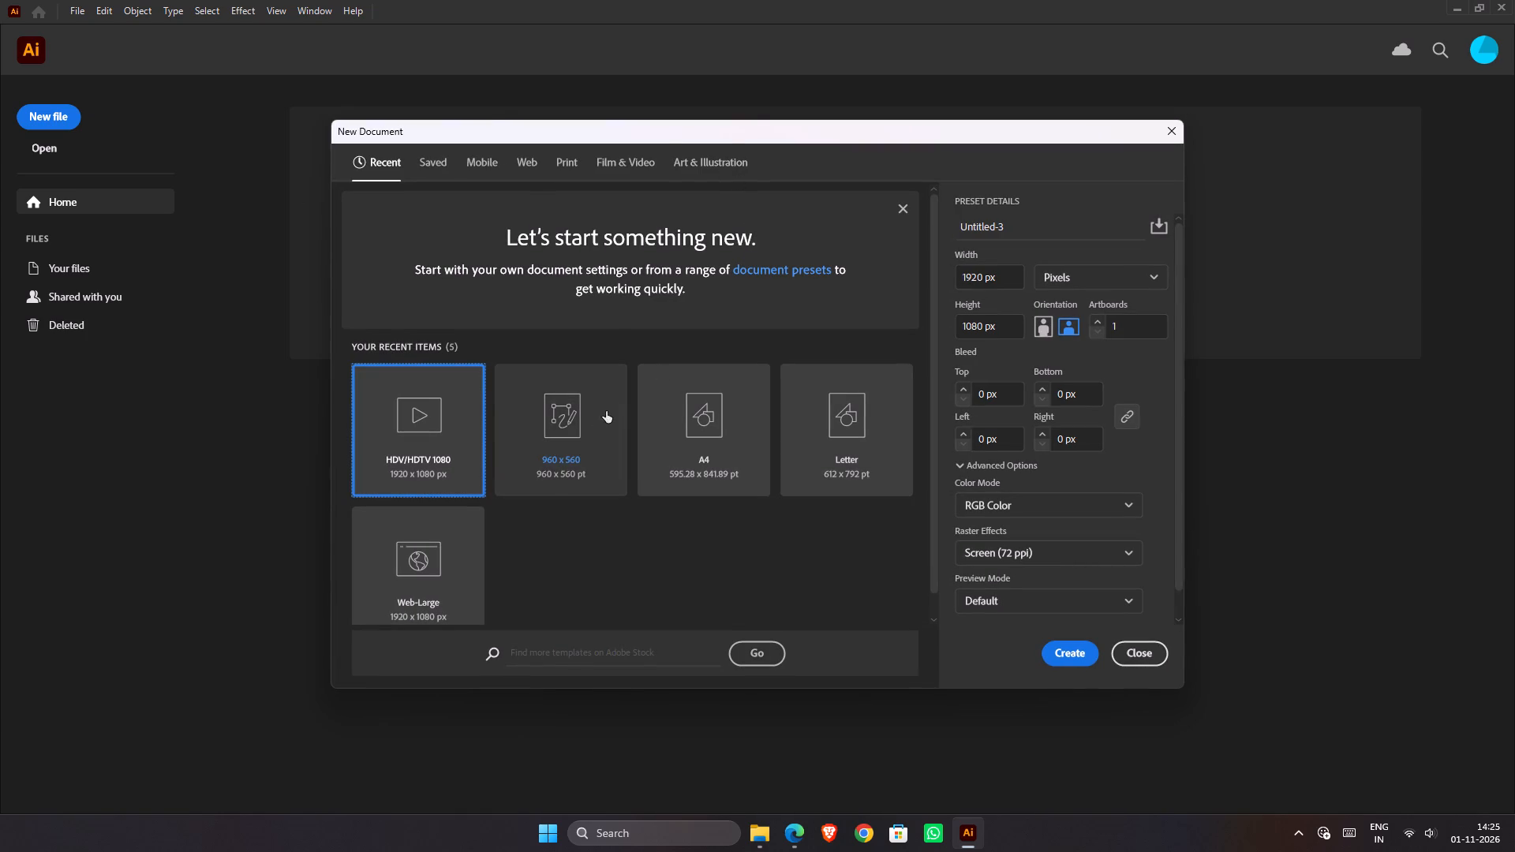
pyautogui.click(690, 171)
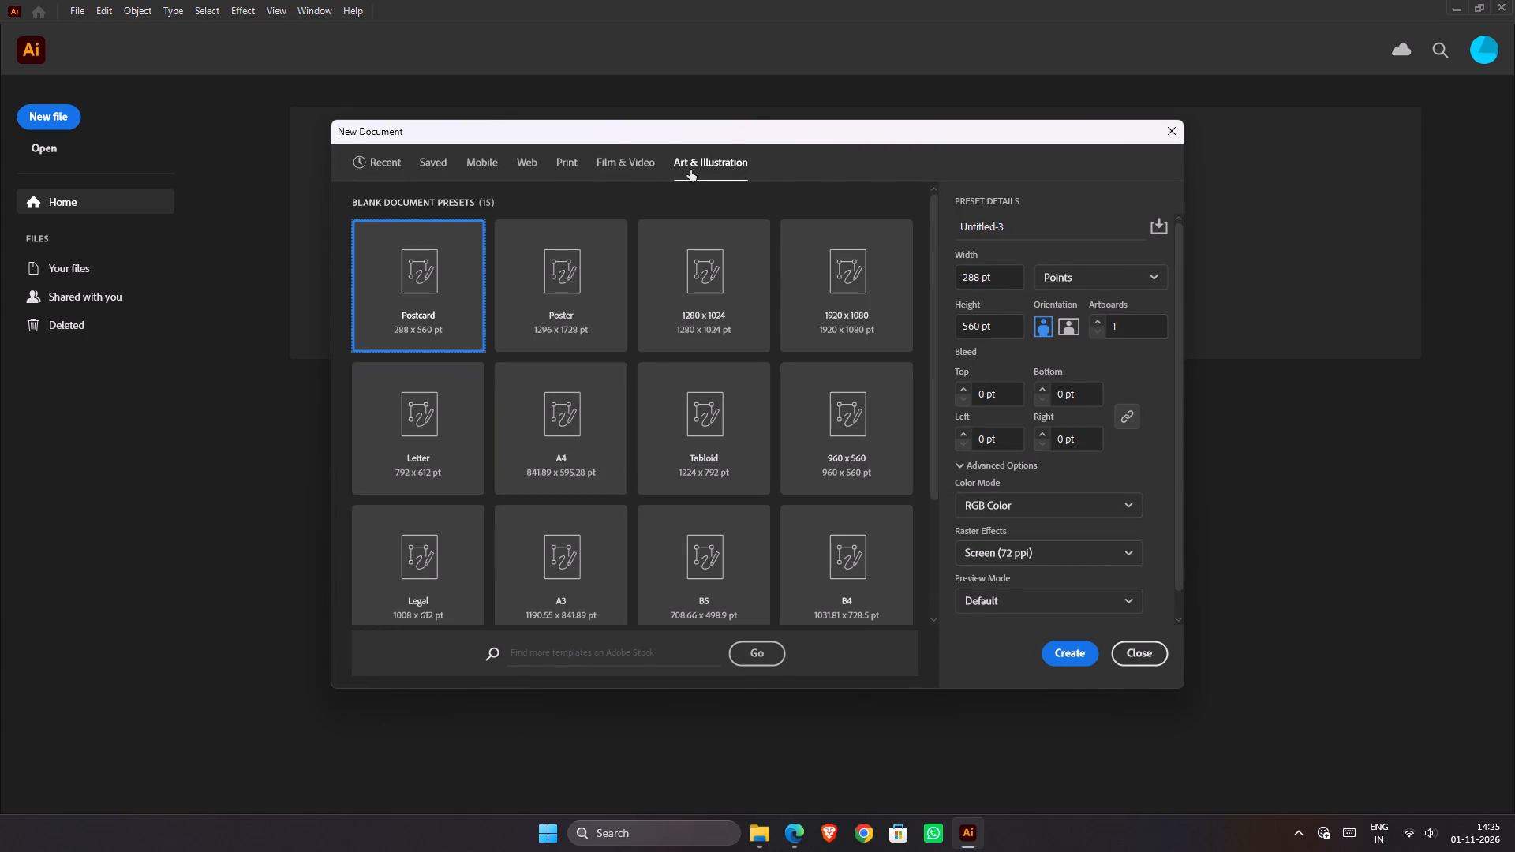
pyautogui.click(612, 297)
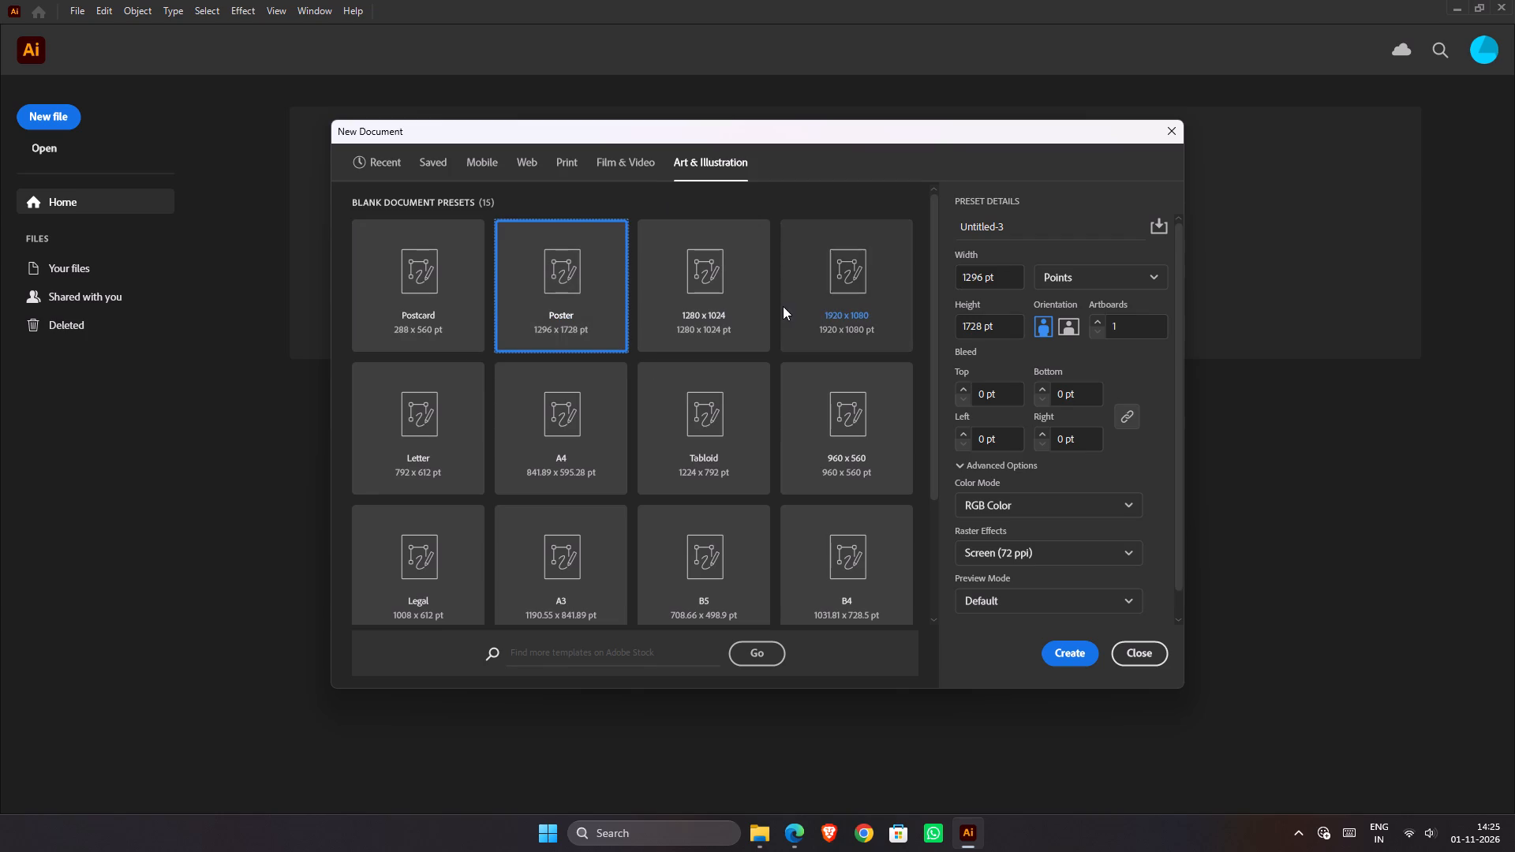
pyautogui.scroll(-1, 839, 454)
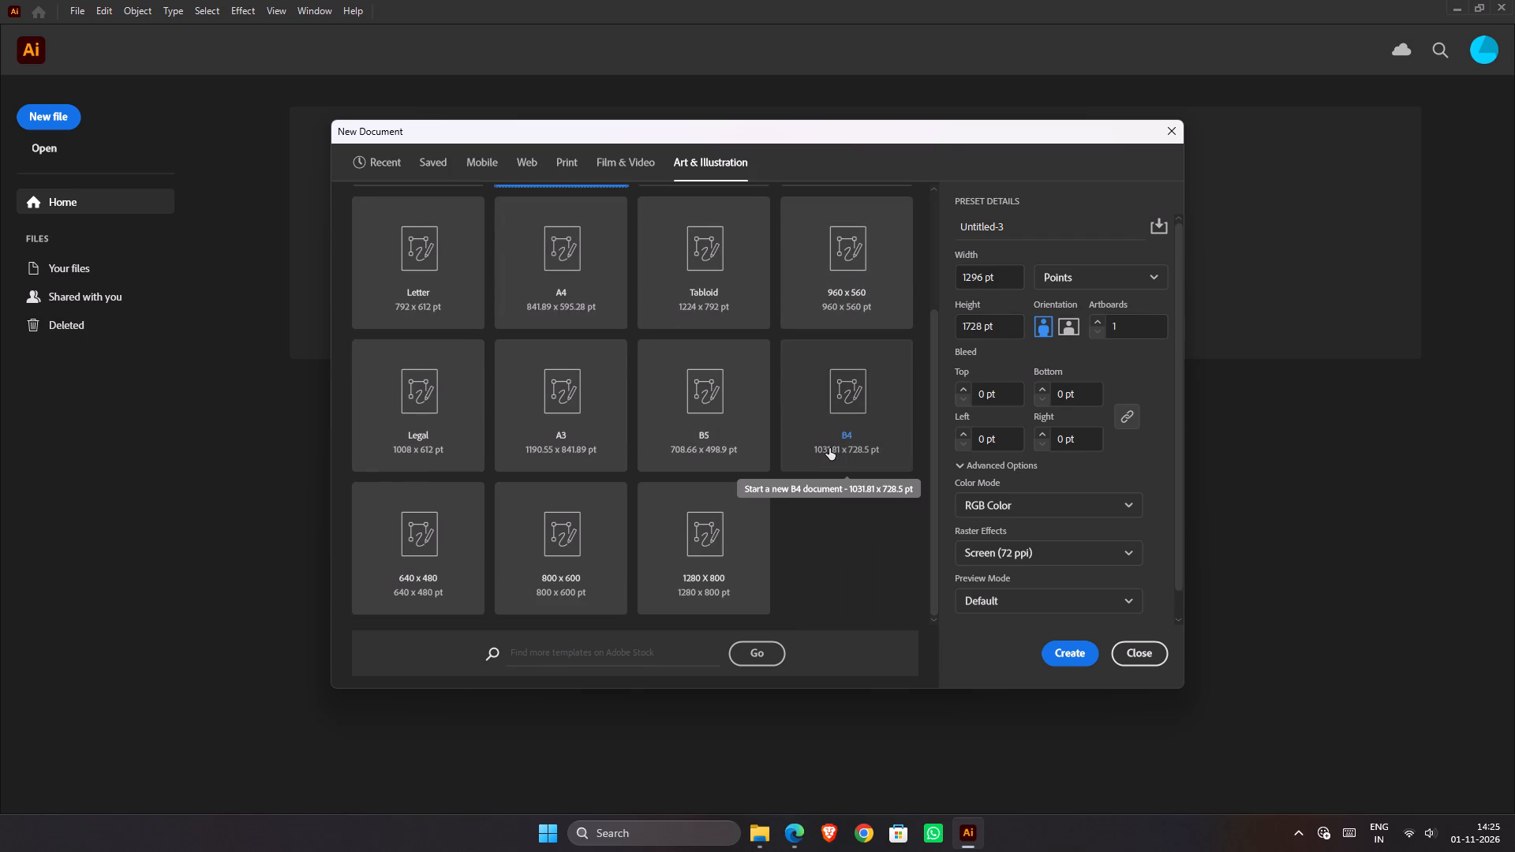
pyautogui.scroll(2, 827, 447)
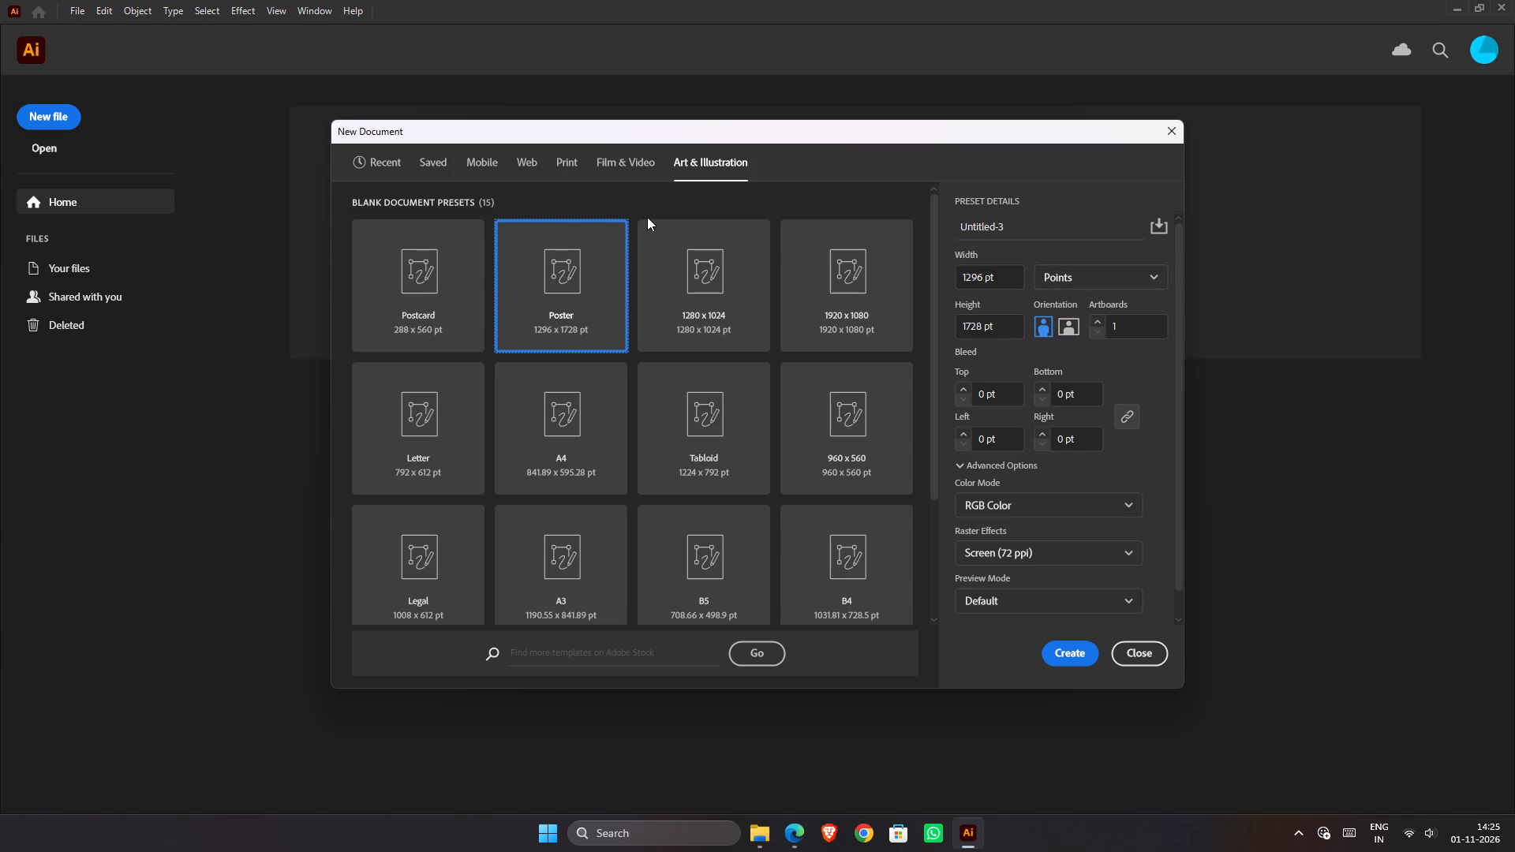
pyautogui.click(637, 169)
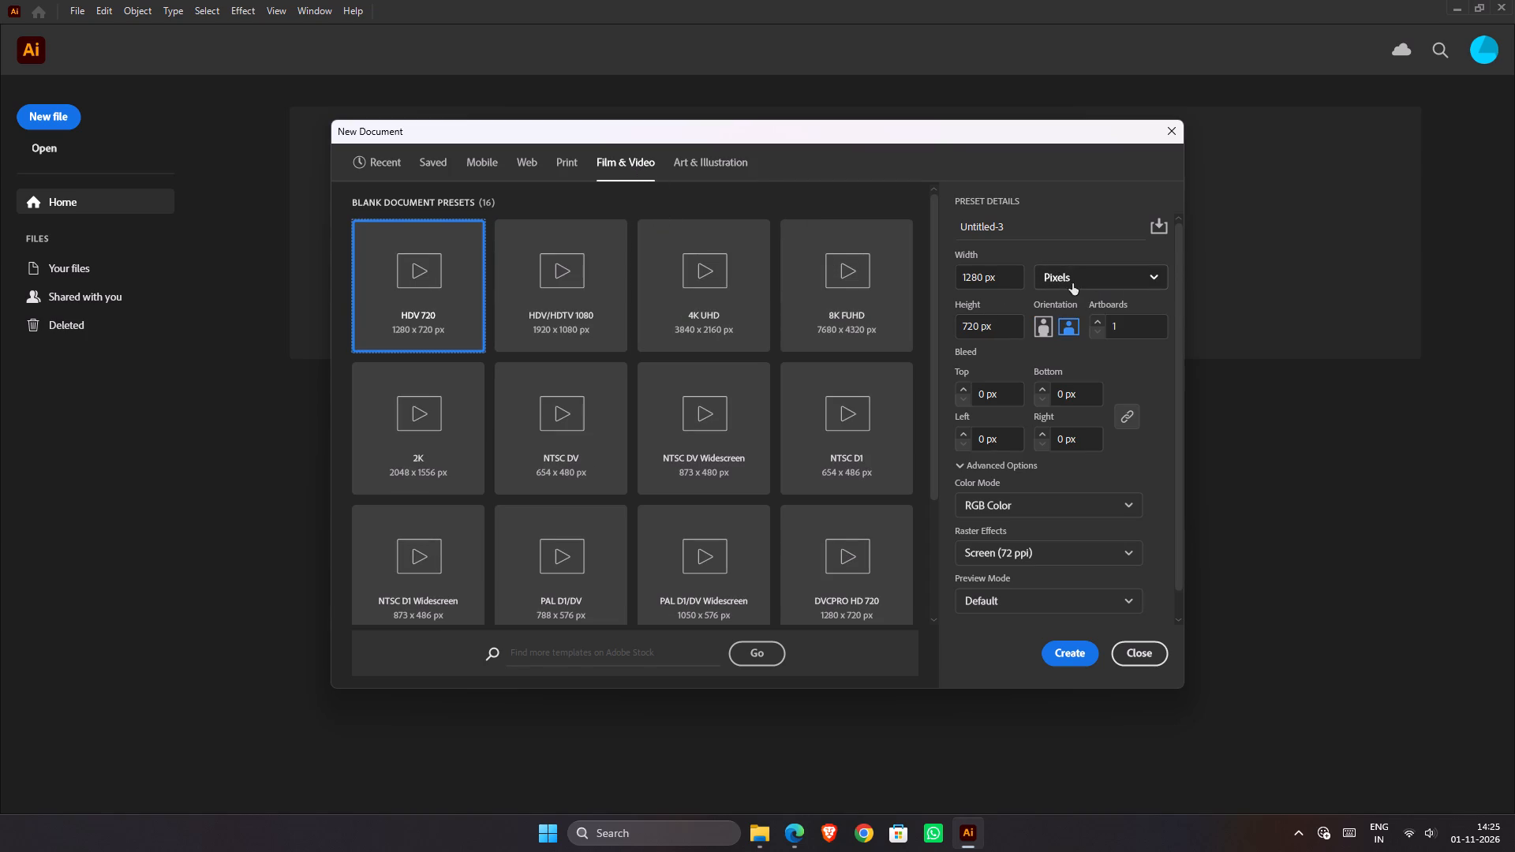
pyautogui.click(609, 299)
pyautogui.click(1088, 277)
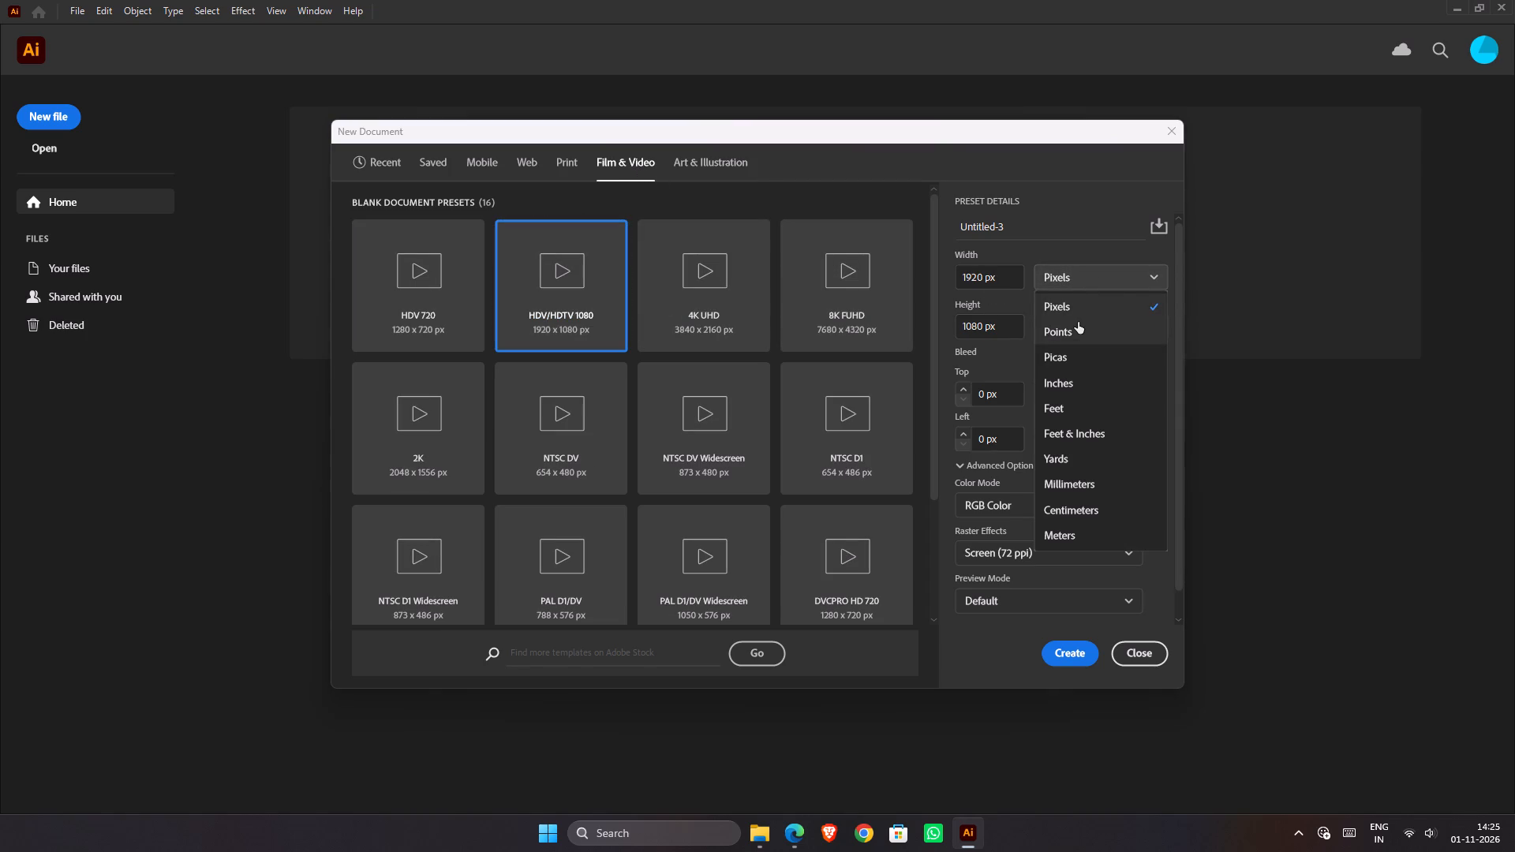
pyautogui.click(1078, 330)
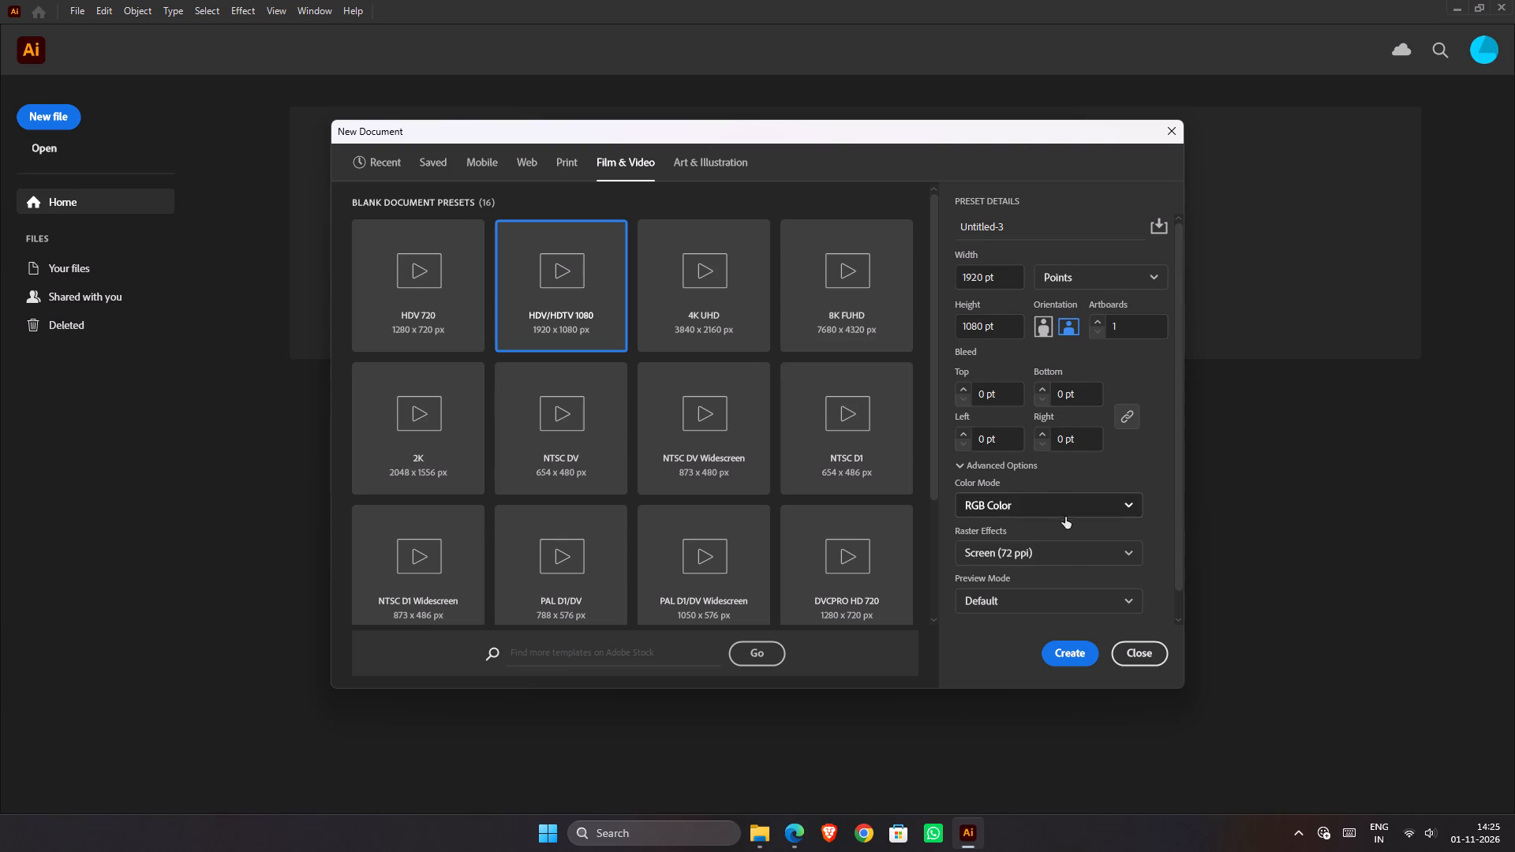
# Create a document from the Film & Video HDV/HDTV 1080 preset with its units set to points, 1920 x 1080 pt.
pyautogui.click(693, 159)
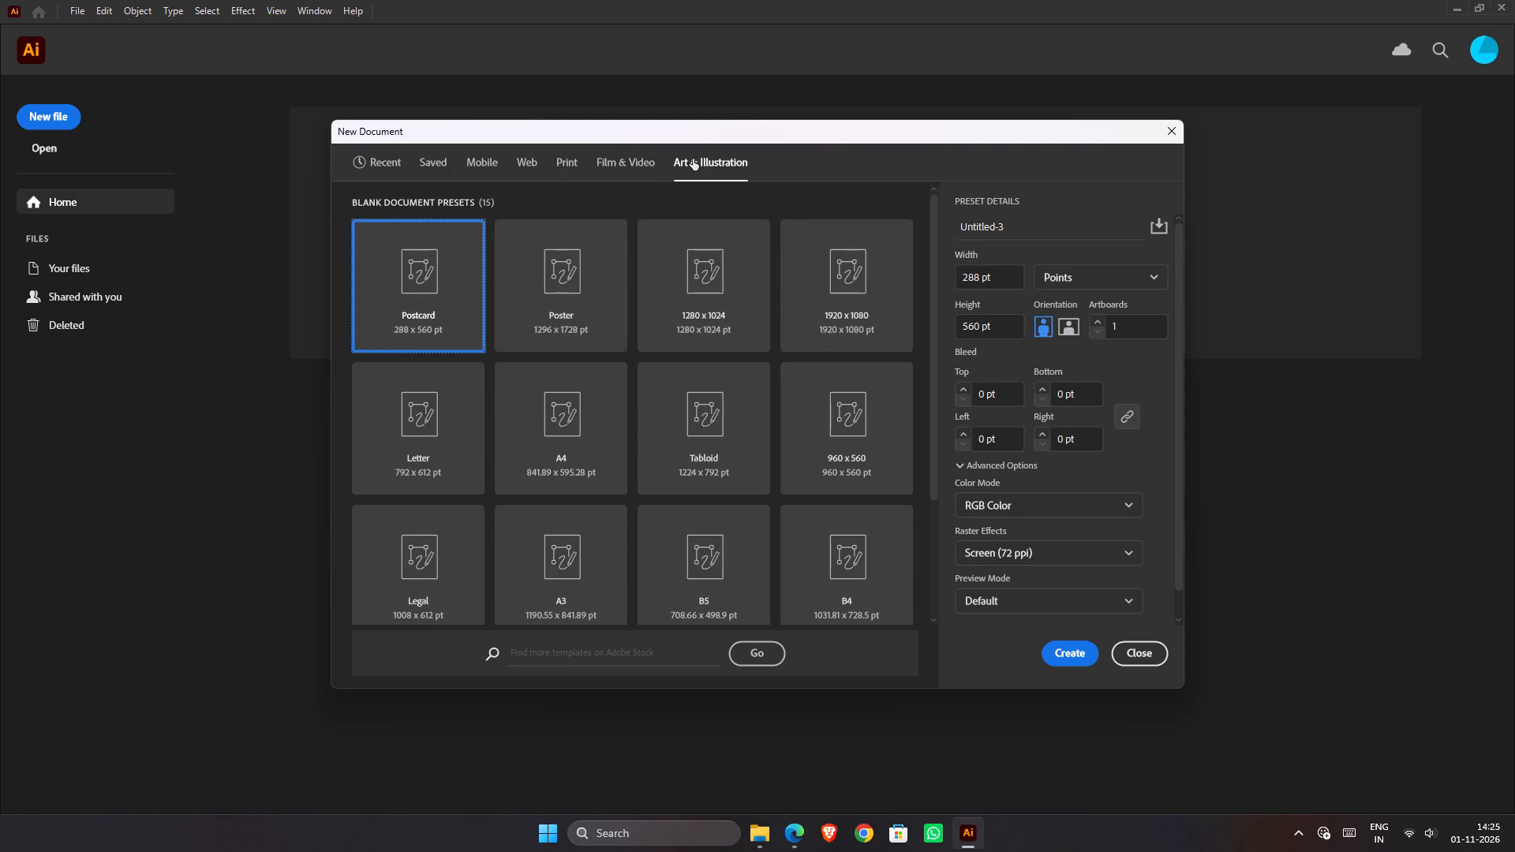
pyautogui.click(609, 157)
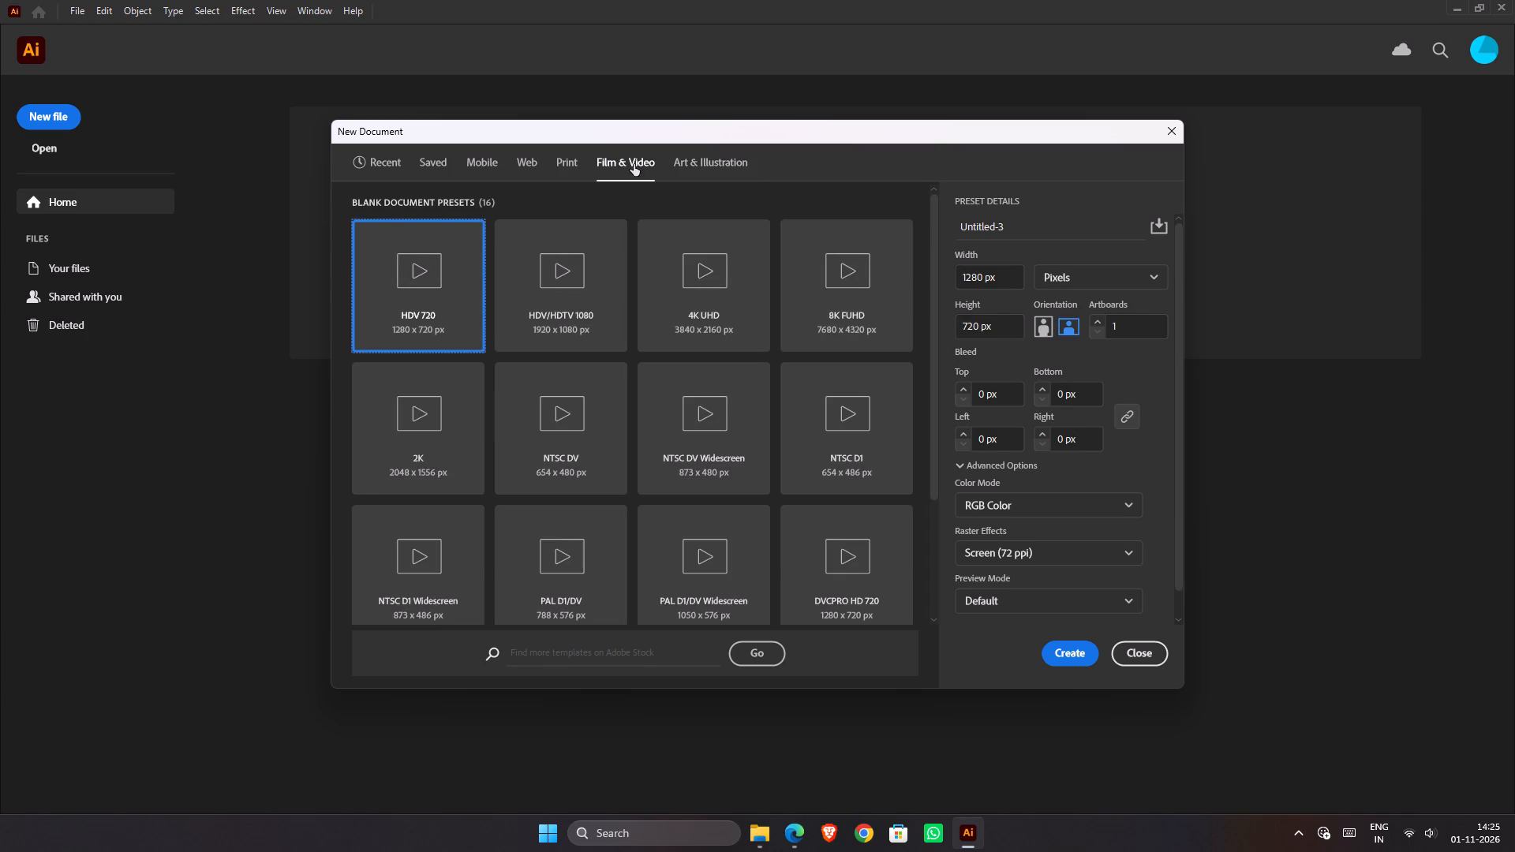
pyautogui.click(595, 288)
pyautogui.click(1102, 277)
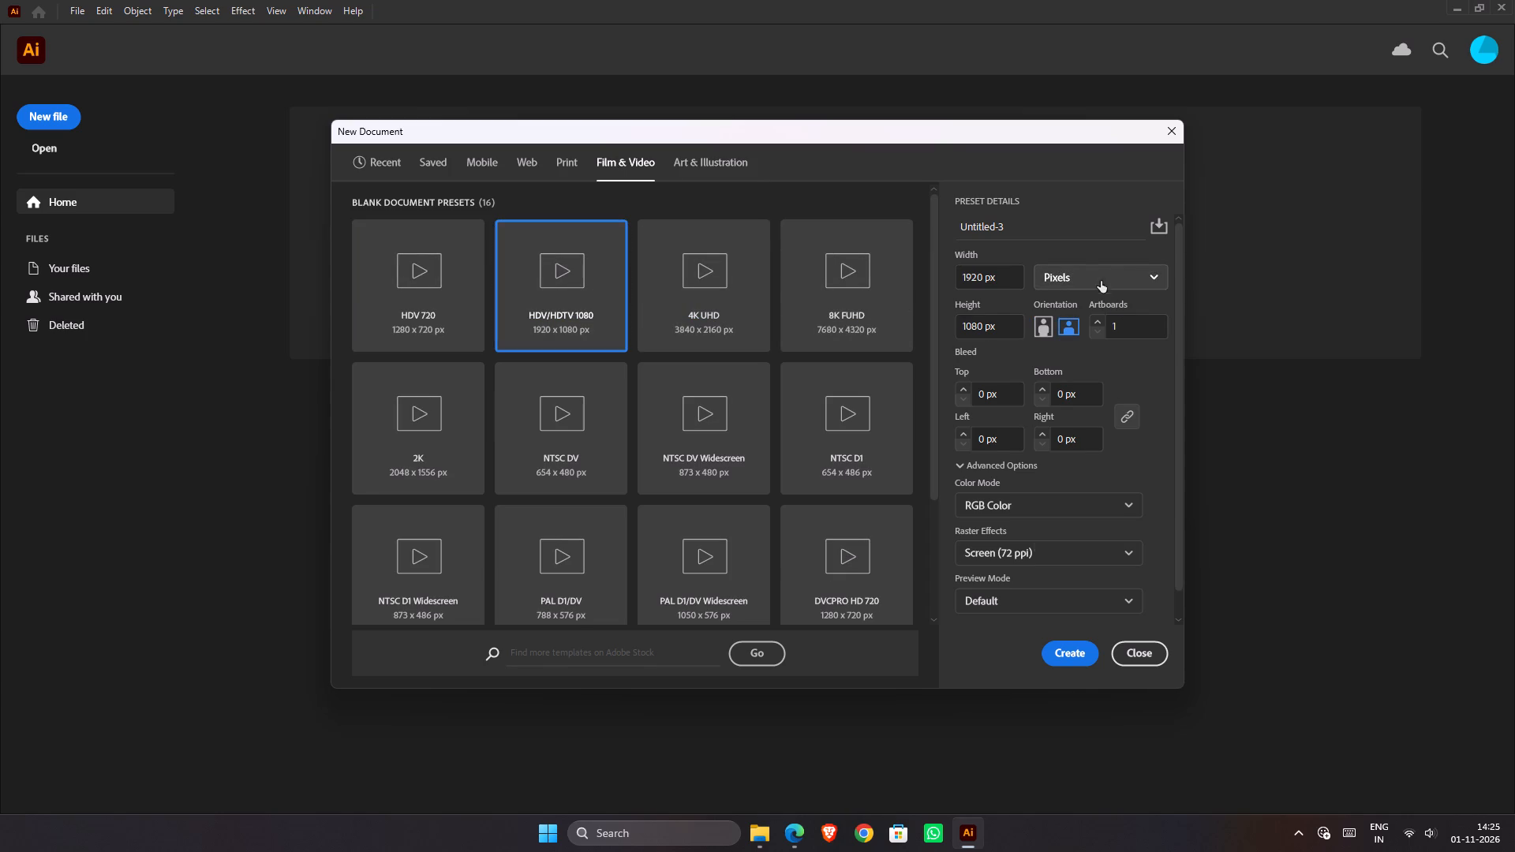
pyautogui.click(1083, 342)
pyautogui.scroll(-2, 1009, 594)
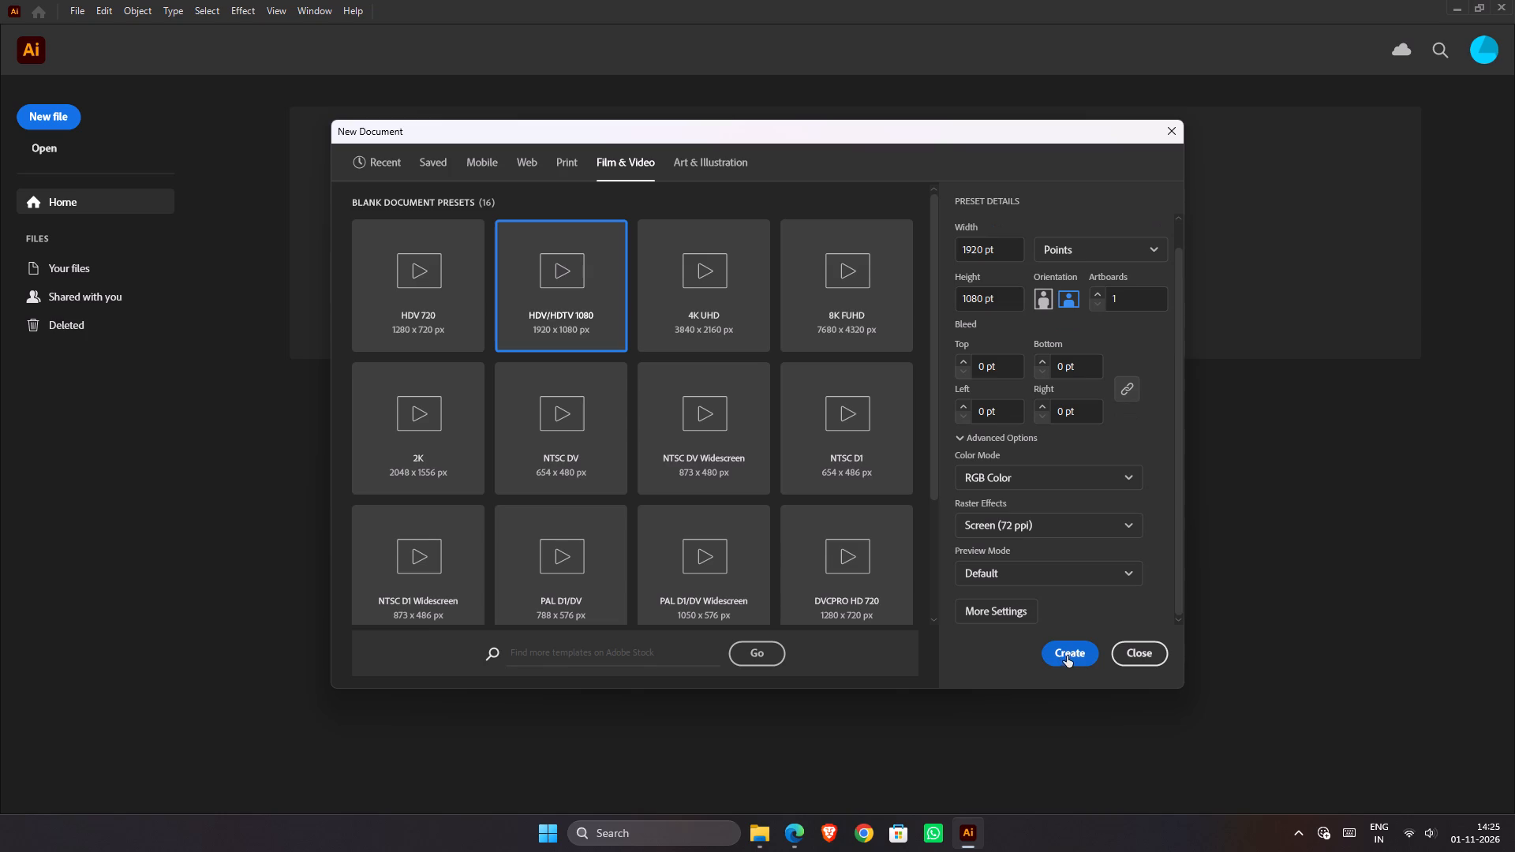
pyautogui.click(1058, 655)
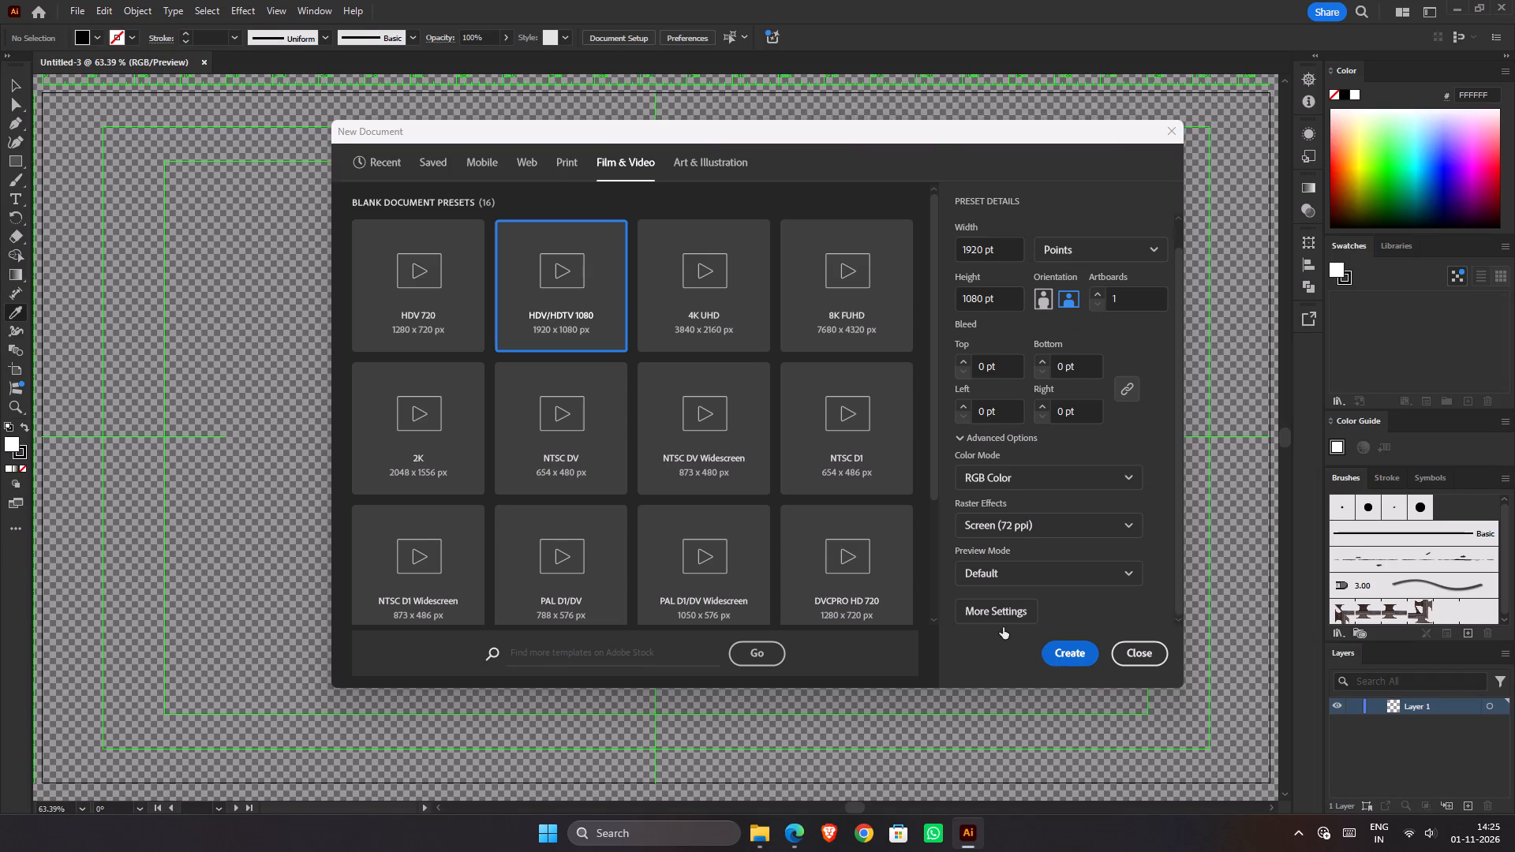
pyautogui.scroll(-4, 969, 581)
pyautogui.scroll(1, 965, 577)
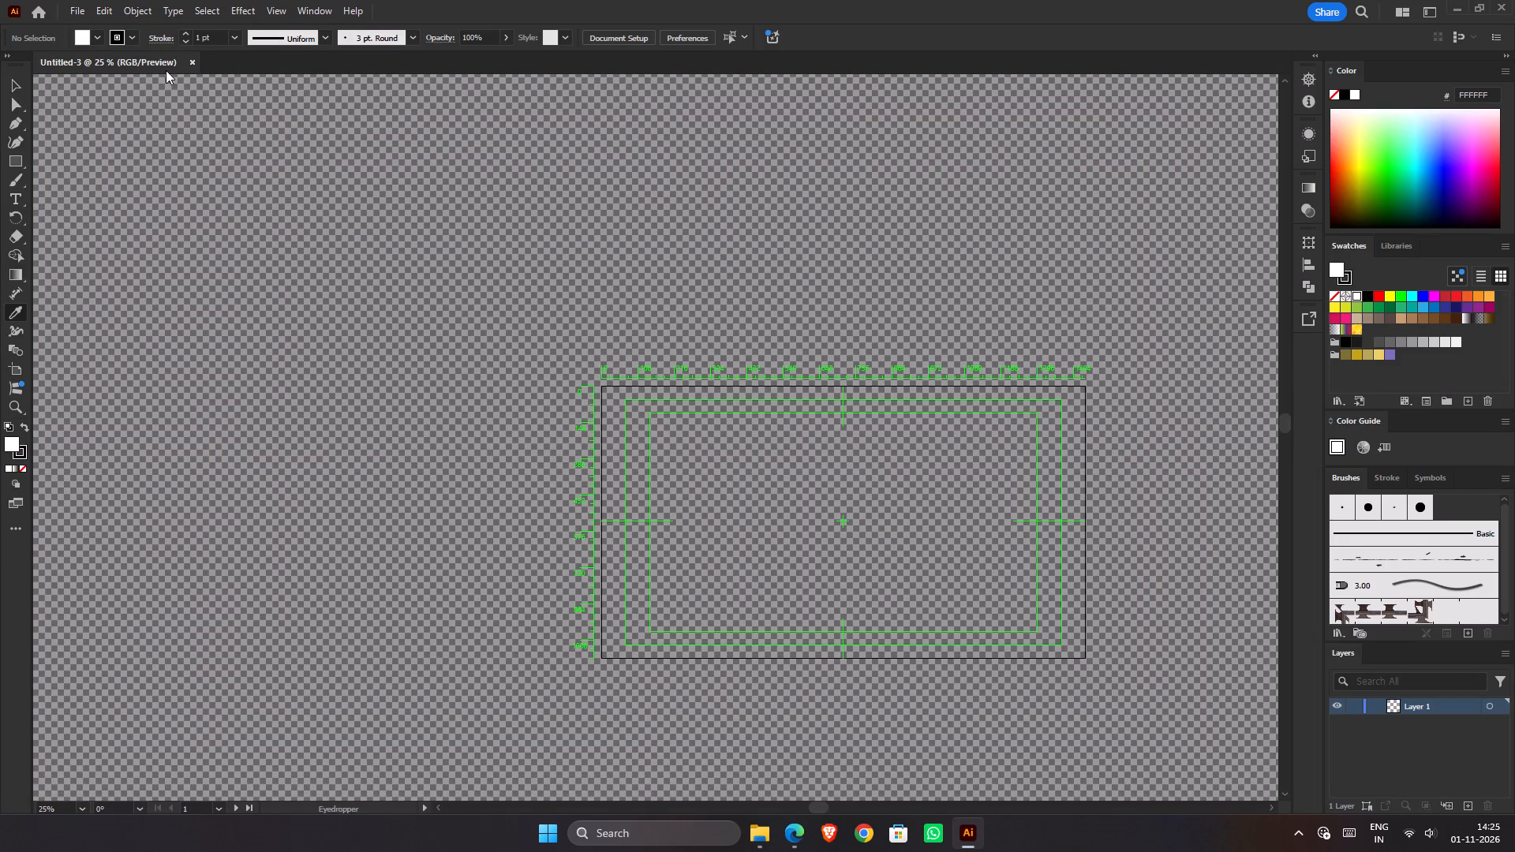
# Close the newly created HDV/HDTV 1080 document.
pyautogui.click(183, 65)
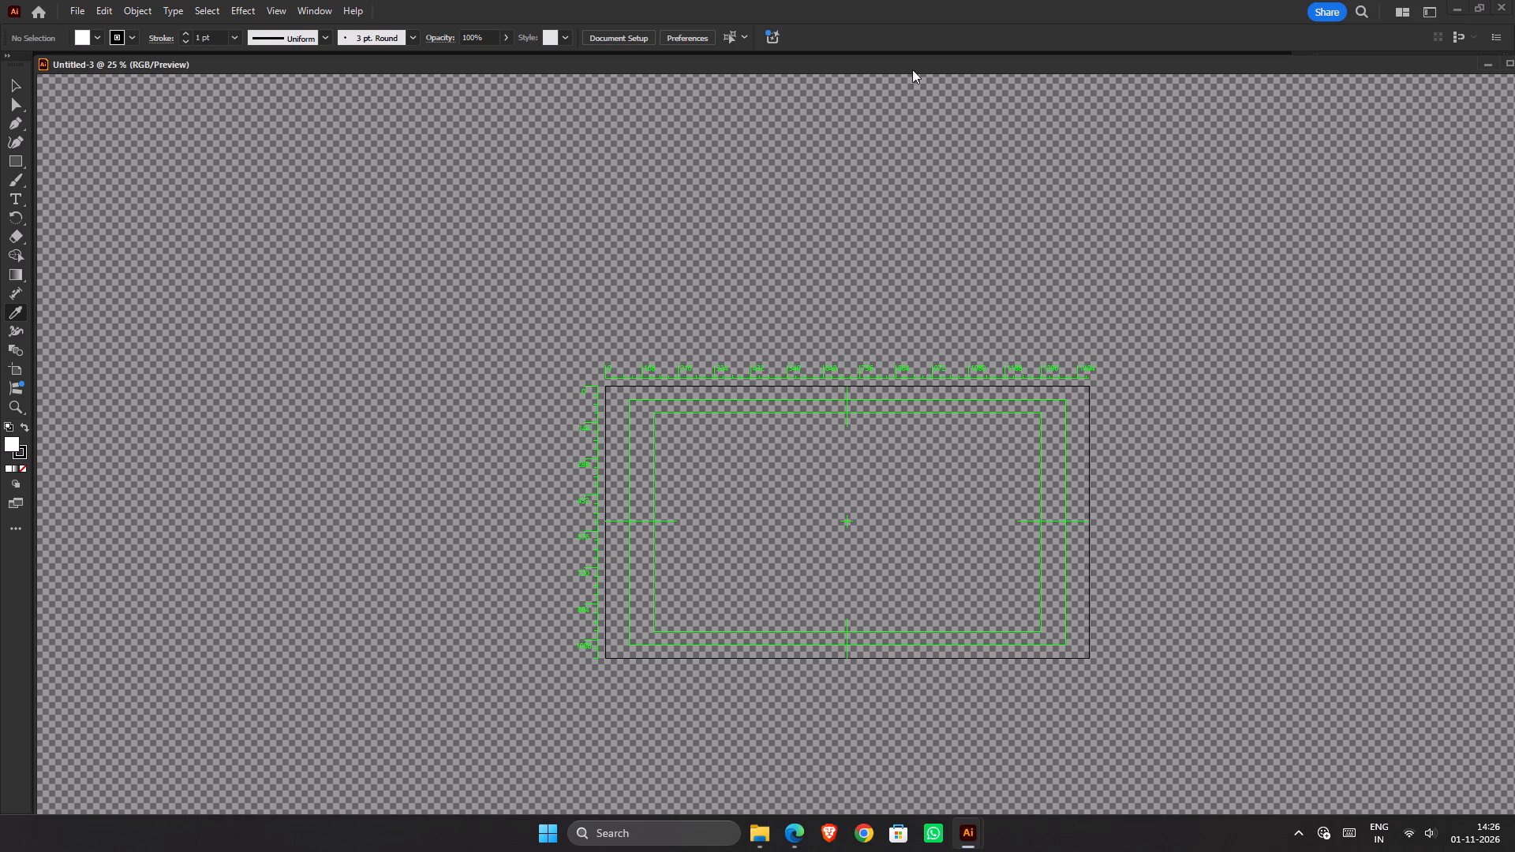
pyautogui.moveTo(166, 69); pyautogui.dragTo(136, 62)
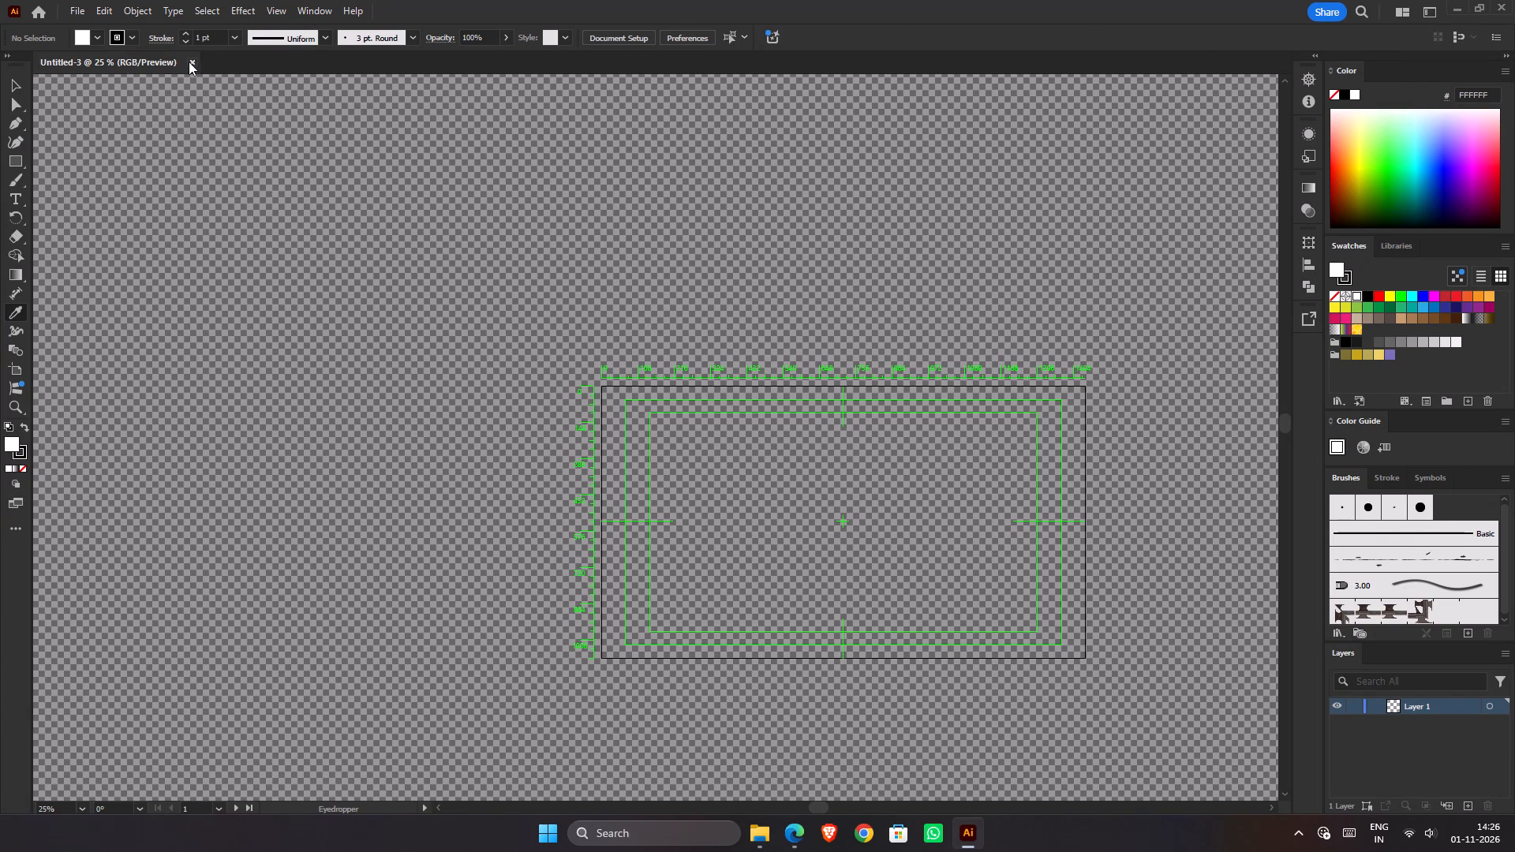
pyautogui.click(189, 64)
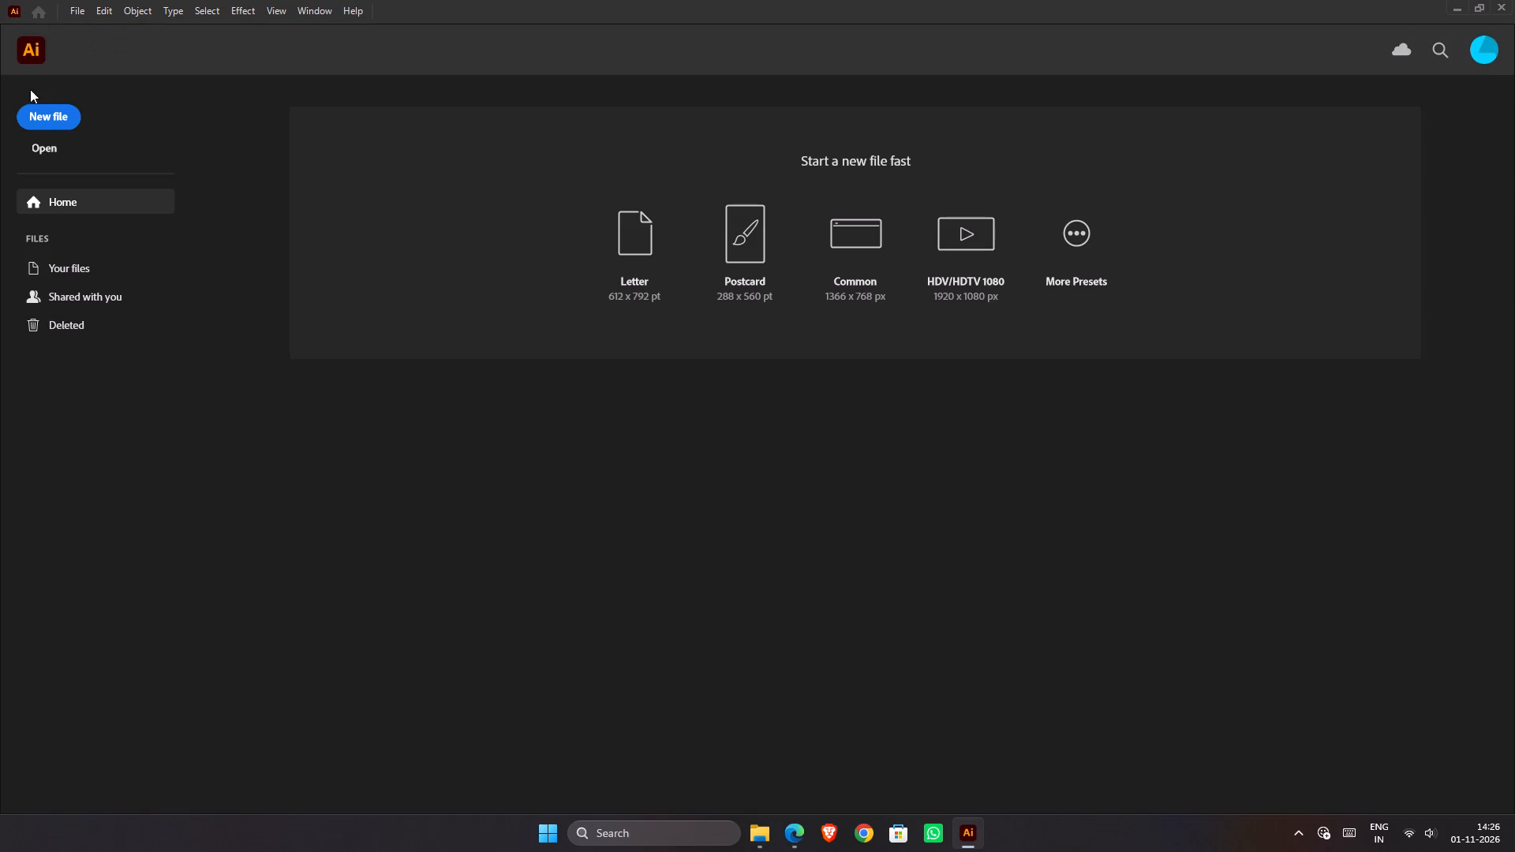
# Start a new Art & Illustration document and choose the 1920 x 1080 size in its additional settings.
pyautogui.click(43, 121)
pyautogui.click(701, 155)
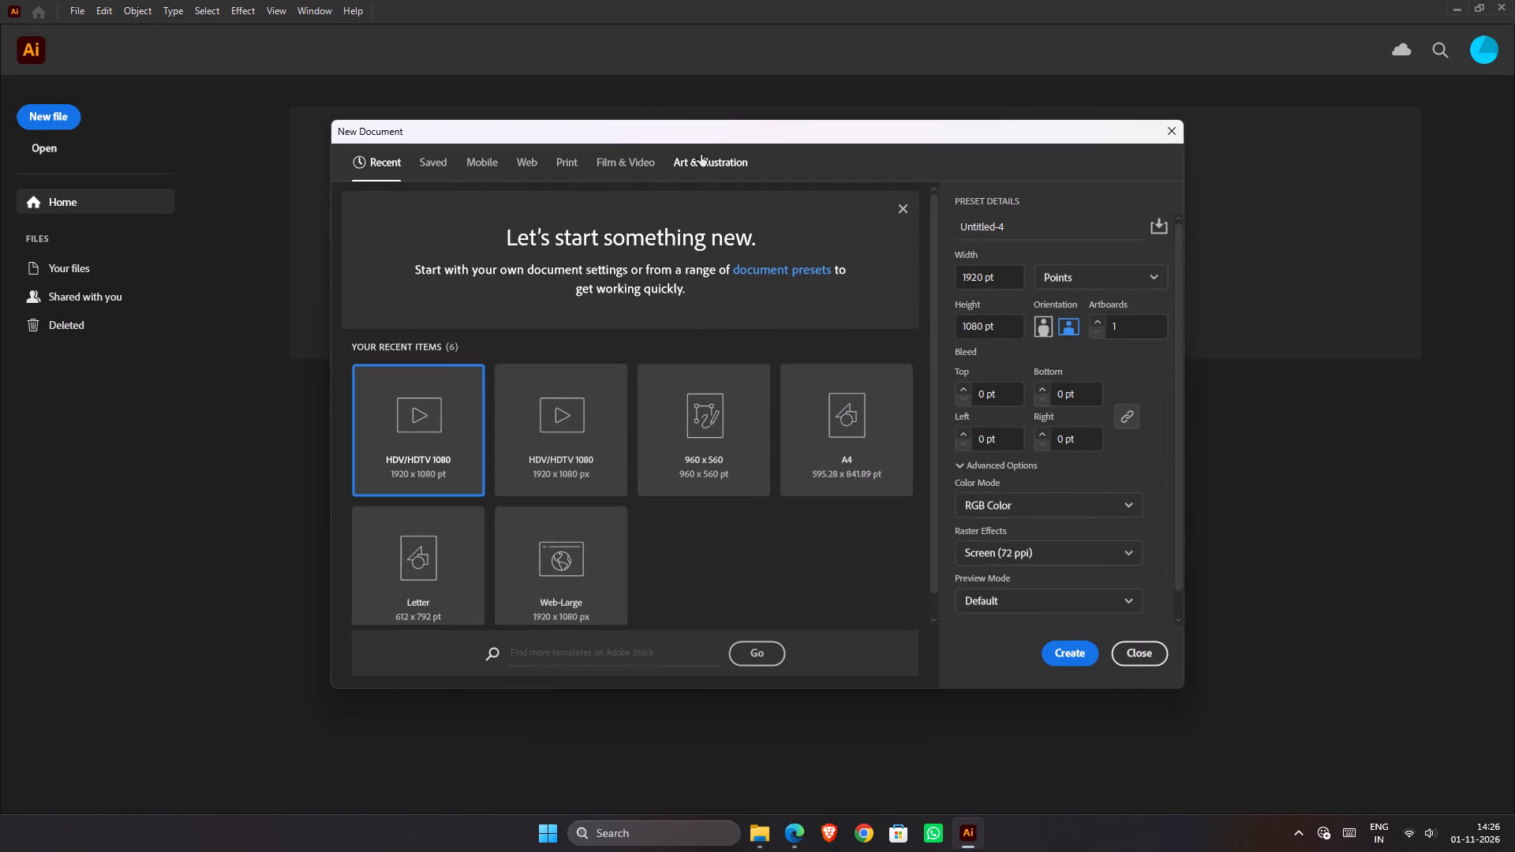
pyautogui.scroll(-1, 1124, 401)
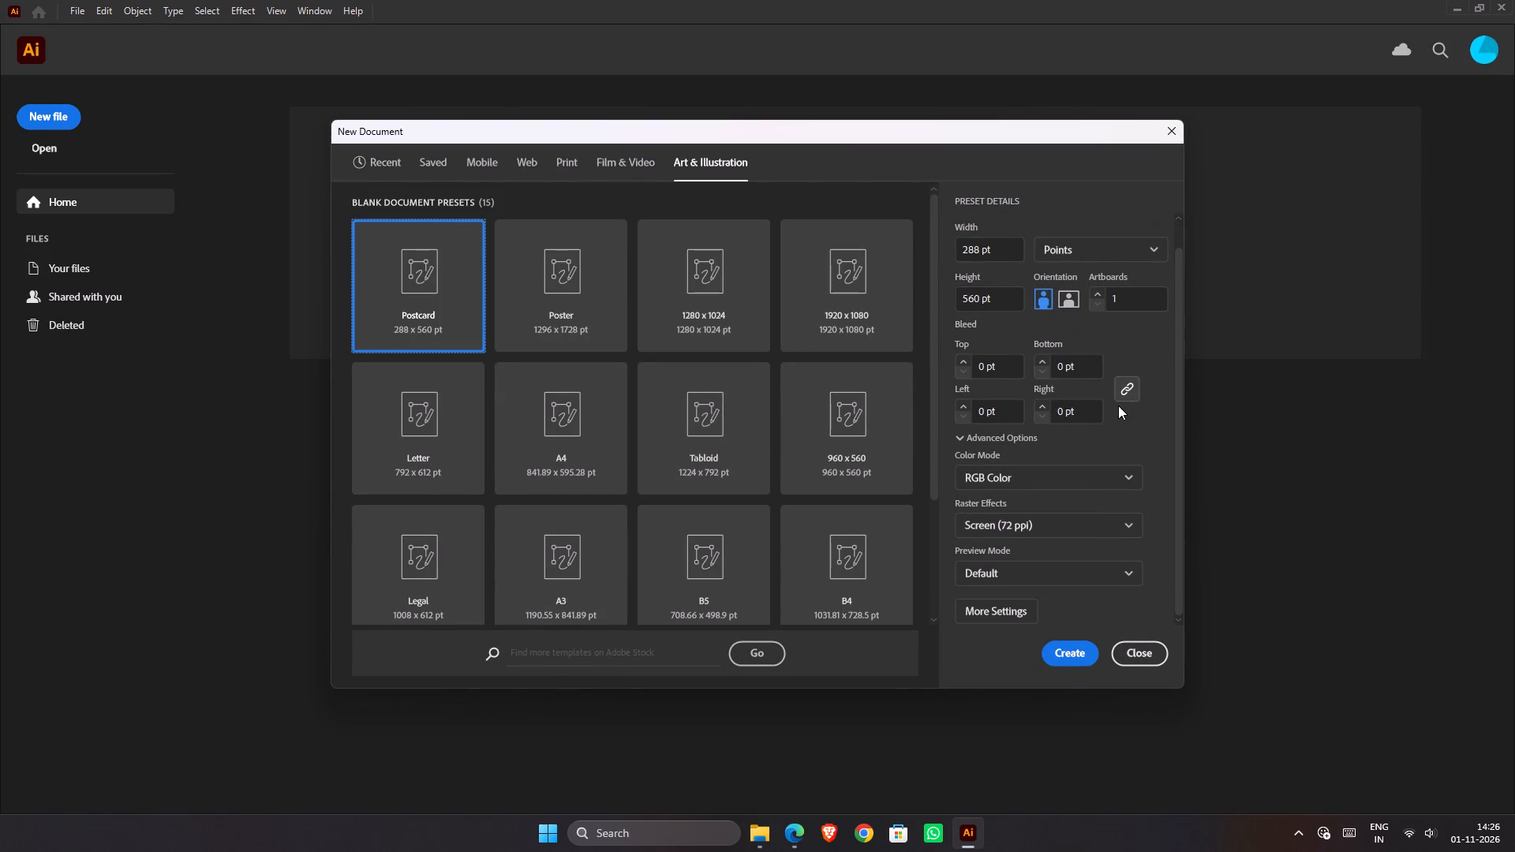
pyautogui.scroll(-2, 1121, 404)
pyautogui.click(990, 622)
pyautogui.scroll(-3, 1056, 562)
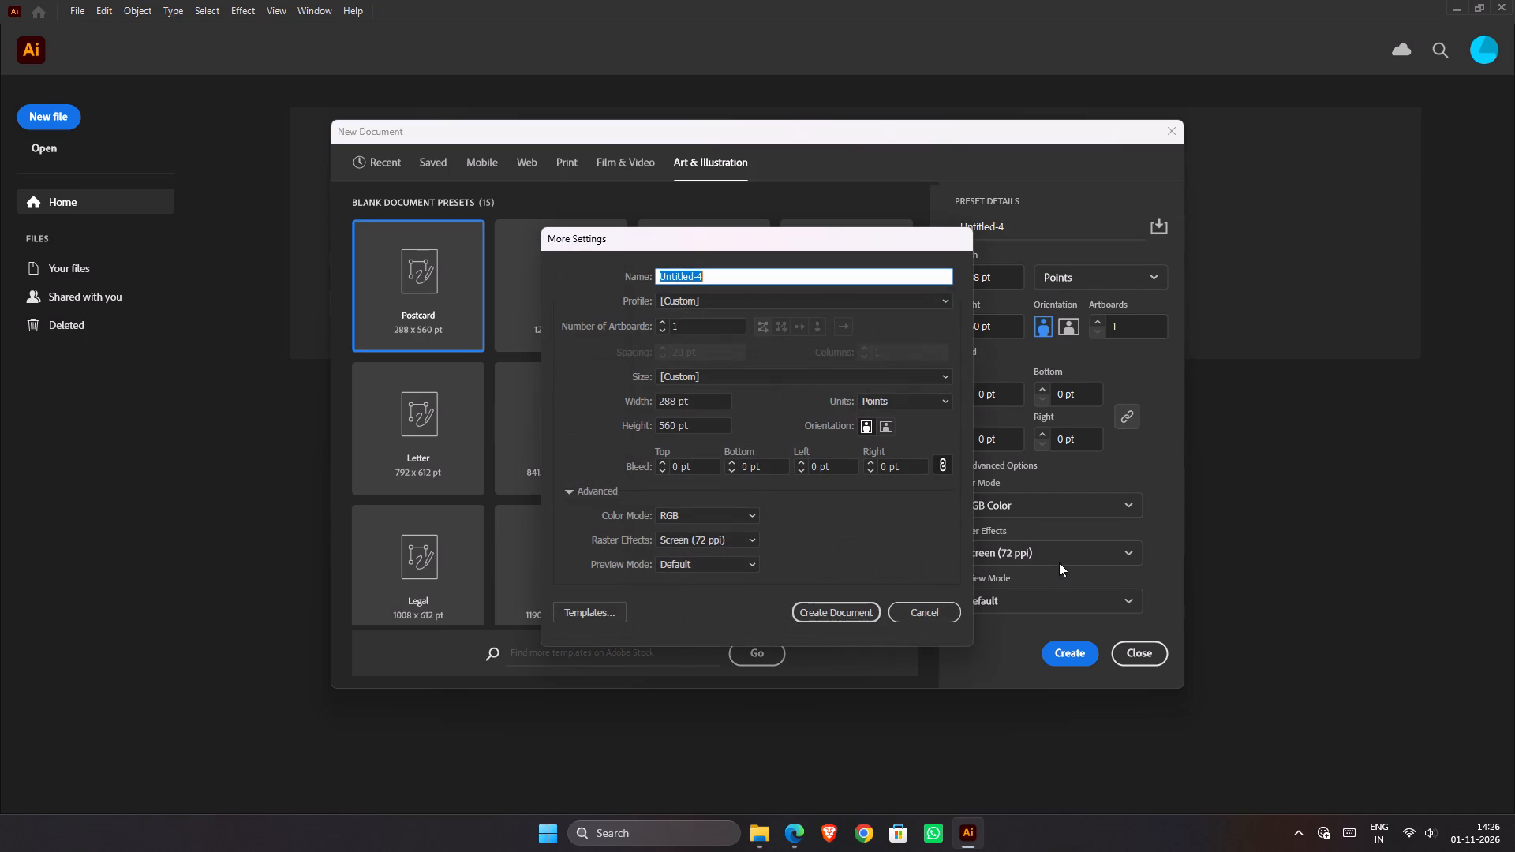
pyautogui.scroll(-5, 799, 312)
pyautogui.click(694, 376)
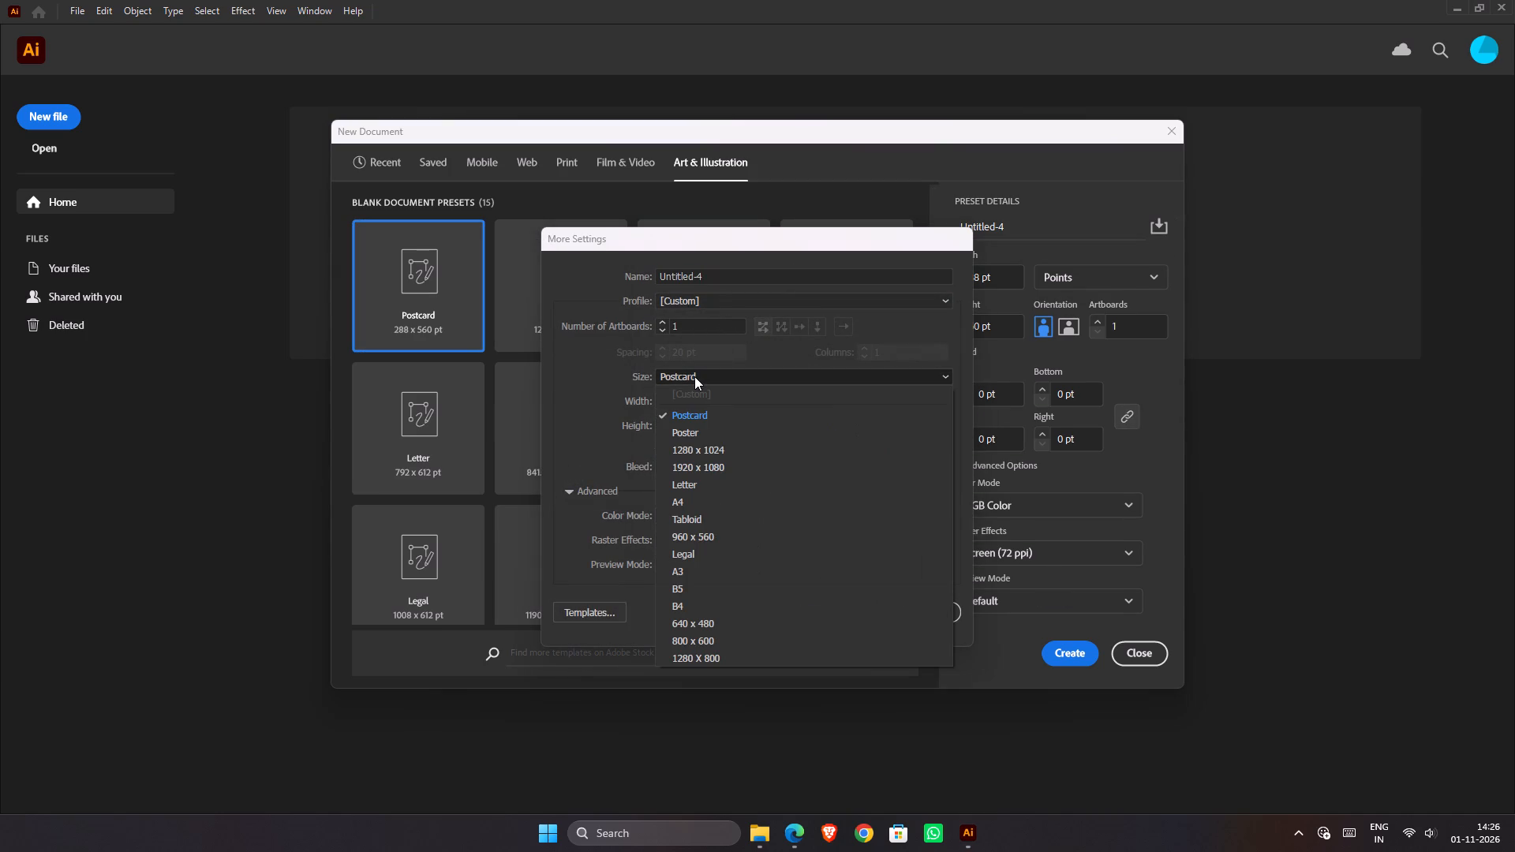
pyautogui.click(727, 461)
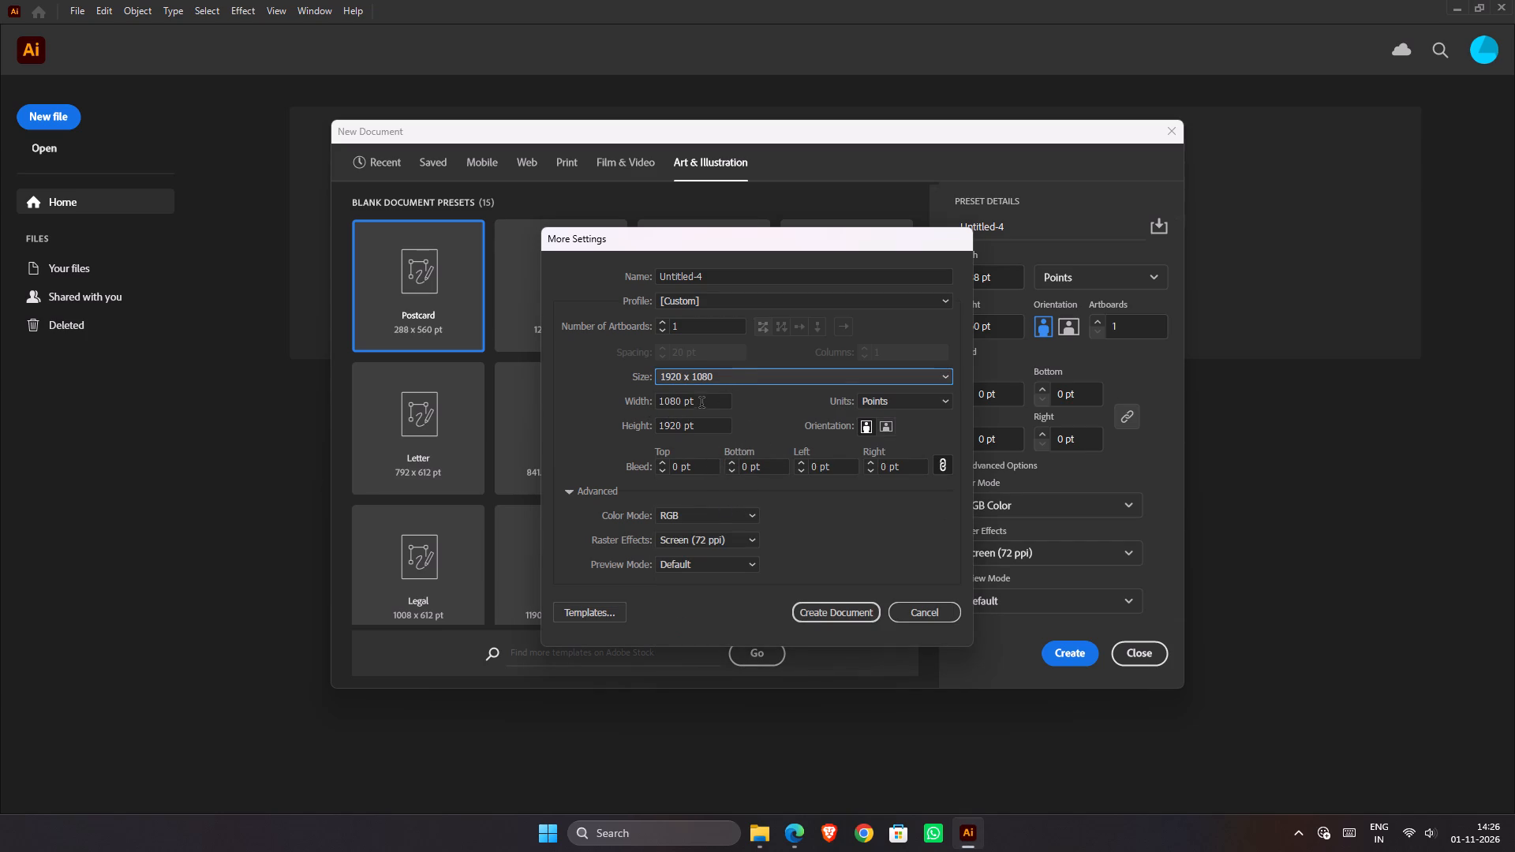
# Set the new document's width to 1920 pt and height to 1080 pt, and create it.
pyautogui.moveTo(702, 403); pyautogui.dragTo(603, 402)
pyautogui.write('1920')
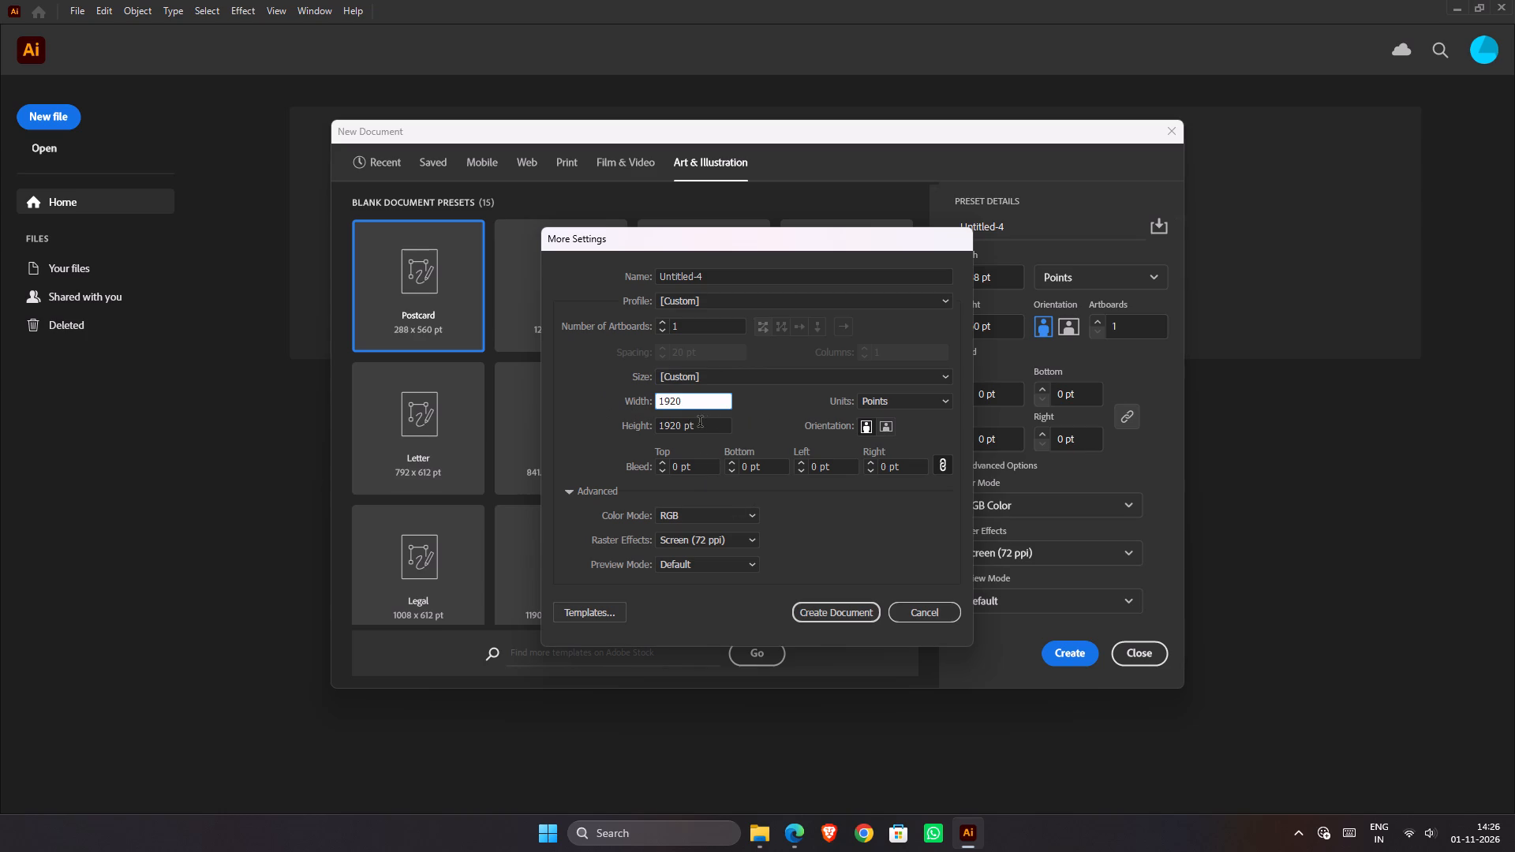
pyautogui.moveTo(704, 423); pyautogui.dragTo(619, 422)
pyautogui.write('1080')
pyautogui.click(762, 422)
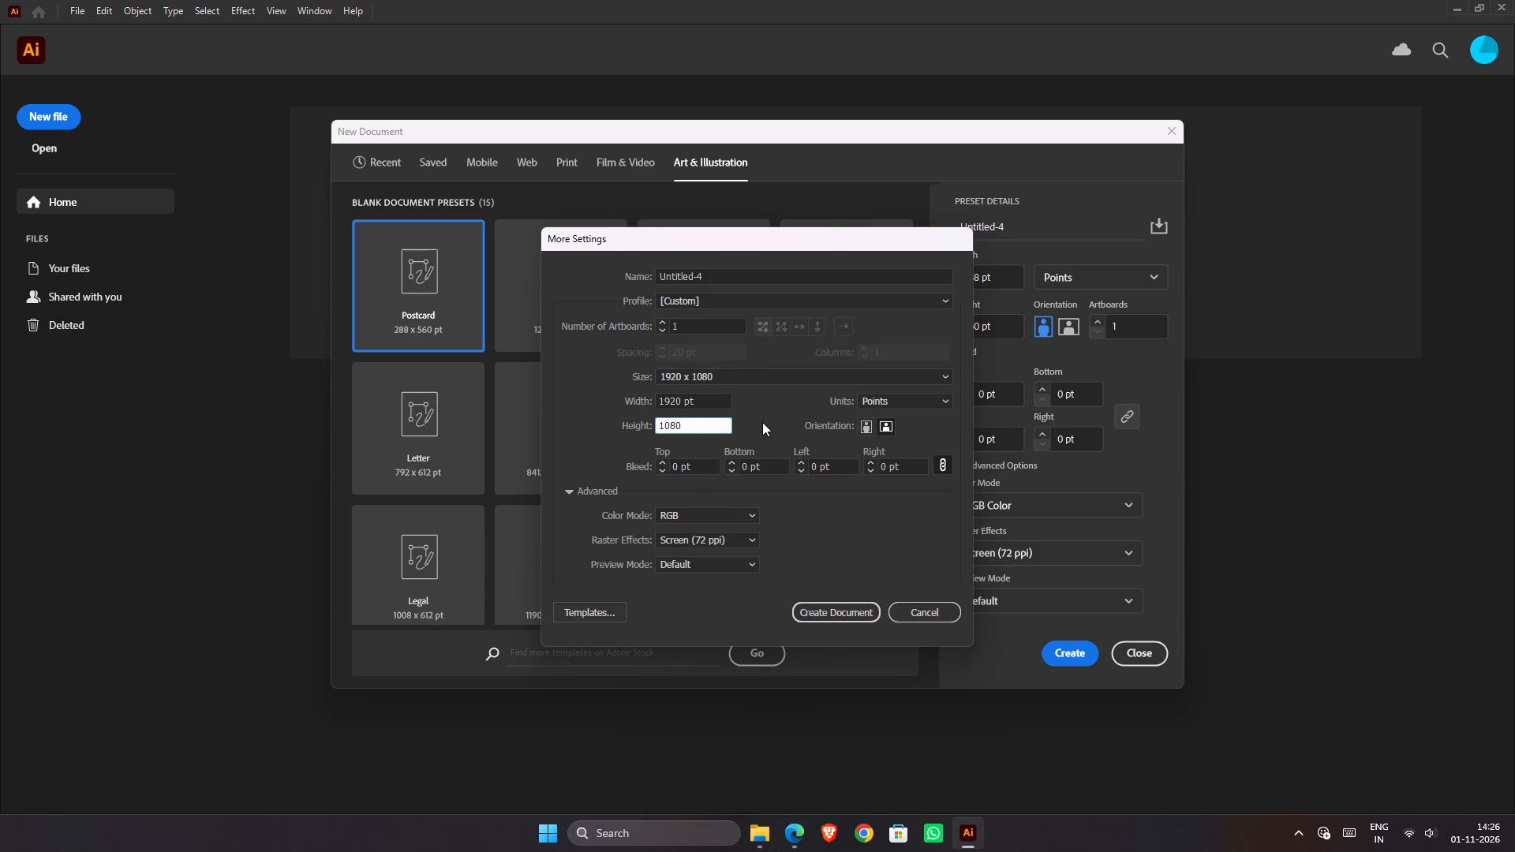
pyautogui.click(743, 430)
pyautogui.click(733, 448)
pyautogui.press('Return')
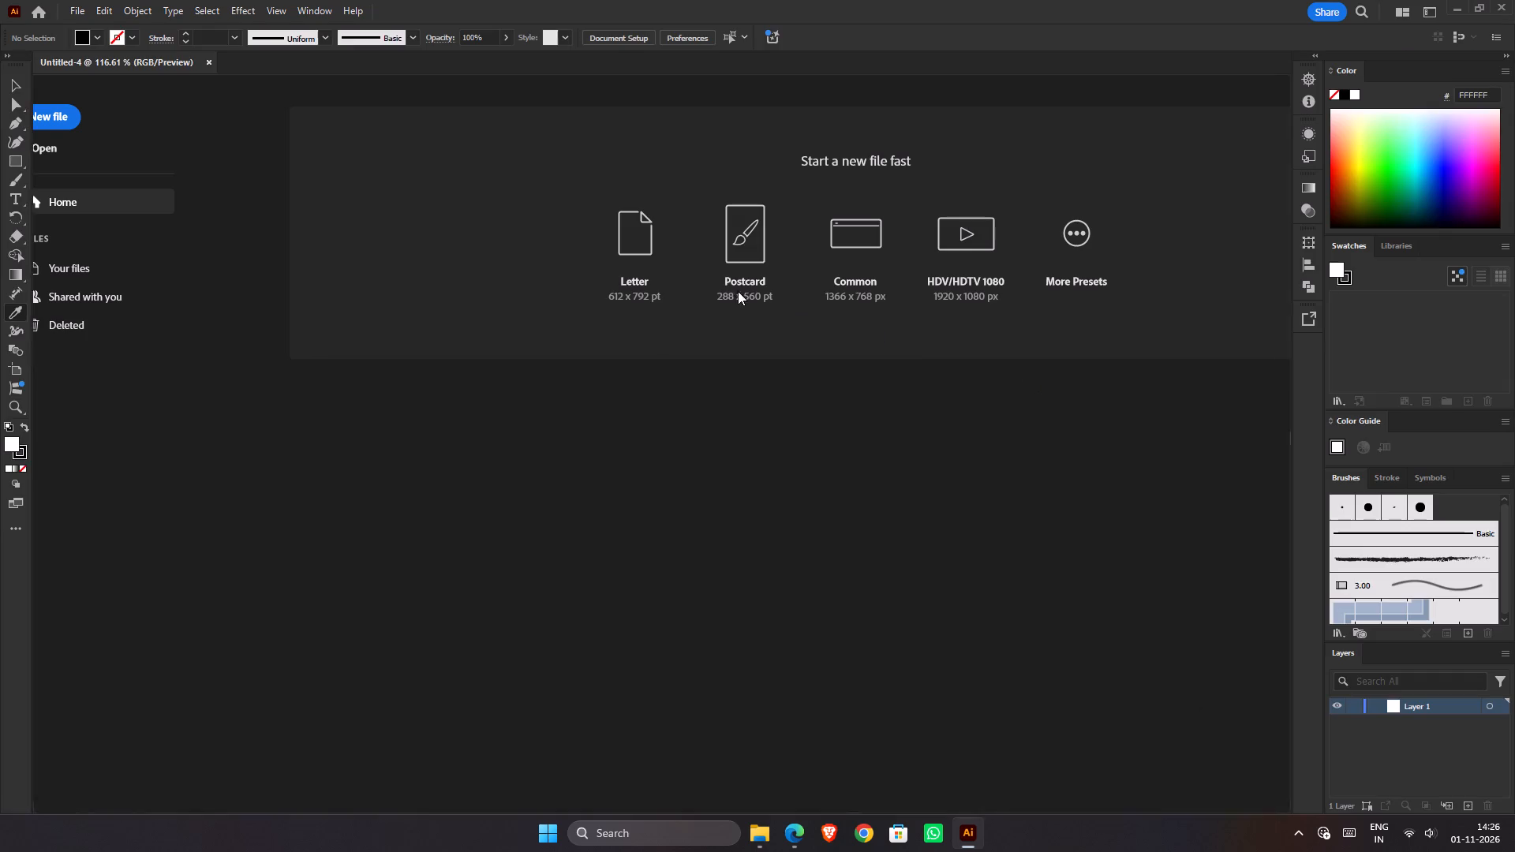
# Examine the new document's blank white artboard and switch to the Selection tool.
pyautogui.scroll(-10, 735, 394)
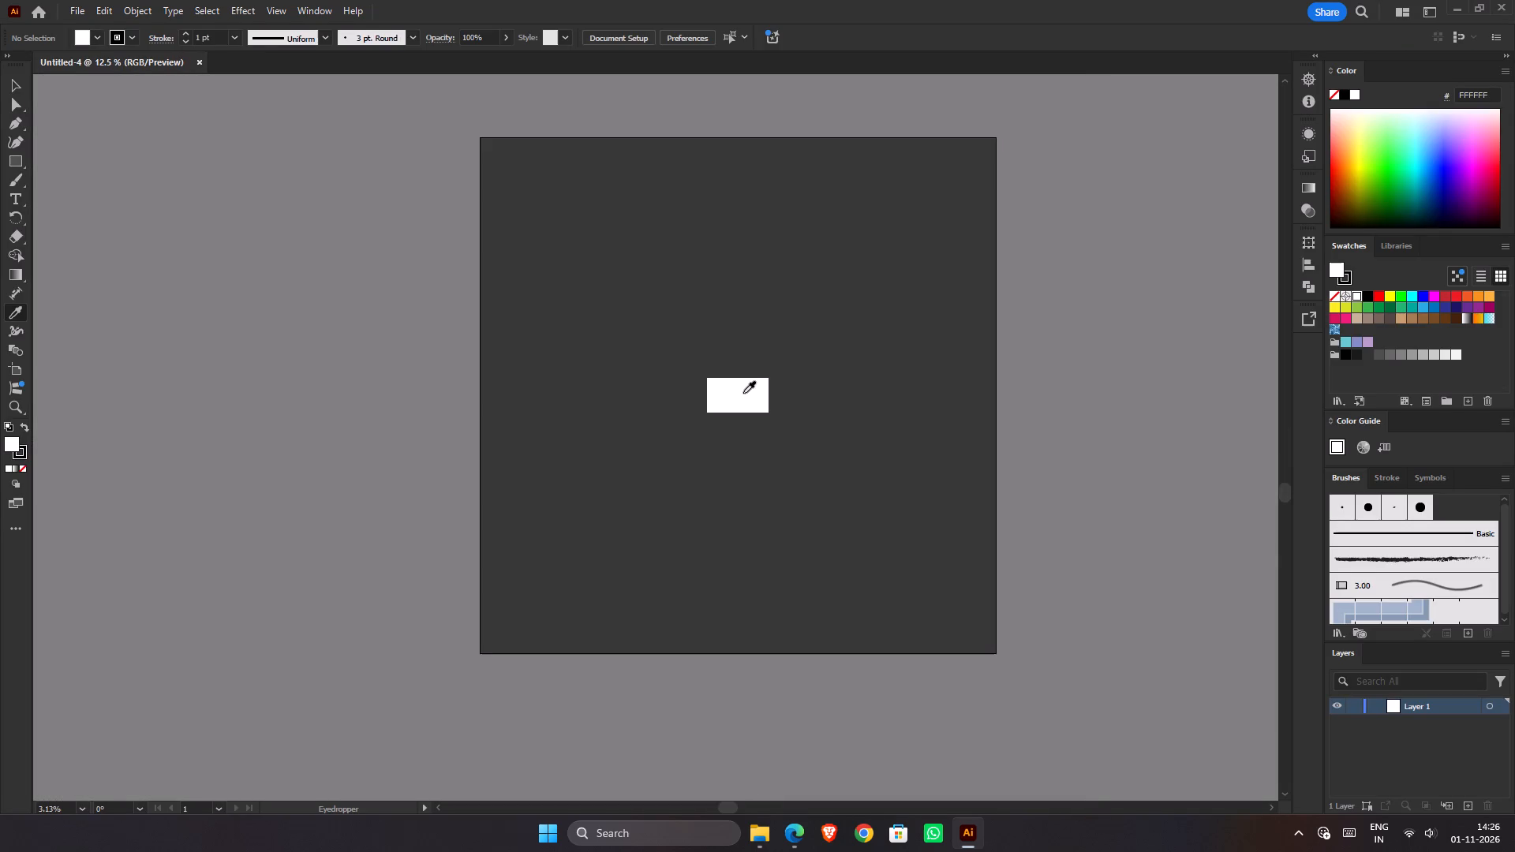
pyautogui.scroll(-3, 744, 380)
pyautogui.scroll(6, 745, 380)
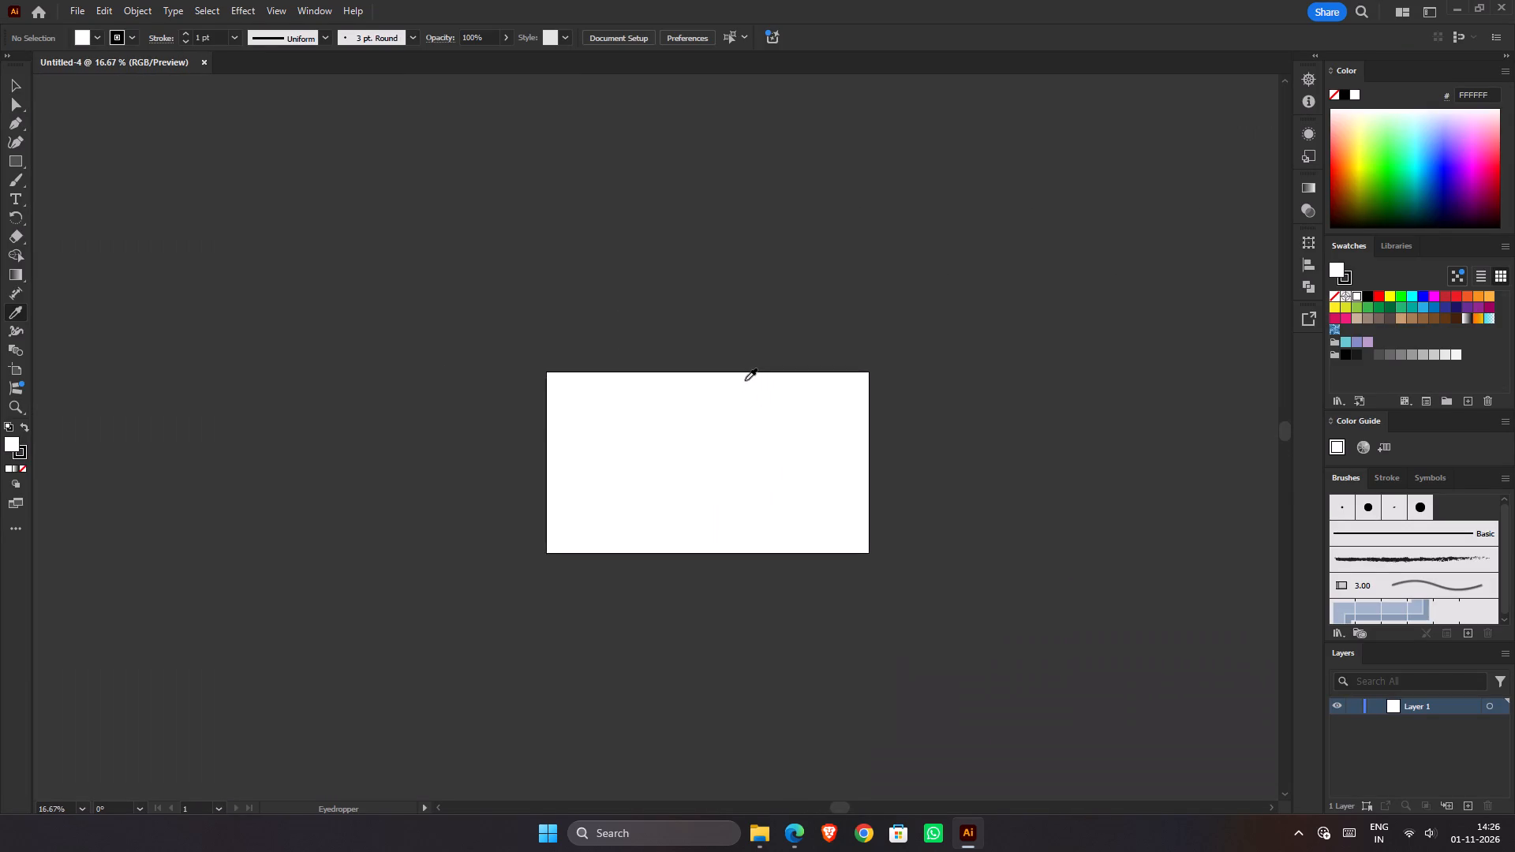
pyautogui.scroll(1, 745, 380)
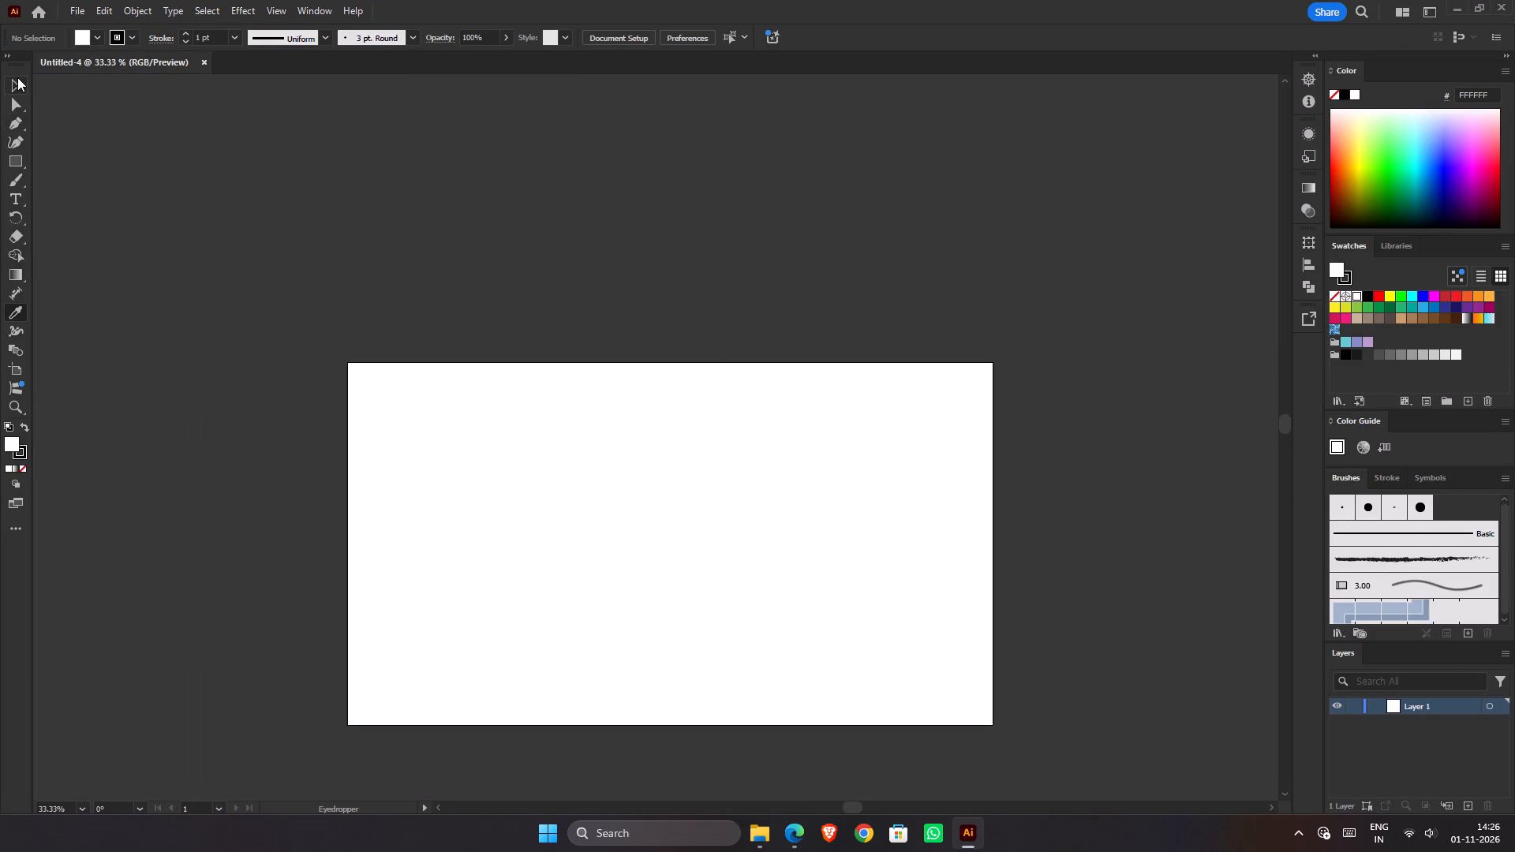
pyautogui.click(17, 77)
pyautogui.moveTo(1281, 418); pyautogui.dragTo(1281, 425)
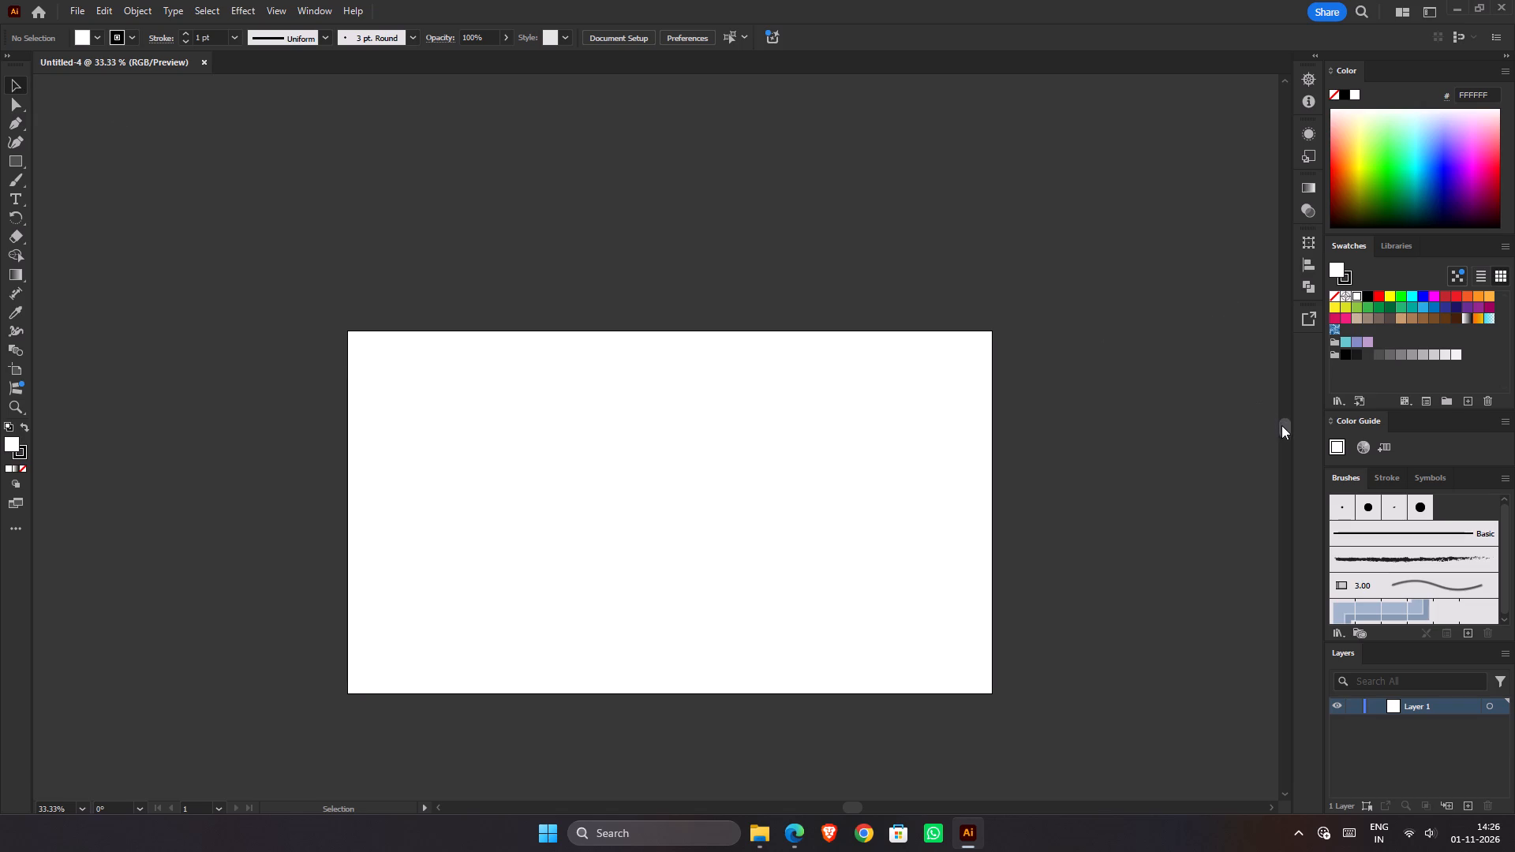
pyautogui.moveTo(1281, 425); pyautogui.dragTo(1279, 433)
pyautogui.scroll(1, 748, 404)
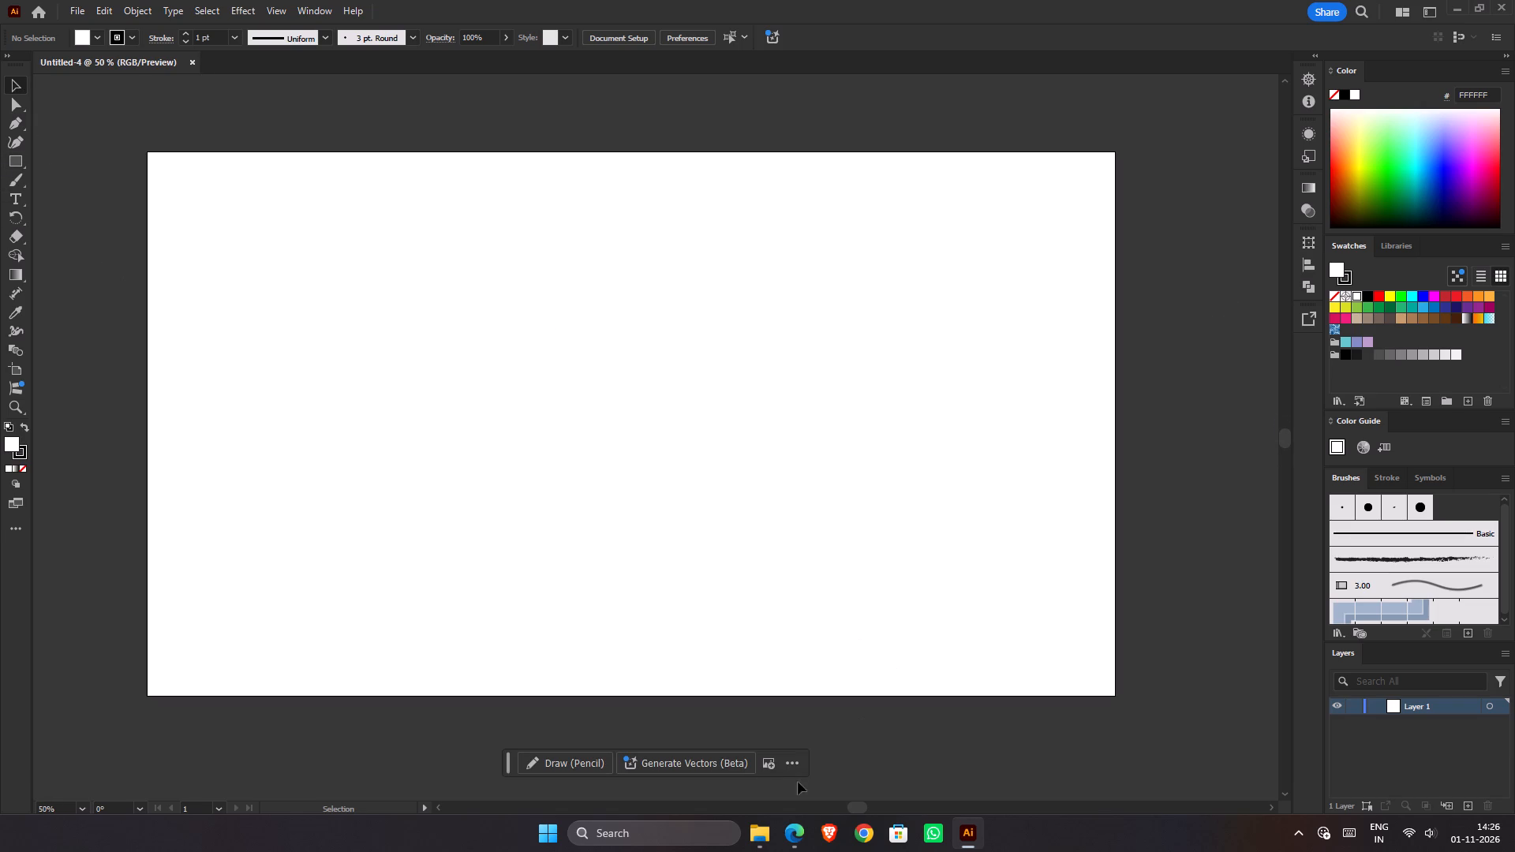
# Place the image 920071398911471380.jpg from the Downloads folder onto the Illustrator artboard.
pyautogui.click(762, 828)
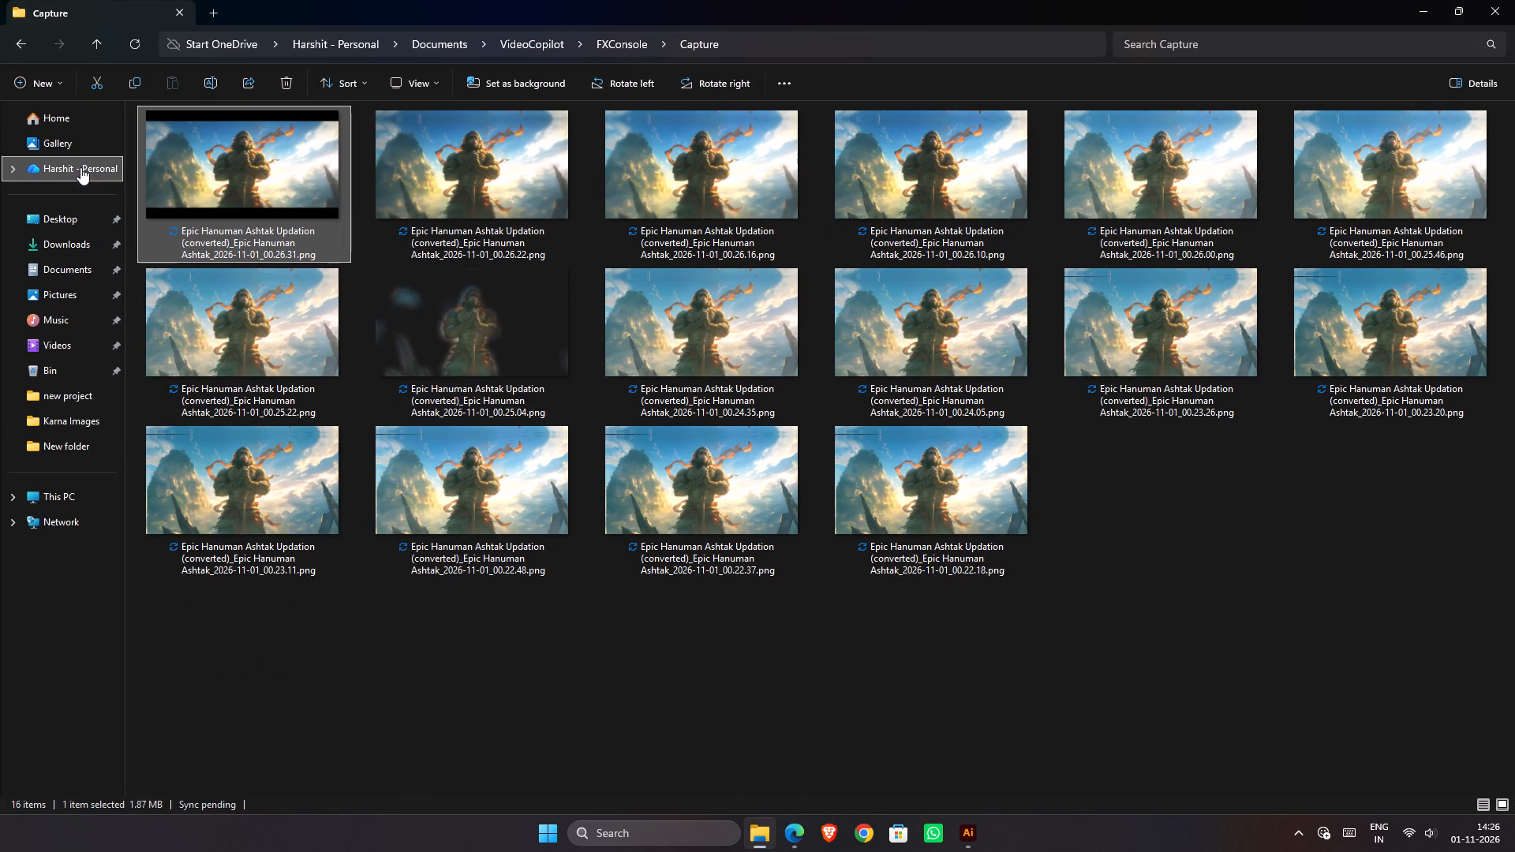
pyautogui.click(75, 238)
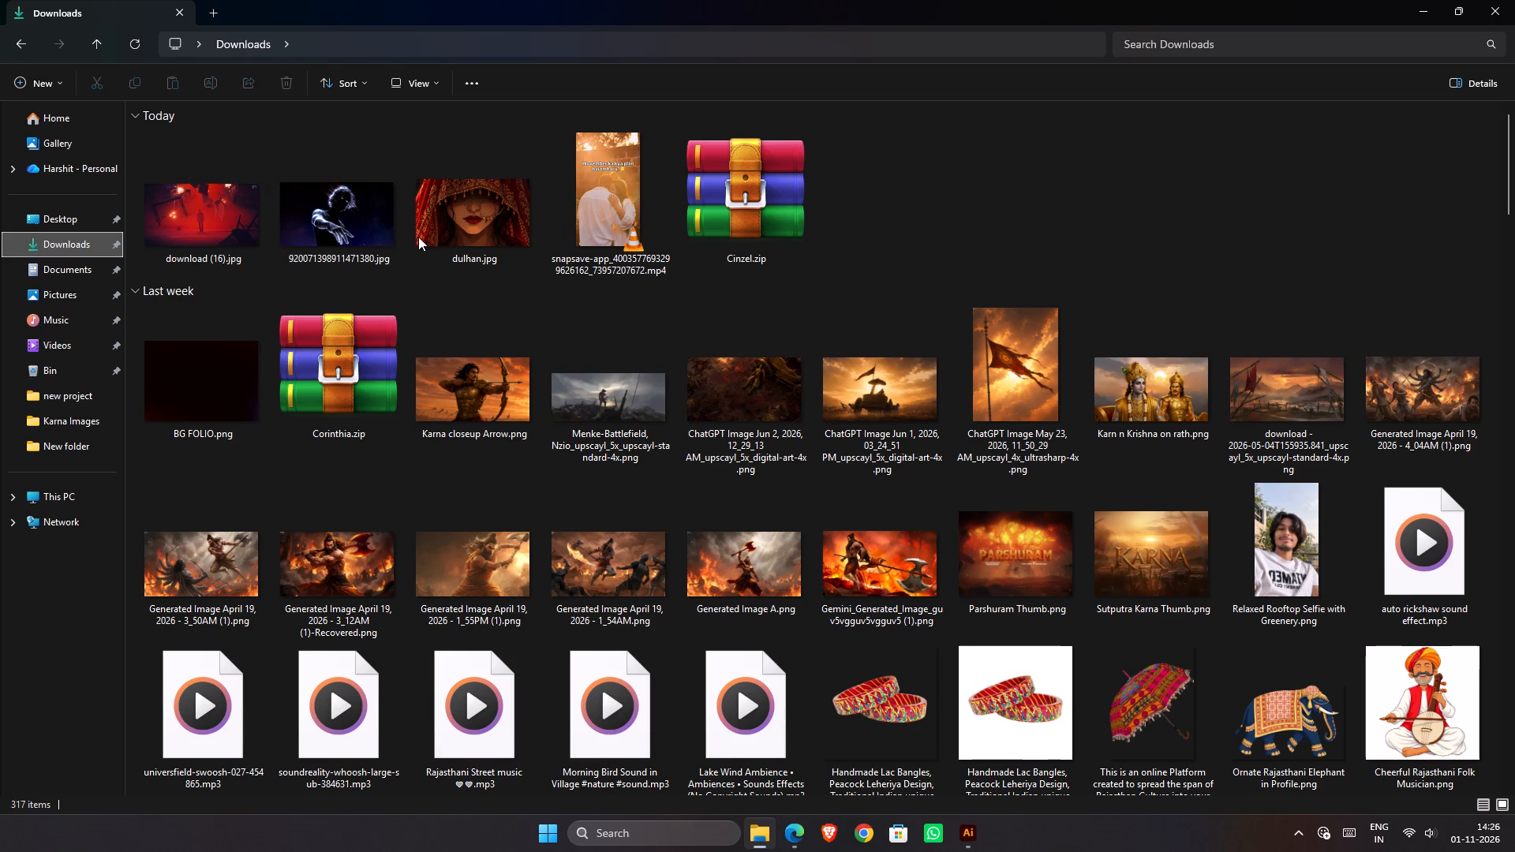
pyautogui.moveTo(352, 219); pyautogui.dragTo(964, 824)
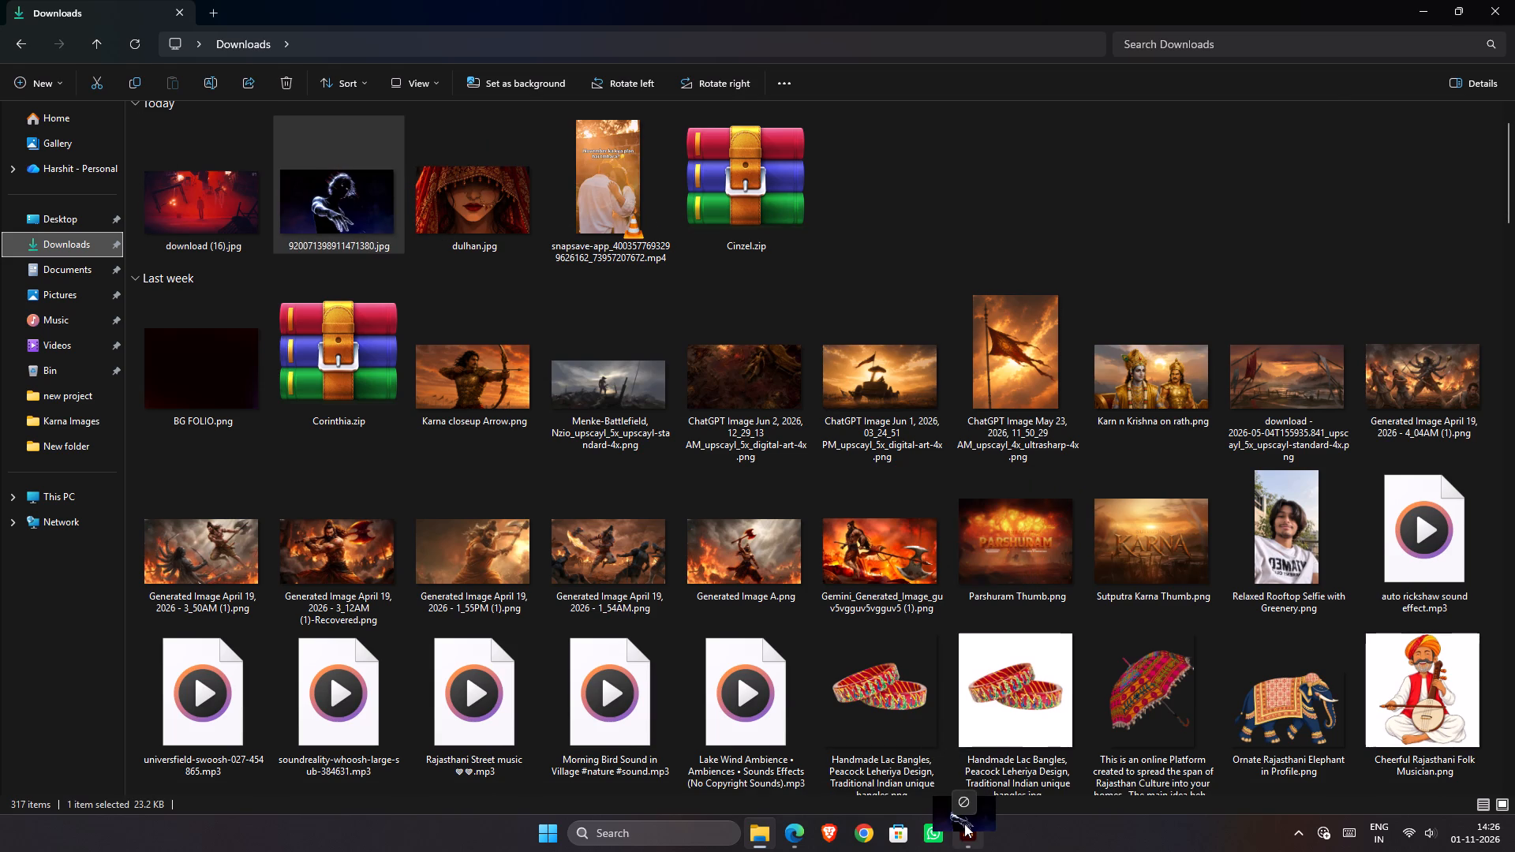
pyautogui.moveTo(964, 824); pyautogui.dragTo(634, 375)
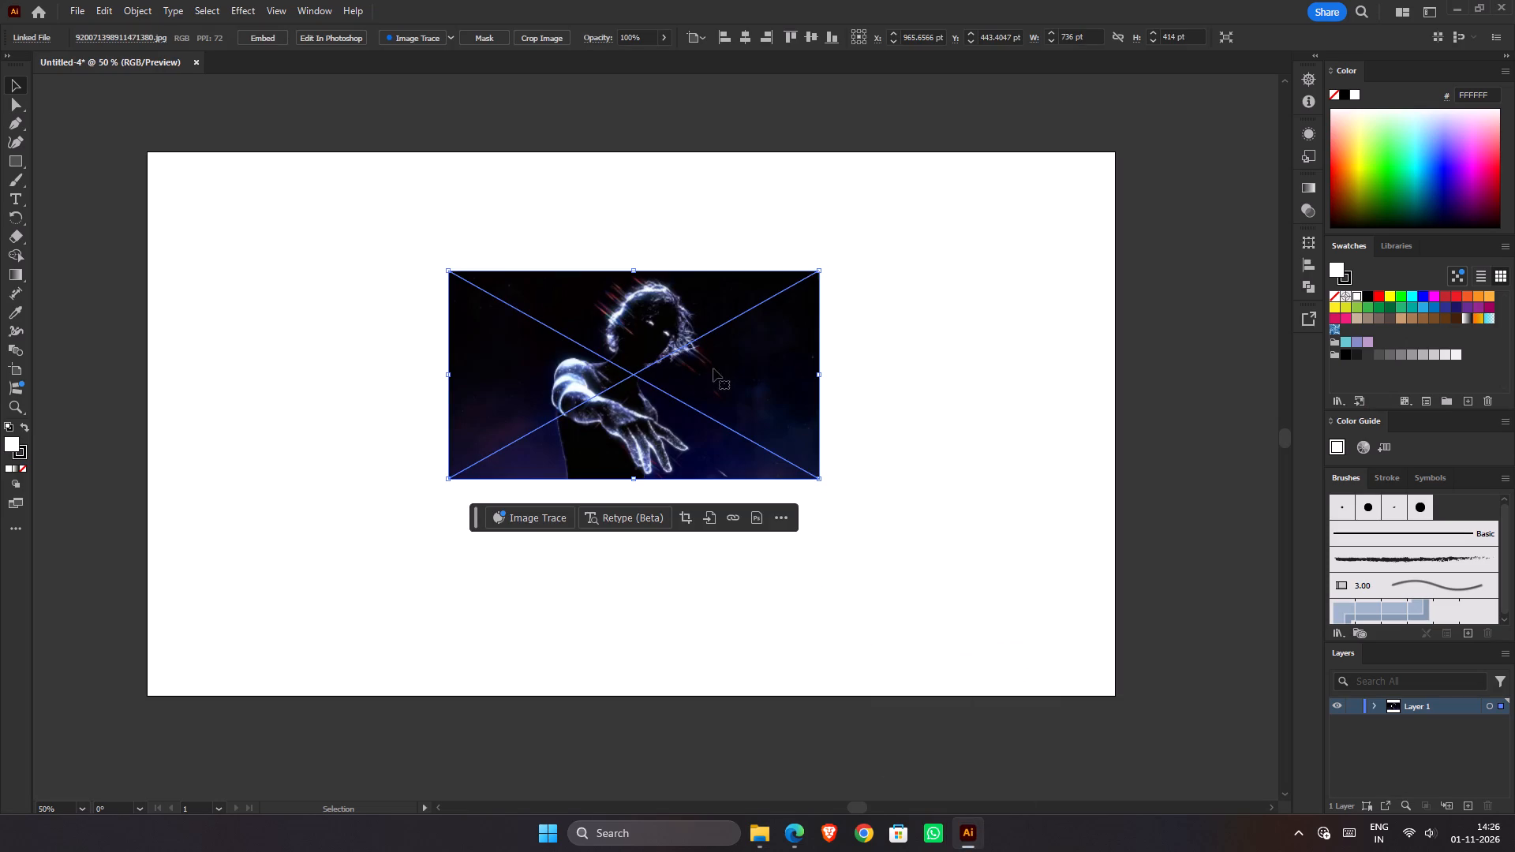
# Move the placed glowing-figure image into the bottom-left corner of the artboard.
pyautogui.click(21, 87)
pyautogui.moveTo(628, 317); pyautogui.dragTo(27, 227)
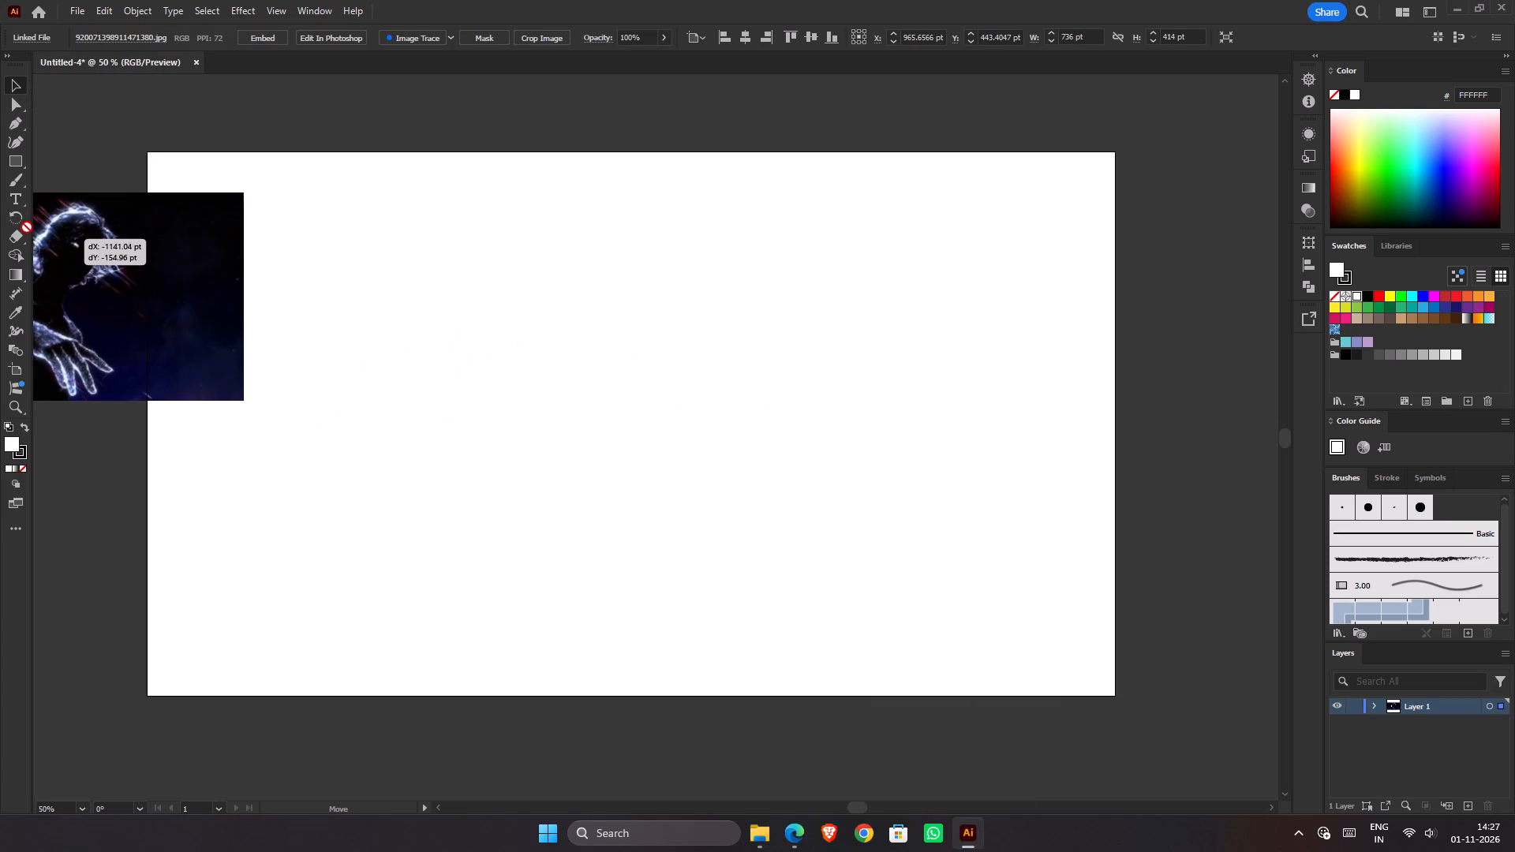
pyautogui.moveTo(27, 227); pyautogui.dragTo(64, 401)
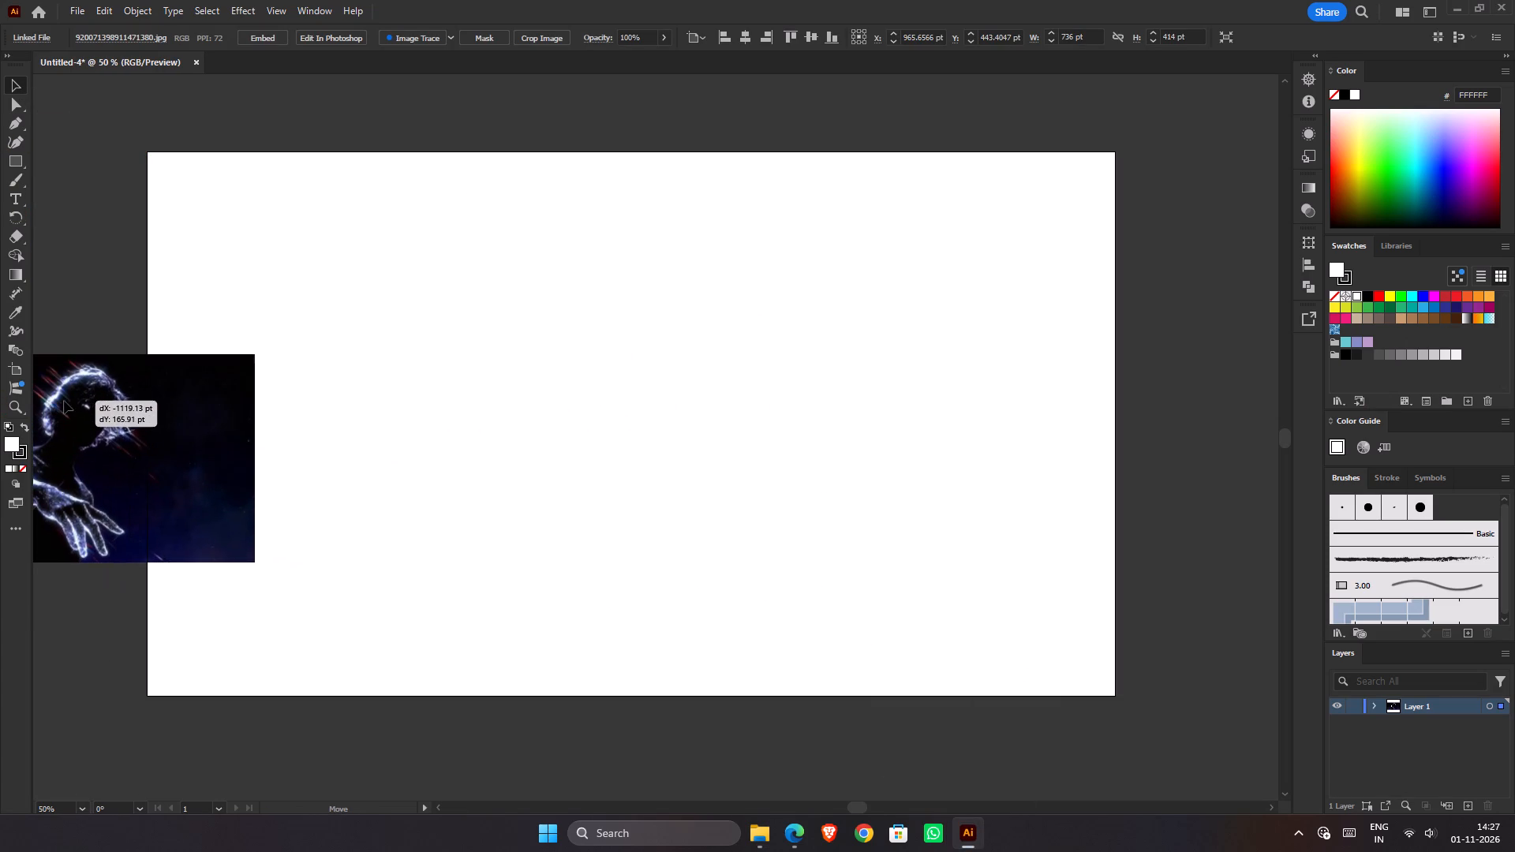
pyautogui.moveTo(64, 401); pyautogui.dragTo(65, 401)
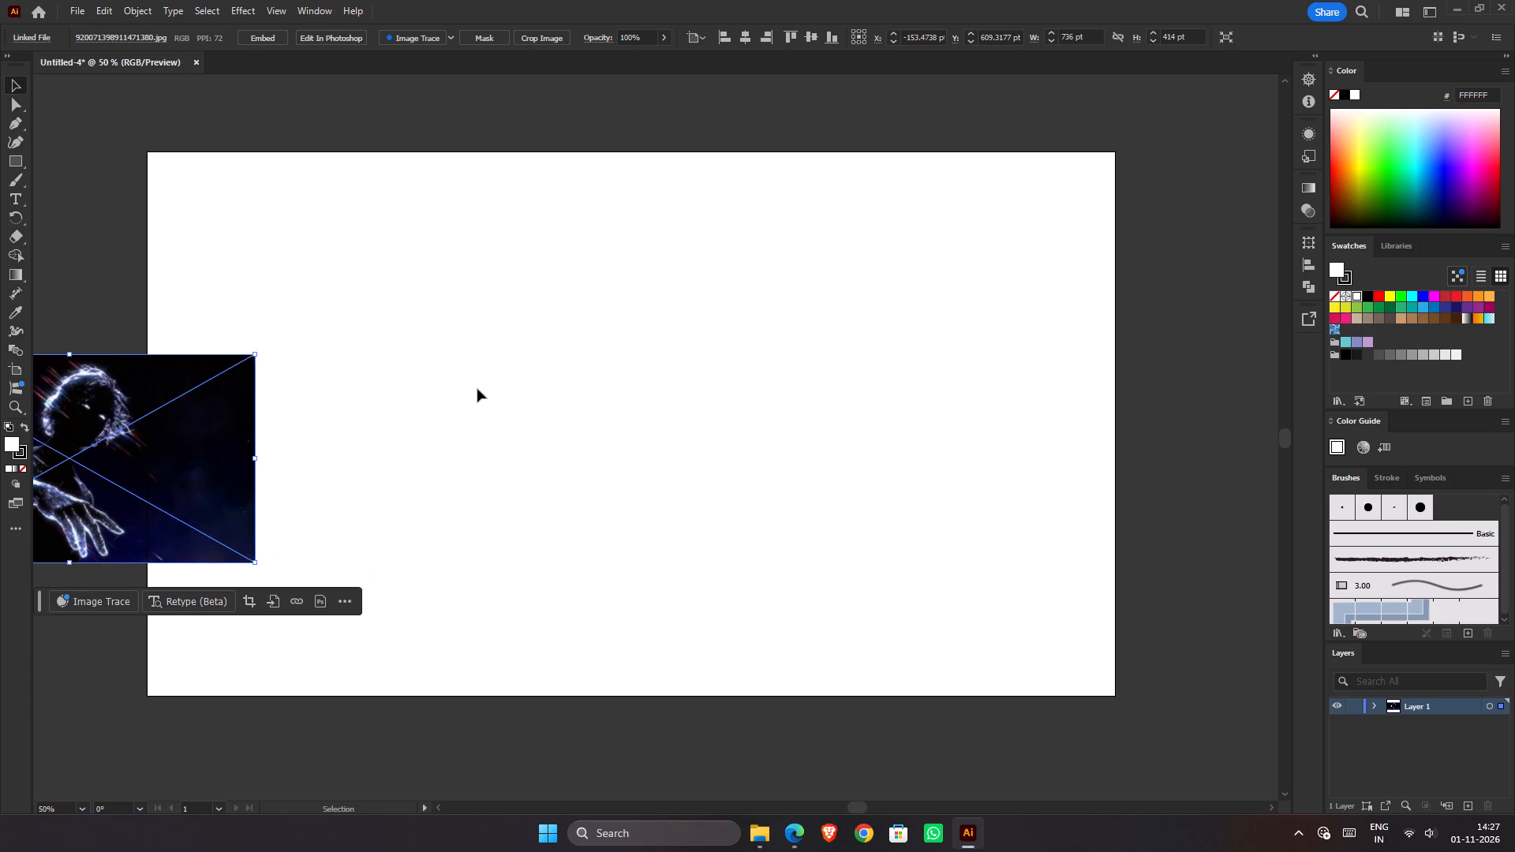
pyautogui.press('space')
pyautogui.press('space')
pyautogui.press('space')
pyautogui.press('space')
pyautogui.press('space')
pyautogui.press('space')
pyautogui.press('space')
pyautogui.press('space')
pyautogui.press('space')
pyautogui.press('space')
pyautogui.press('space')
pyautogui.press('space')
pyautogui.press('space')
pyautogui.press('space')
pyautogui.press('space')
pyautogui.press('space')
pyautogui.press('space')
pyautogui.press('space')
pyautogui.press('space')
pyautogui.press('space')
pyautogui.moveTo(477, 389); pyautogui.dragTo(621, 332)
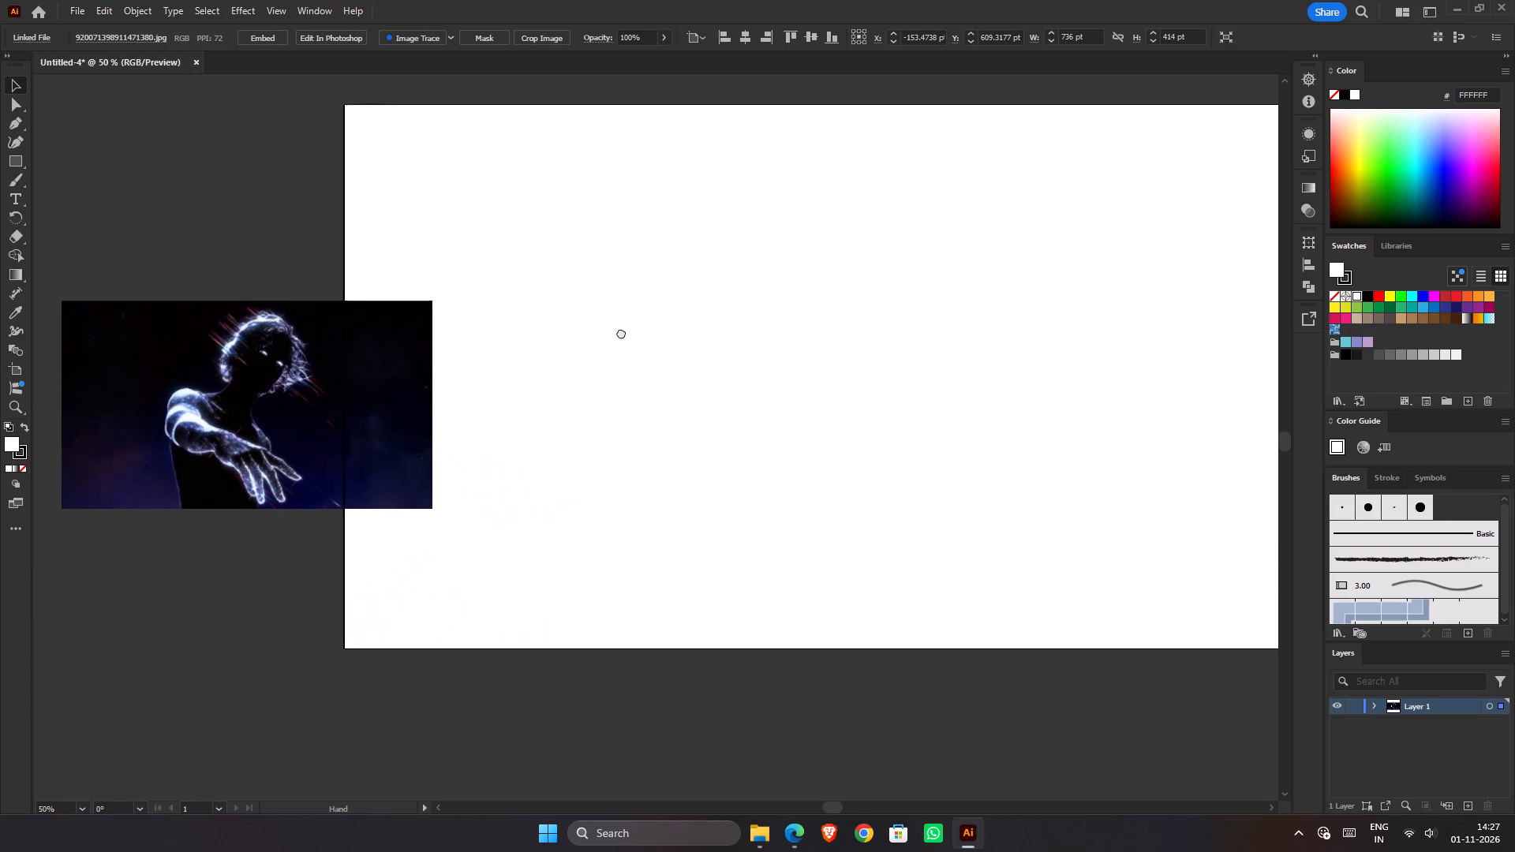
pyautogui.moveTo(621, 332); pyautogui.dragTo(619, 337)
pyautogui.moveTo(256, 400); pyautogui.dragTo(288, 371)
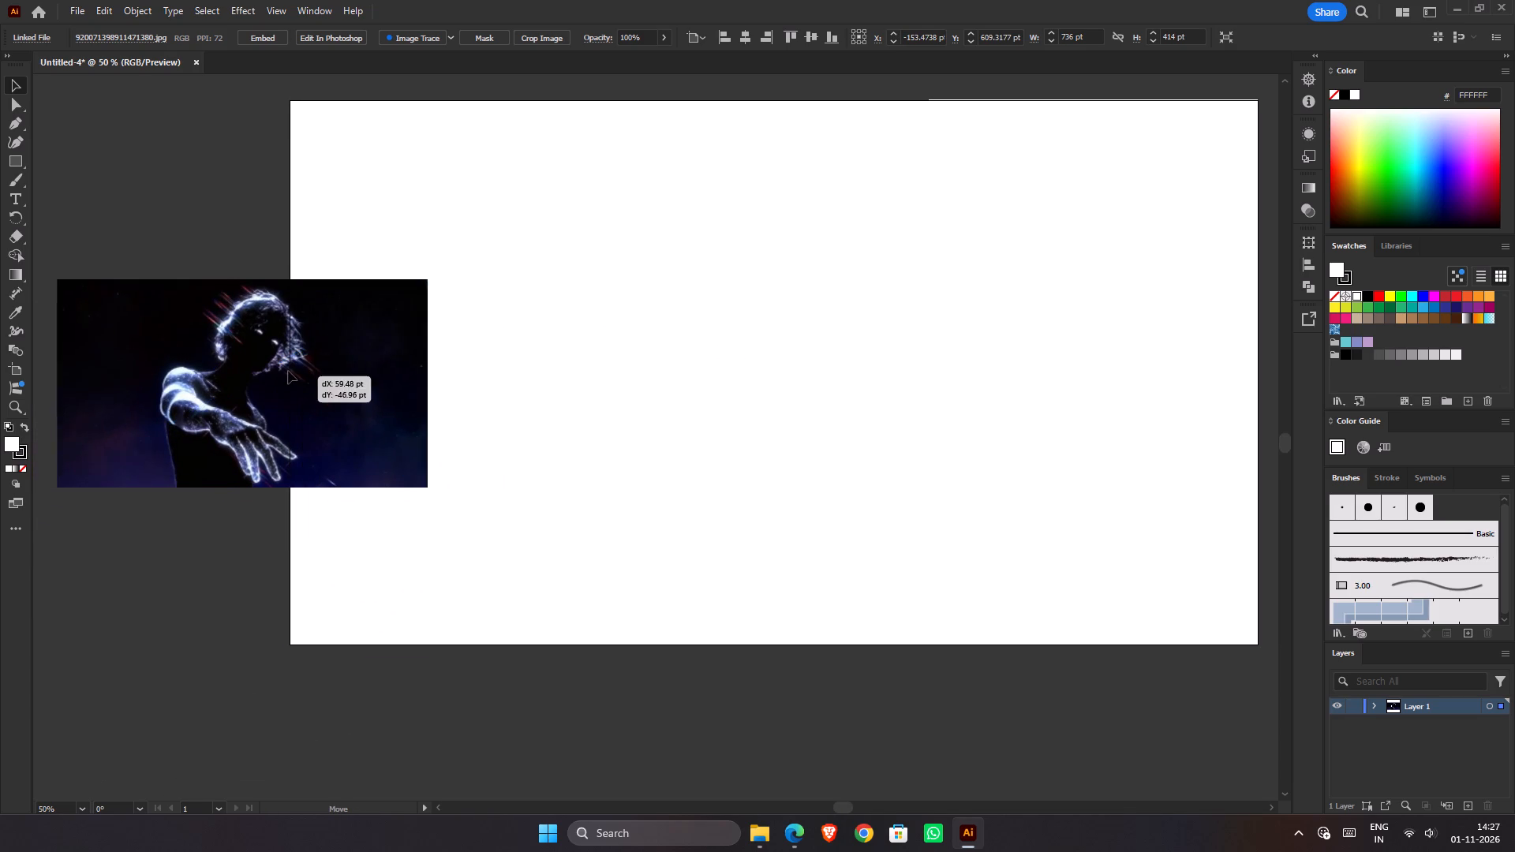
pyautogui.moveTo(288, 371); pyautogui.dragTo(285, 318)
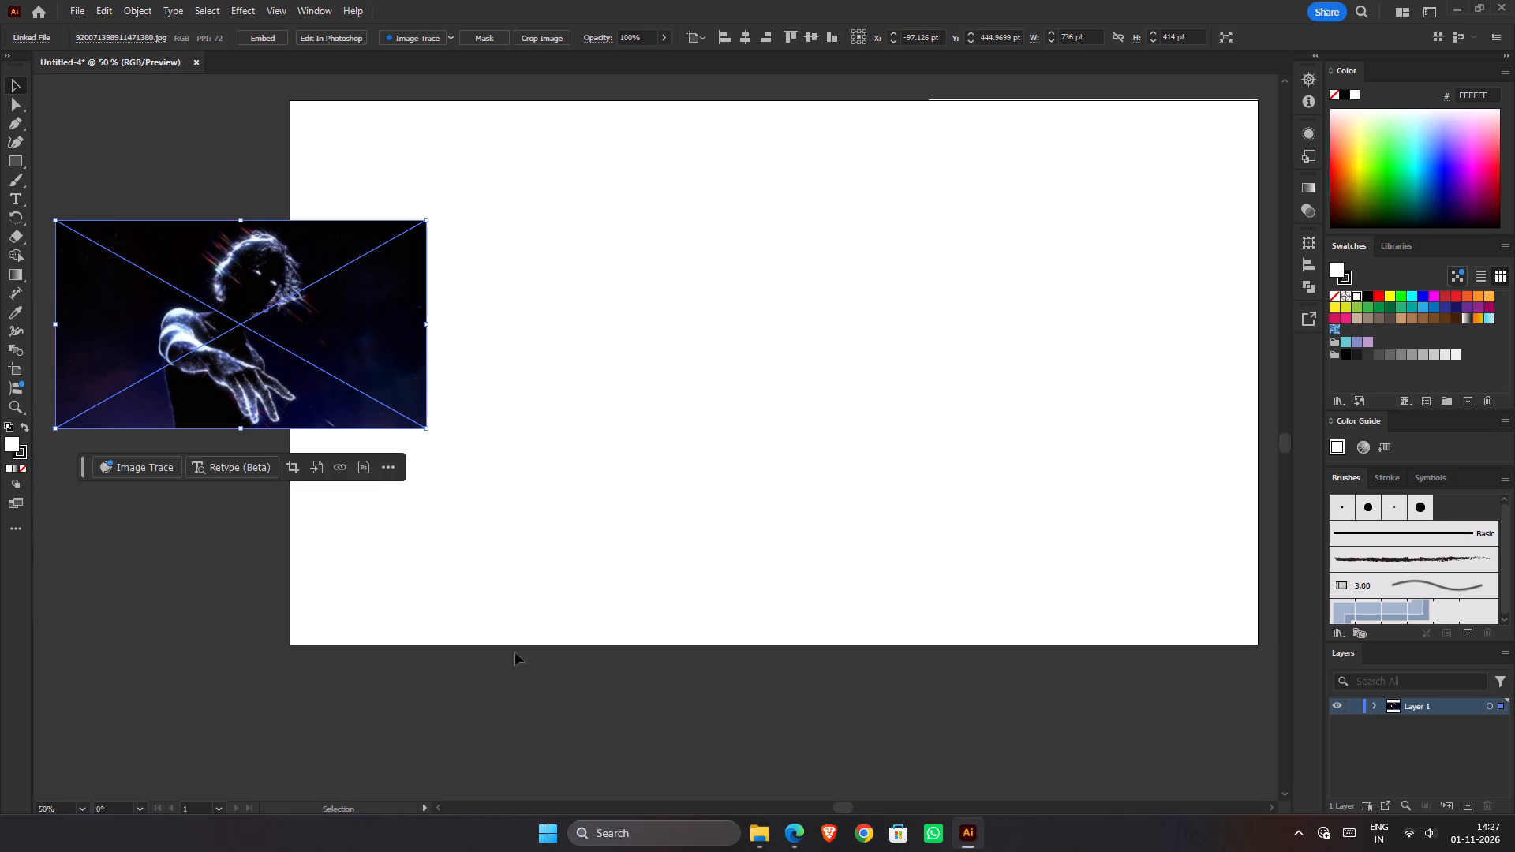
pyautogui.moveTo(346, 323); pyautogui.dragTo(716, 489)
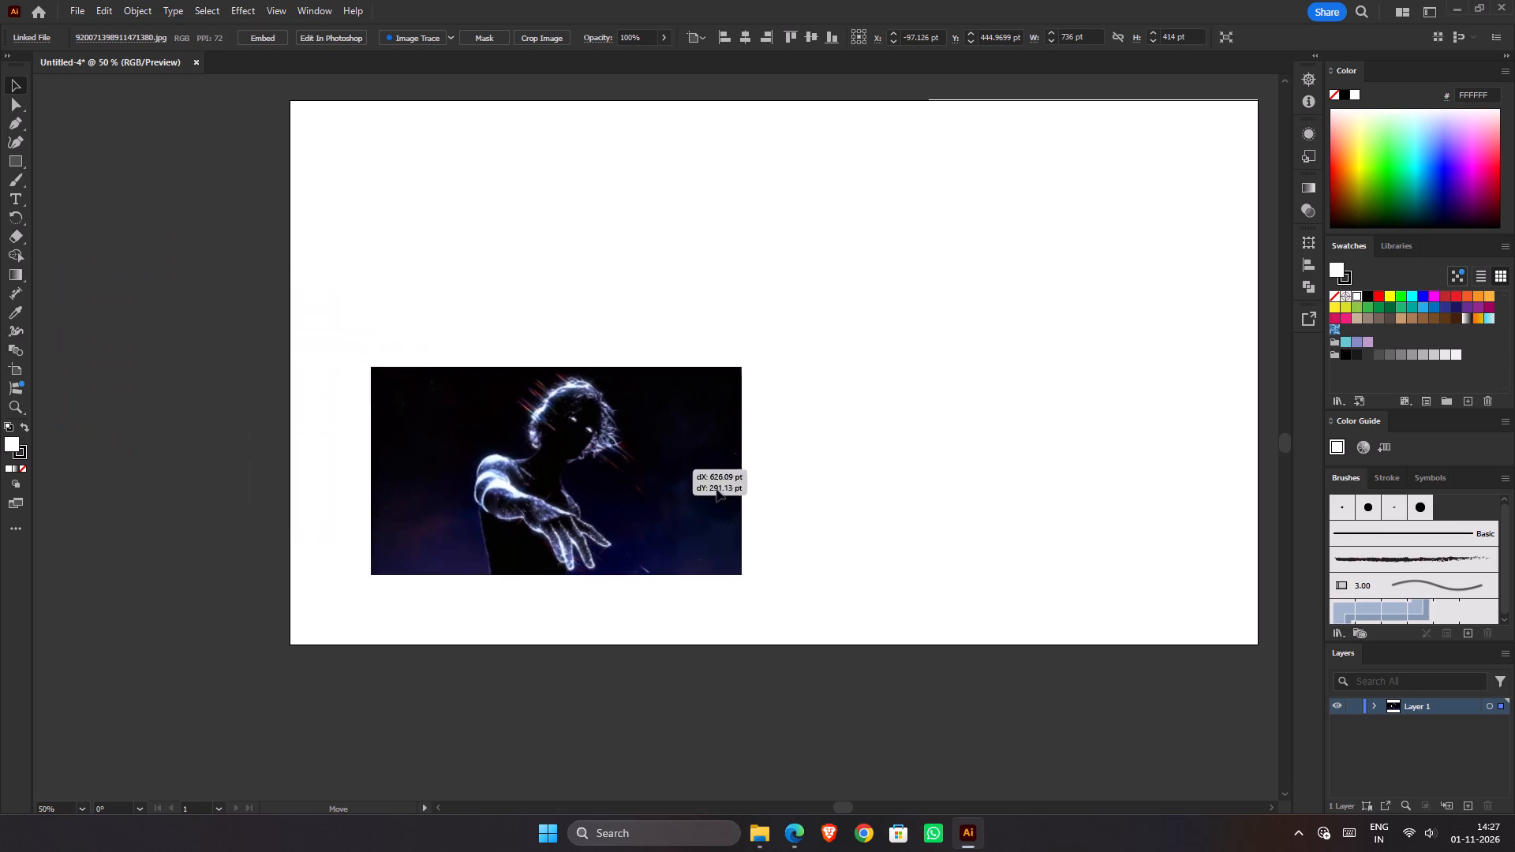
pyautogui.moveTo(716, 489); pyautogui.dragTo(587, 540)
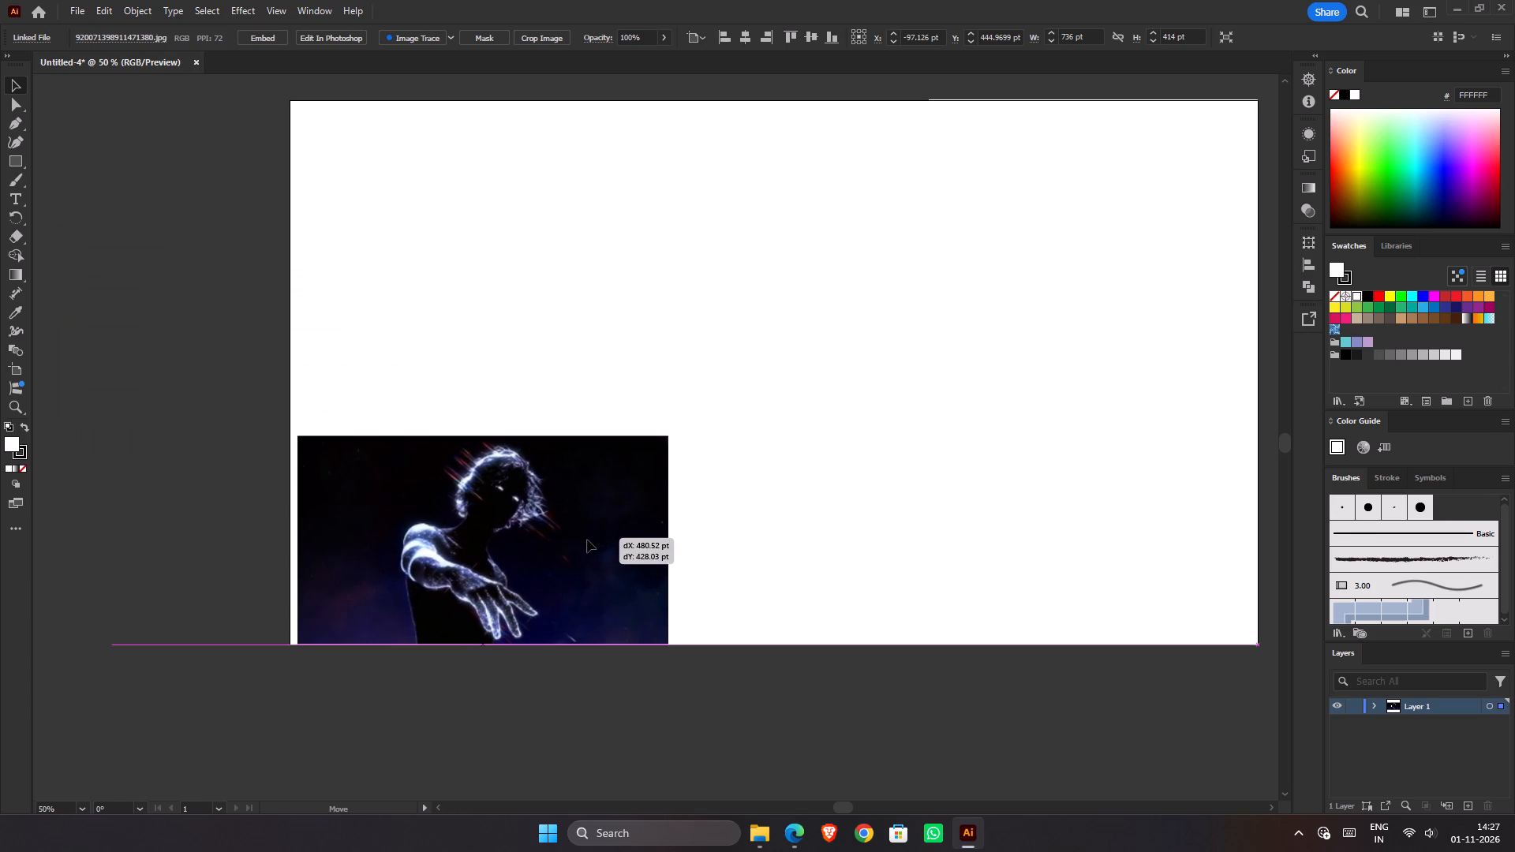
pyautogui.moveTo(587, 540); pyautogui.dragTo(582, 541)
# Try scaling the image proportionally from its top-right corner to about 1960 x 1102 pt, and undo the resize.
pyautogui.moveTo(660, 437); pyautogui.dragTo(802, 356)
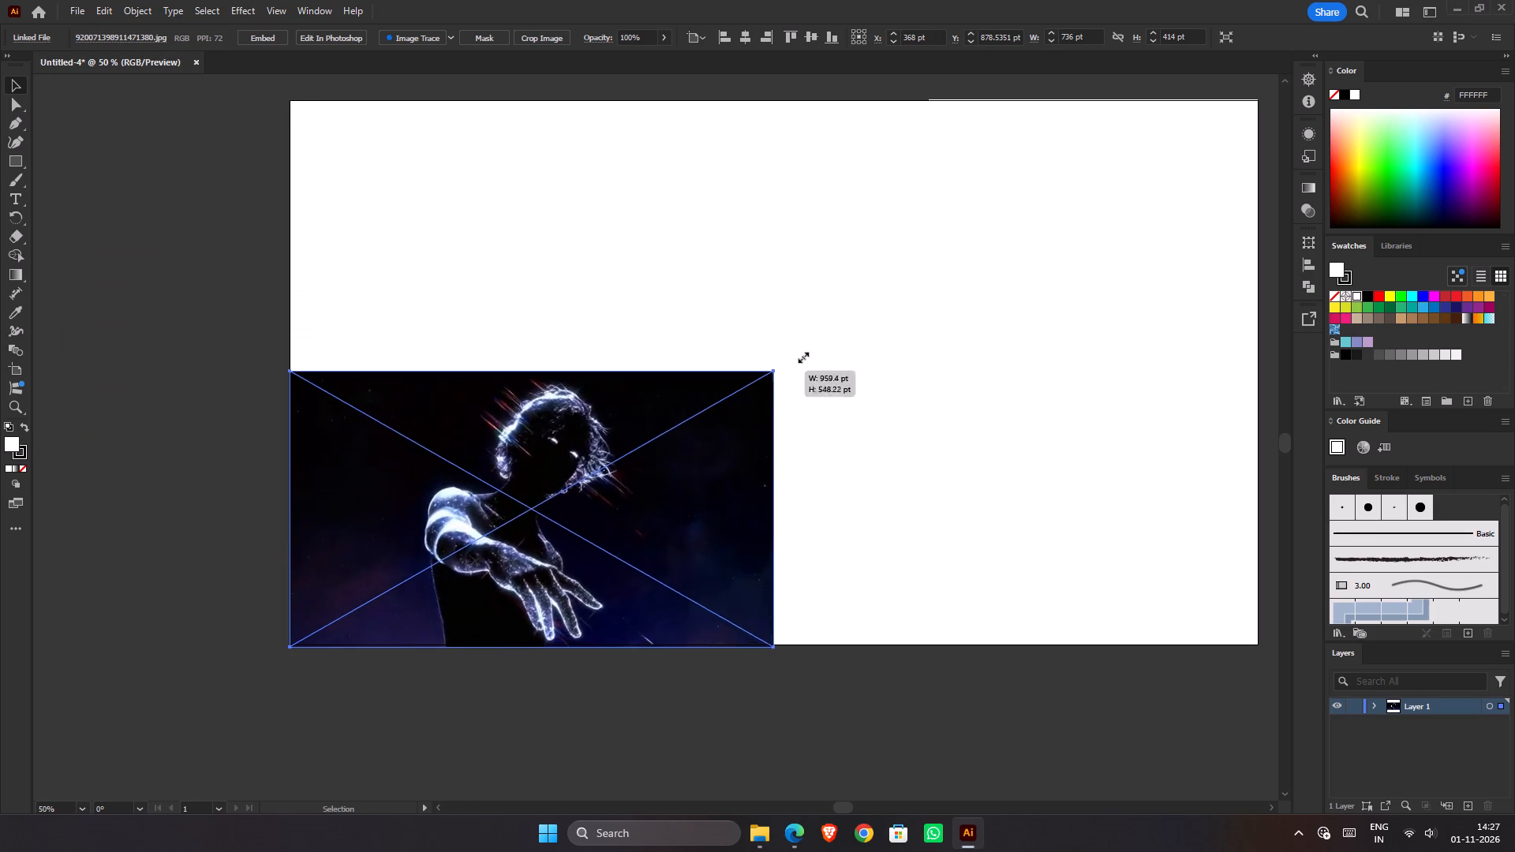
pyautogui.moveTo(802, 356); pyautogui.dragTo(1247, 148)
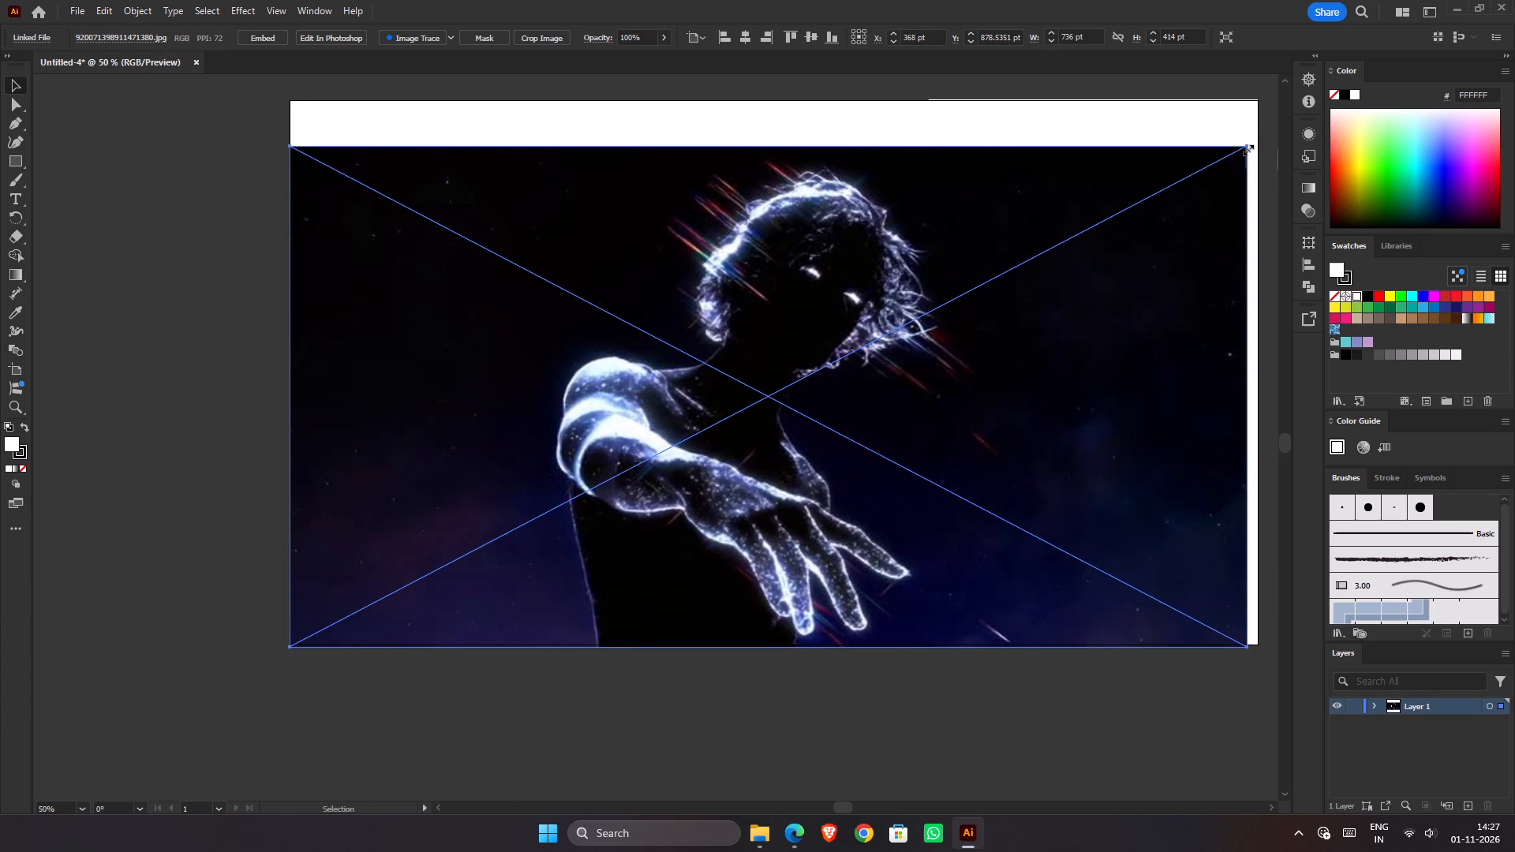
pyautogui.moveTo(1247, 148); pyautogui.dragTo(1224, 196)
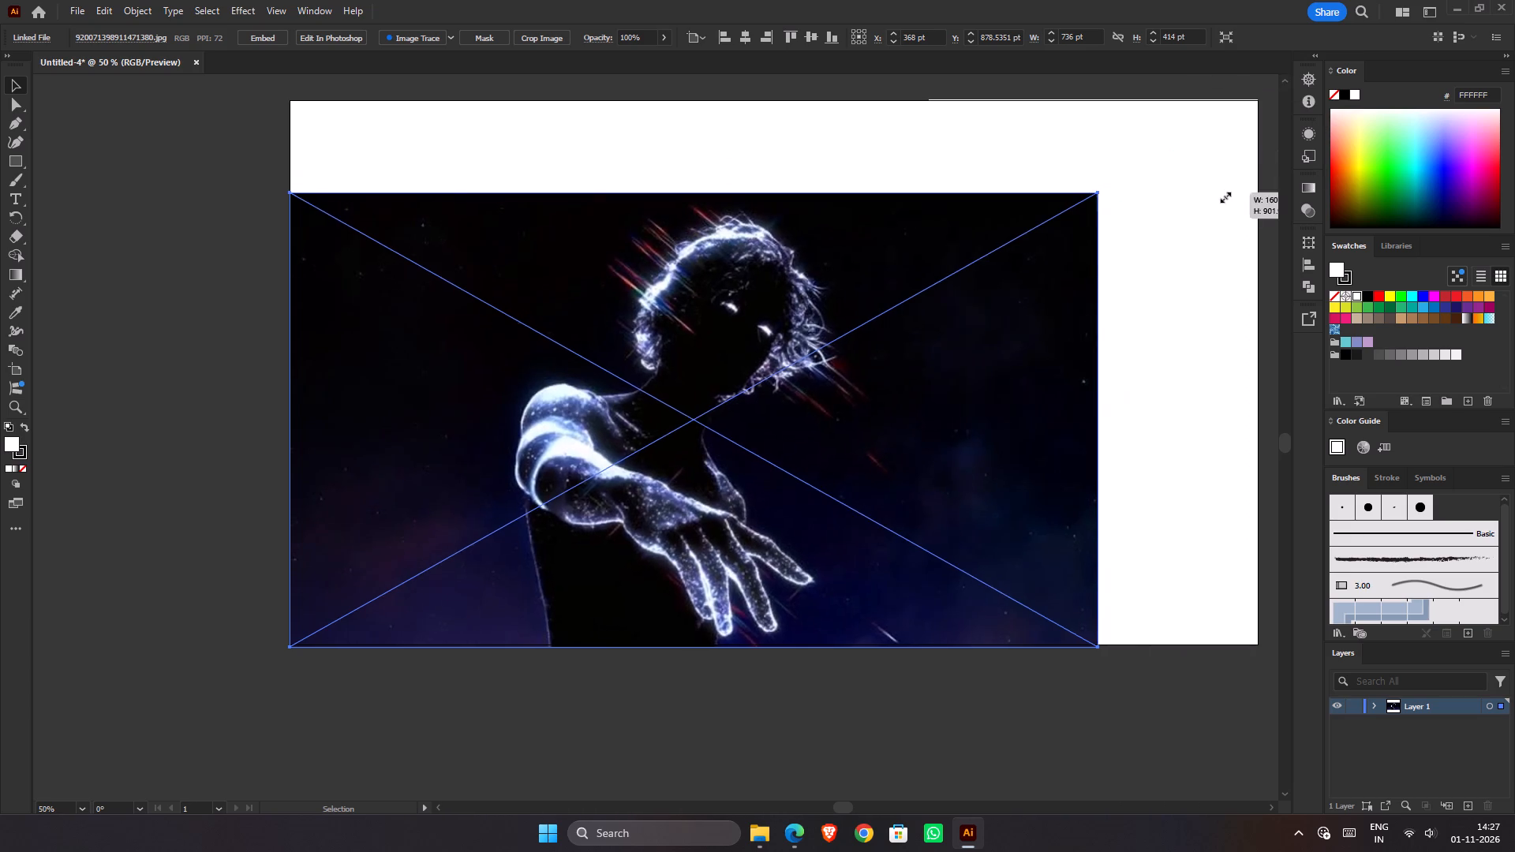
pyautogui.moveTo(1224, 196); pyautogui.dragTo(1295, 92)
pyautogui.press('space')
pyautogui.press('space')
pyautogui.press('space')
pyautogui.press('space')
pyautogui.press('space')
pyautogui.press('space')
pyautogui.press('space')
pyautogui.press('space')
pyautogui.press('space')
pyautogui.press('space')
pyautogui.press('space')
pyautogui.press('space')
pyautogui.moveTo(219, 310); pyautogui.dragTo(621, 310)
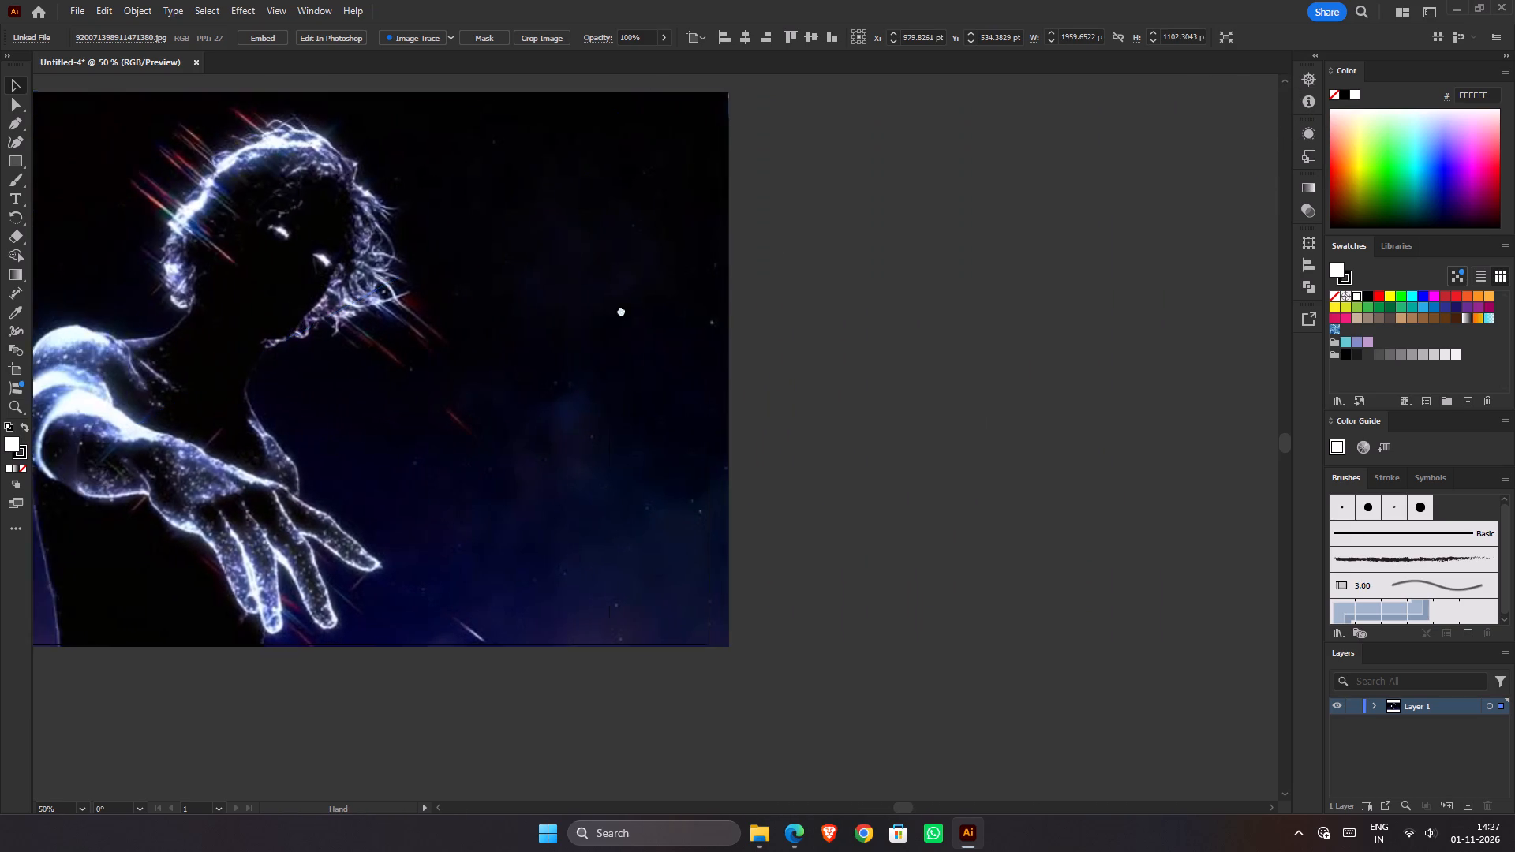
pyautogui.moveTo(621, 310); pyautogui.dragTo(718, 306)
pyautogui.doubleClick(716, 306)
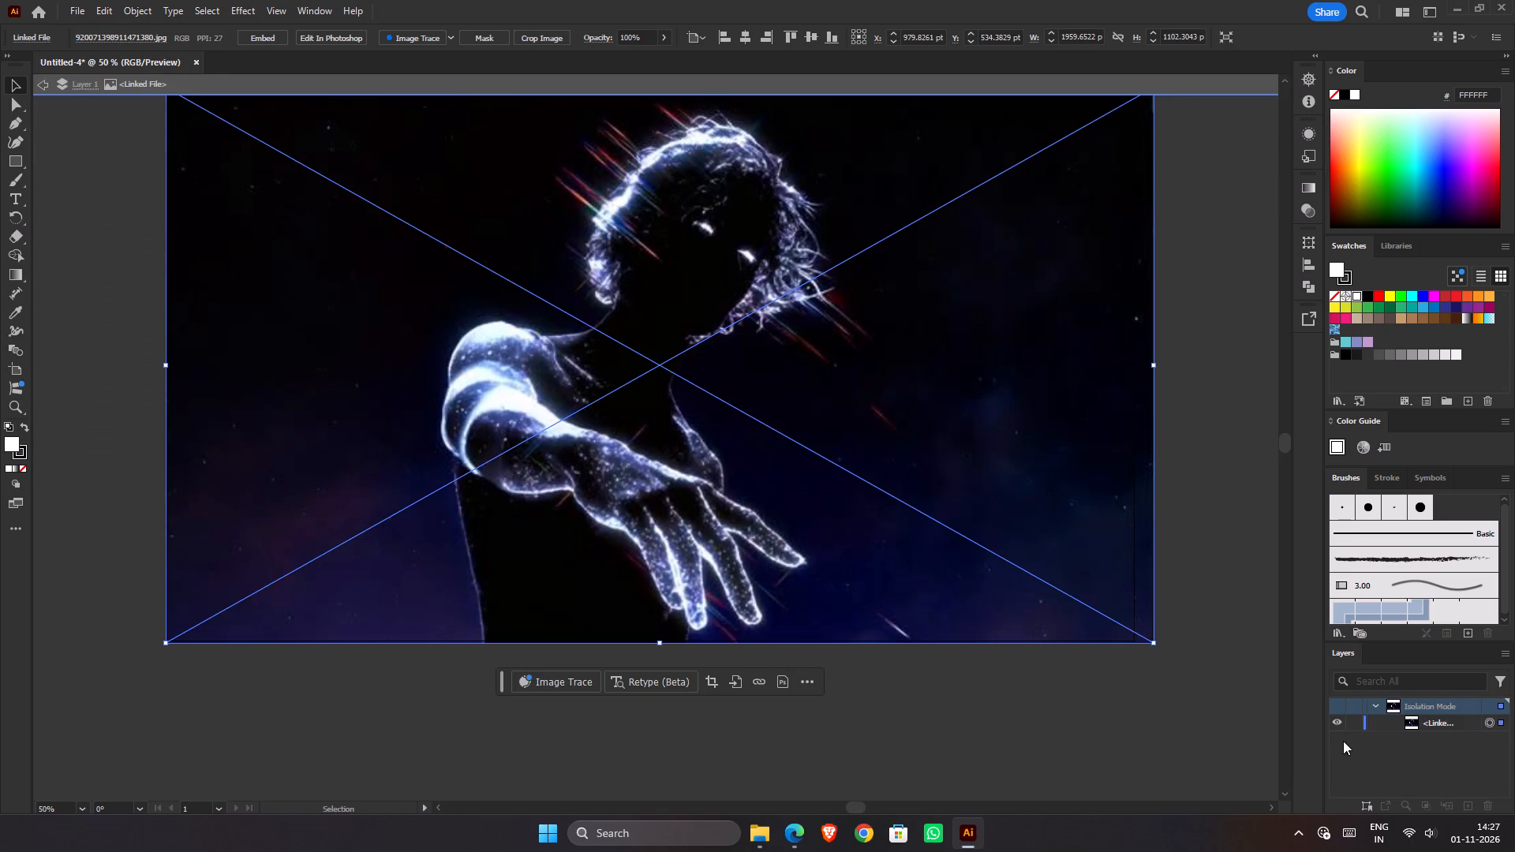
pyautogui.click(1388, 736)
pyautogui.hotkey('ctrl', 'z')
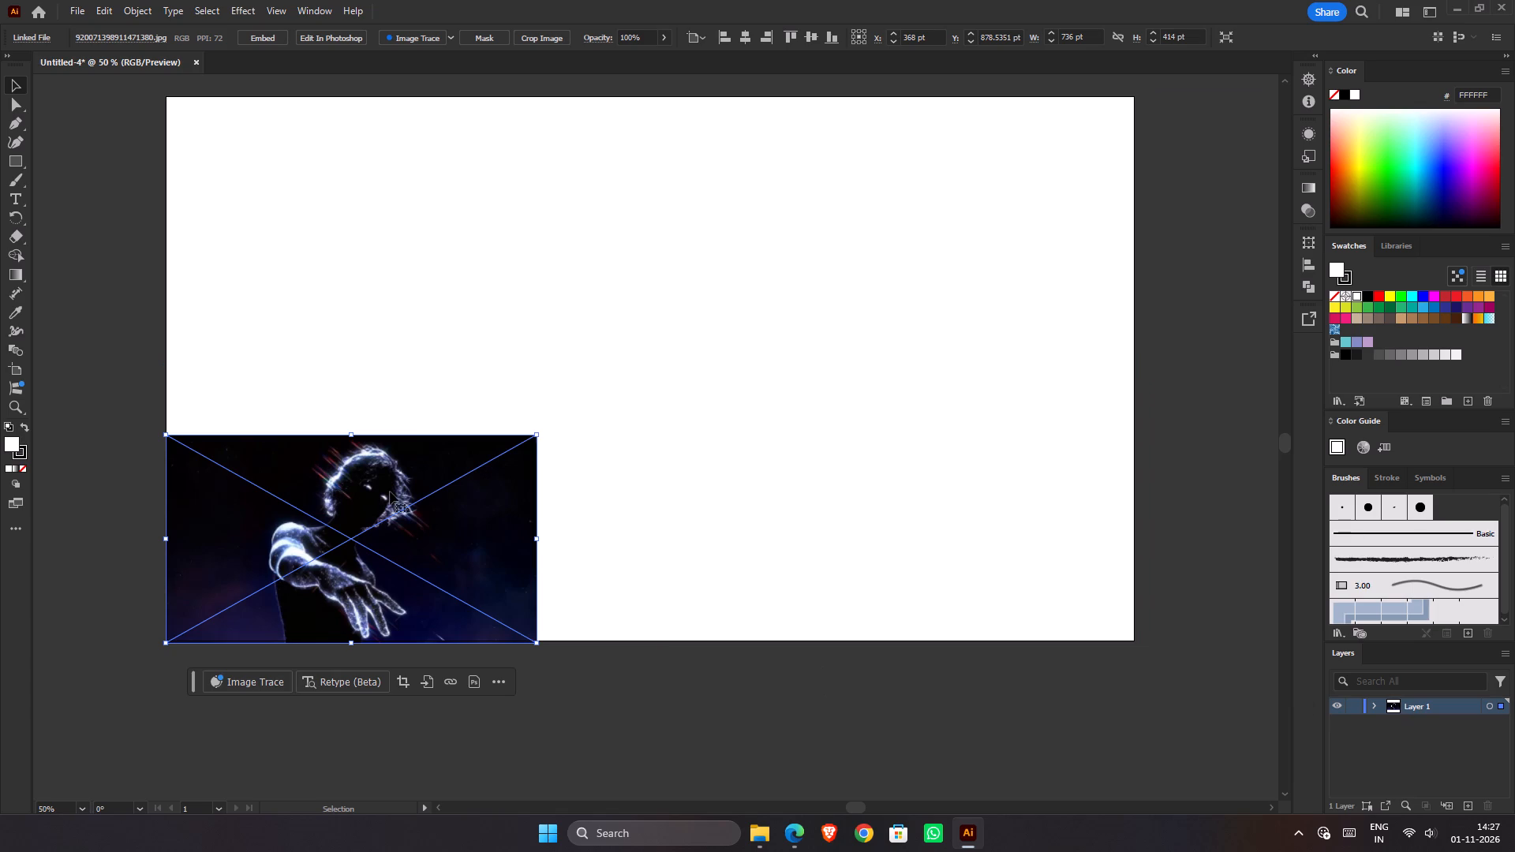
# Scale the image proportionally from its top-right corner to about 1929 x 1085 pt so it covers the artboard.
pyautogui.moveTo(537, 435); pyautogui.dragTo(1072, 139)
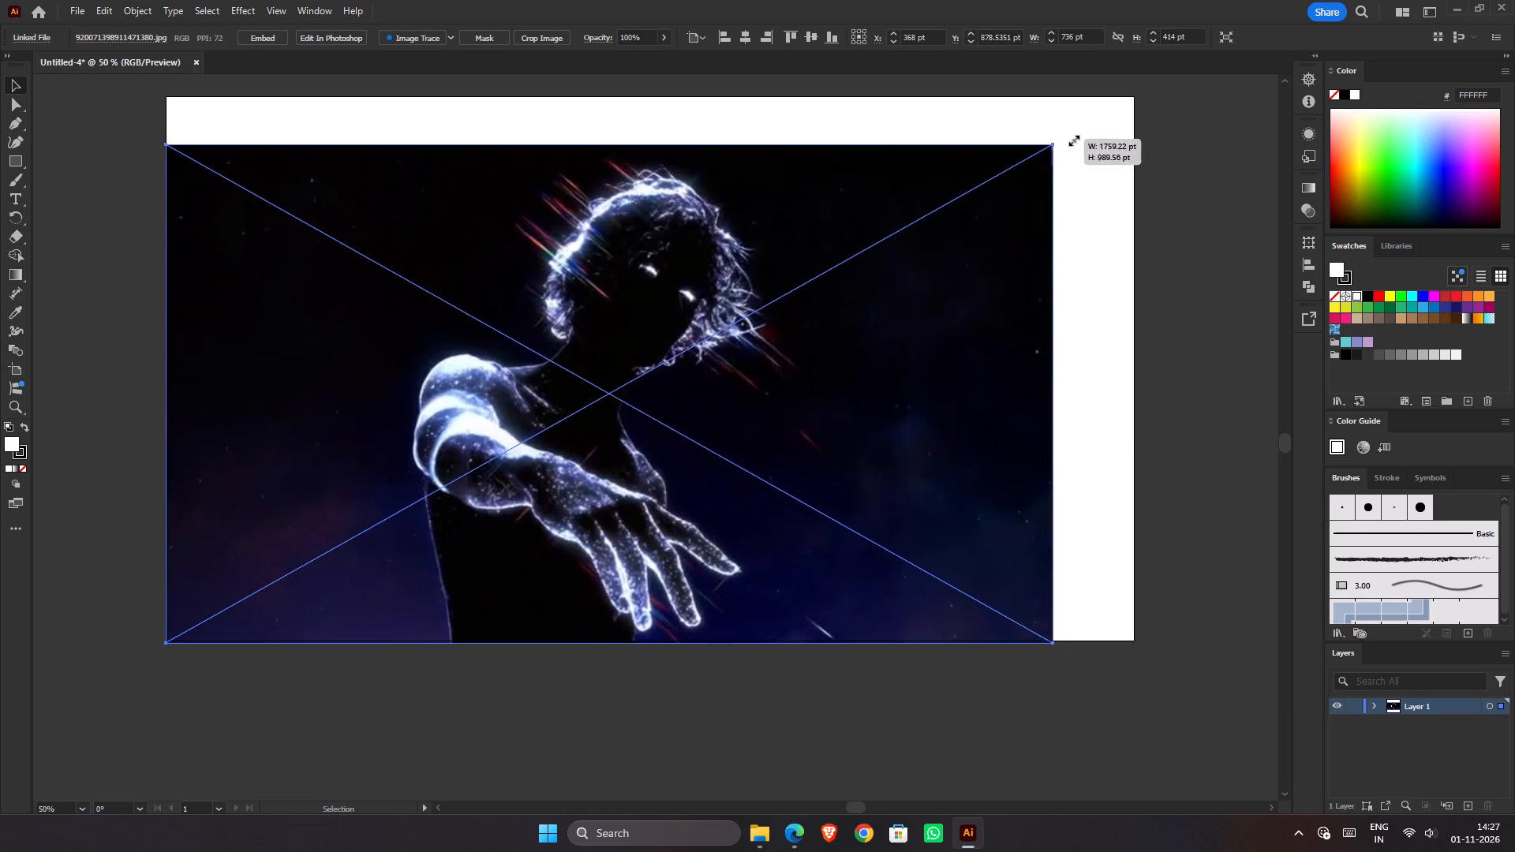
pyautogui.moveTo(1072, 139); pyautogui.dragTo(1184, 97)
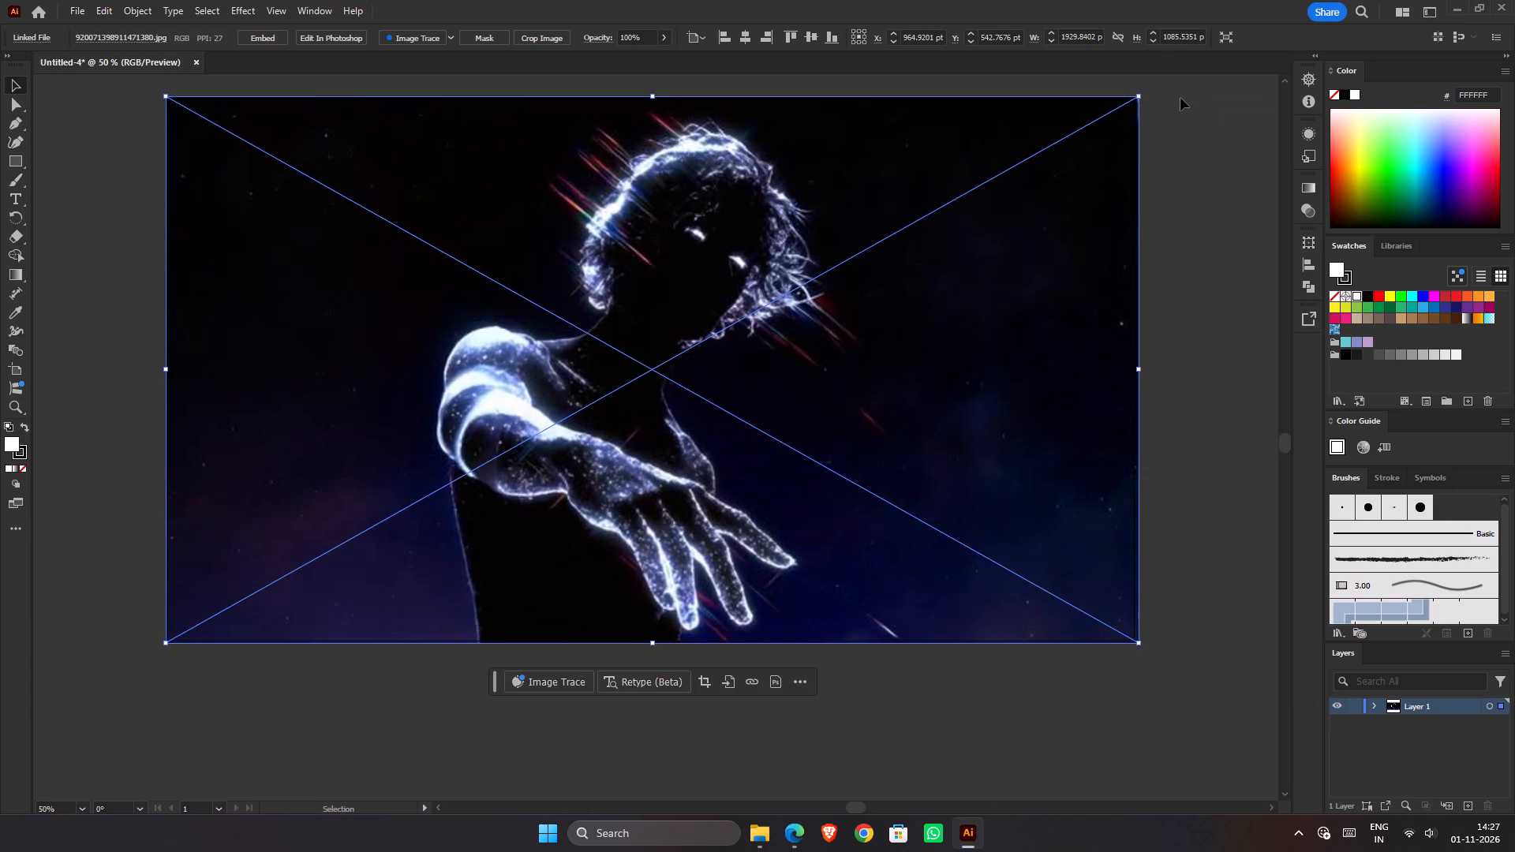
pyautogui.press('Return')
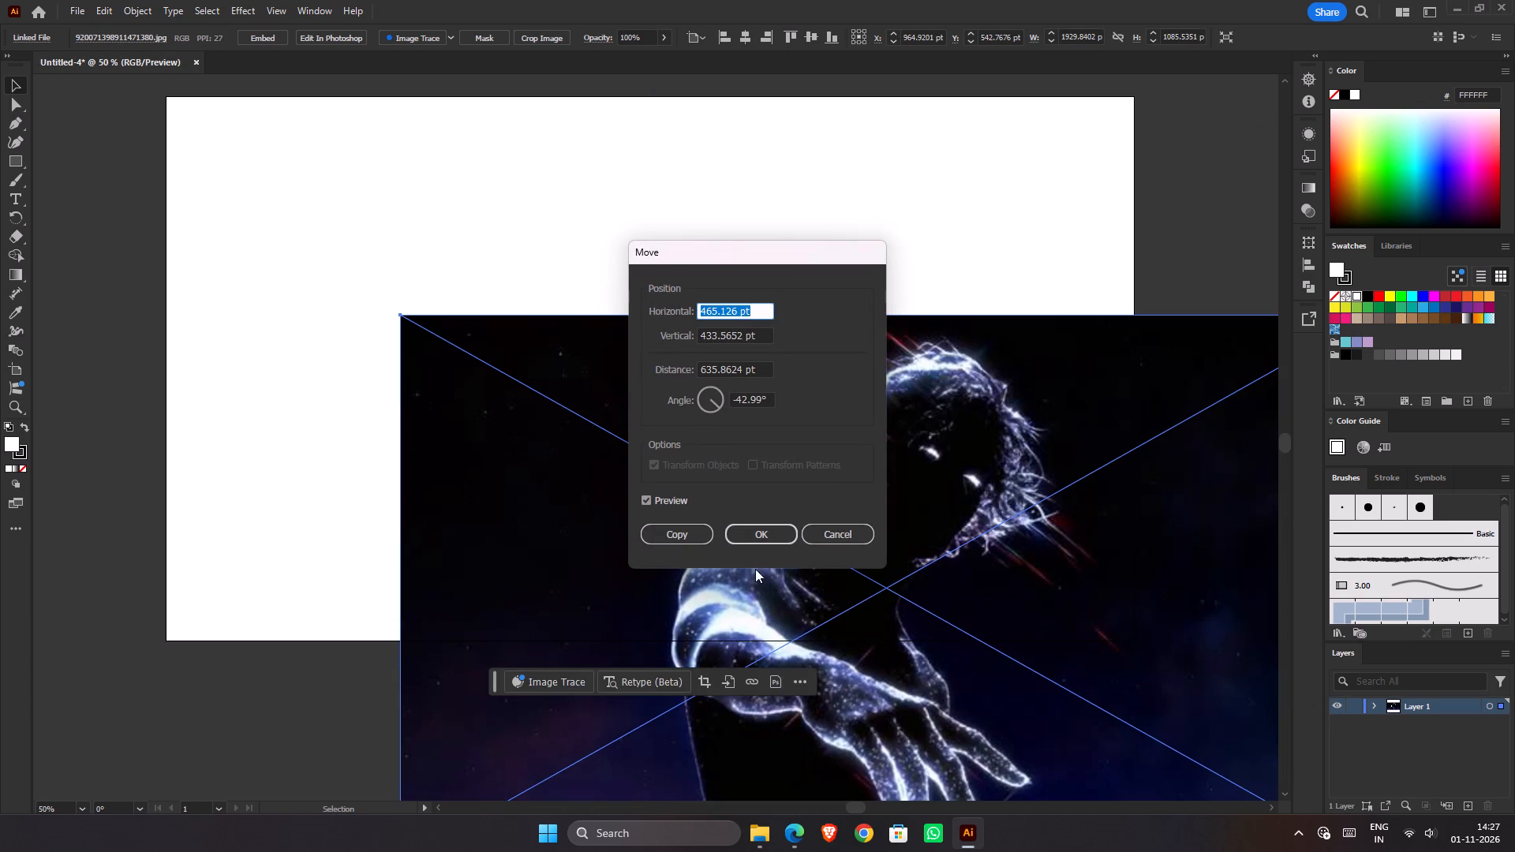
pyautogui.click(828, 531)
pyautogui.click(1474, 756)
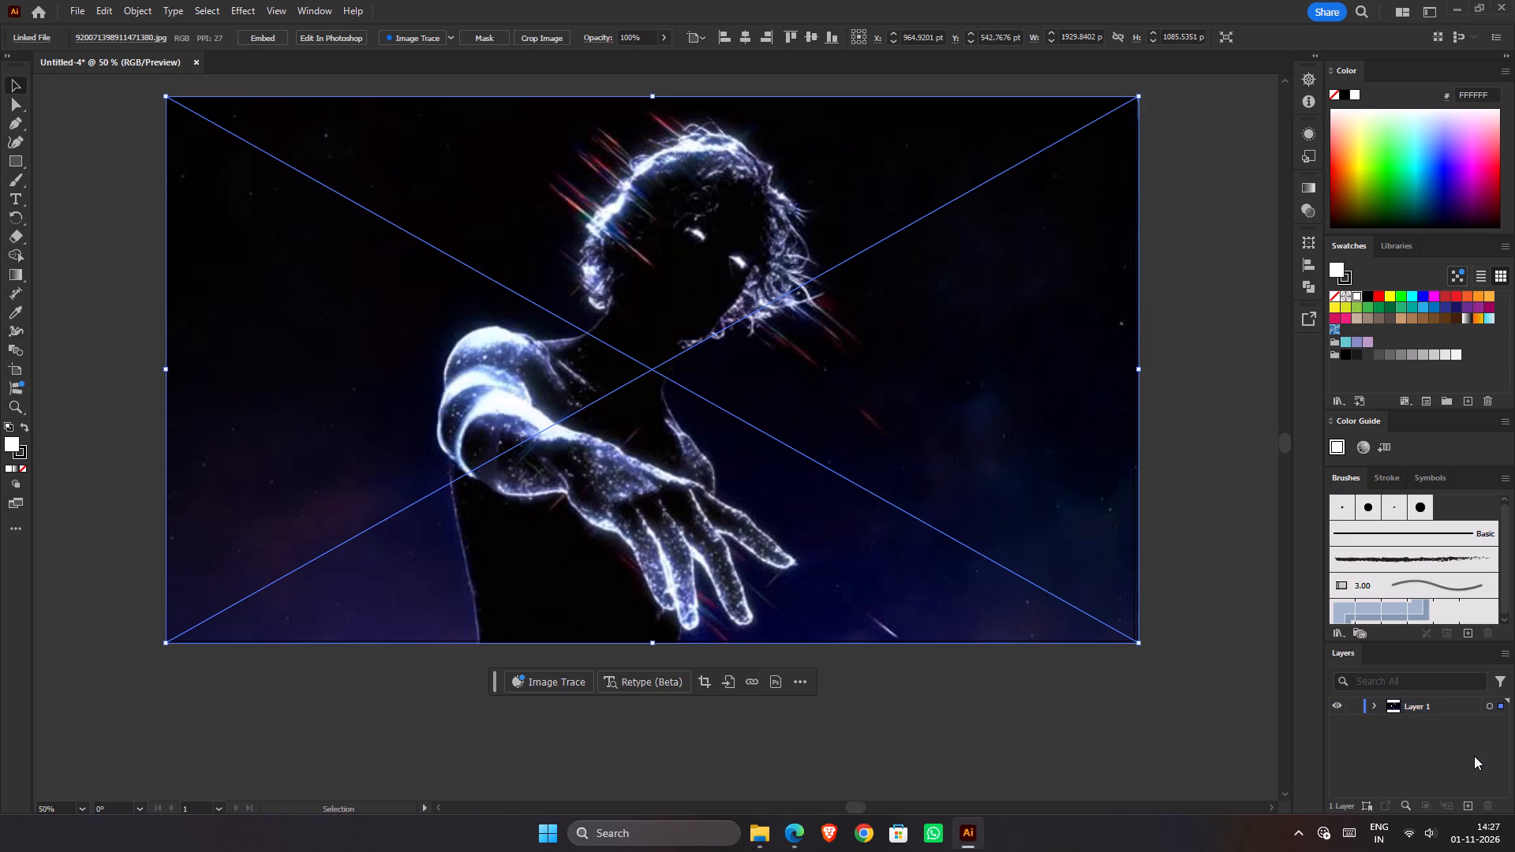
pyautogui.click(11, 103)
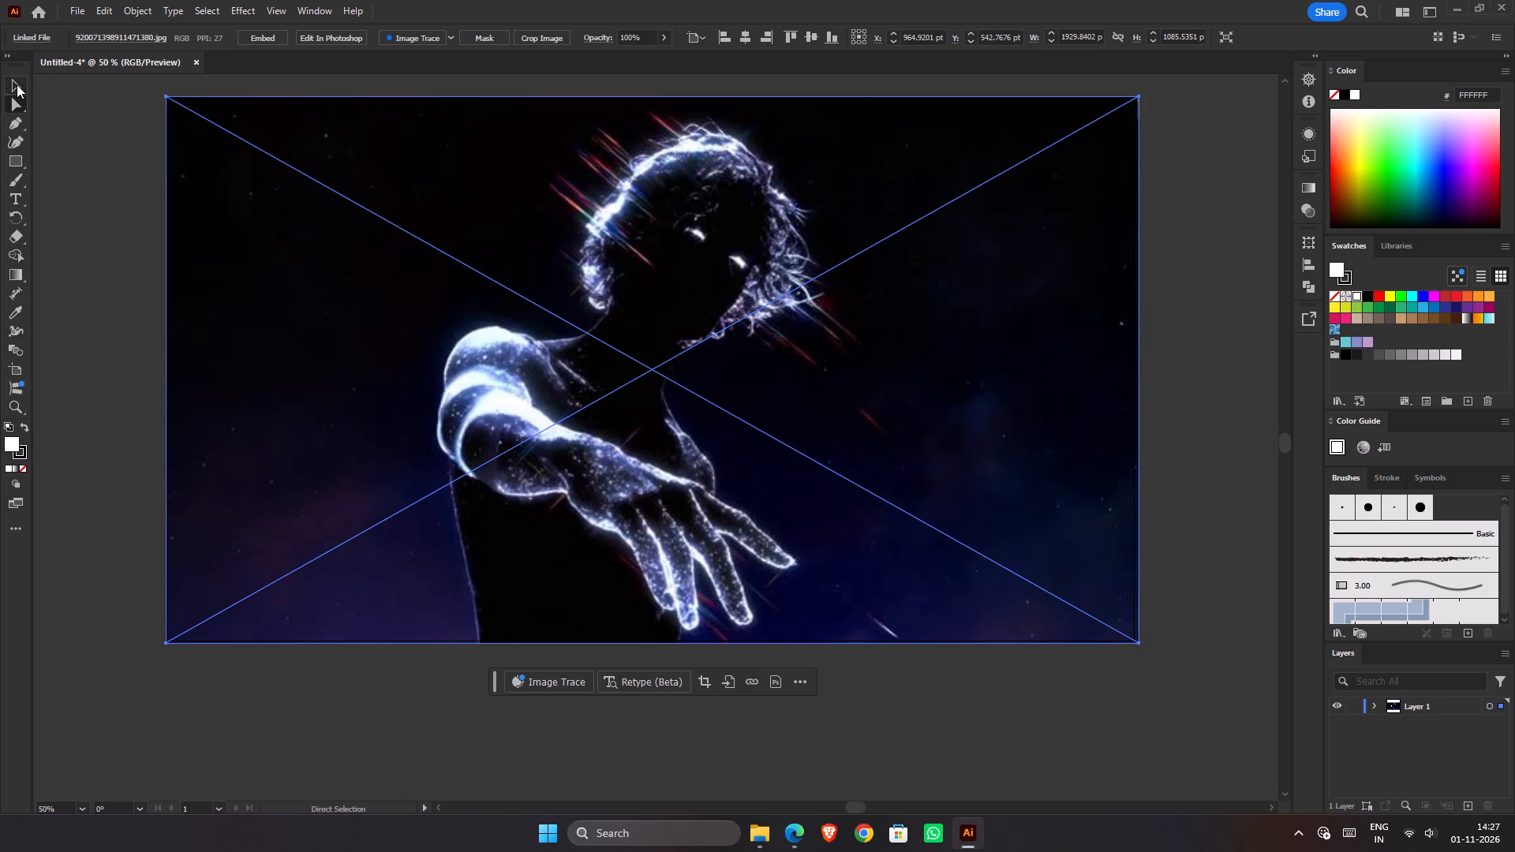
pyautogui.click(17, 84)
# Add a new layer above Layer 1.
pyautogui.click(1470, 804)
# Select the linked image inside Layer 1 and reduce its opacity to 44%.
pyautogui.click(1444, 722)
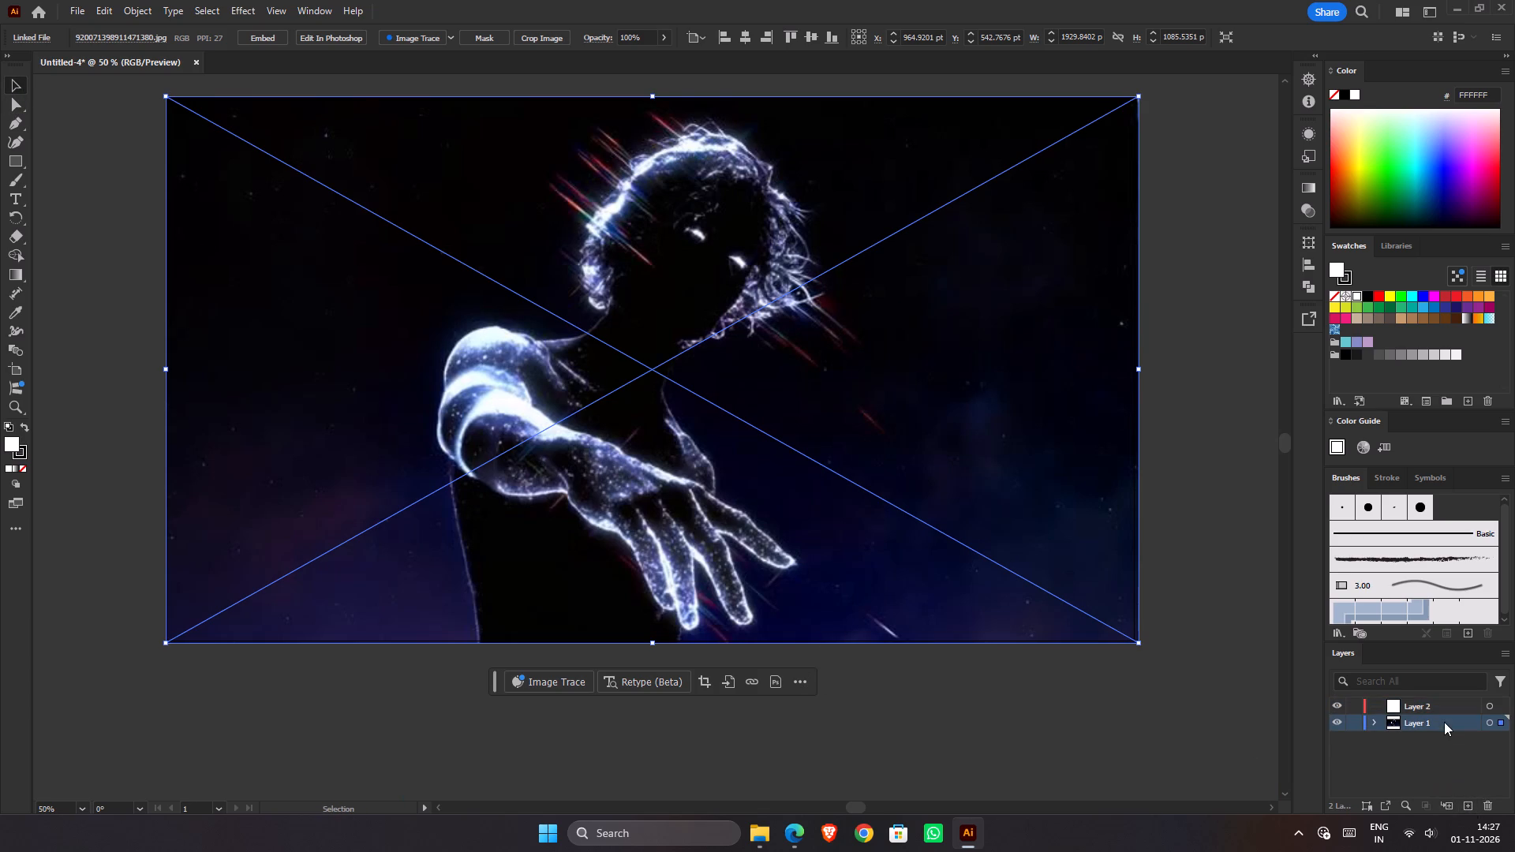
pyautogui.click(1371, 719)
pyautogui.click(1445, 737)
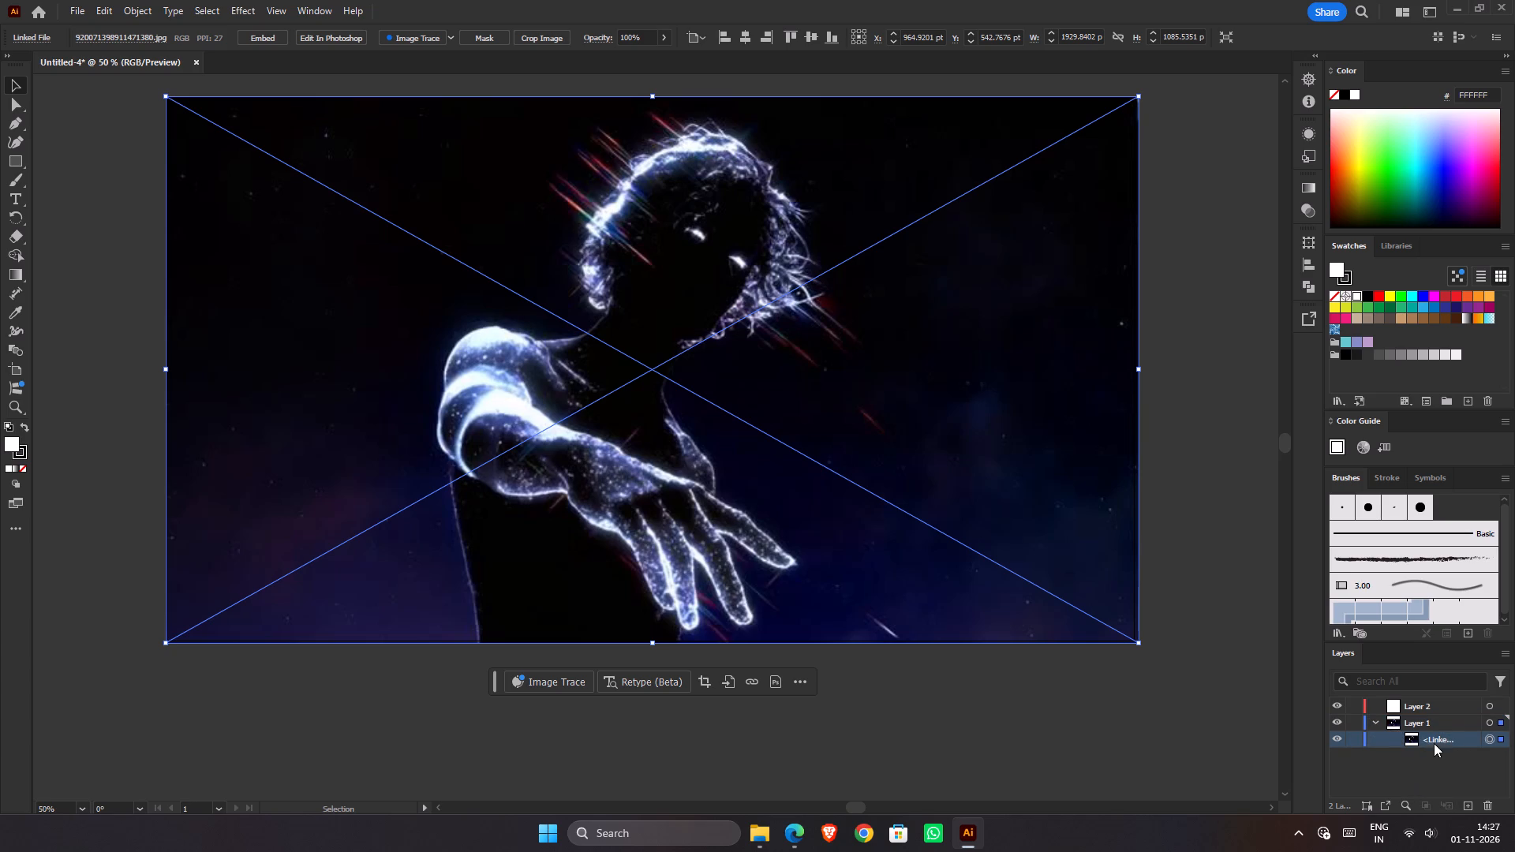
pyautogui.click(810, 682)
pyautogui.click(808, 680)
pyautogui.moveTo(607, 41); pyautogui.dragTo(587, 41)
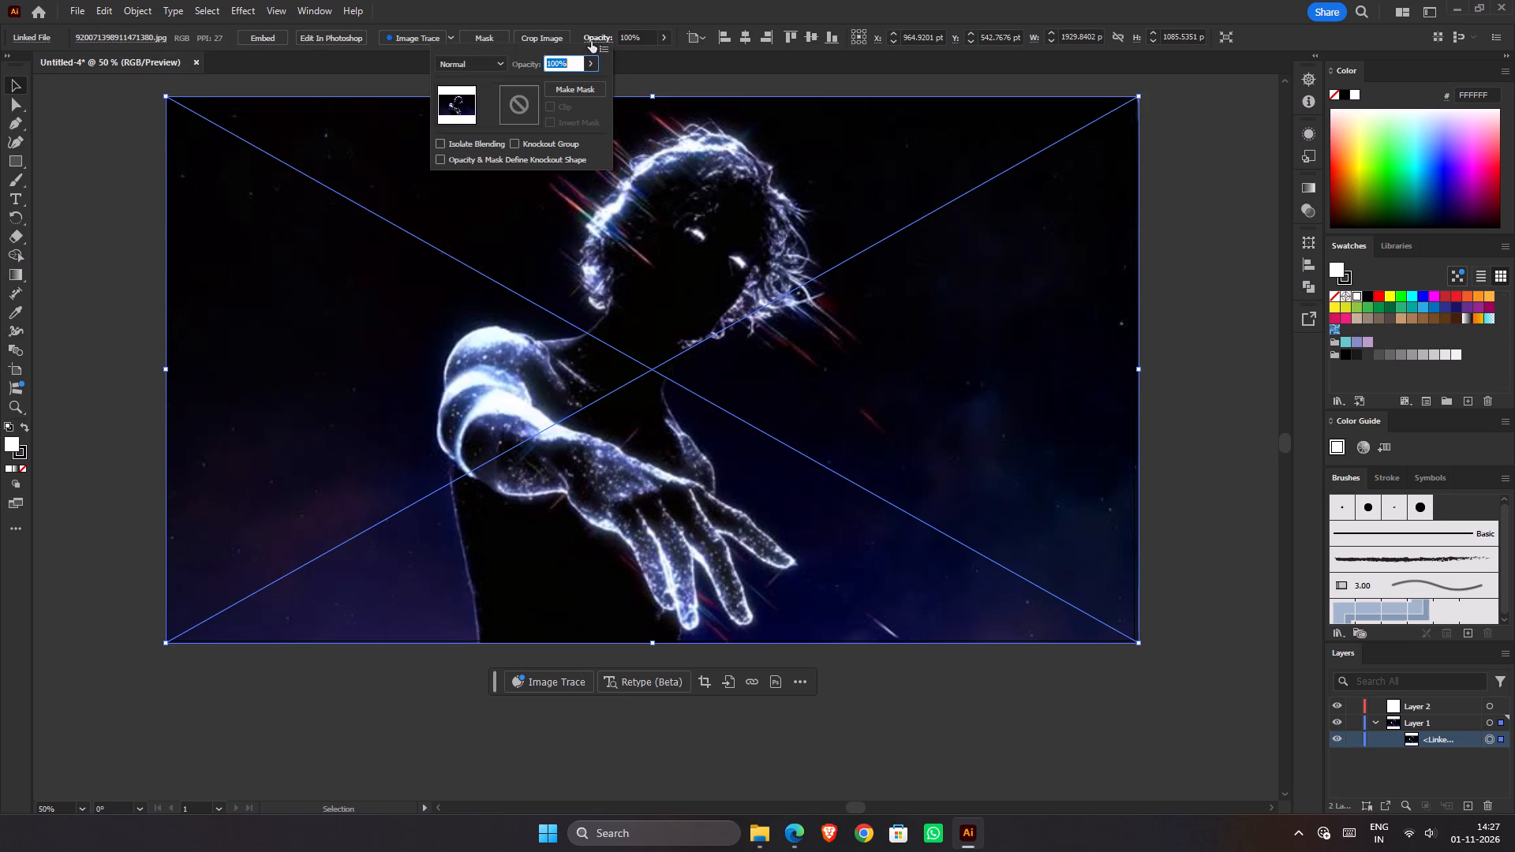
pyautogui.click(594, 64)
pyautogui.moveTo(582, 84); pyautogui.dragTo(541, 89)
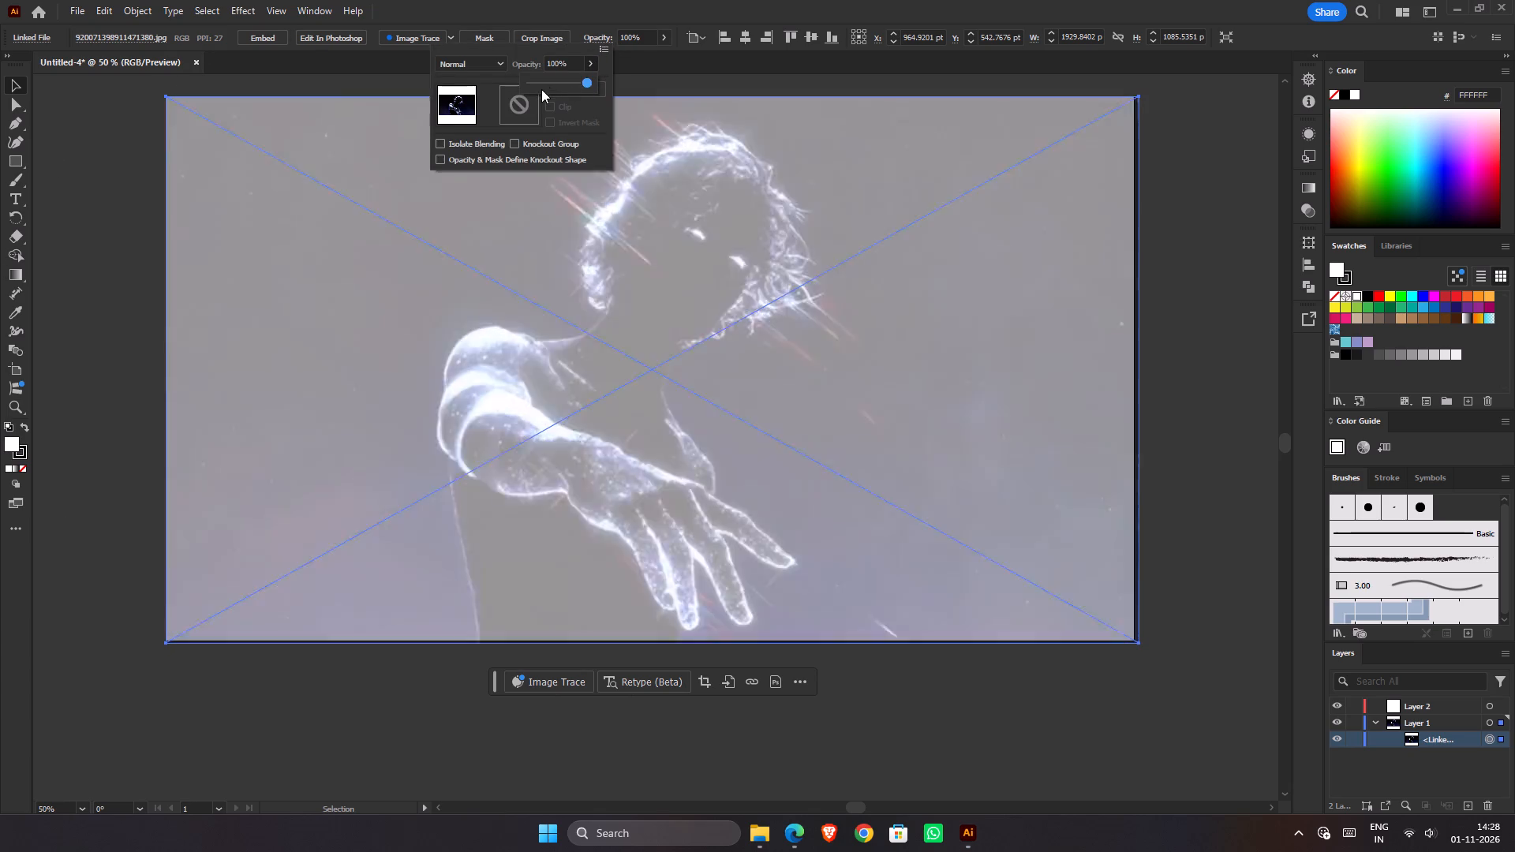
pyautogui.moveTo(541, 89); pyautogui.dragTo(551, 92)
# Make Layer 2 the active layer for drawing.
pyautogui.click(1422, 704)
pyautogui.click(1421, 706)
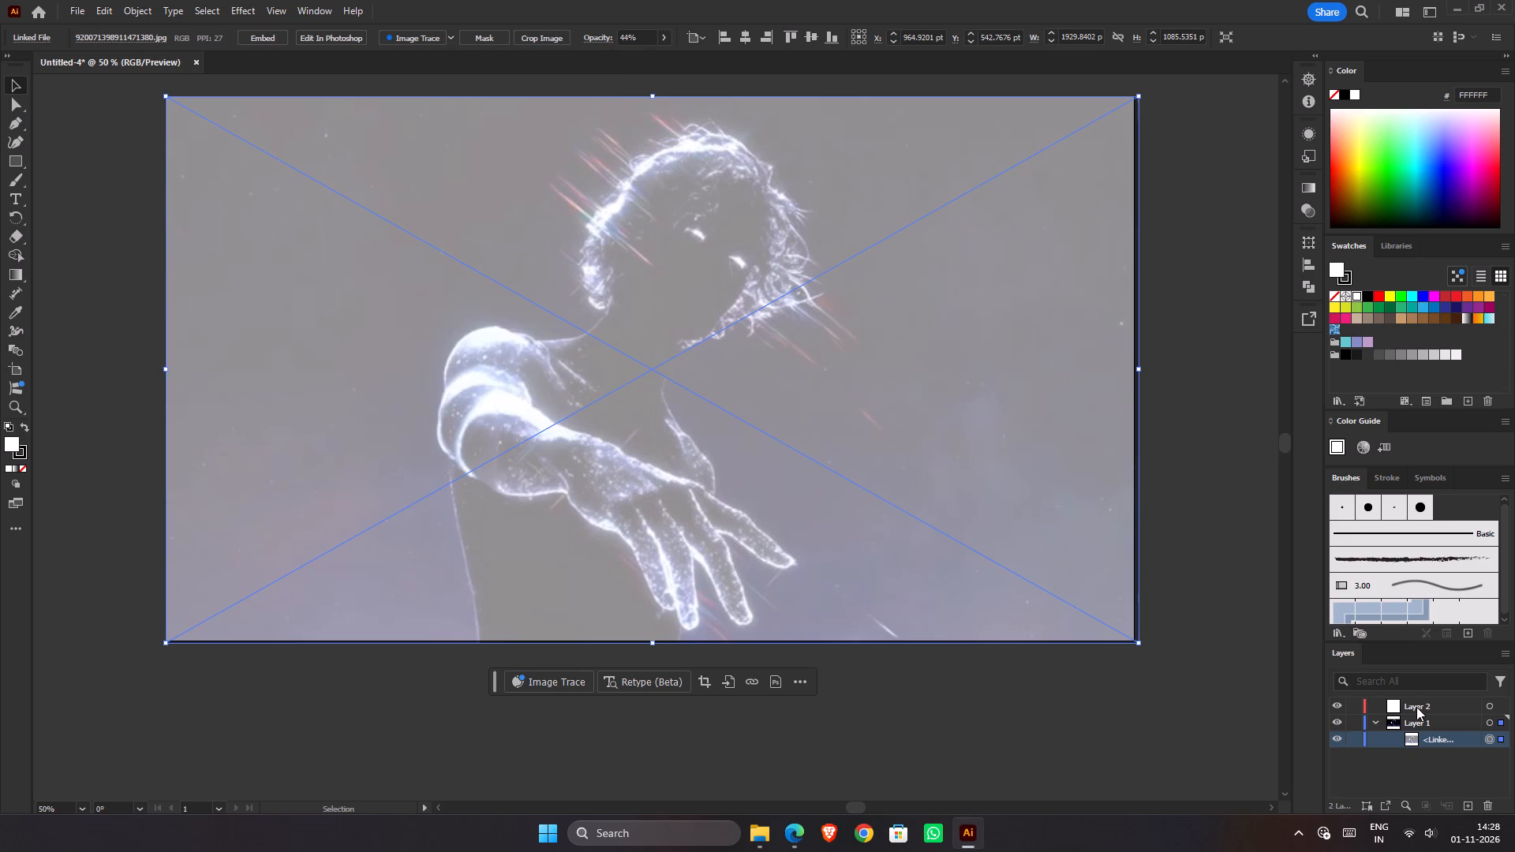
pyautogui.click(1416, 707)
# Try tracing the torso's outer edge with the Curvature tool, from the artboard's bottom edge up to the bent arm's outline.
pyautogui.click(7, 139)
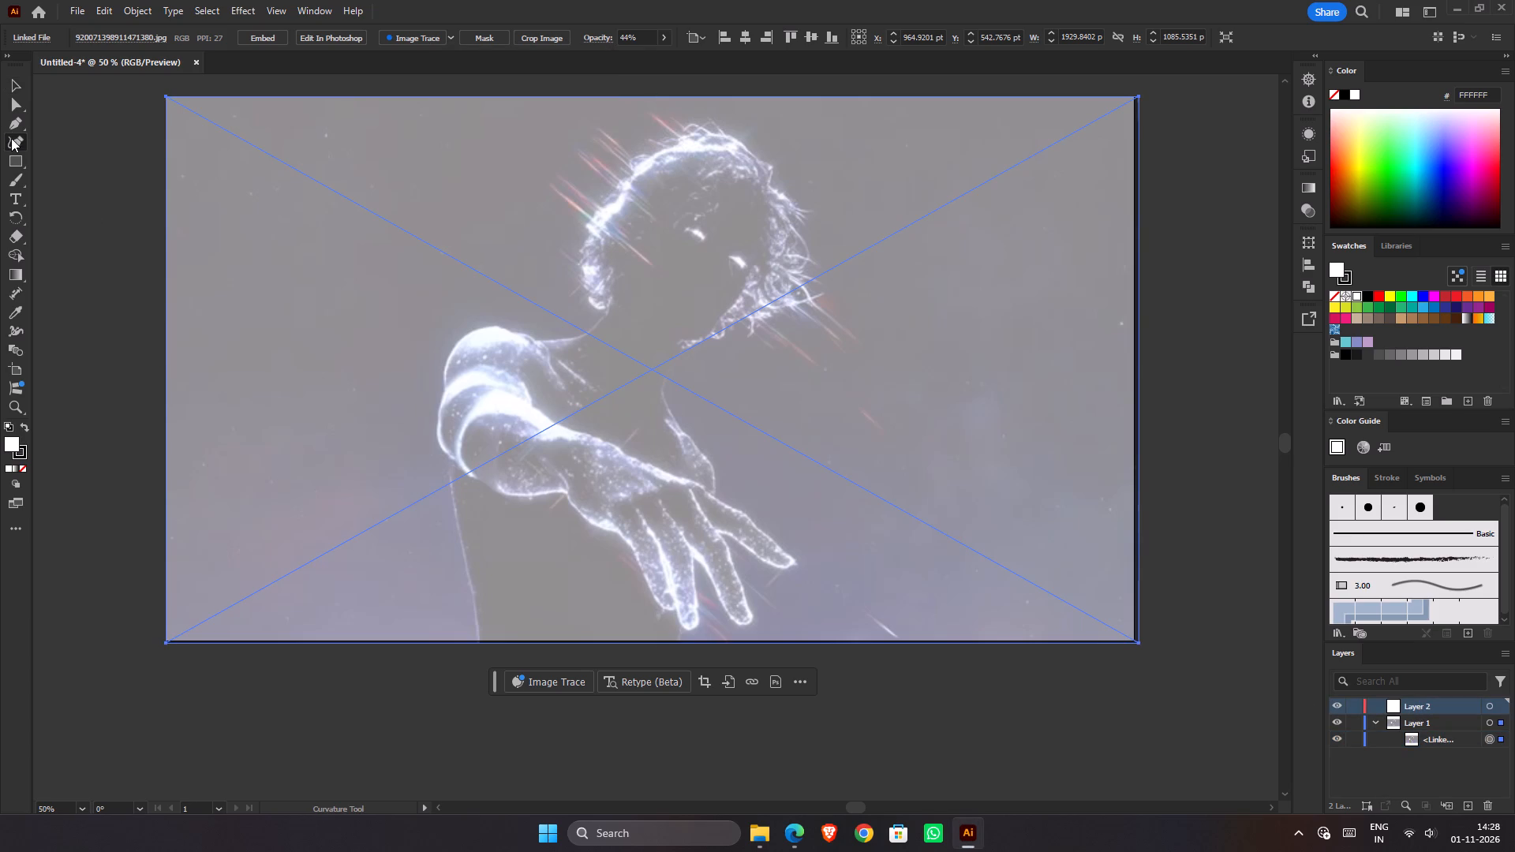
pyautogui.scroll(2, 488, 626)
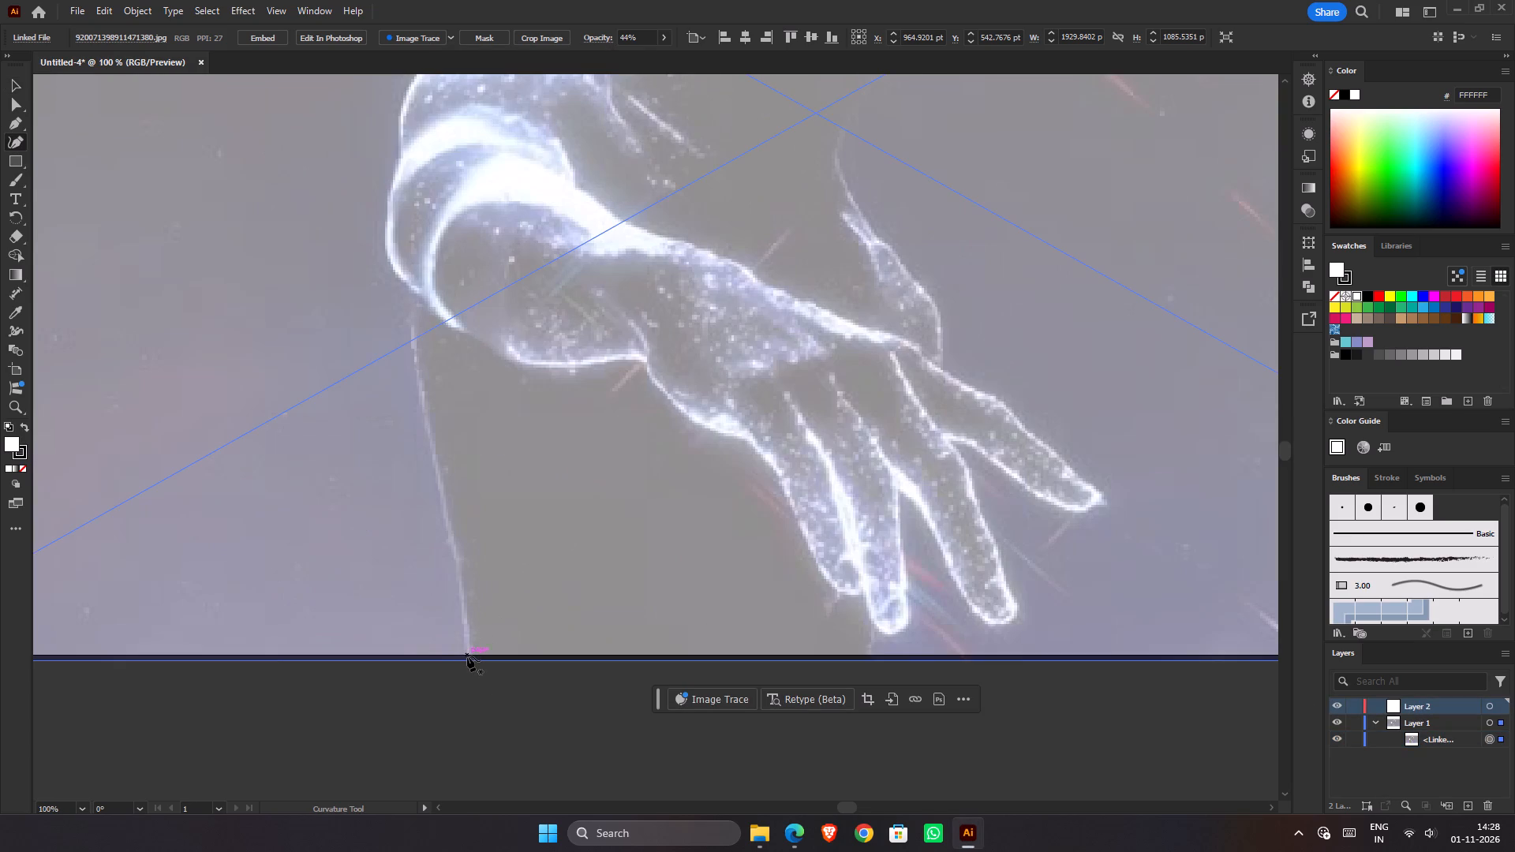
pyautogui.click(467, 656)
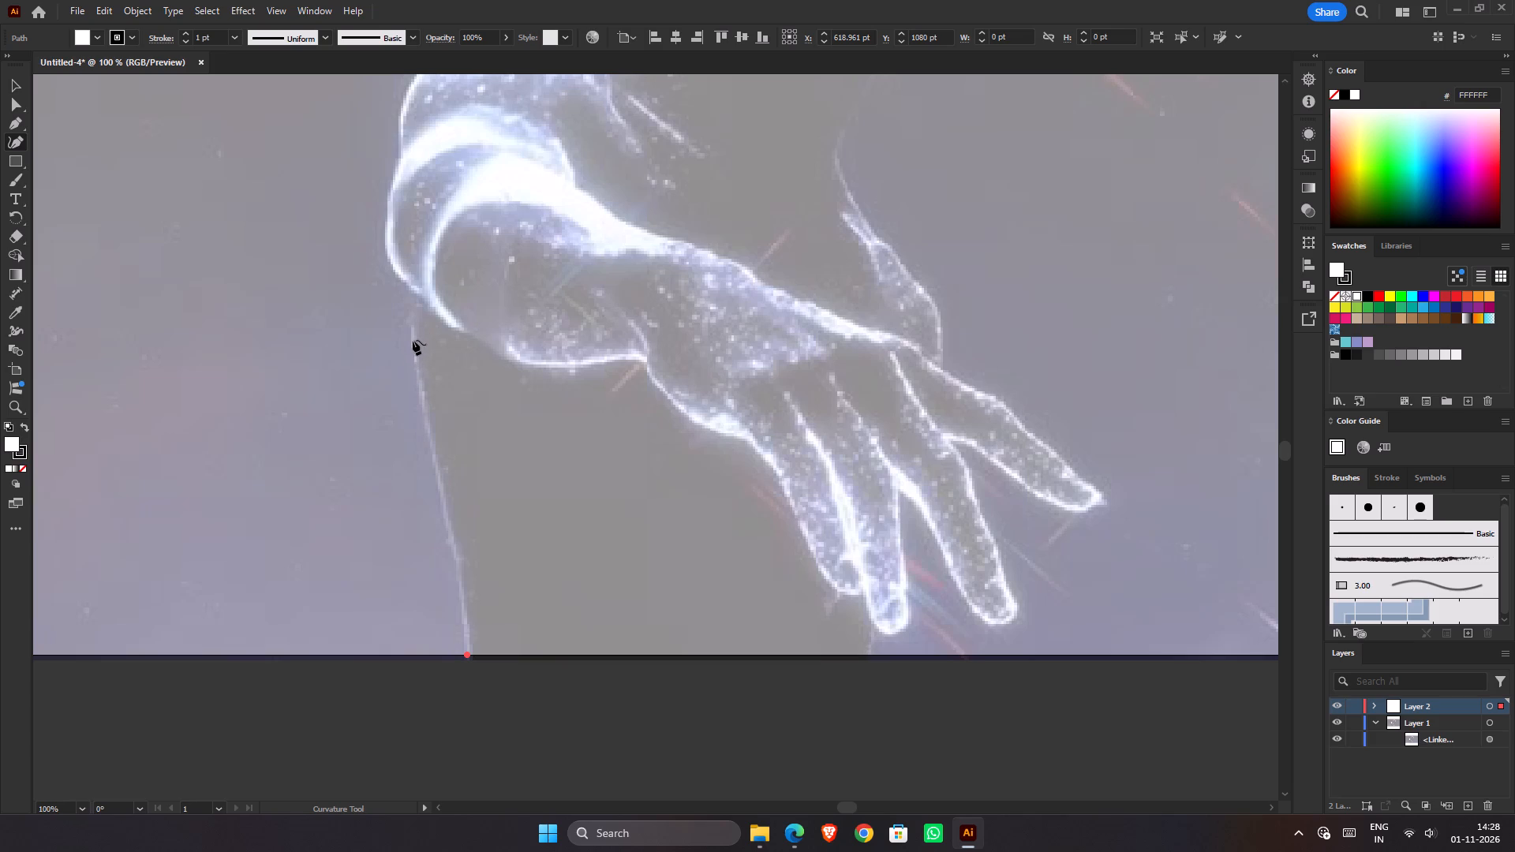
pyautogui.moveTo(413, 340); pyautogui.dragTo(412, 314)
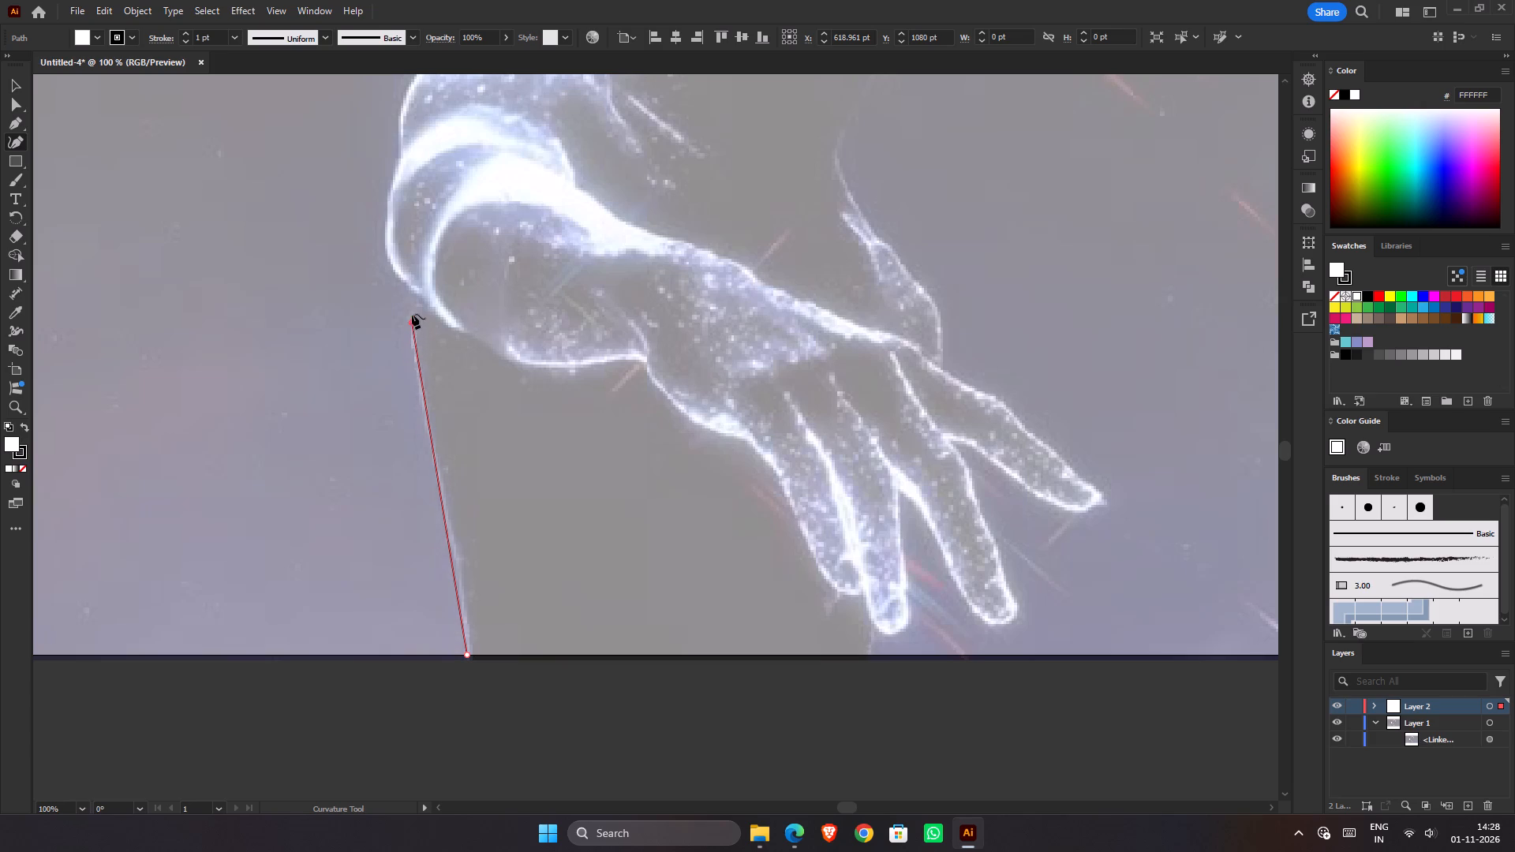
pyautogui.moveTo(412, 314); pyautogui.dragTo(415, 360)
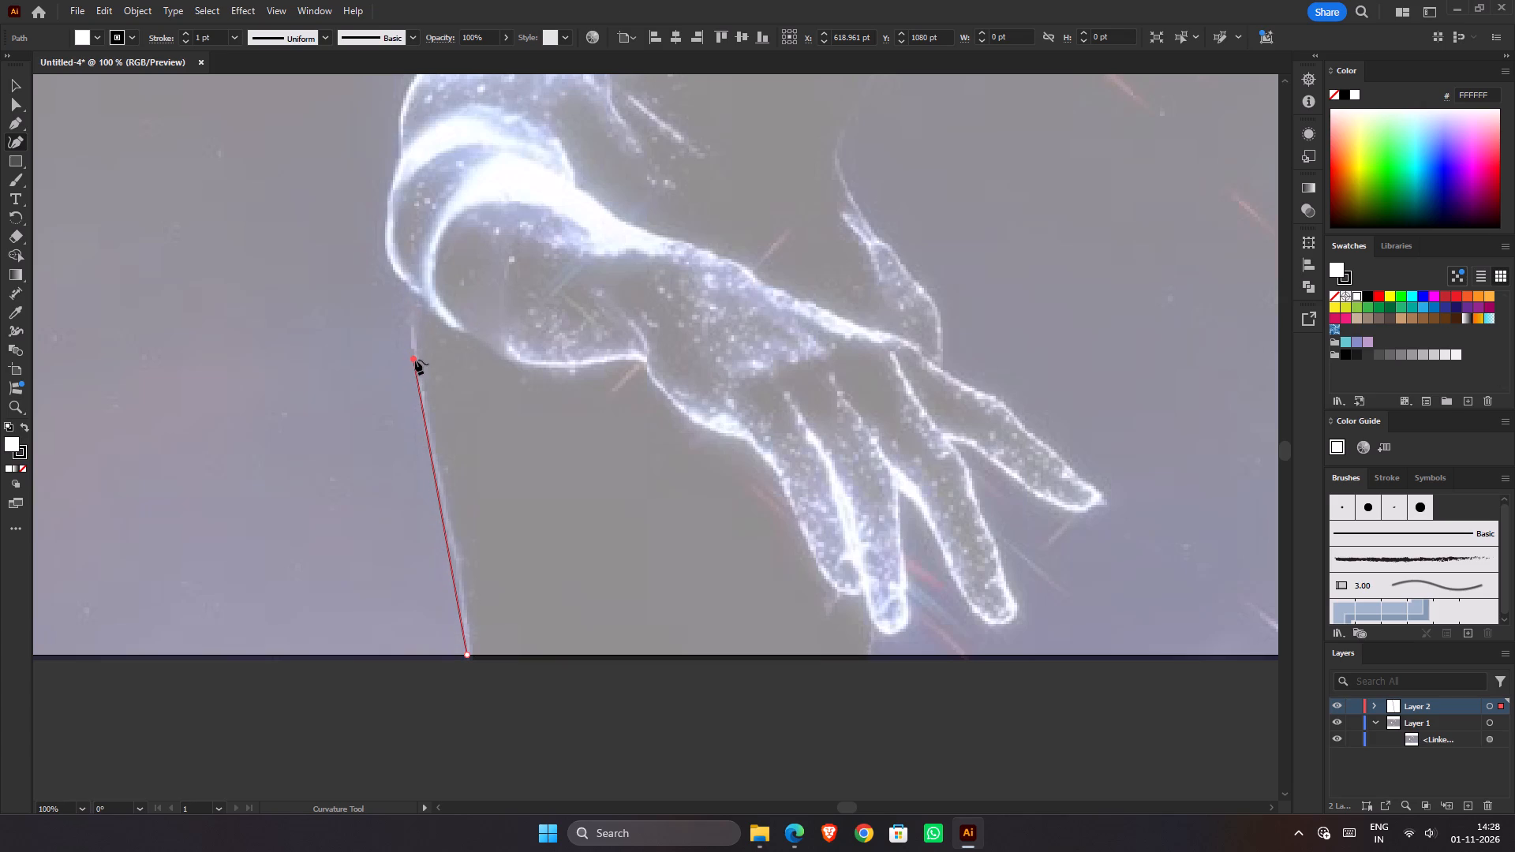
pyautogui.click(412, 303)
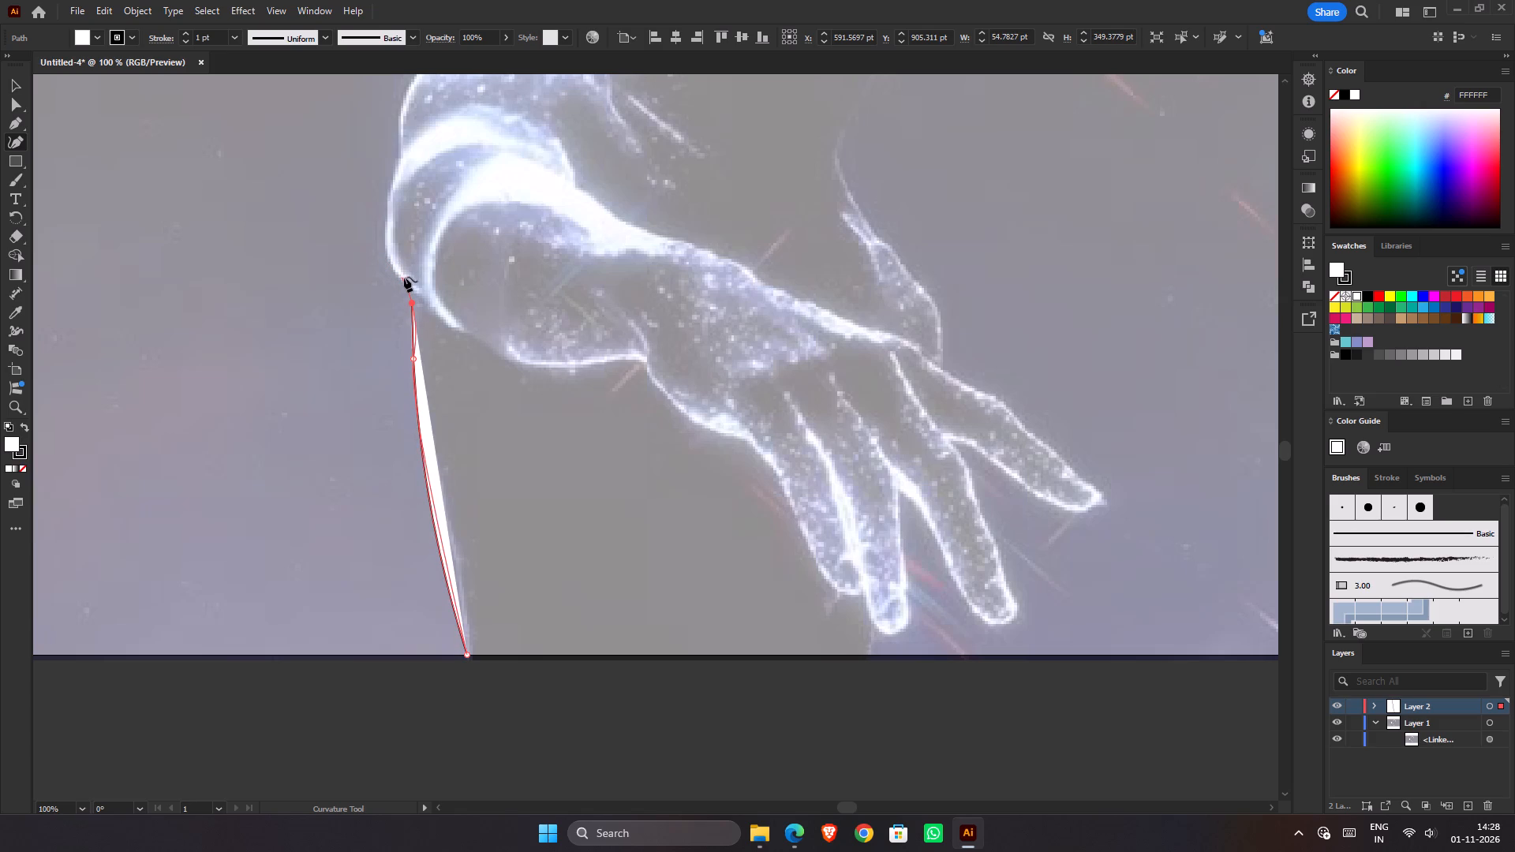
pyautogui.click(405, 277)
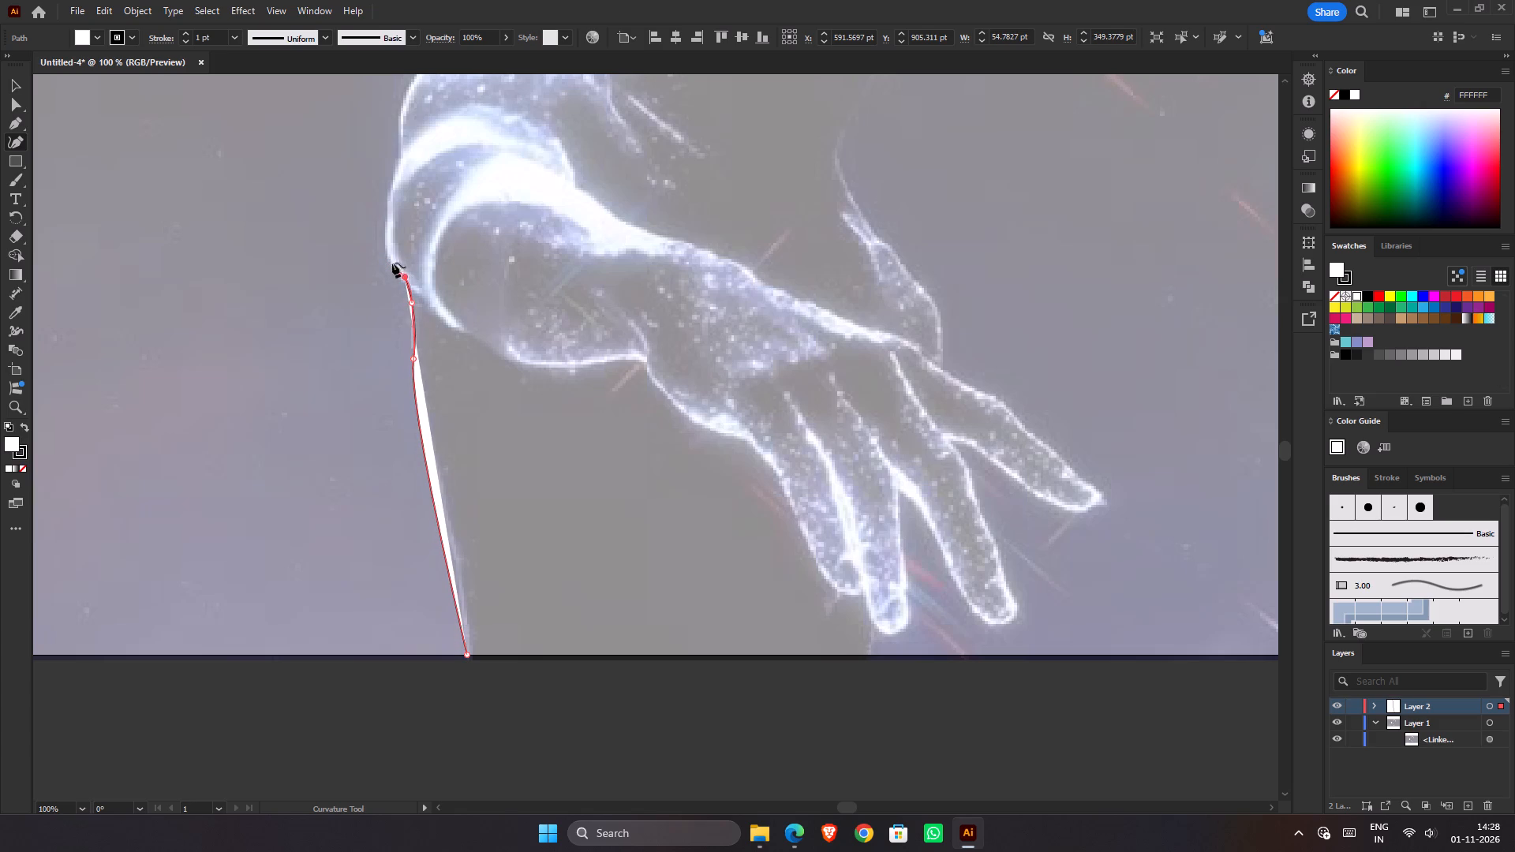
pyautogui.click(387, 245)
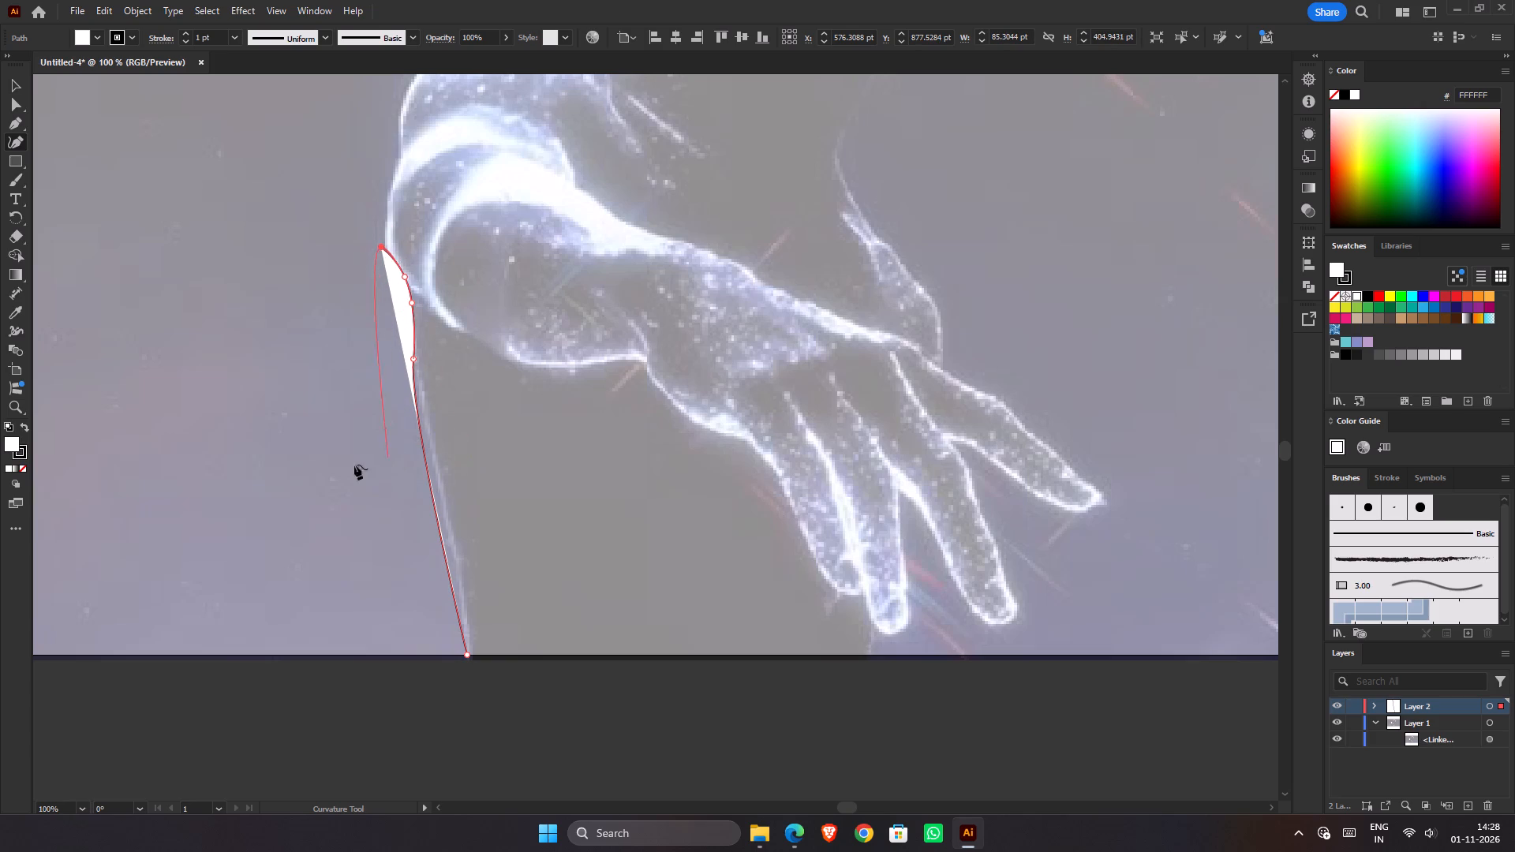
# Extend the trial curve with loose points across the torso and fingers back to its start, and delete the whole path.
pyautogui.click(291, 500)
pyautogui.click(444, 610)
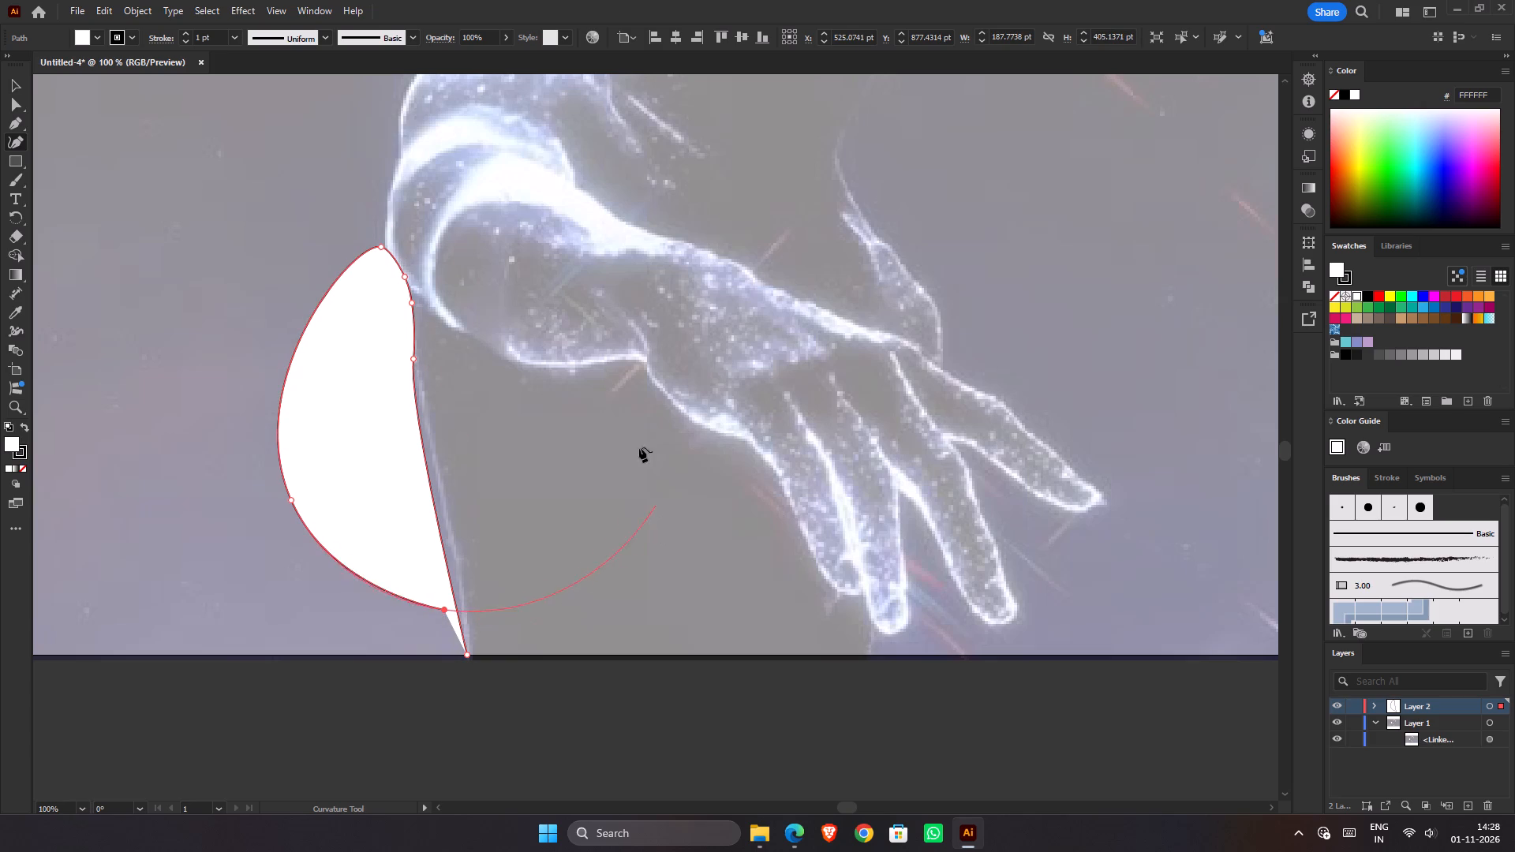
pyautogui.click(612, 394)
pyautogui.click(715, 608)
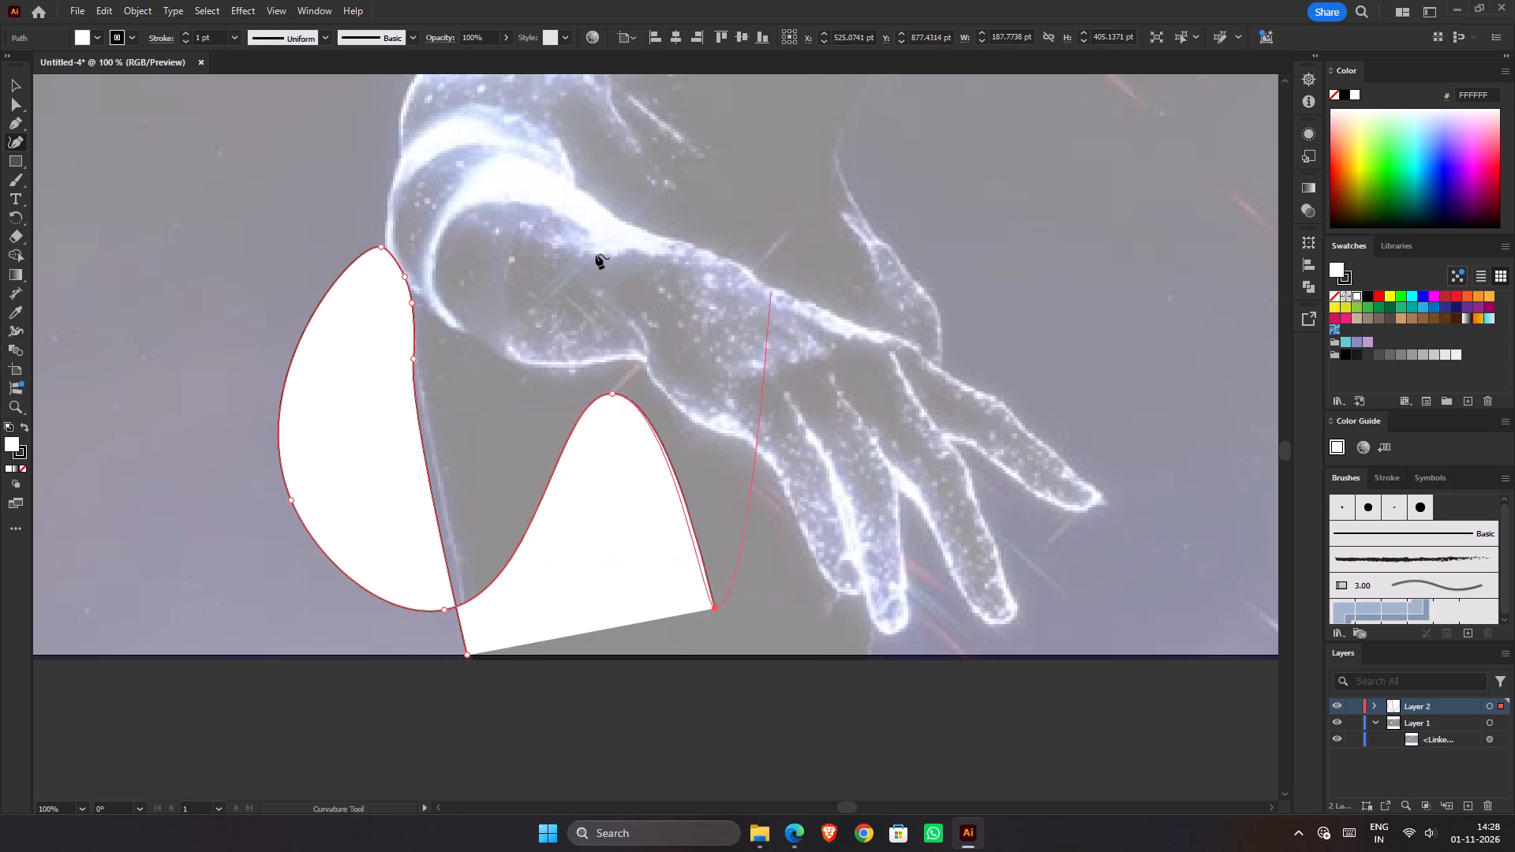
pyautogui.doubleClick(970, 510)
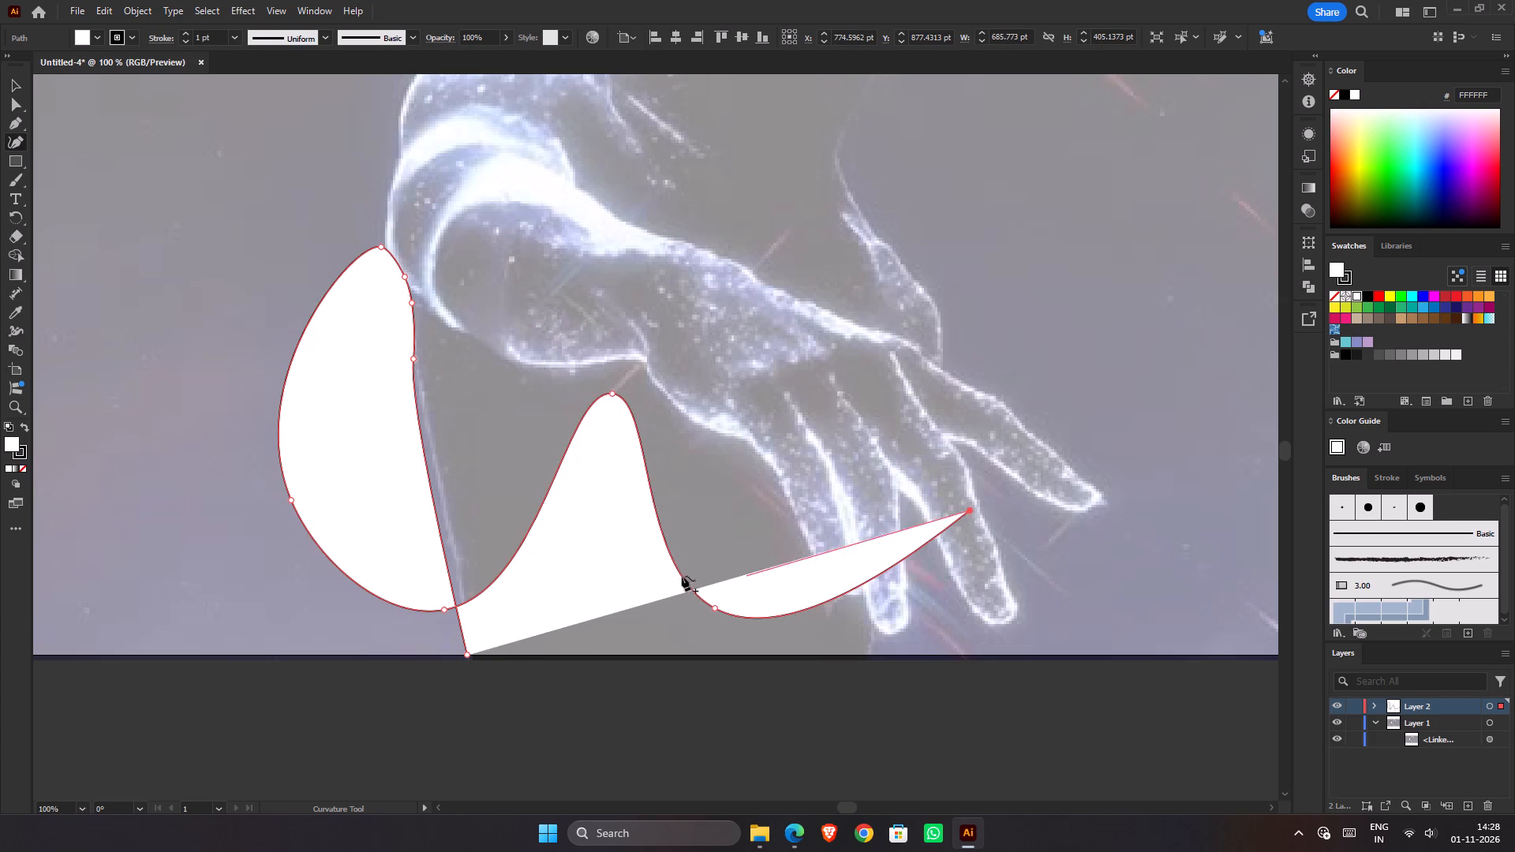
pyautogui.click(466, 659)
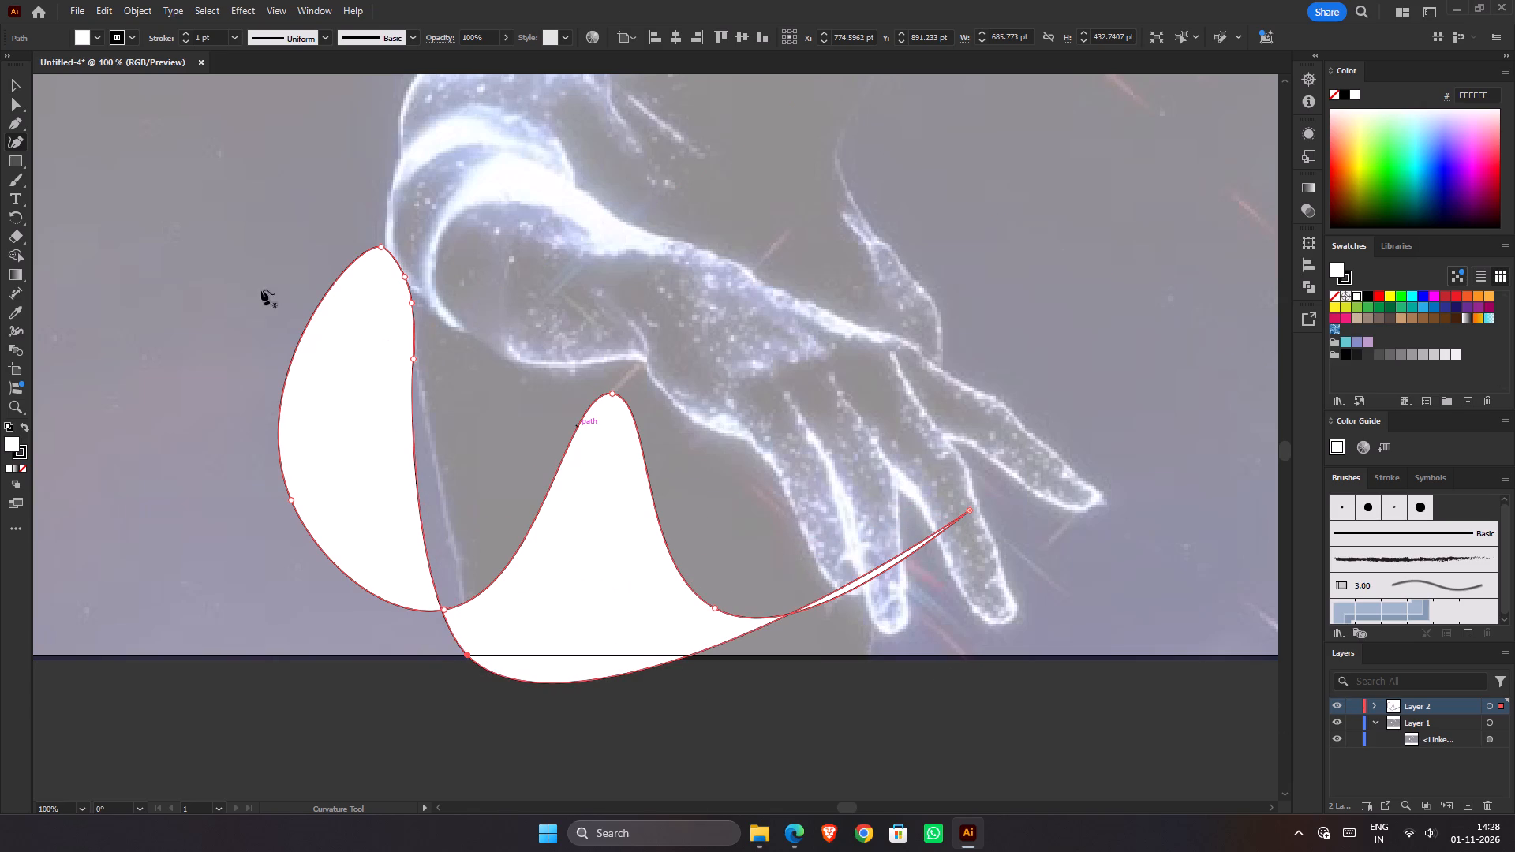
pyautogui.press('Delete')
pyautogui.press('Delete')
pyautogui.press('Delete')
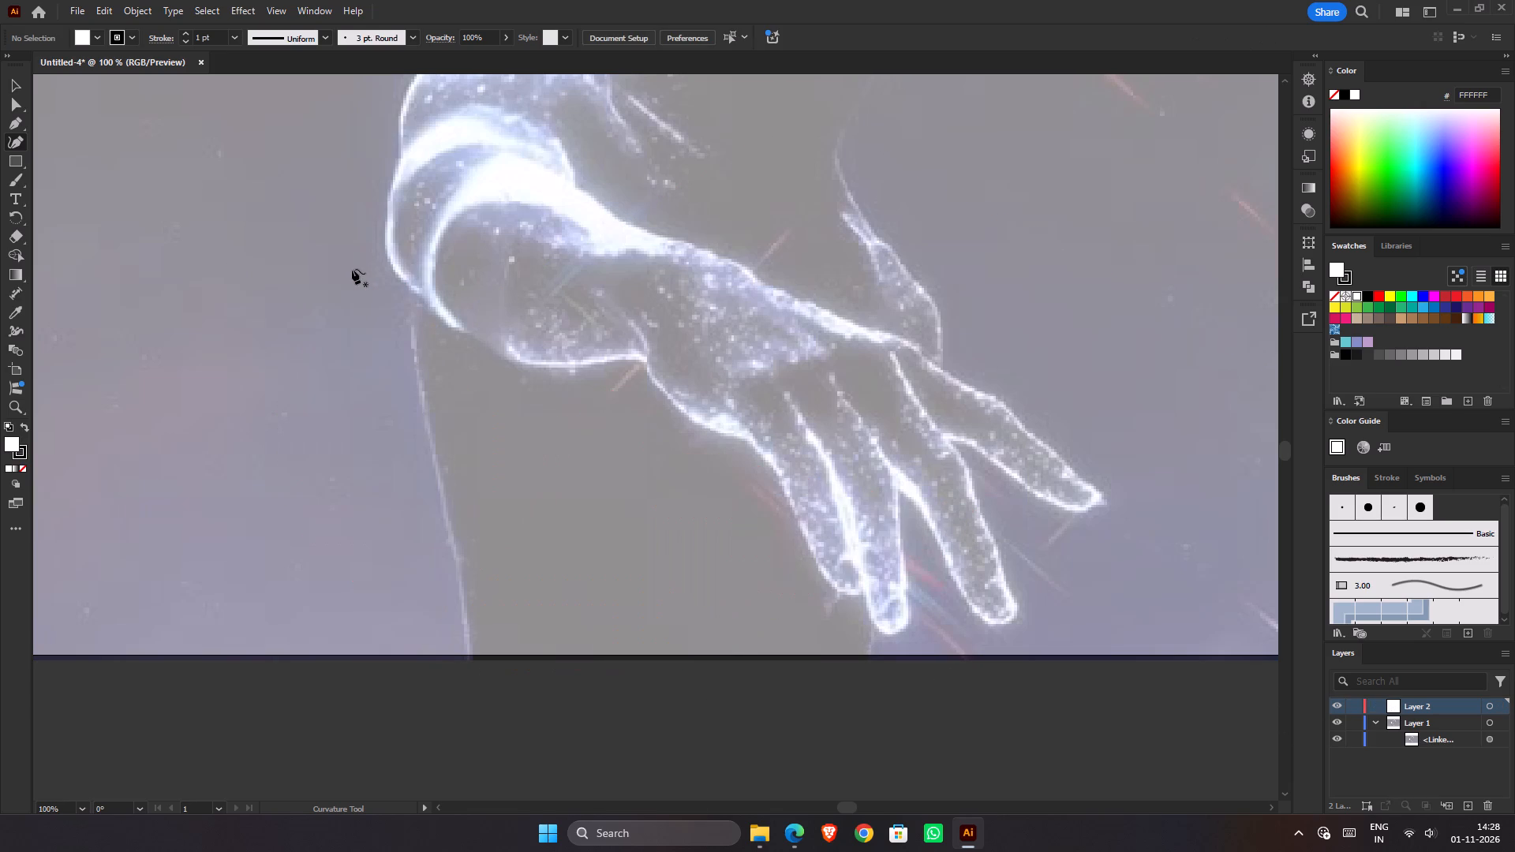
# Trace the torso's outer edge on Layer 2 with the Pen tool, from the image's bottom edge up to the bent arm.
pyautogui.click(20, 118)
pyautogui.click(470, 660)
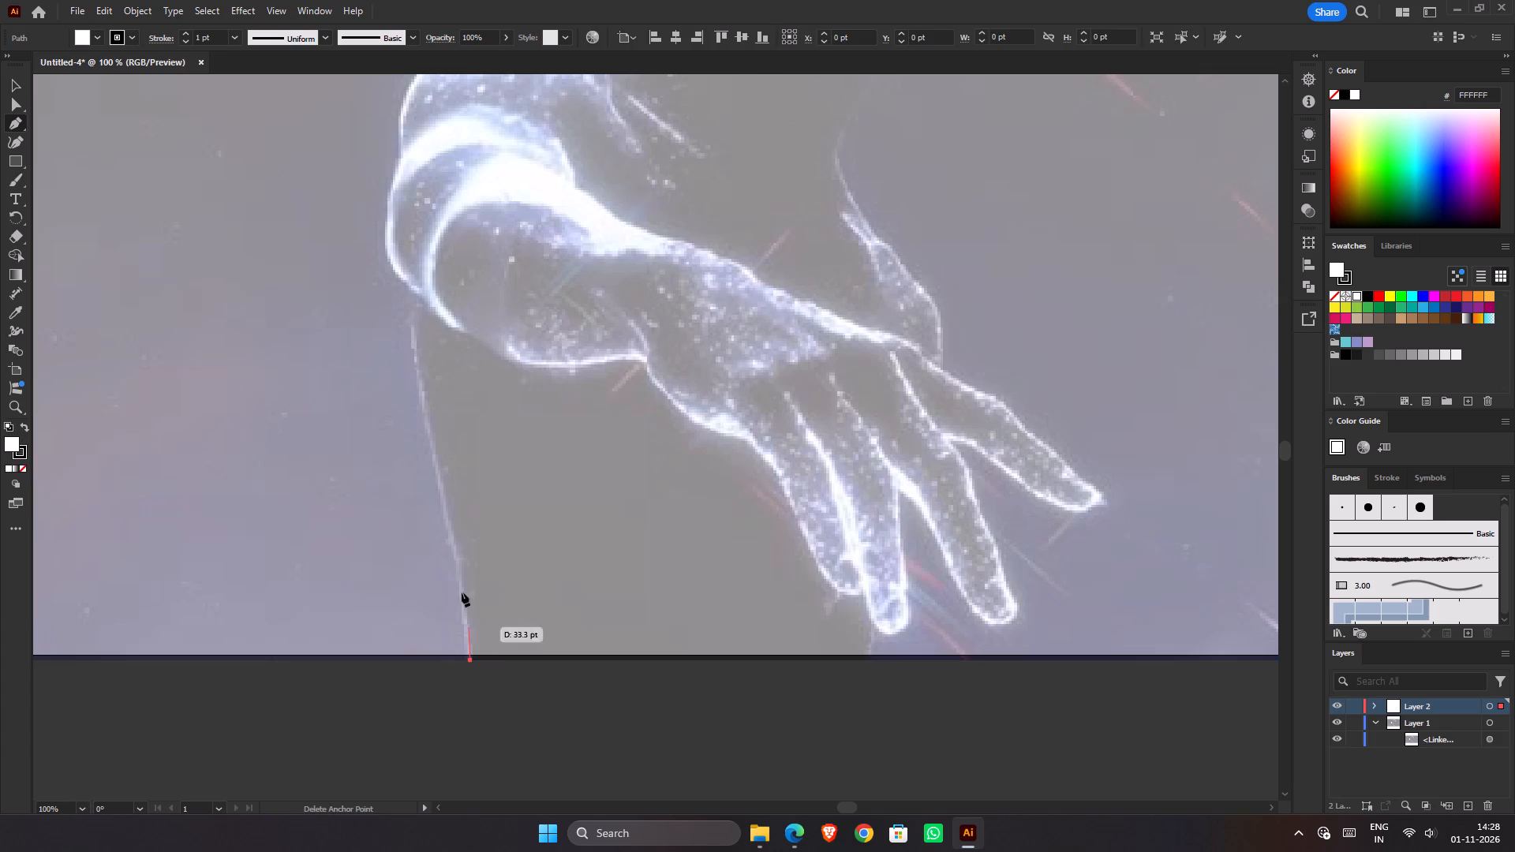
pyautogui.moveTo(424, 400); pyautogui.dragTo(419, 374)
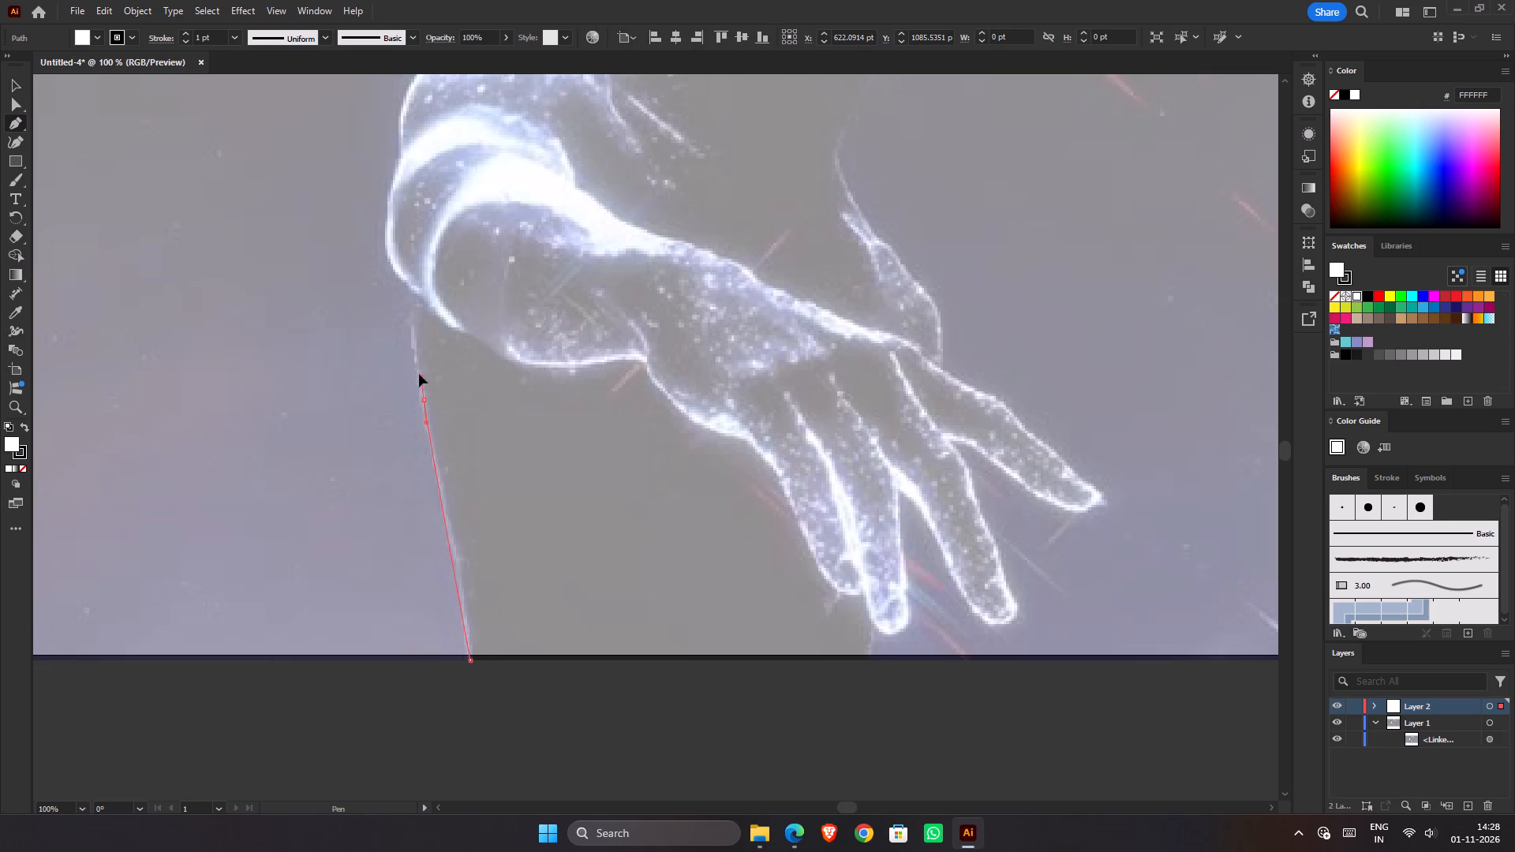
pyautogui.moveTo(419, 374); pyautogui.dragTo(419, 364)
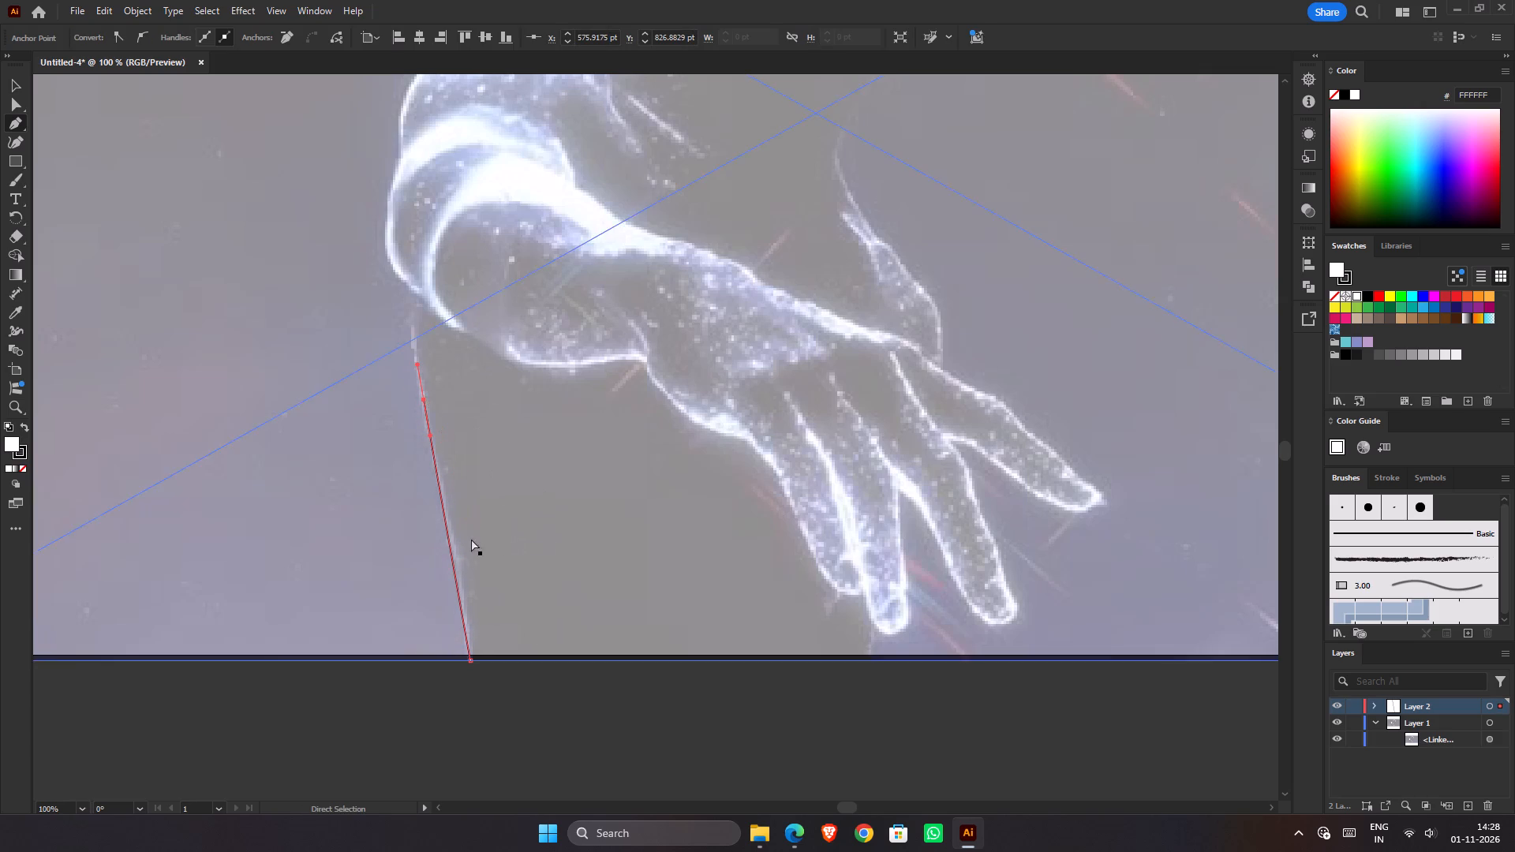
pyautogui.hotkey('ctrl', 'z')
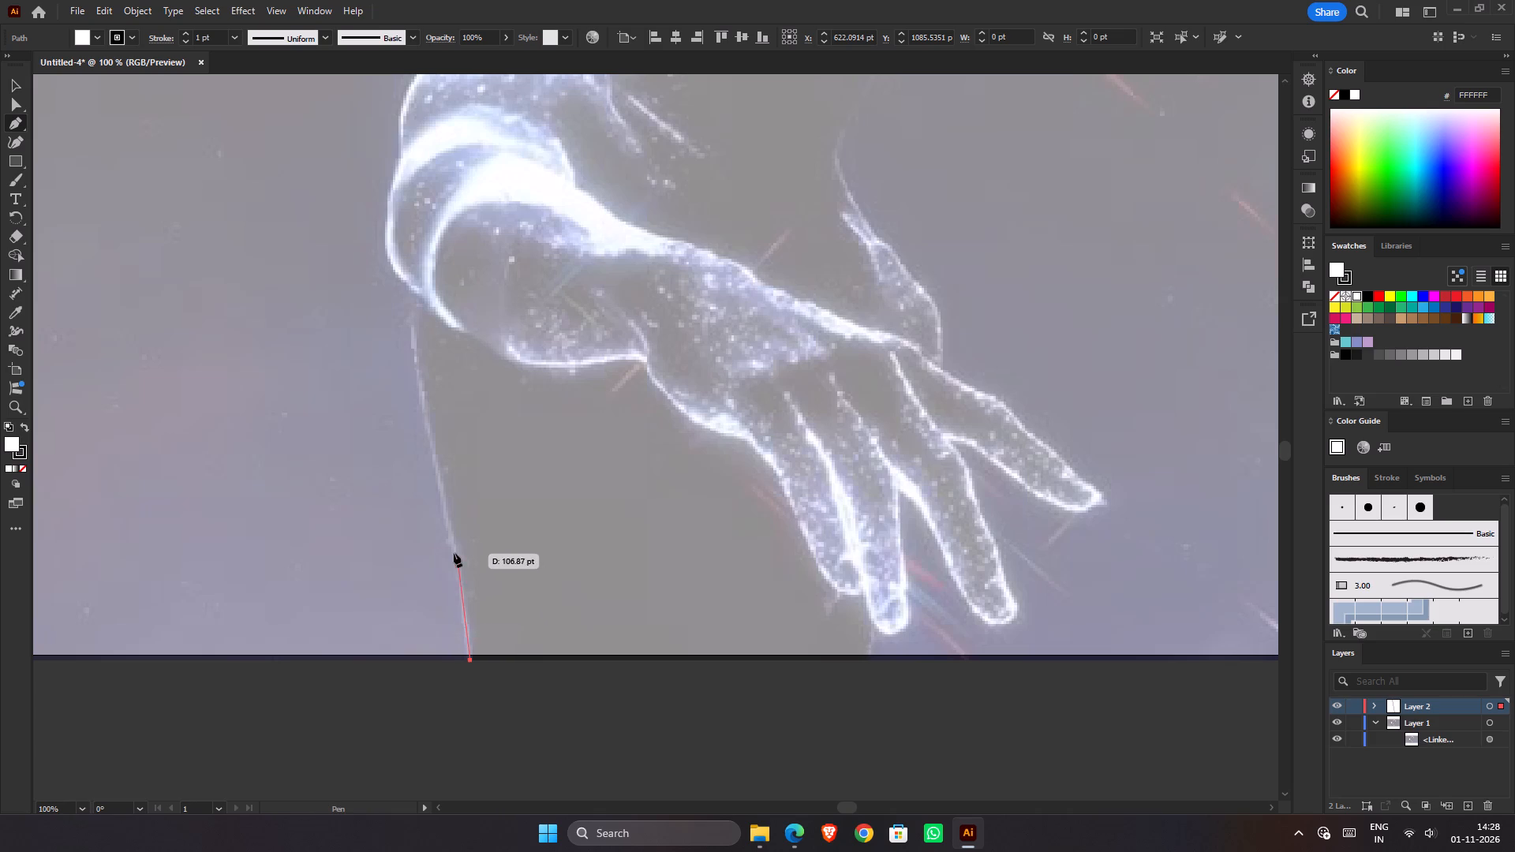
pyautogui.moveTo(457, 553); pyautogui.dragTo(452, 534)
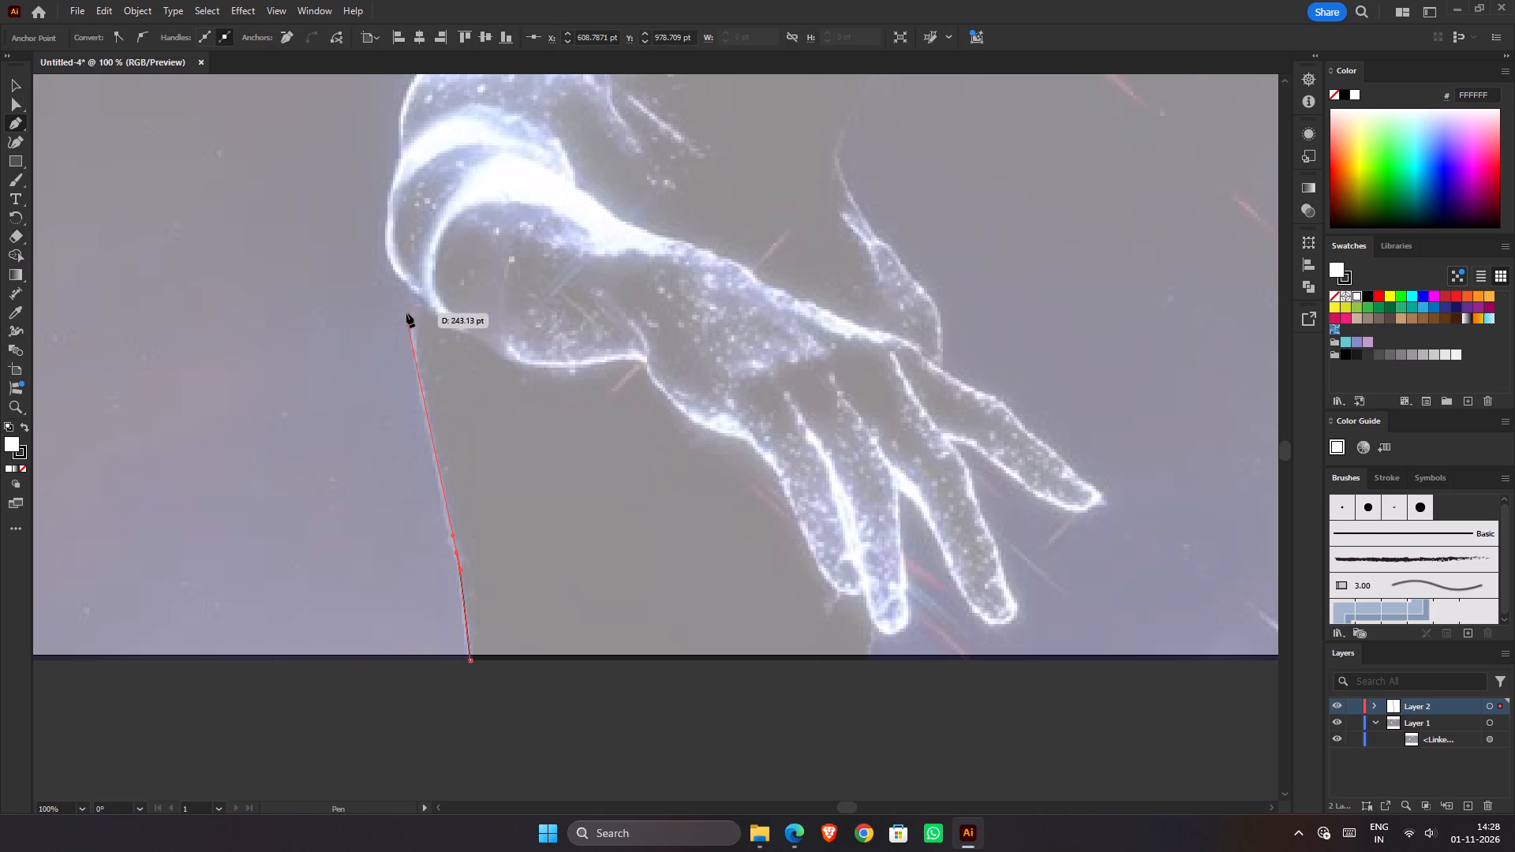
pyautogui.click(404, 303)
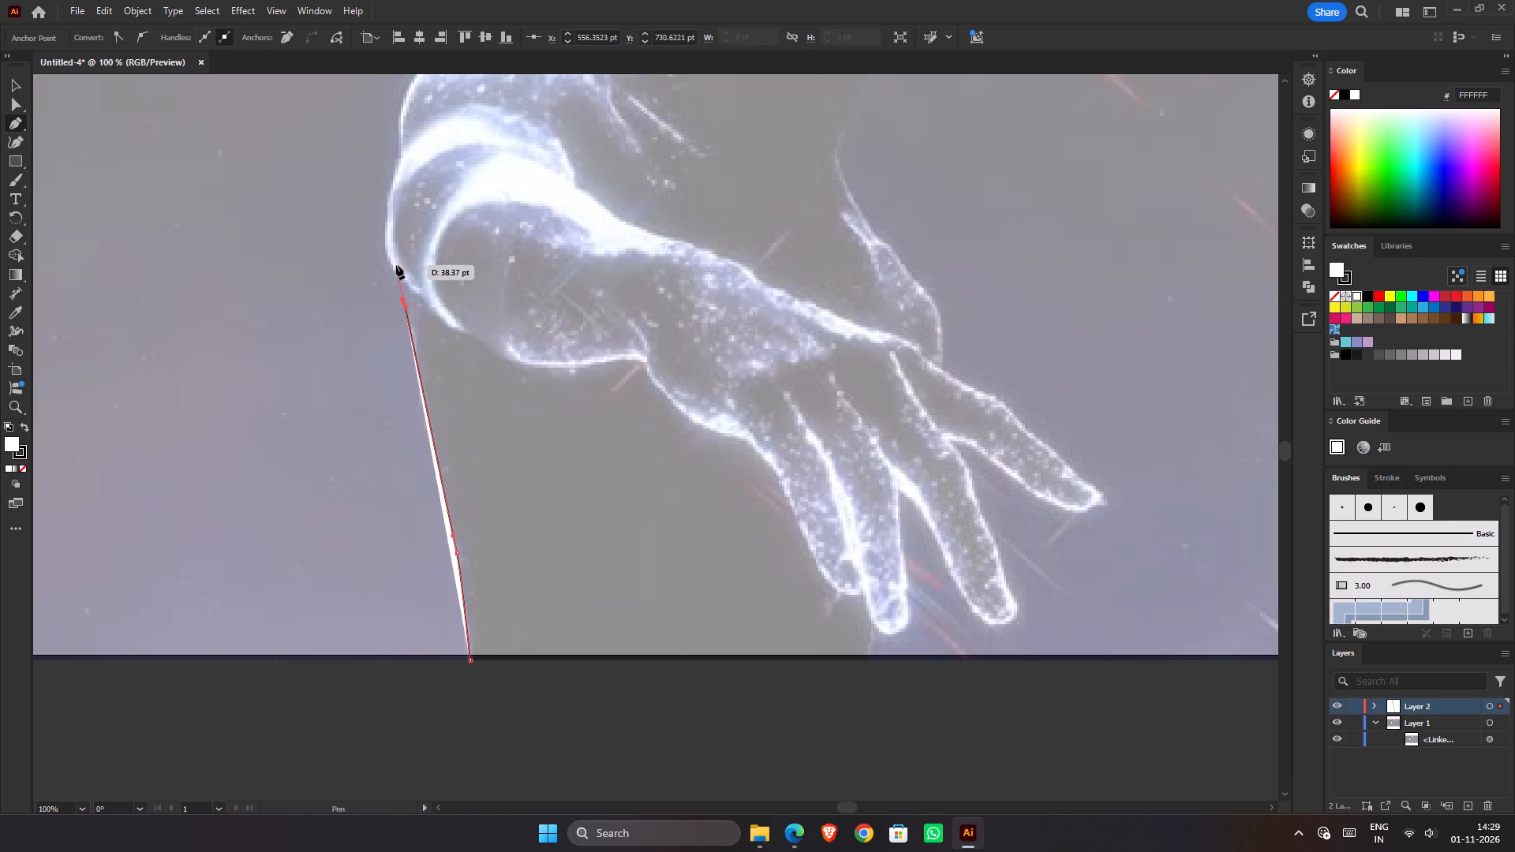
# Extend the pen path from the bent arm's lower edge up to the glowing shoulder, undoing the extra point attempted beyond it.
pyautogui.press('space')
pyautogui.press('space')
pyautogui.press('space')
pyautogui.press('space')
pyautogui.press('space')
pyautogui.press('space')
pyautogui.press('space')
pyautogui.press('space')
pyautogui.press('space')
pyautogui.press('space')
pyautogui.press('space')
pyautogui.press('space')
pyautogui.press('space')
pyautogui.press('space')
pyautogui.press('space')
pyautogui.press('space')
pyautogui.press('space')
pyautogui.press('space')
pyautogui.press('space')
pyautogui.moveTo(405, 230); pyautogui.dragTo(387, 398)
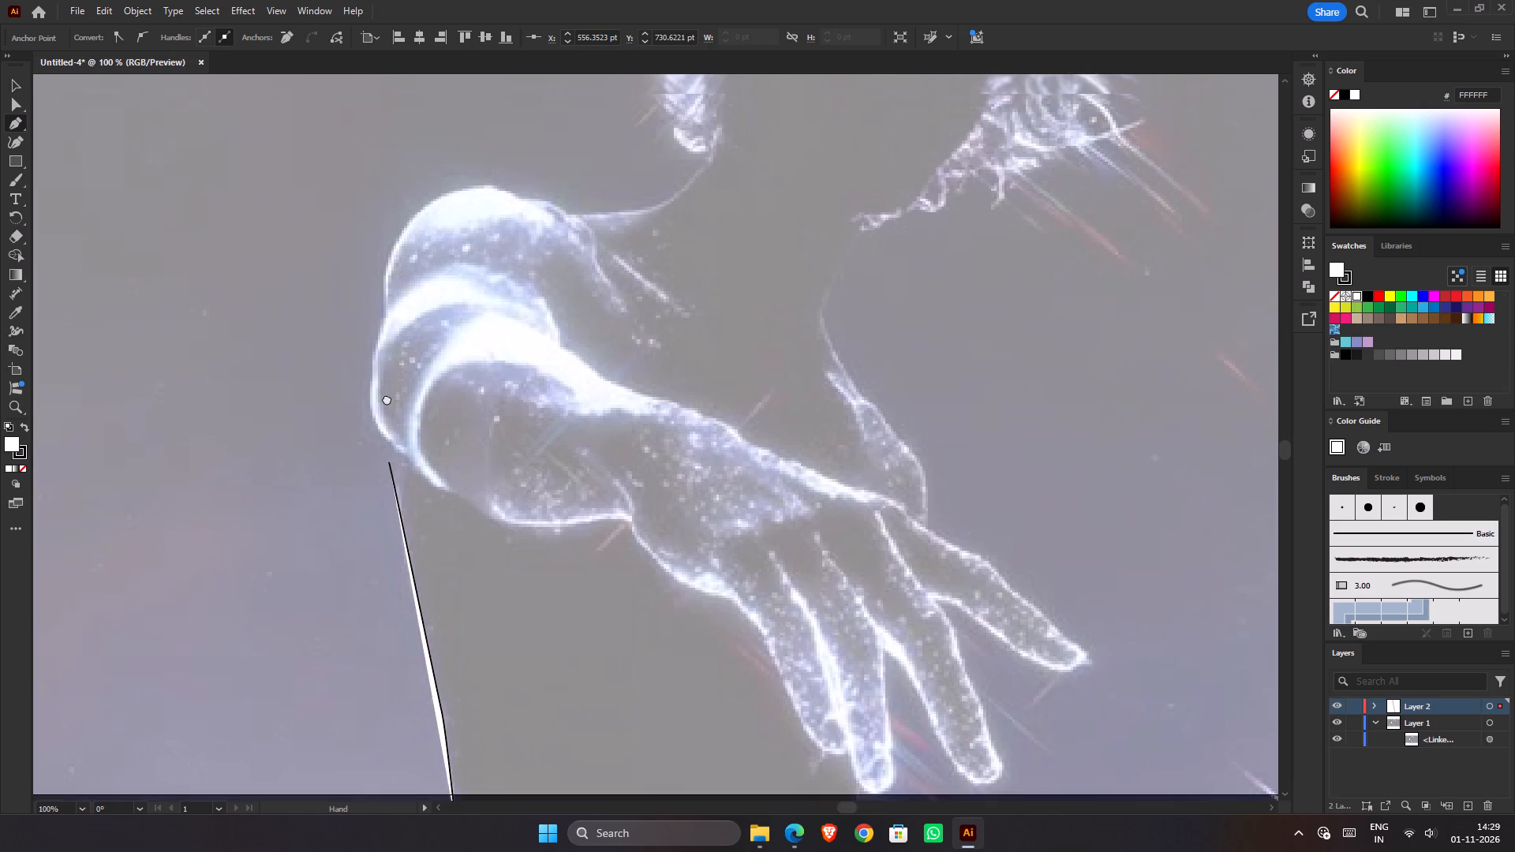
pyautogui.moveTo(387, 398); pyautogui.dragTo(388, 424)
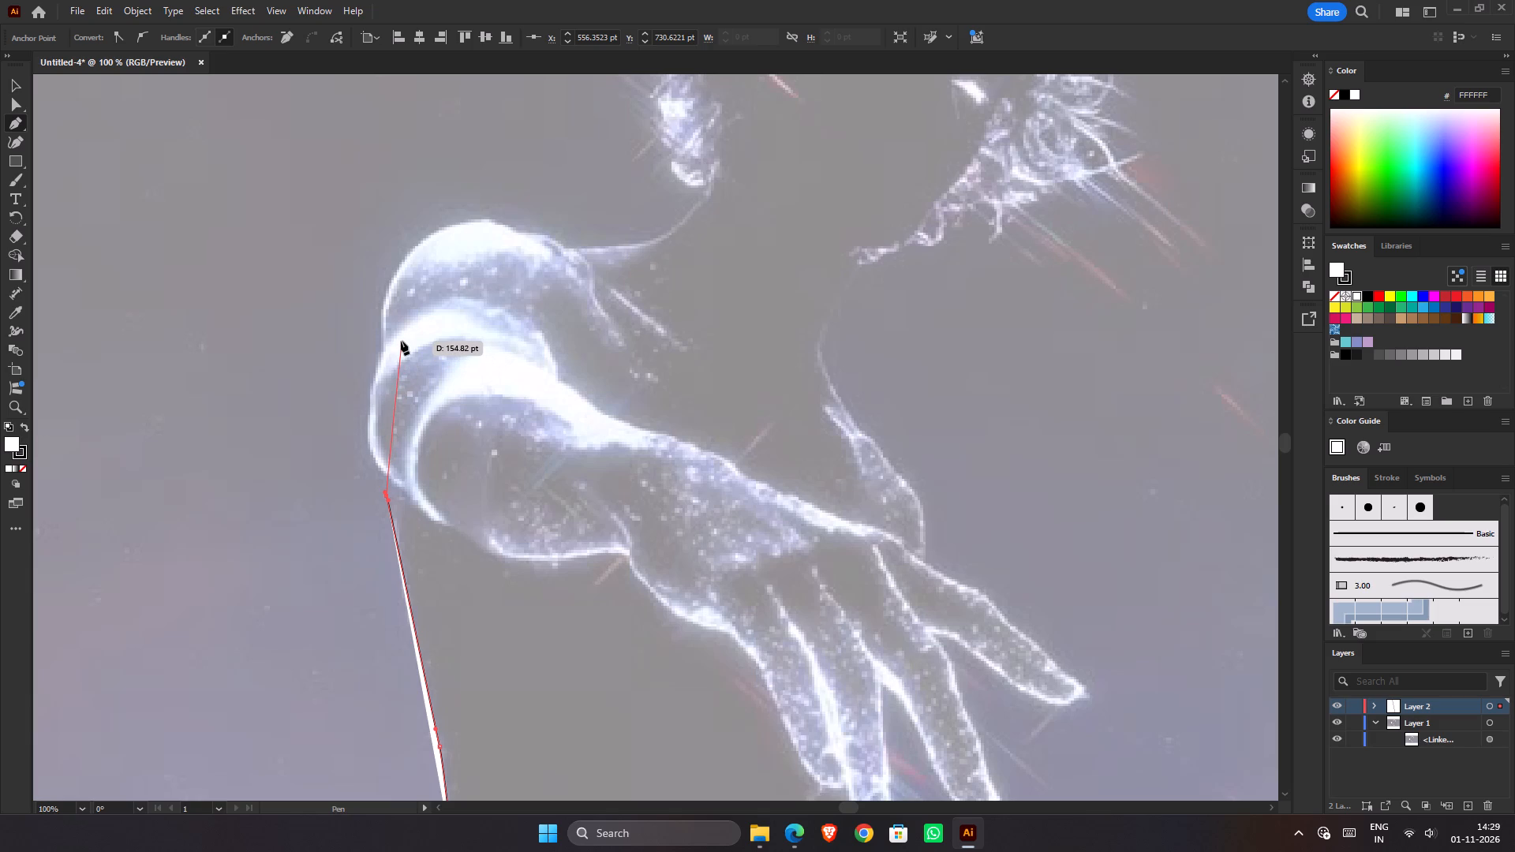
pyautogui.moveTo(419, 281); pyautogui.dragTo(425, 265)
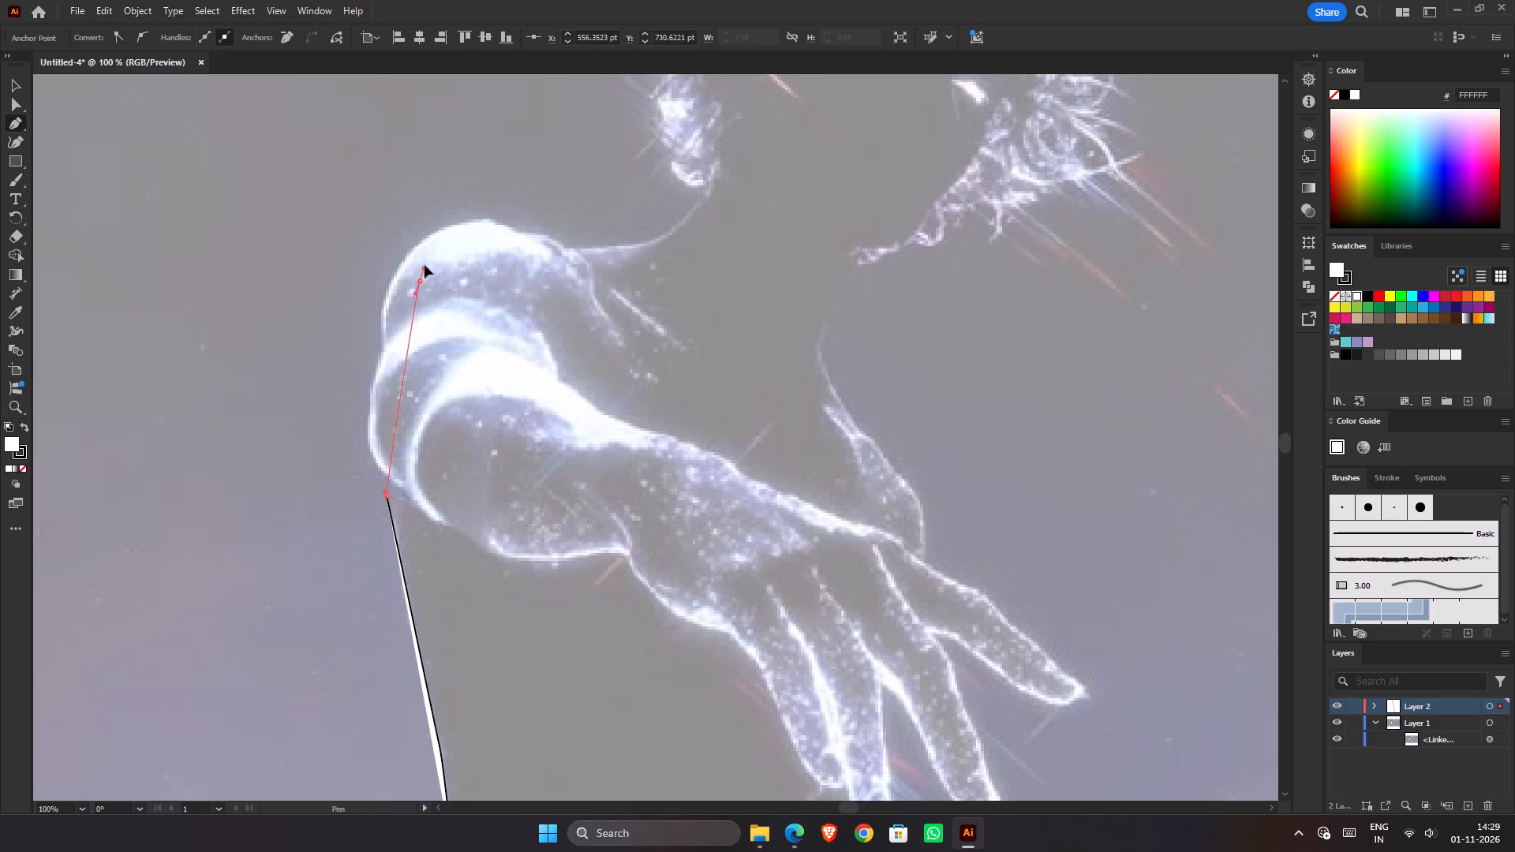
pyautogui.moveTo(425, 265); pyautogui.dragTo(423, 251)
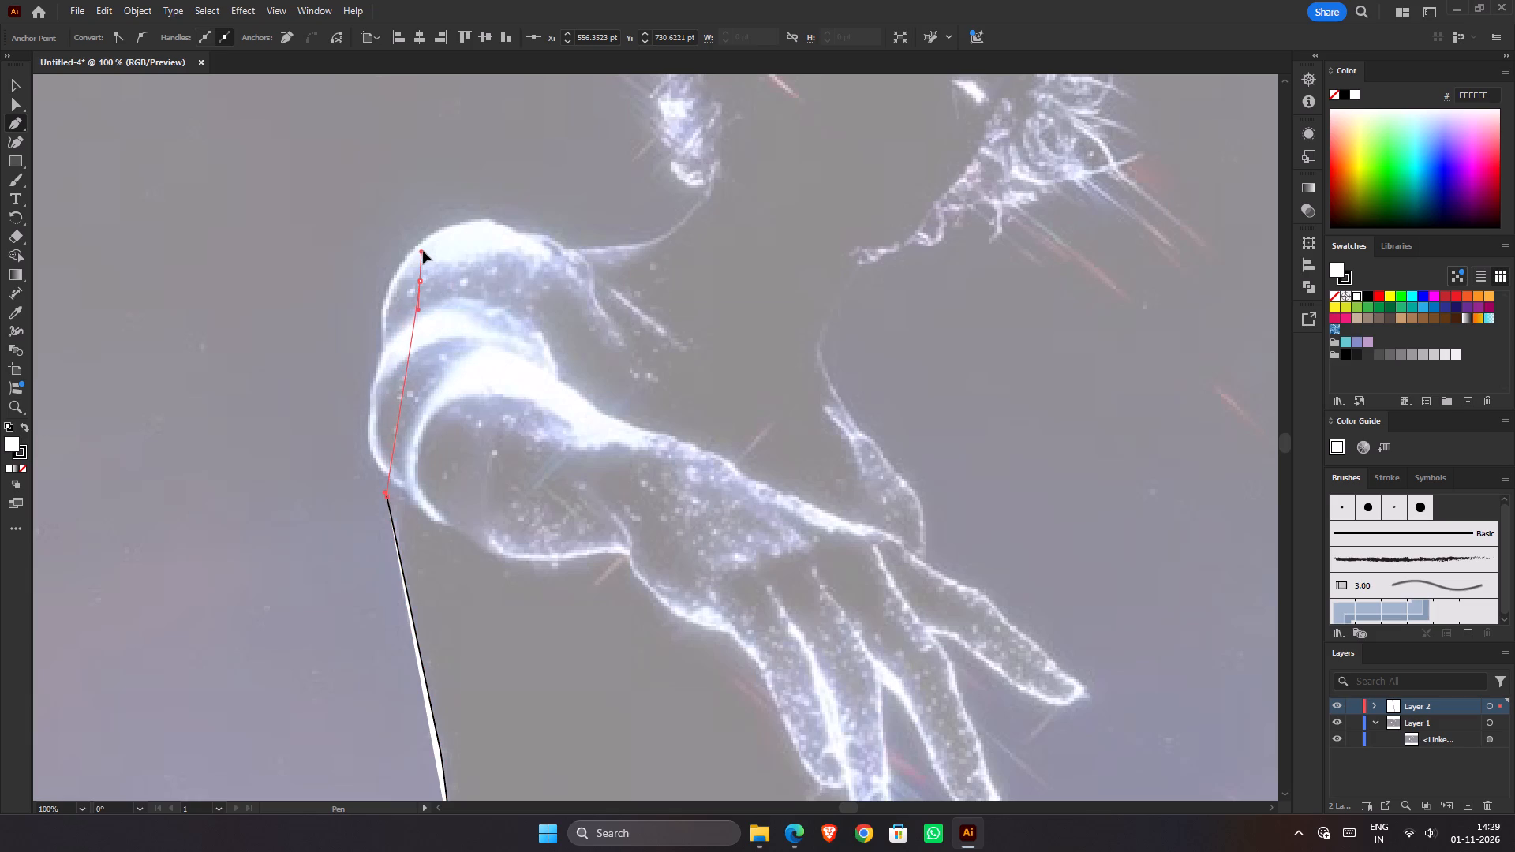
pyautogui.moveTo(423, 251); pyautogui.dragTo(426, 248)
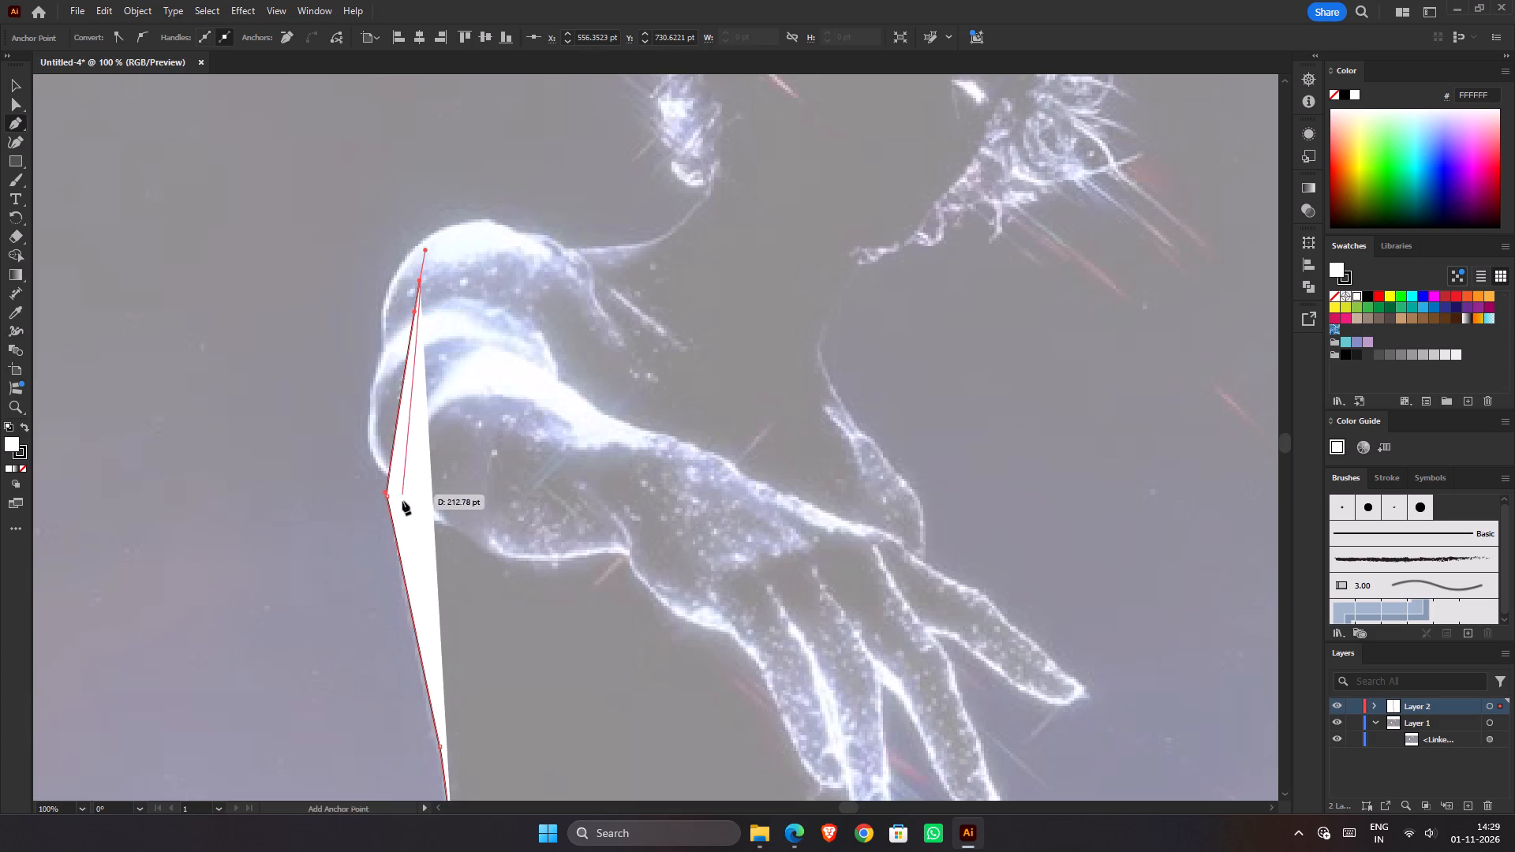
pyautogui.moveTo(383, 489); pyautogui.dragTo(389, 462)
pyautogui.hotkey('ctrl', 'z')
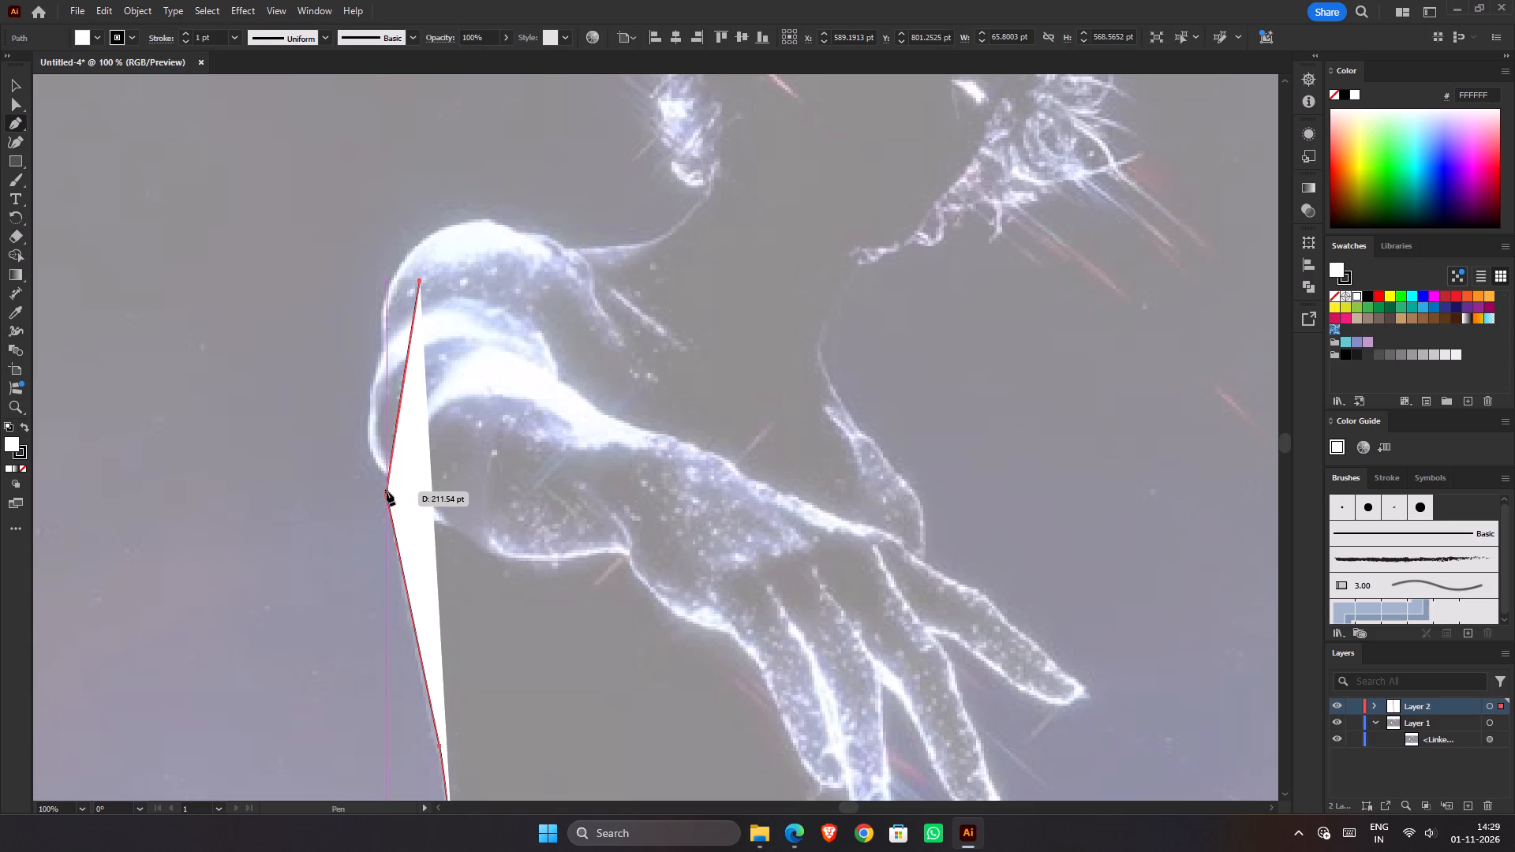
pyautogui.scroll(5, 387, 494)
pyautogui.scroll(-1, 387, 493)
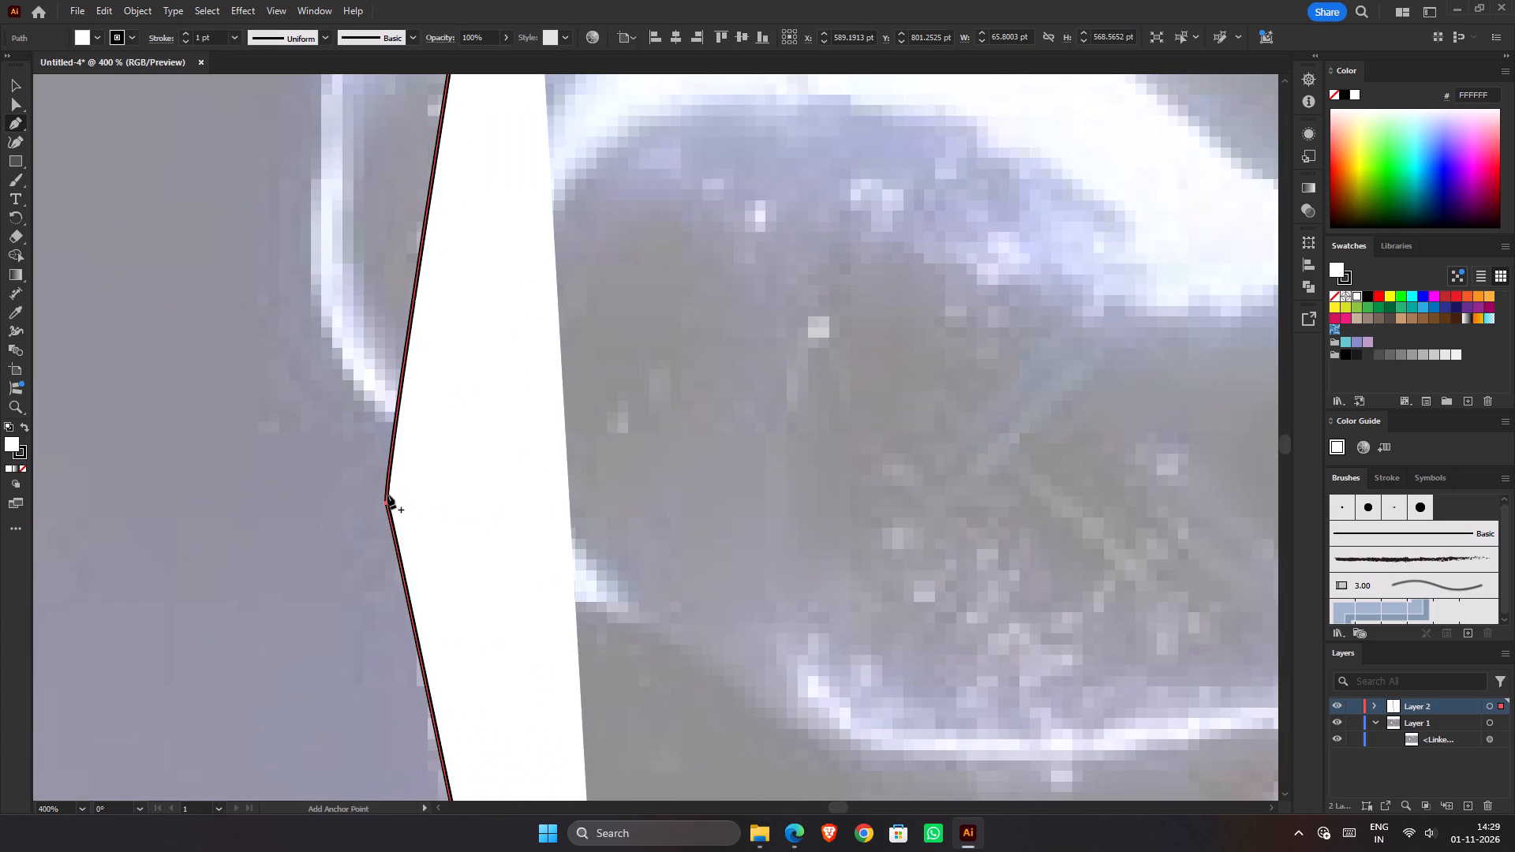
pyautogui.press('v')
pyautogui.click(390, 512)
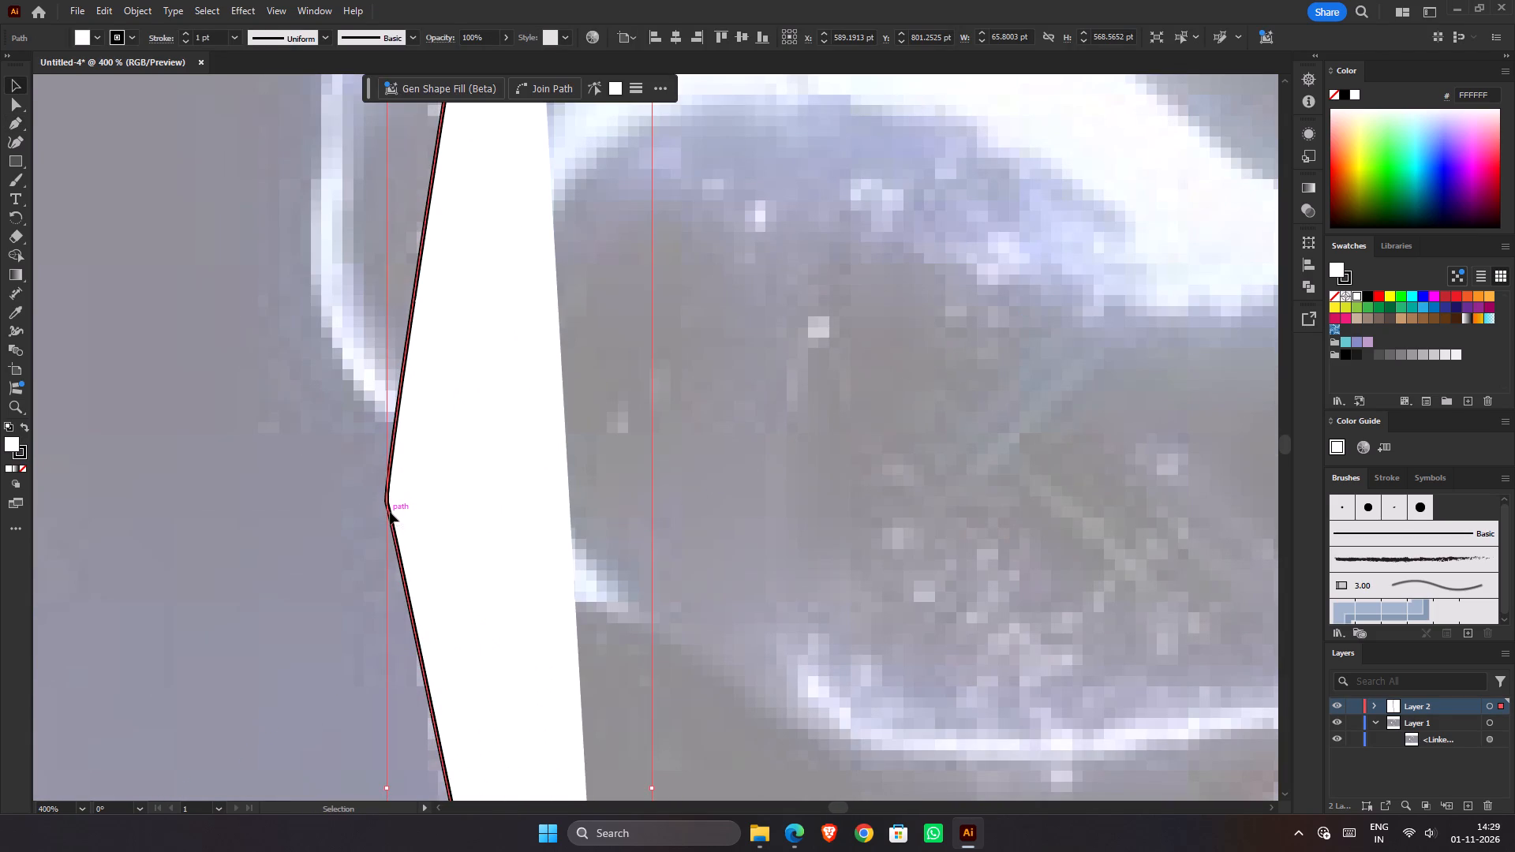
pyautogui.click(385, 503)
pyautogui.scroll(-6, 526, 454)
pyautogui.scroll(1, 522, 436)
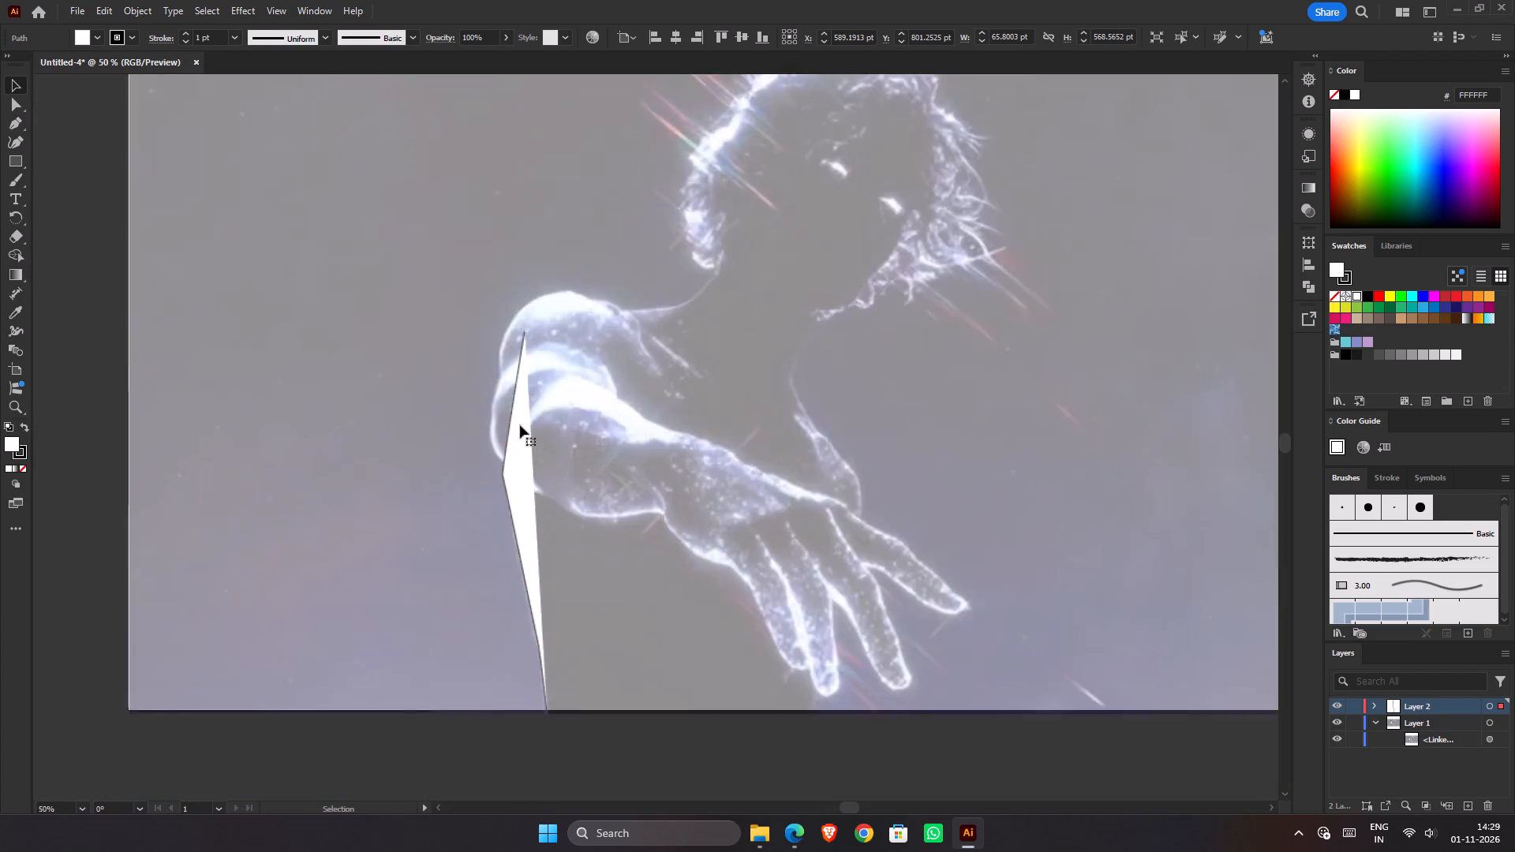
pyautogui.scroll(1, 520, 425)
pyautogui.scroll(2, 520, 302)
# Resume the pen path from its end on the glowing shoulder and trace over the shoulder top to where the neckline begins.
pyautogui.press('p')
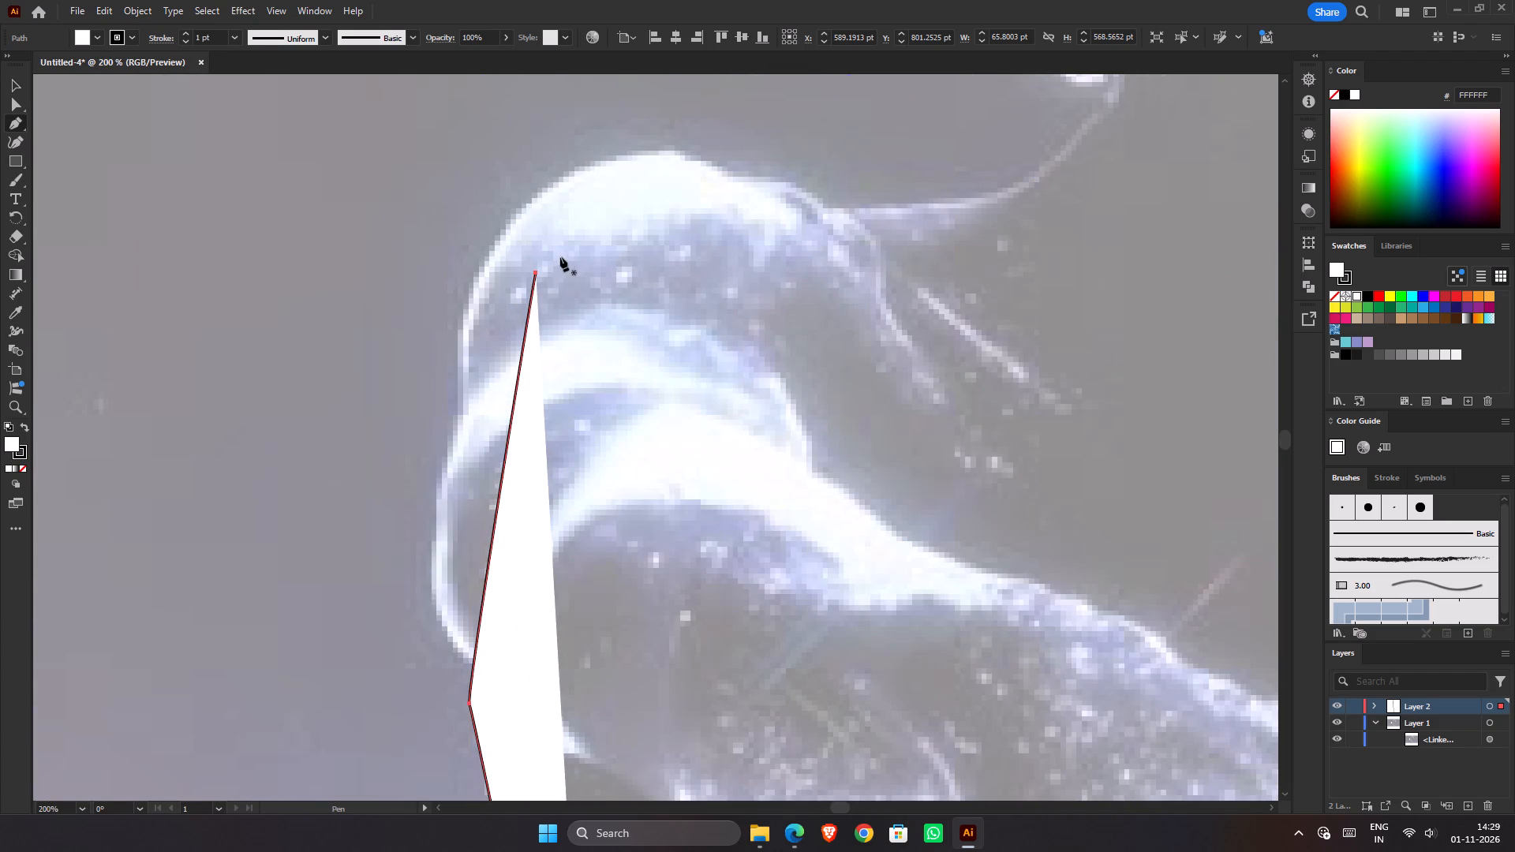
pyautogui.click(537, 271)
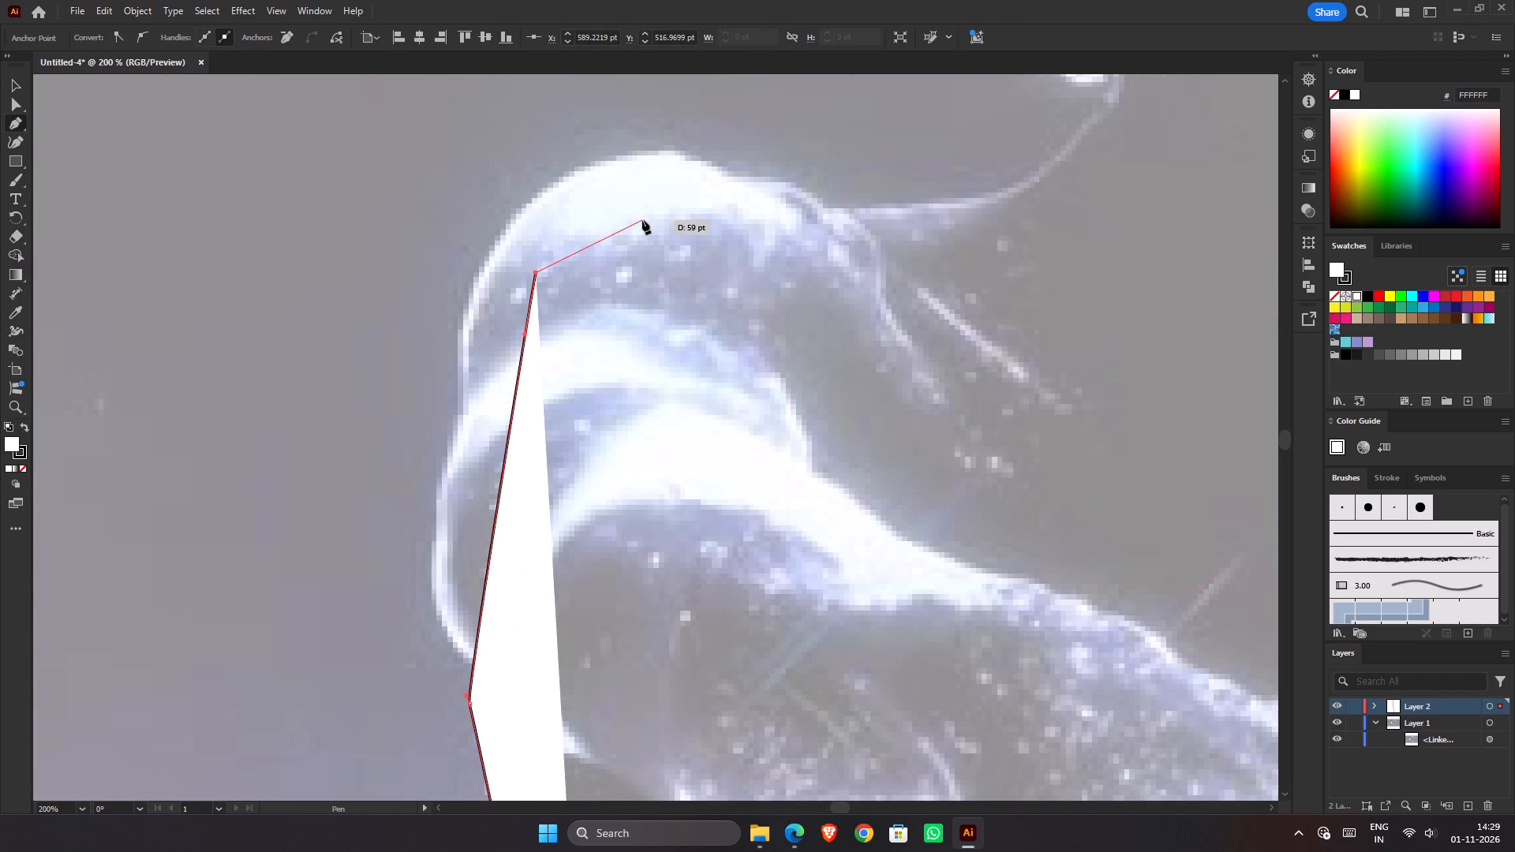
pyautogui.scroll(-3, 625, 204)
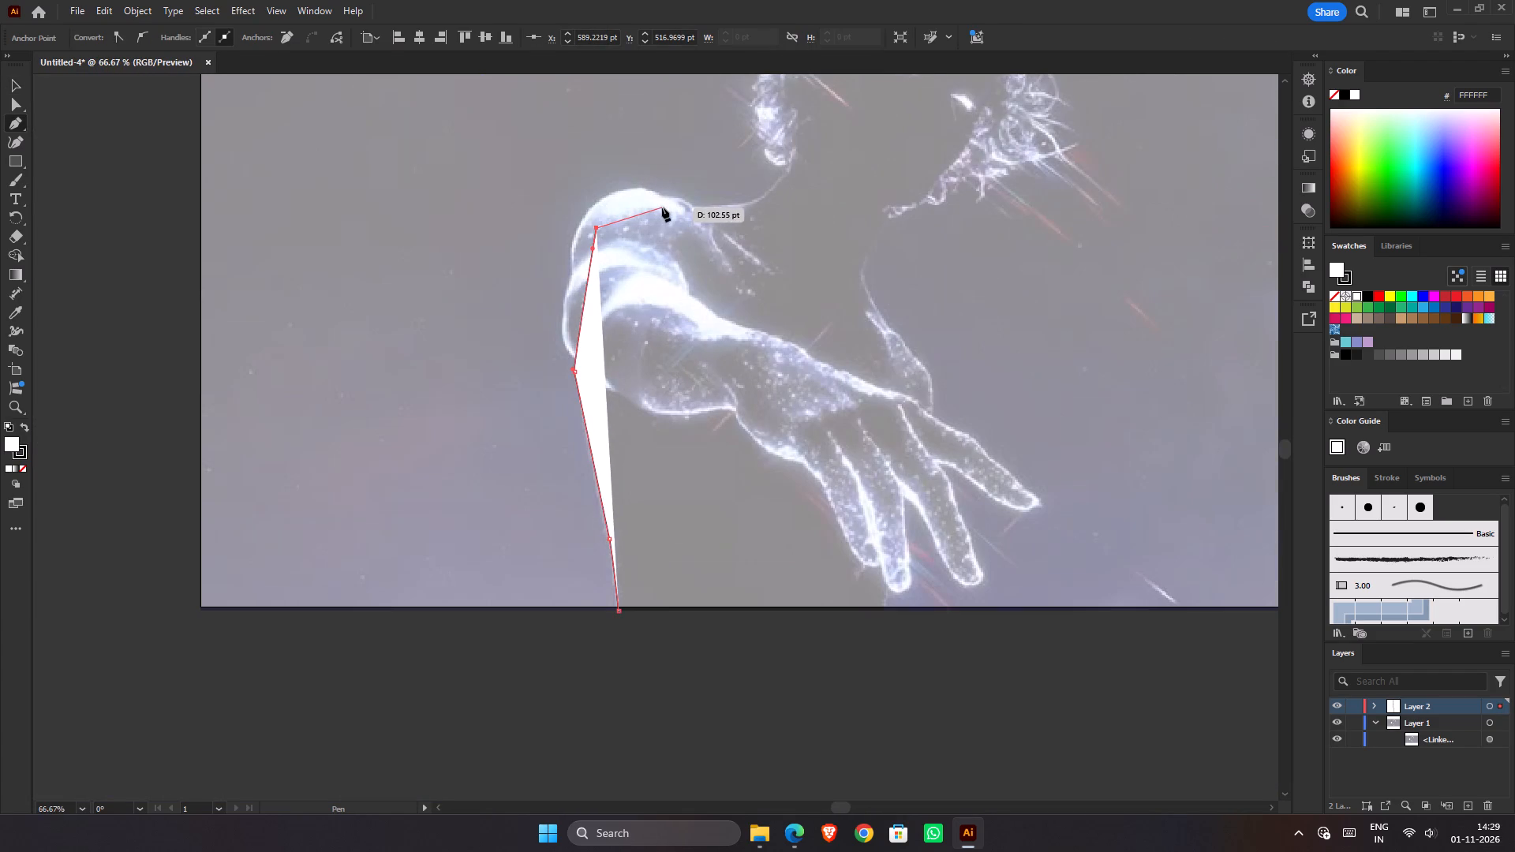
pyautogui.scroll(2, 662, 207)
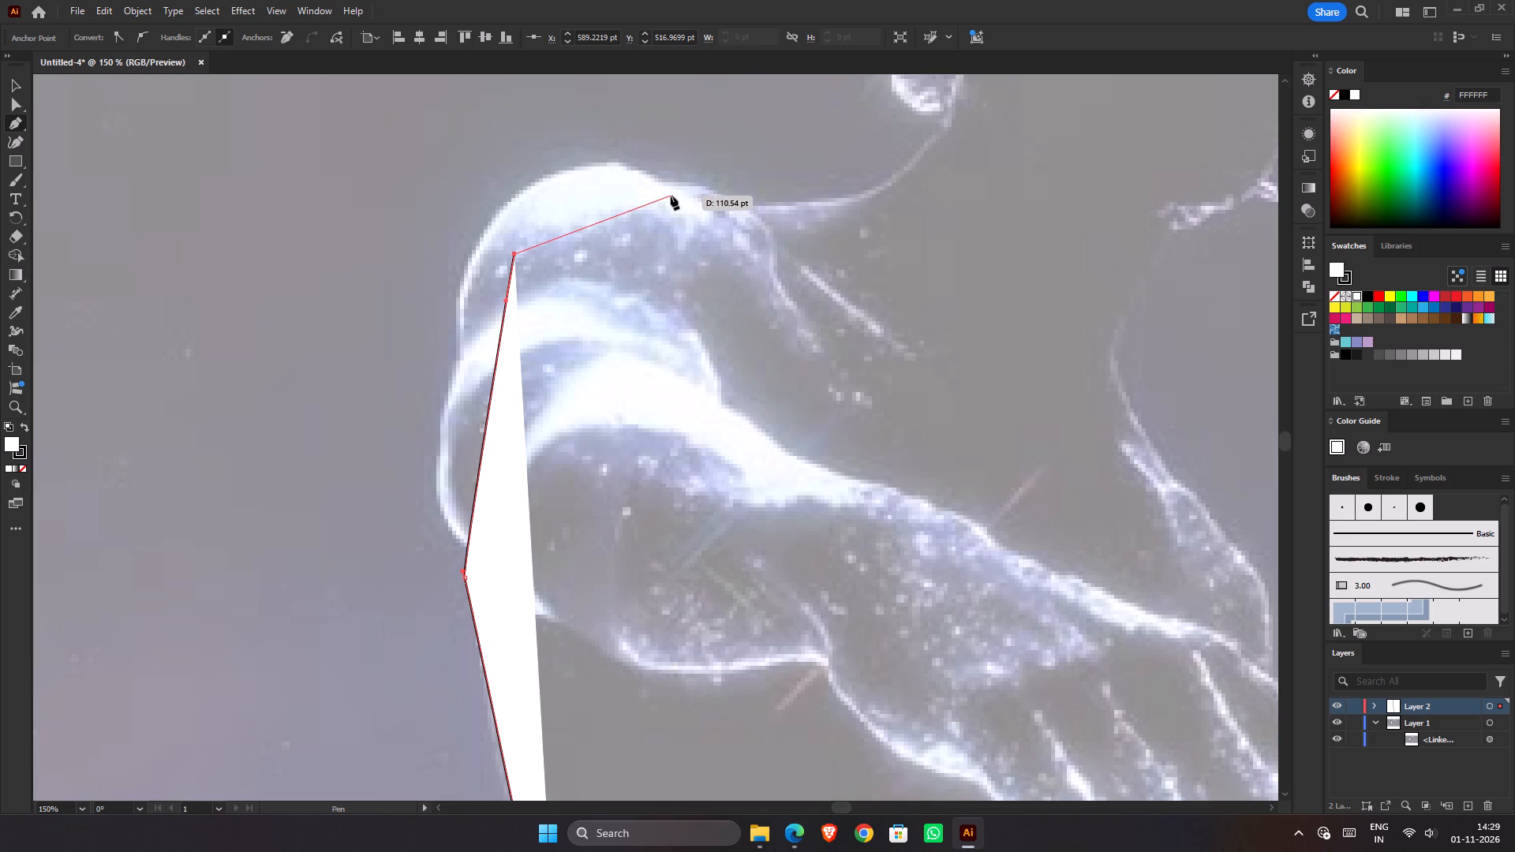
pyautogui.moveTo(523, 242); pyautogui.dragTo(534, 238)
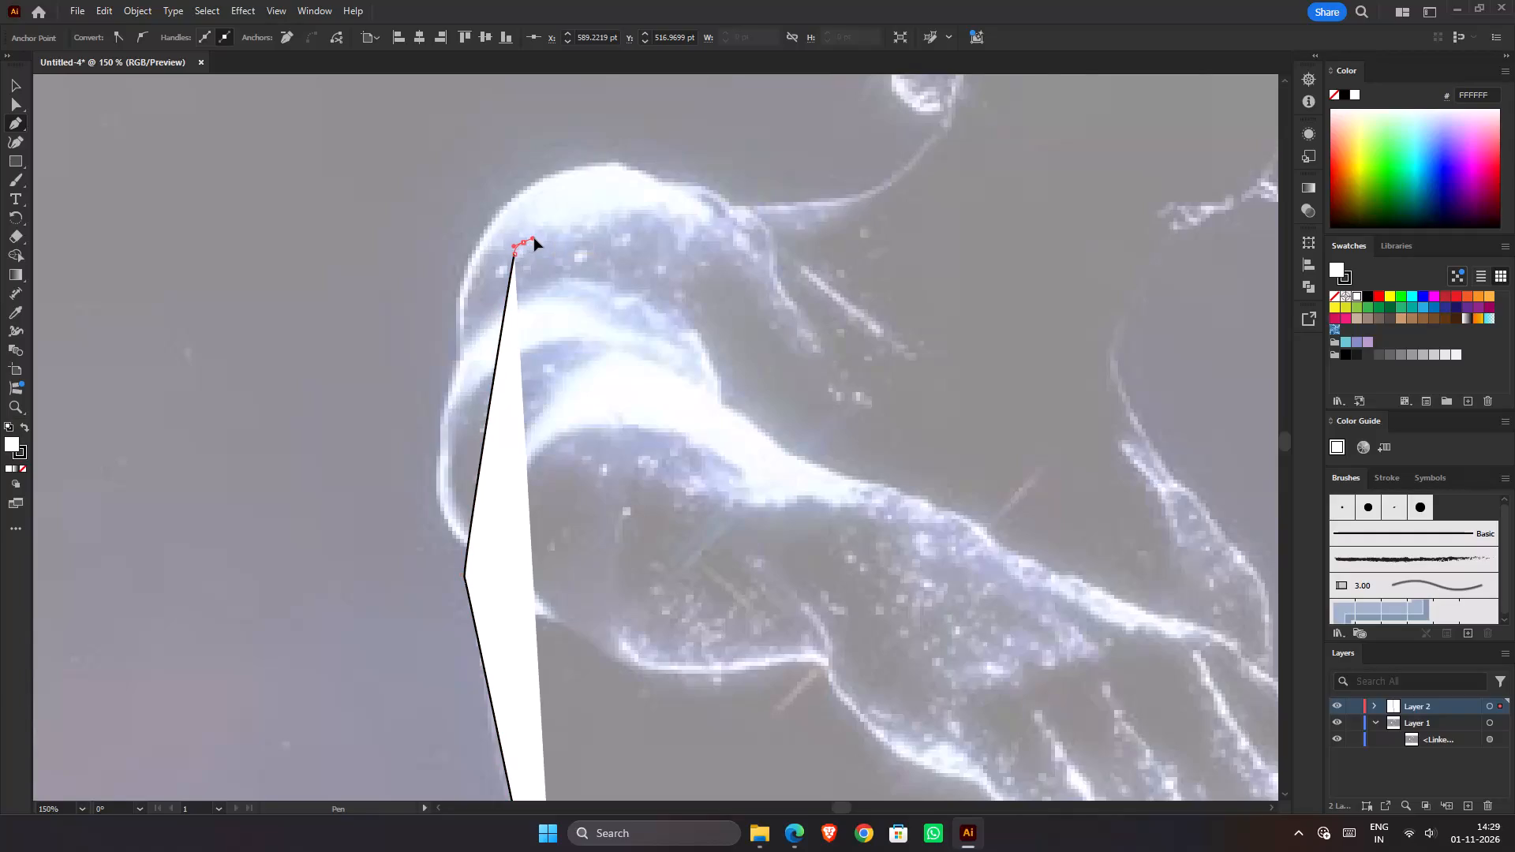
pyautogui.moveTo(534, 238); pyautogui.dragTo(531, 238)
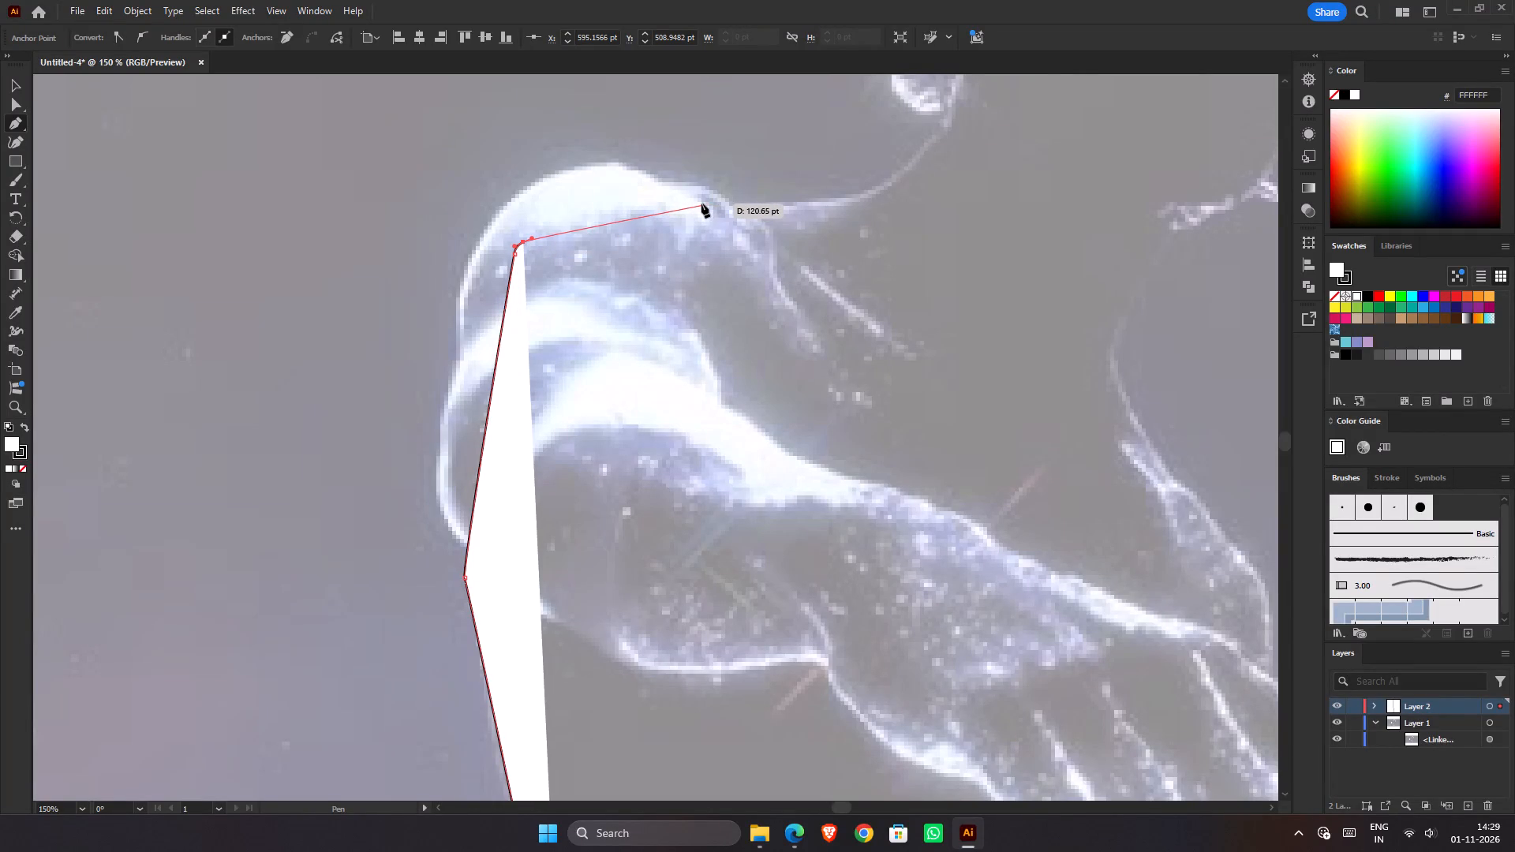
pyautogui.click(660, 187)
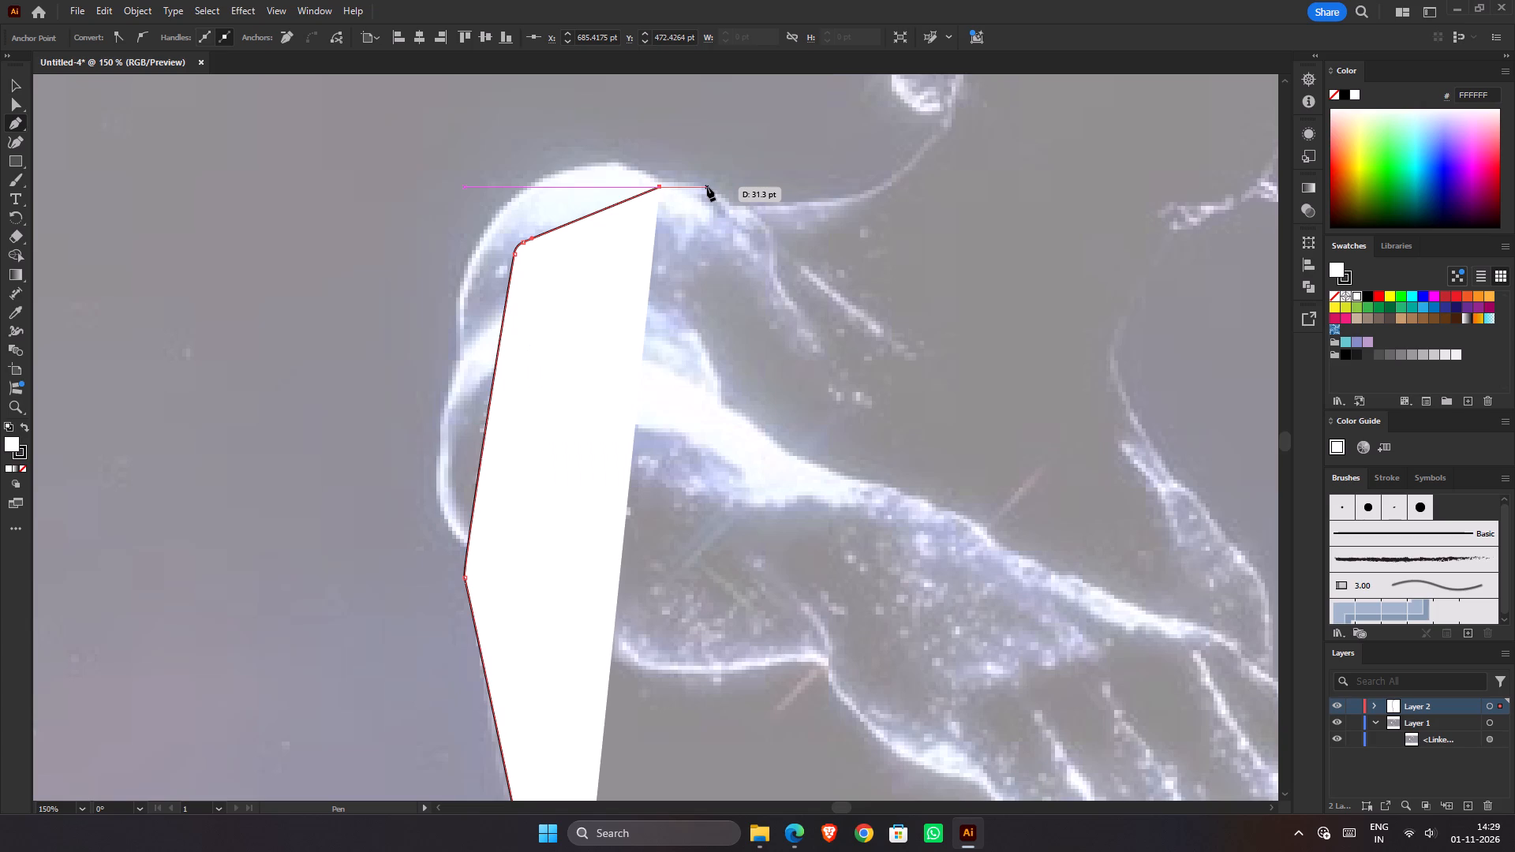
pyautogui.click(707, 187)
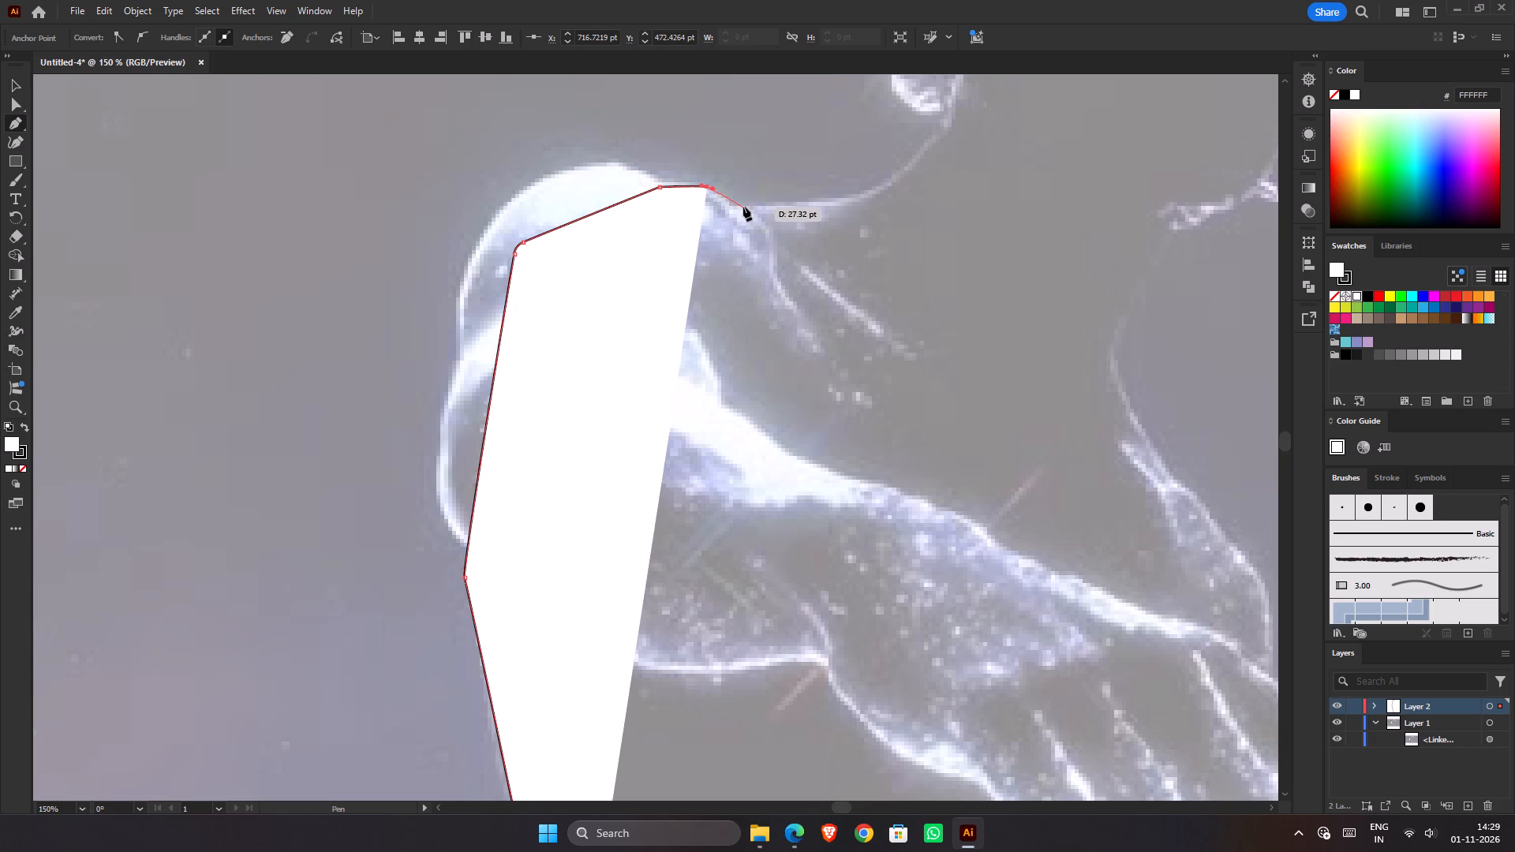
pyautogui.click(743, 207)
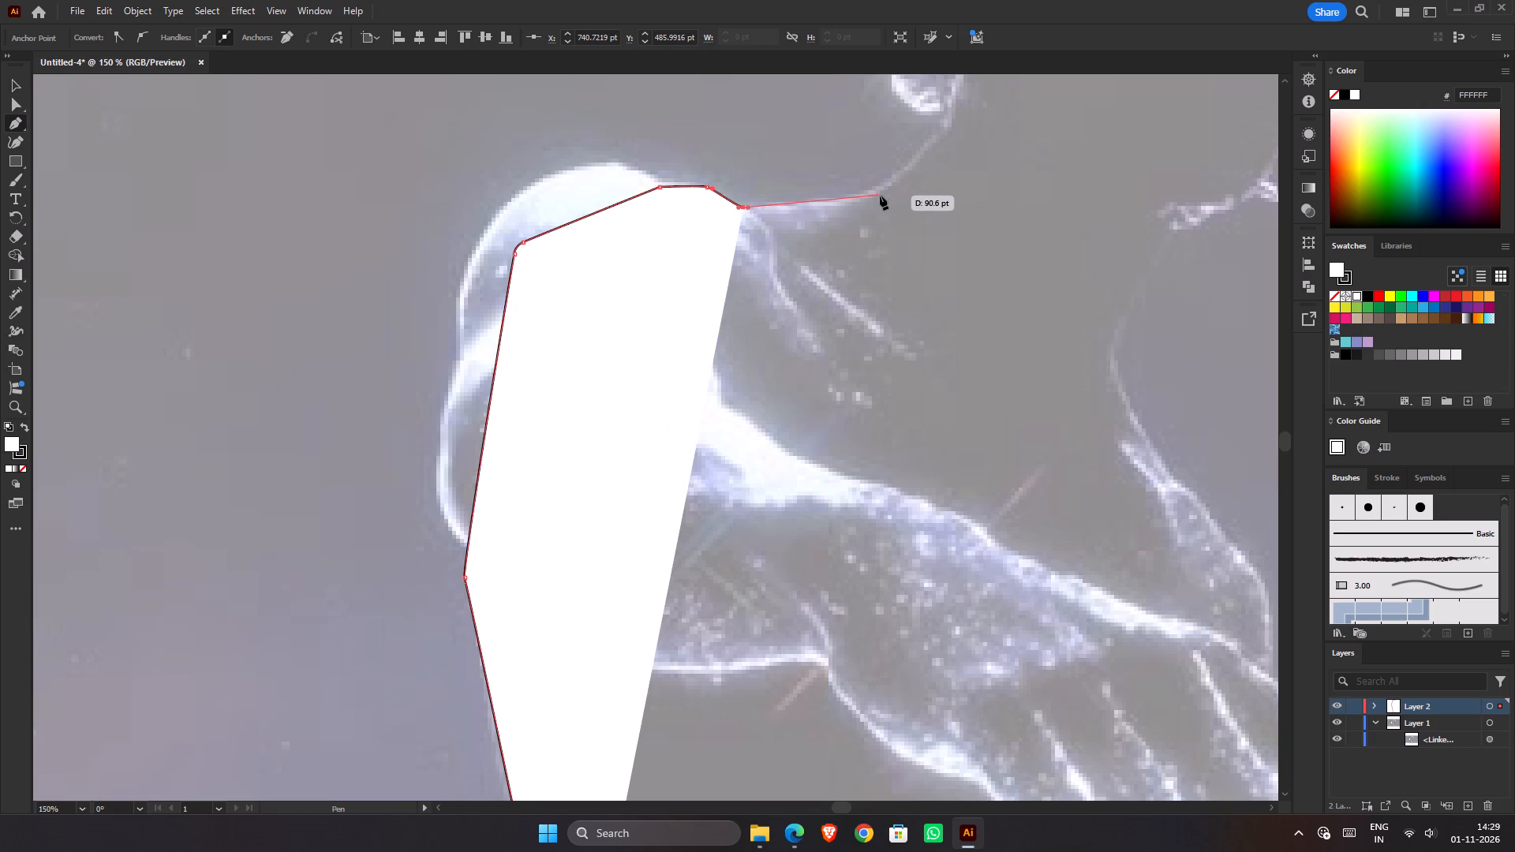
# Extend the path with curved points along the neckline and up the neck to the lower tip of the hair.
pyautogui.moveTo(880, 196); pyautogui.dragTo(900, 195)
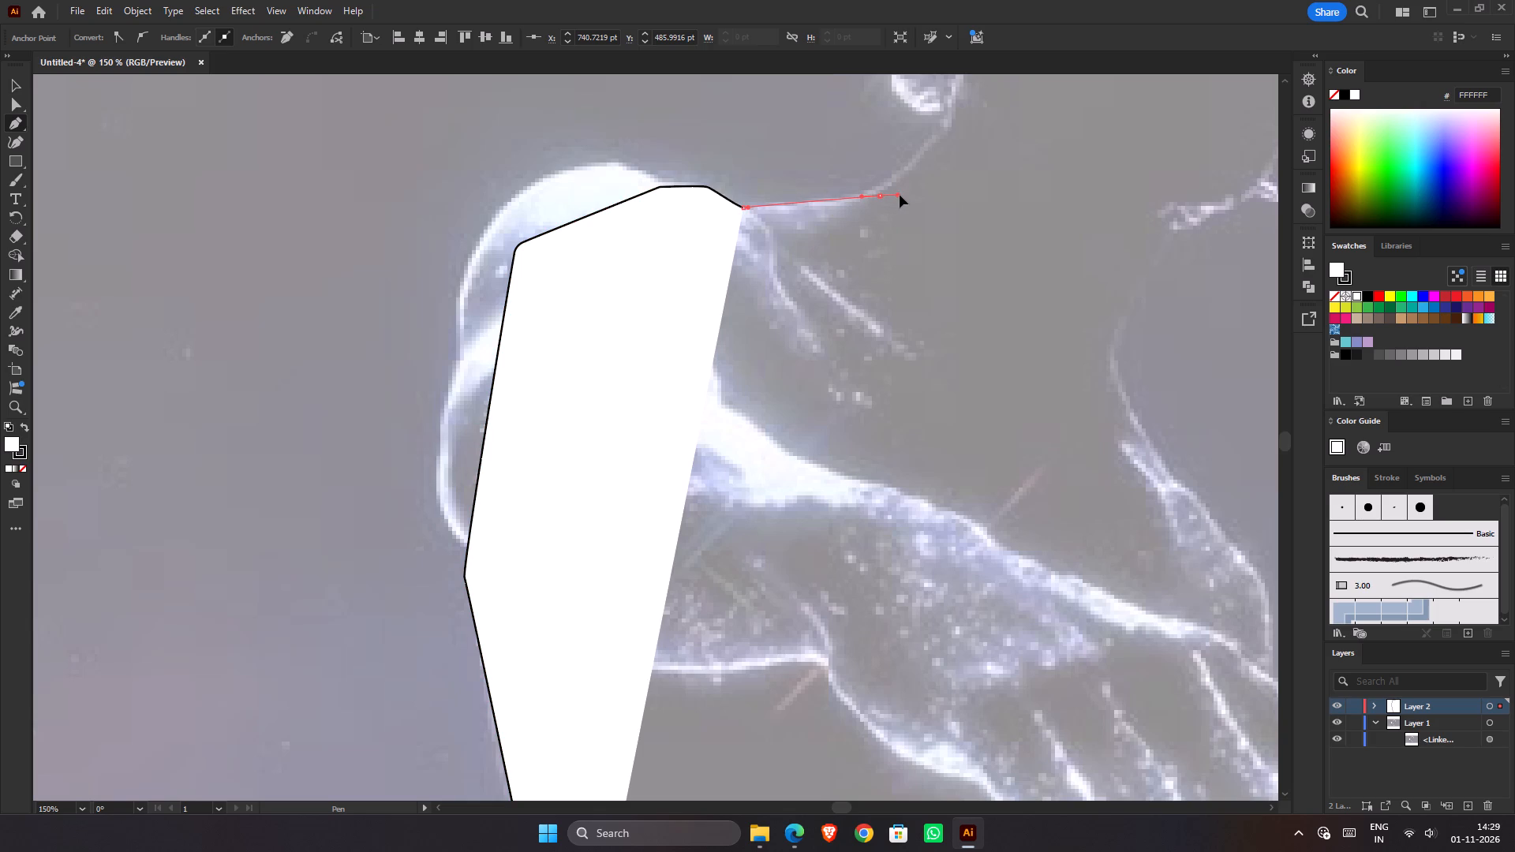
pyautogui.moveTo(900, 195); pyautogui.dragTo(900, 190)
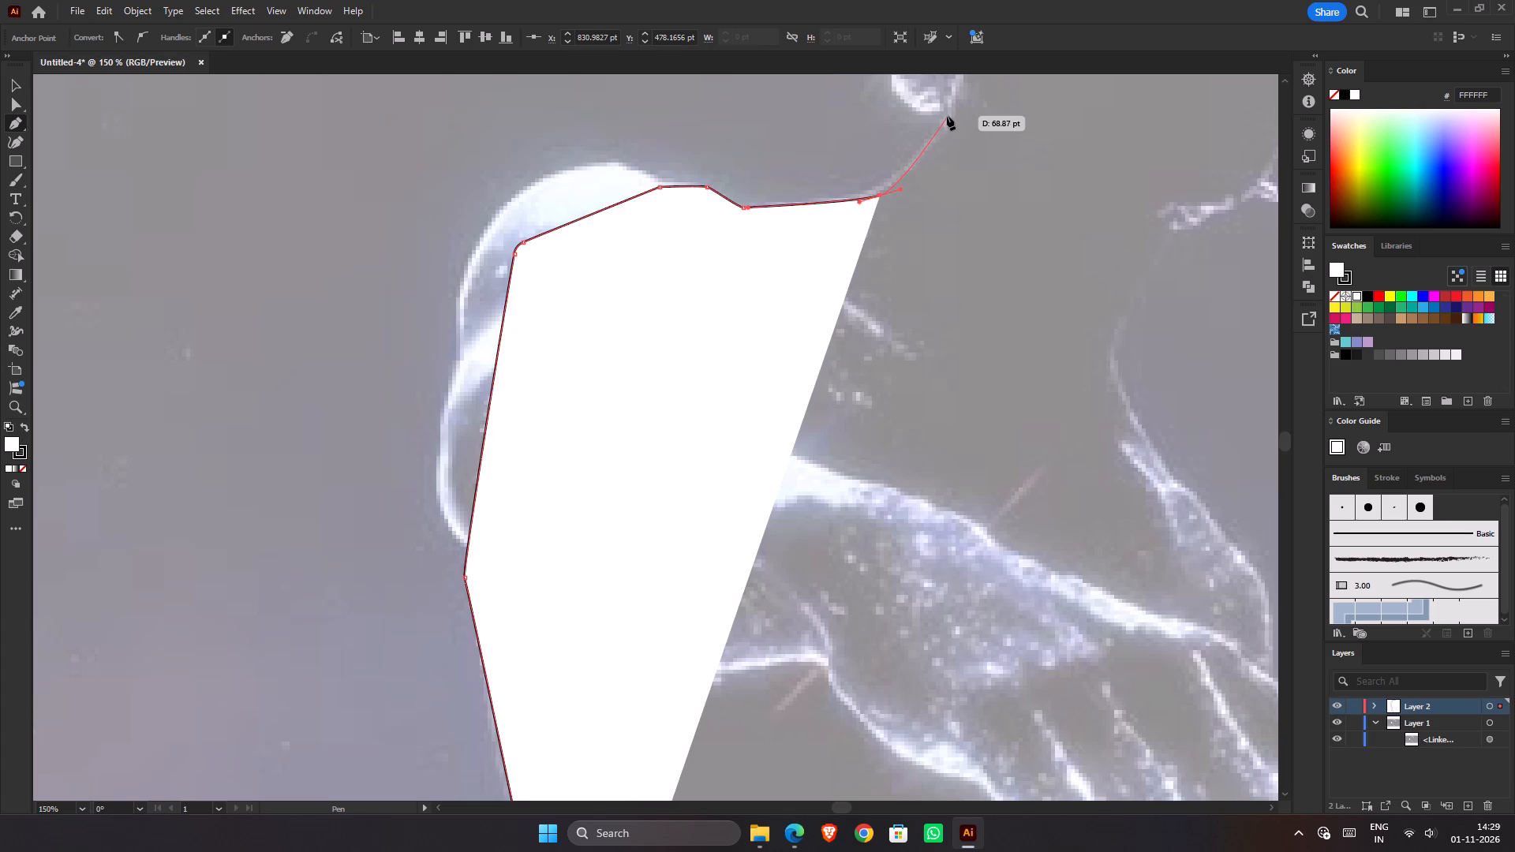
pyautogui.moveTo(953, 109); pyautogui.dragTo(959, 103)
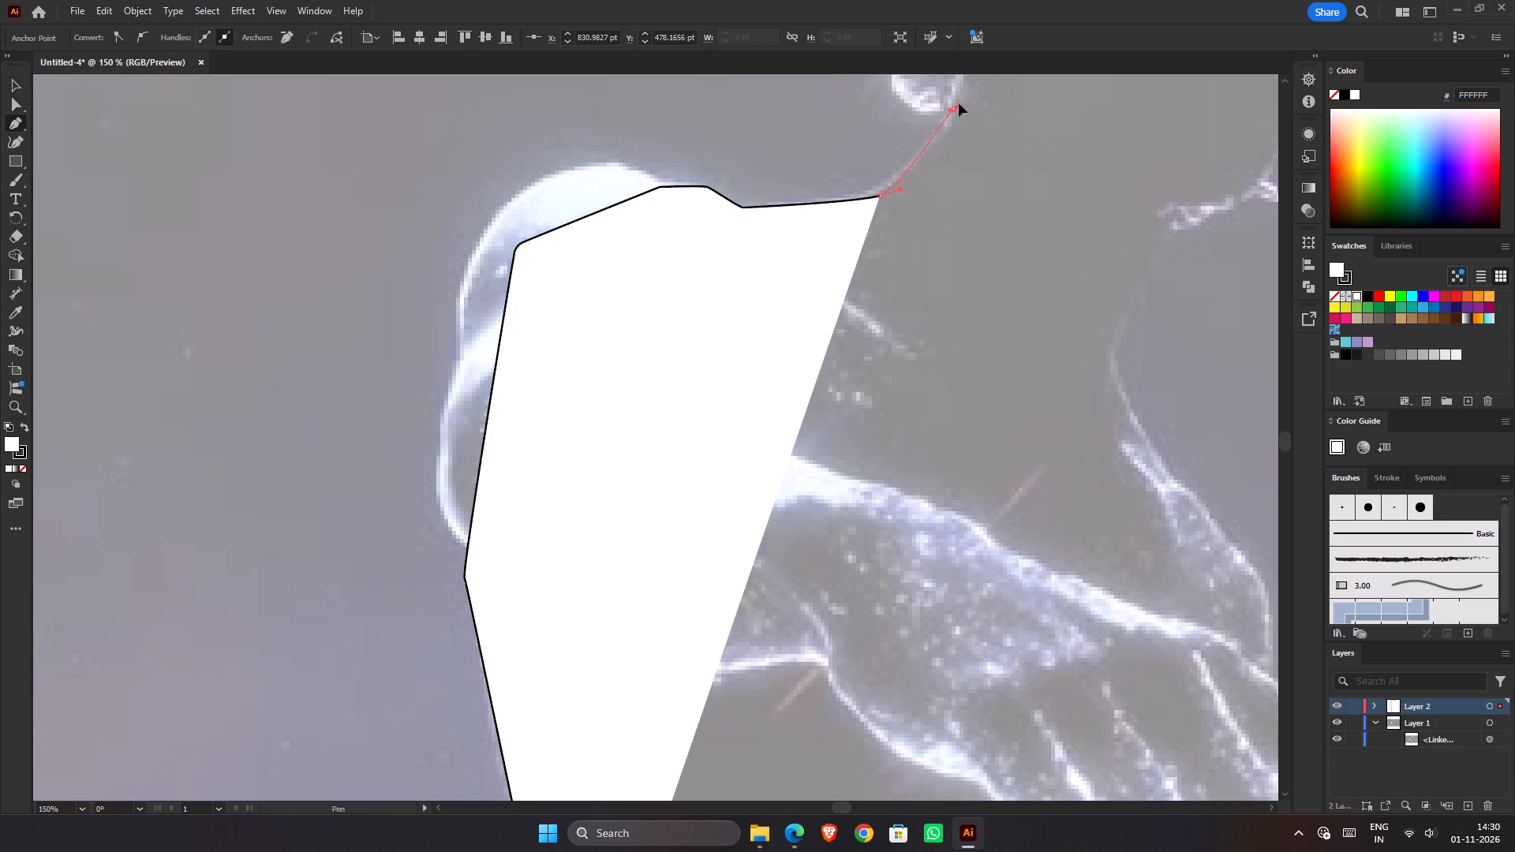
pyautogui.moveTo(959, 103); pyautogui.dragTo(962, 95)
# Extend the path across the throat below the face to the jaw's glowing tip, and back in along the neck's far side.
pyautogui.scroll(-2, 930, 174)
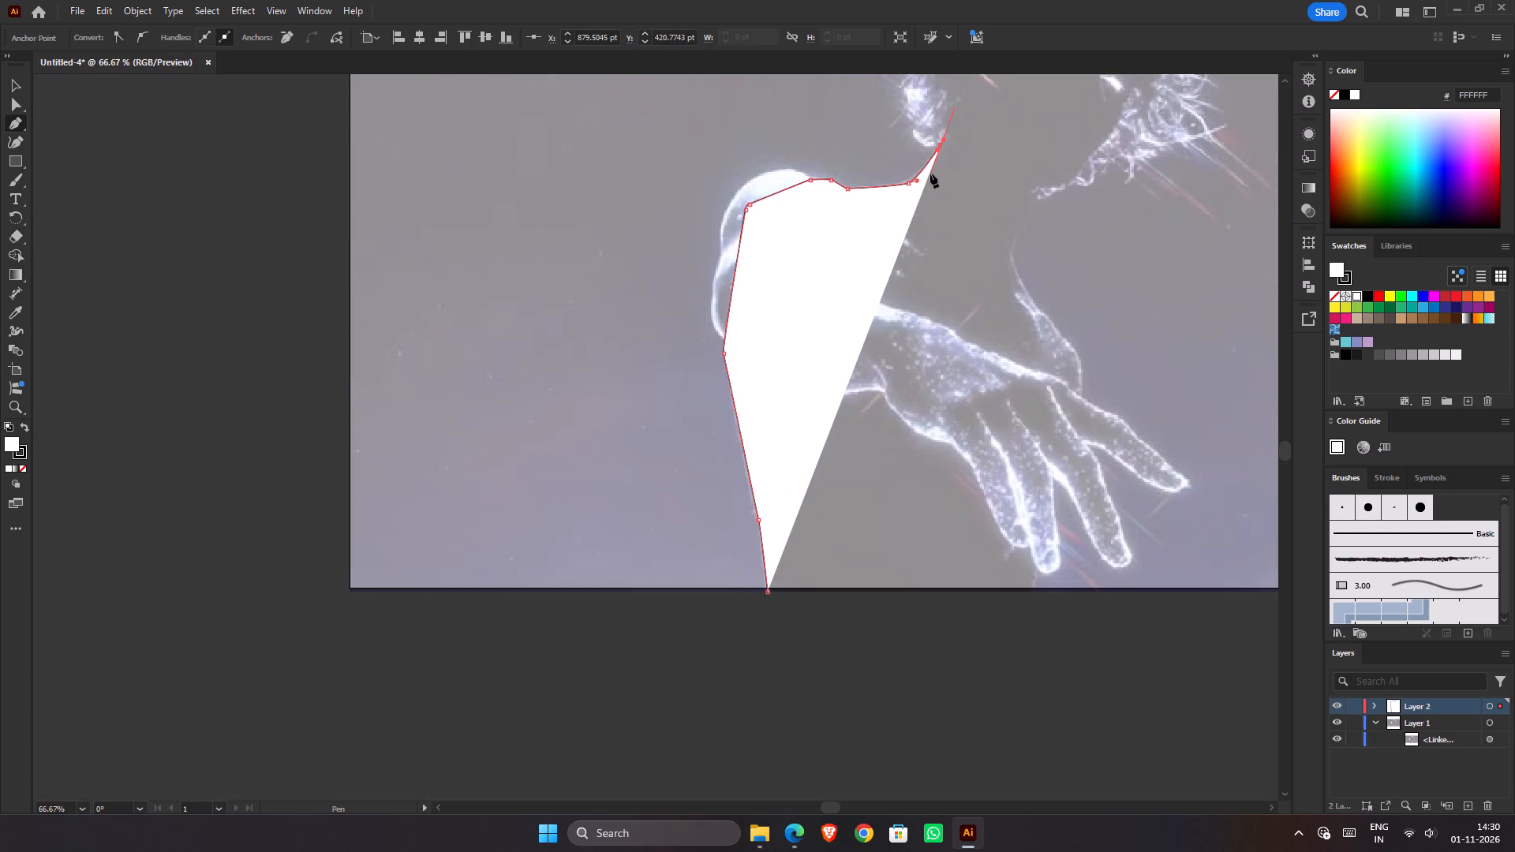
pyautogui.press('space')
pyautogui.press('space')
pyautogui.press('space')
pyautogui.press('space')
pyautogui.press('space')
pyautogui.press('space')
pyautogui.press('space')
pyautogui.press('space')
pyautogui.press('space')
pyautogui.press('space')
pyautogui.press('space')
pyautogui.press('space')
pyautogui.press('space')
pyautogui.press('space')
pyautogui.press('space')
pyautogui.press('space')
pyautogui.press('space')
pyautogui.press('space')
pyautogui.press('space')
pyautogui.press('space')
pyautogui.moveTo(956, 172); pyautogui.dragTo(854, 285)
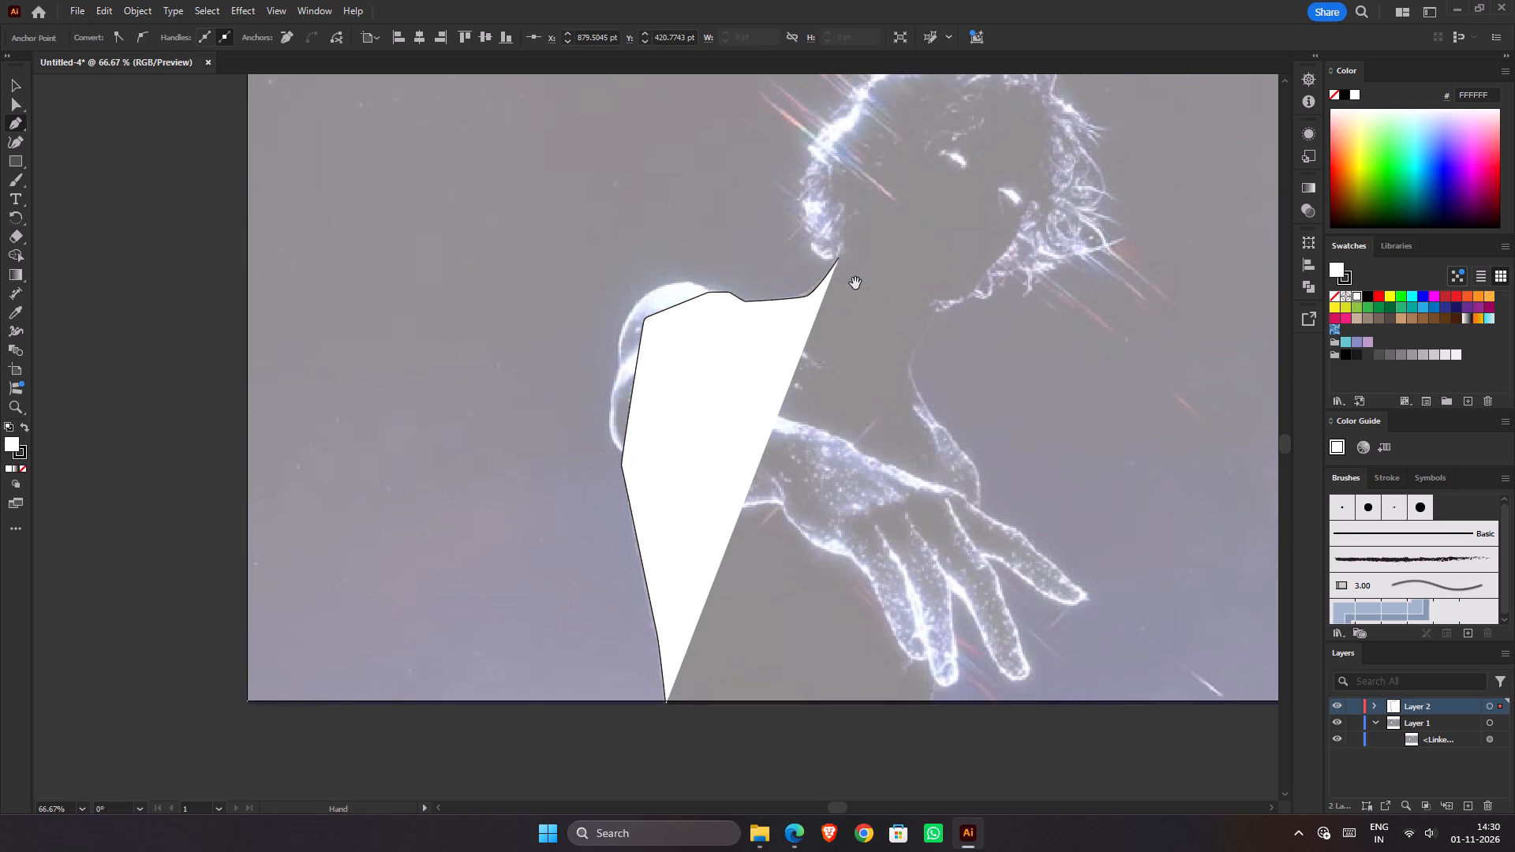
pyautogui.click(896, 255)
pyautogui.click(929, 298)
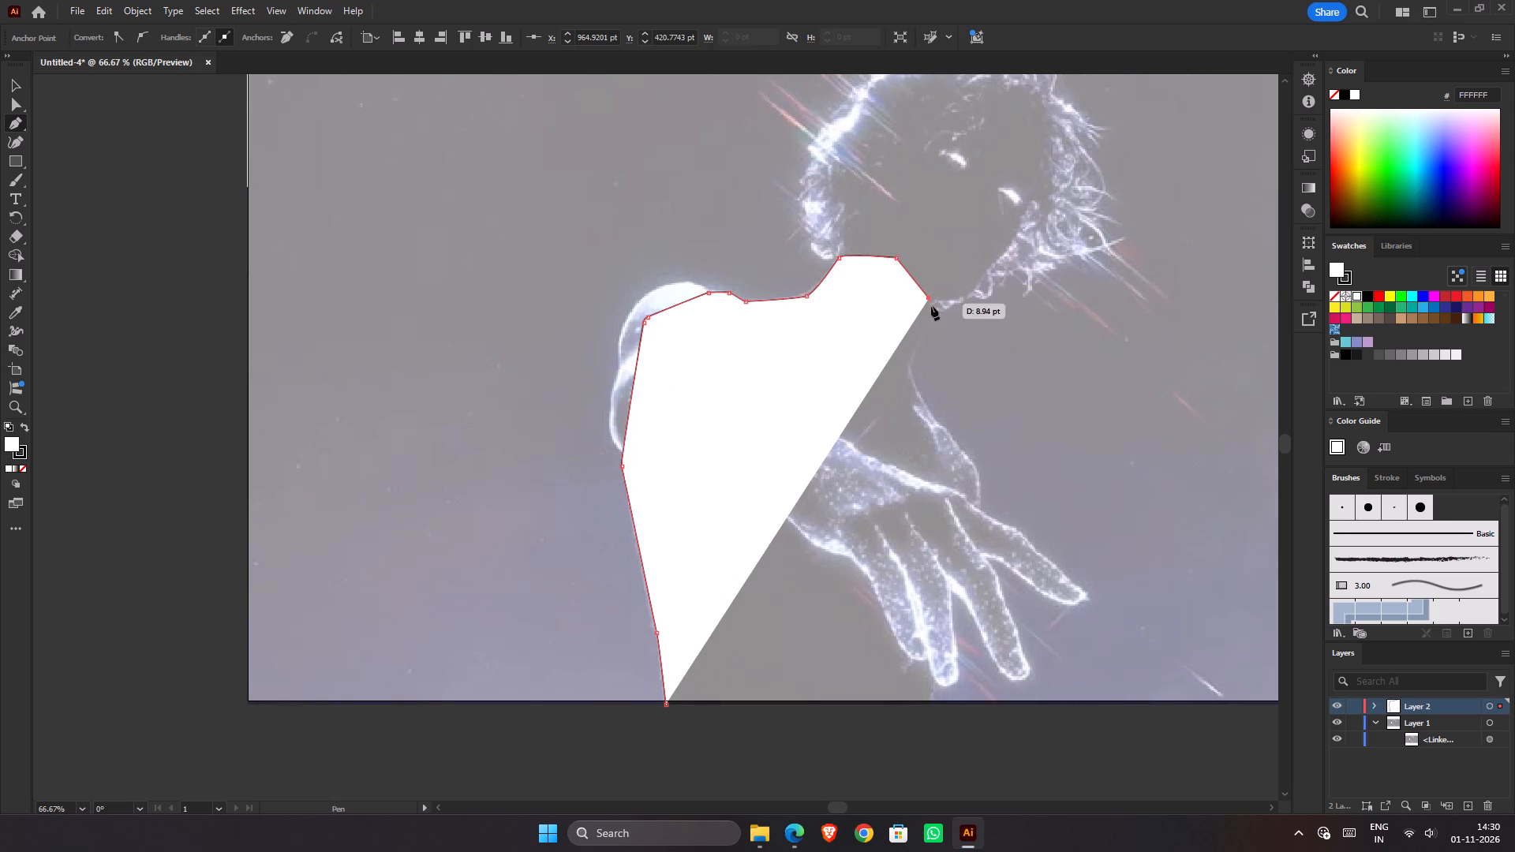
pyautogui.click(933, 312)
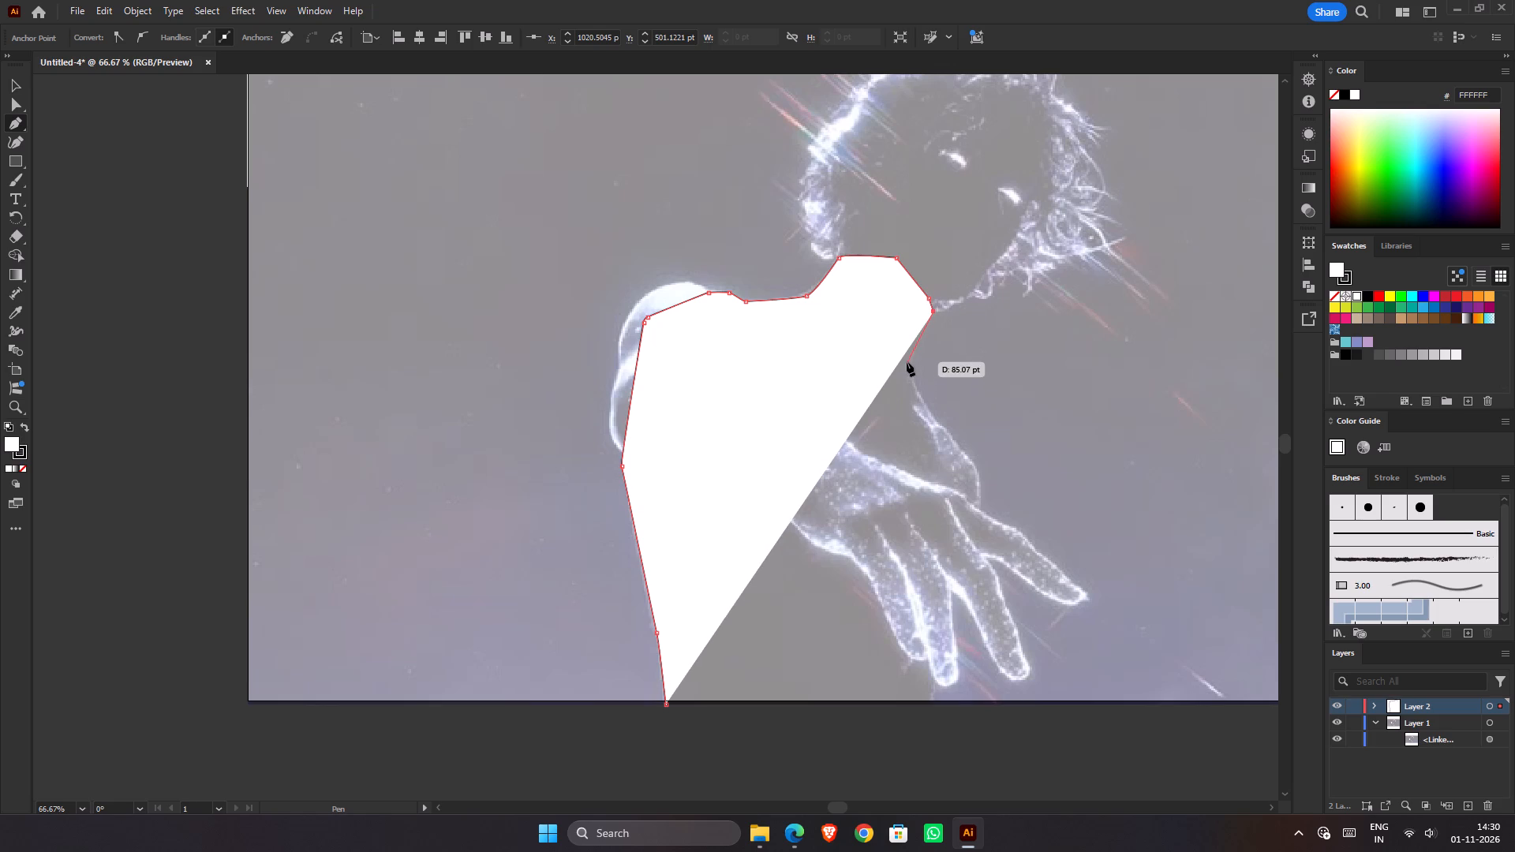
pyautogui.click(907, 362)
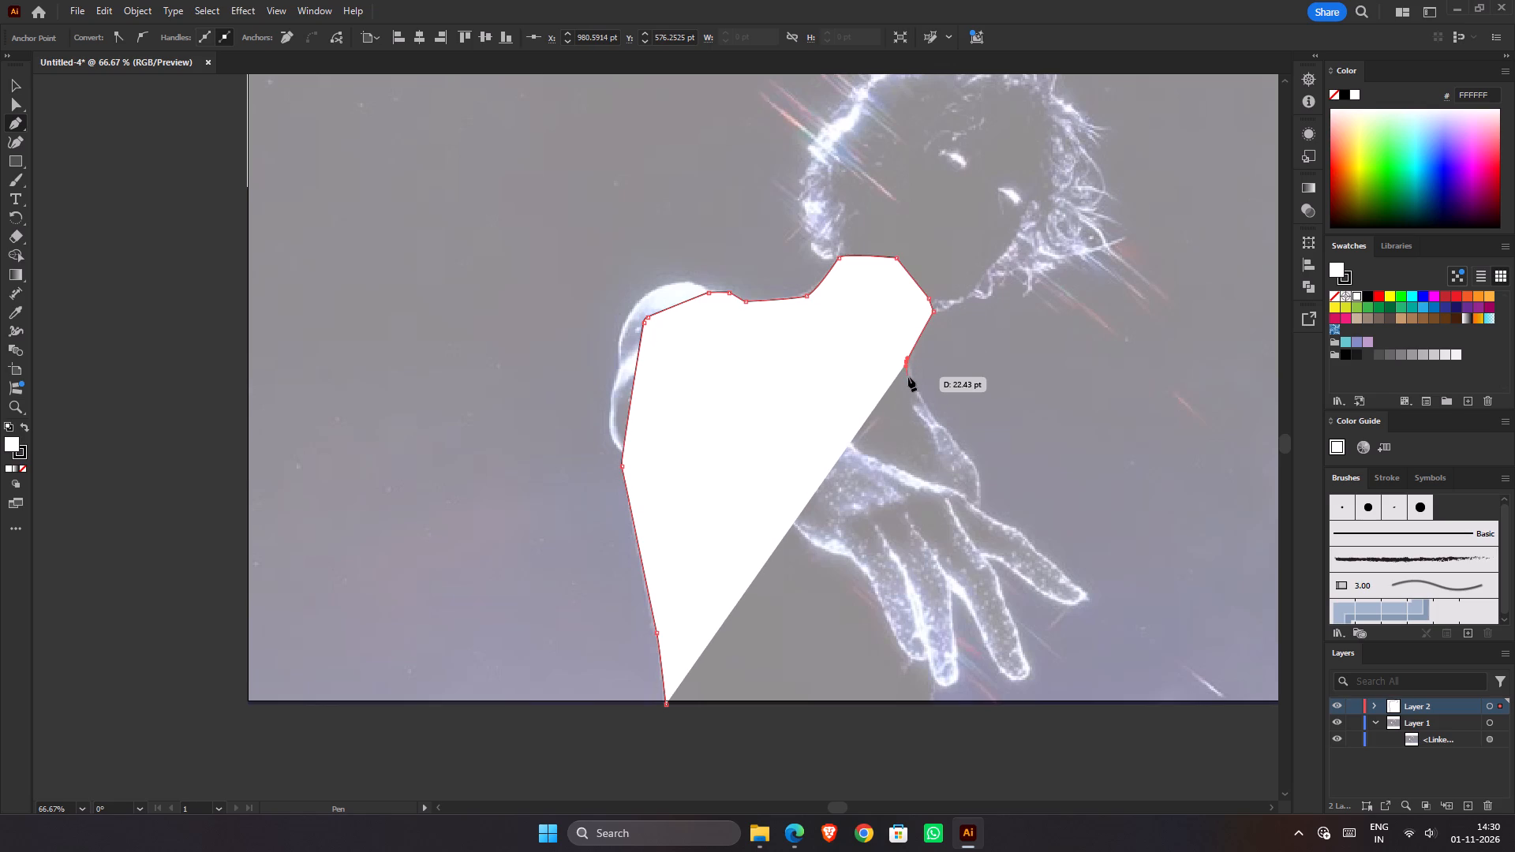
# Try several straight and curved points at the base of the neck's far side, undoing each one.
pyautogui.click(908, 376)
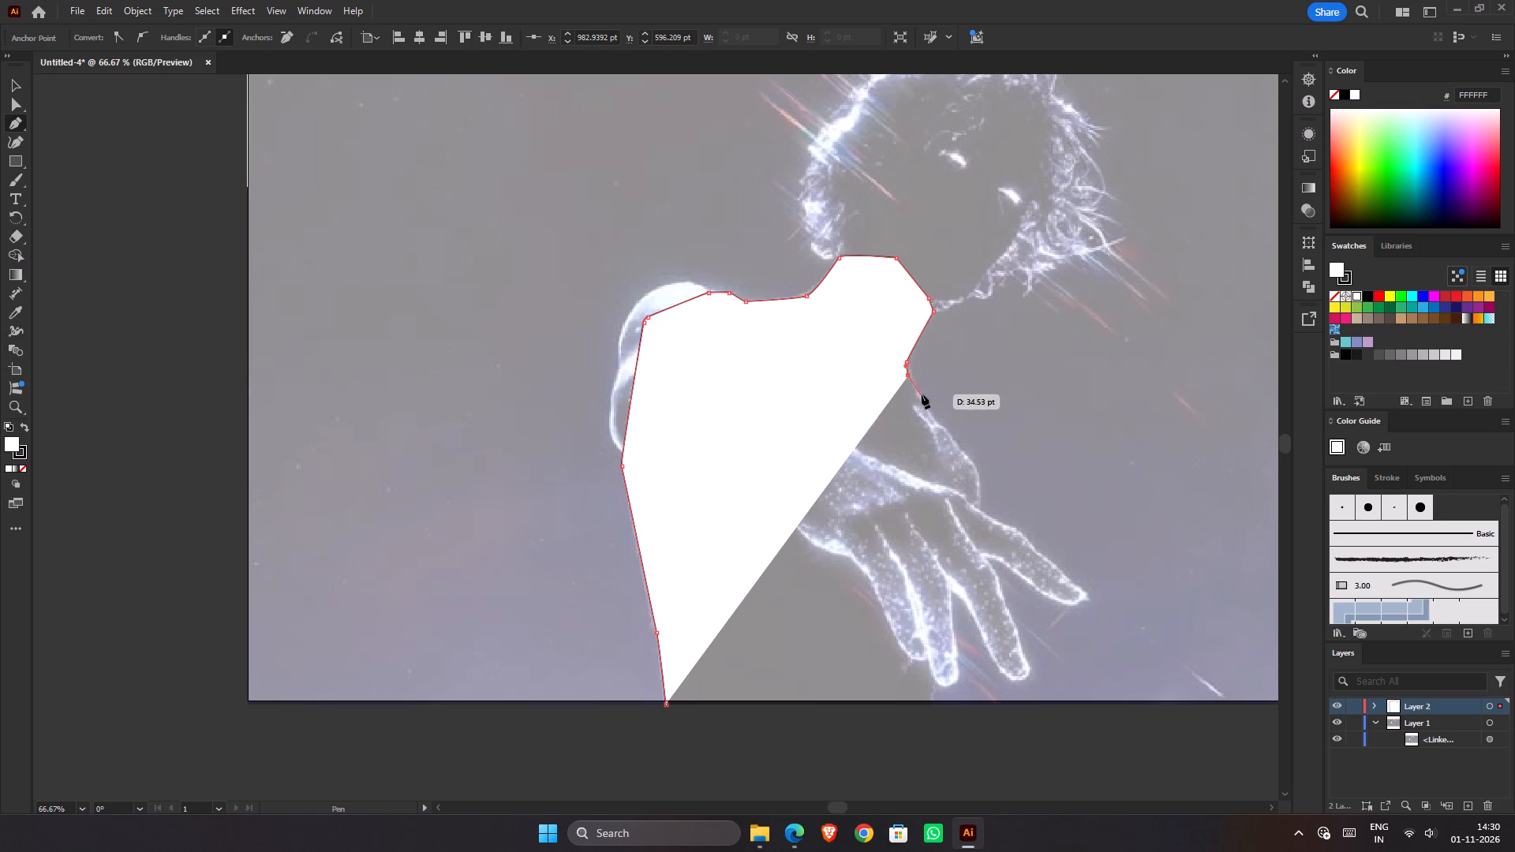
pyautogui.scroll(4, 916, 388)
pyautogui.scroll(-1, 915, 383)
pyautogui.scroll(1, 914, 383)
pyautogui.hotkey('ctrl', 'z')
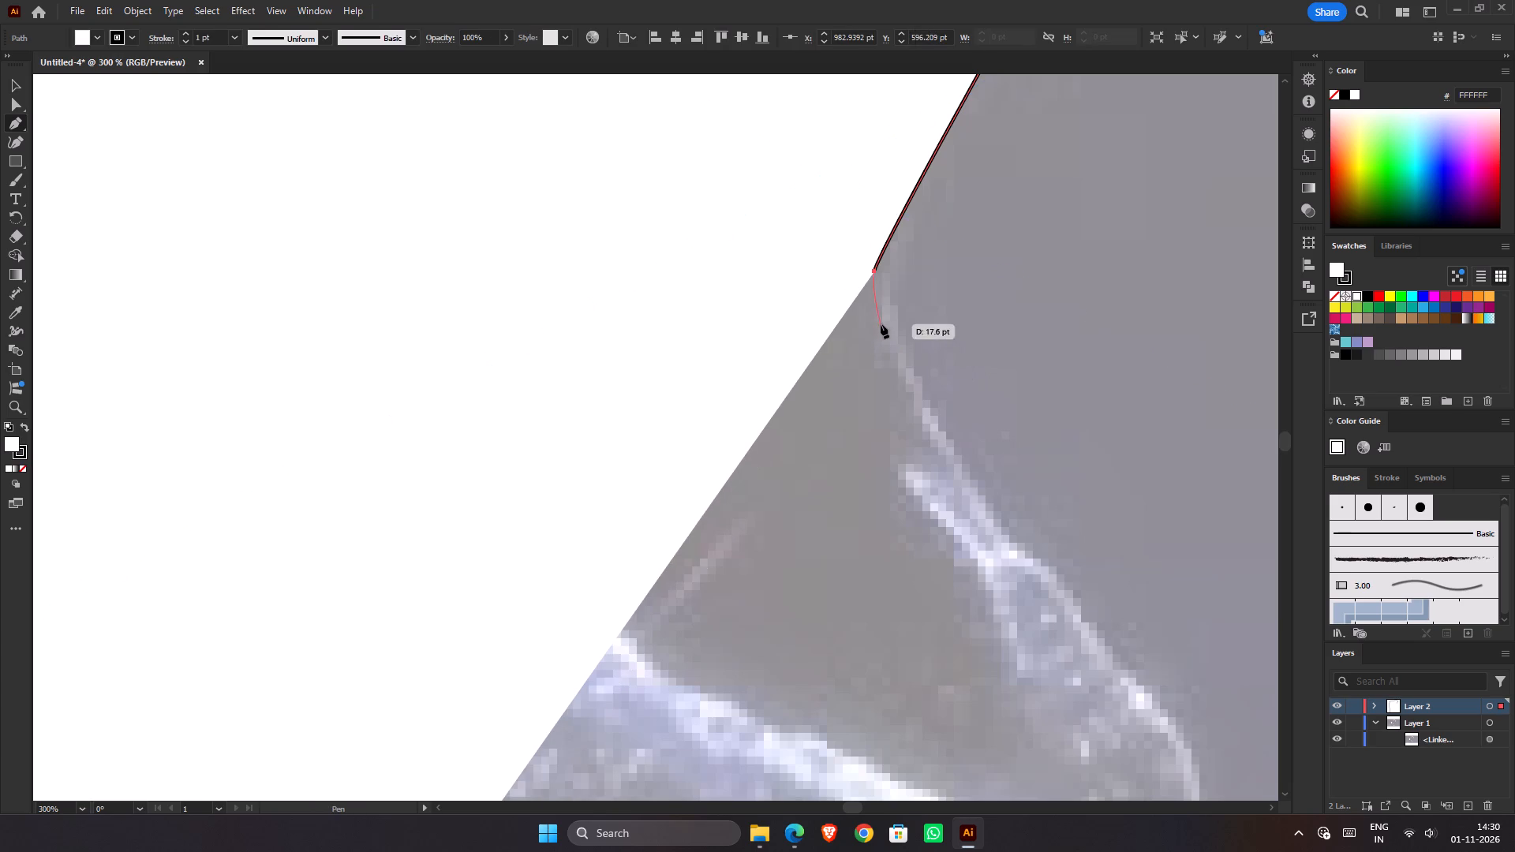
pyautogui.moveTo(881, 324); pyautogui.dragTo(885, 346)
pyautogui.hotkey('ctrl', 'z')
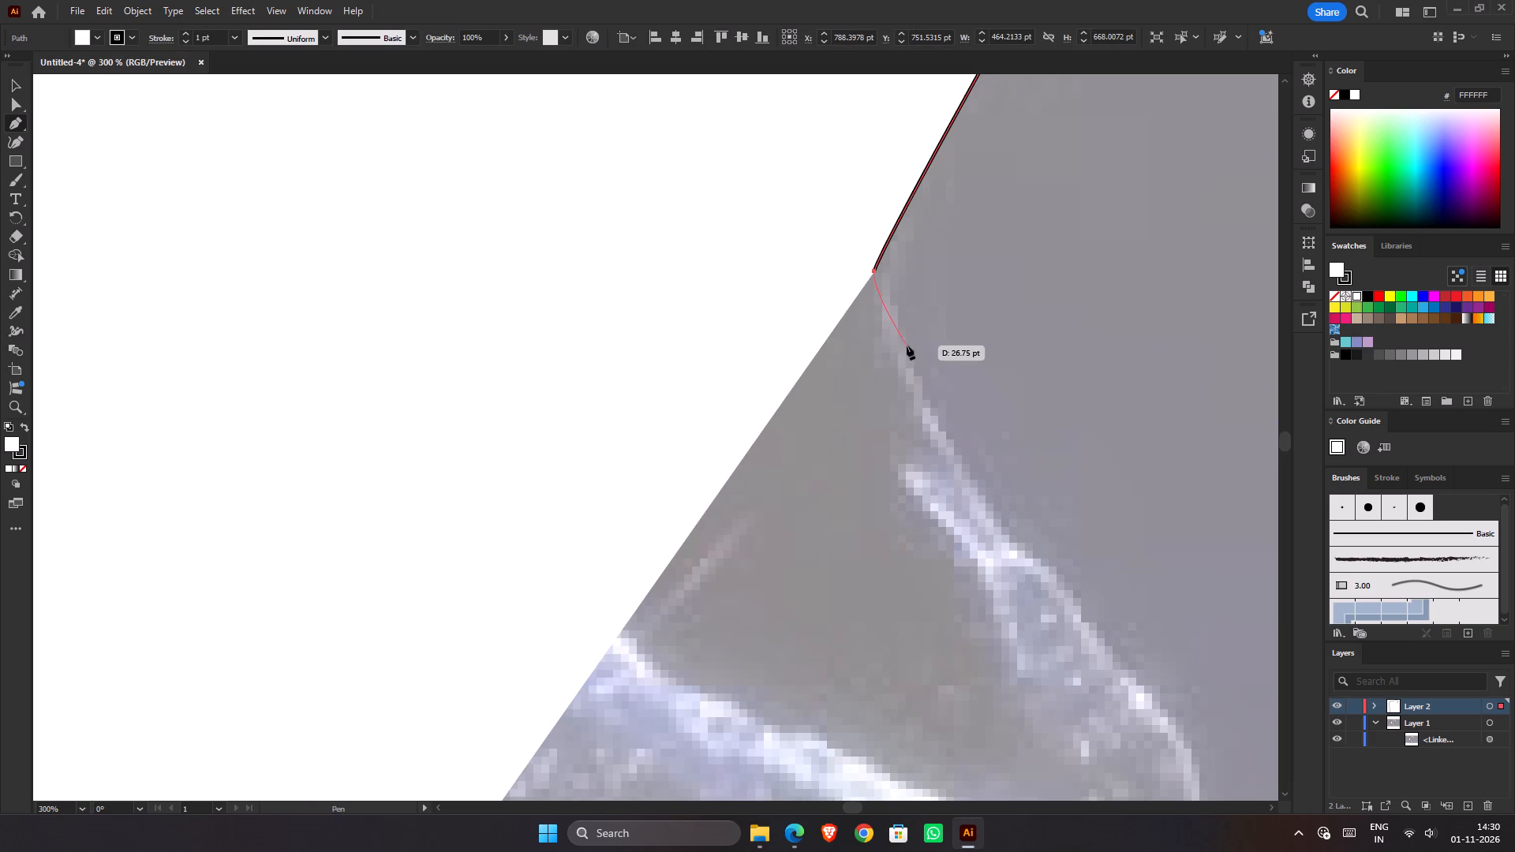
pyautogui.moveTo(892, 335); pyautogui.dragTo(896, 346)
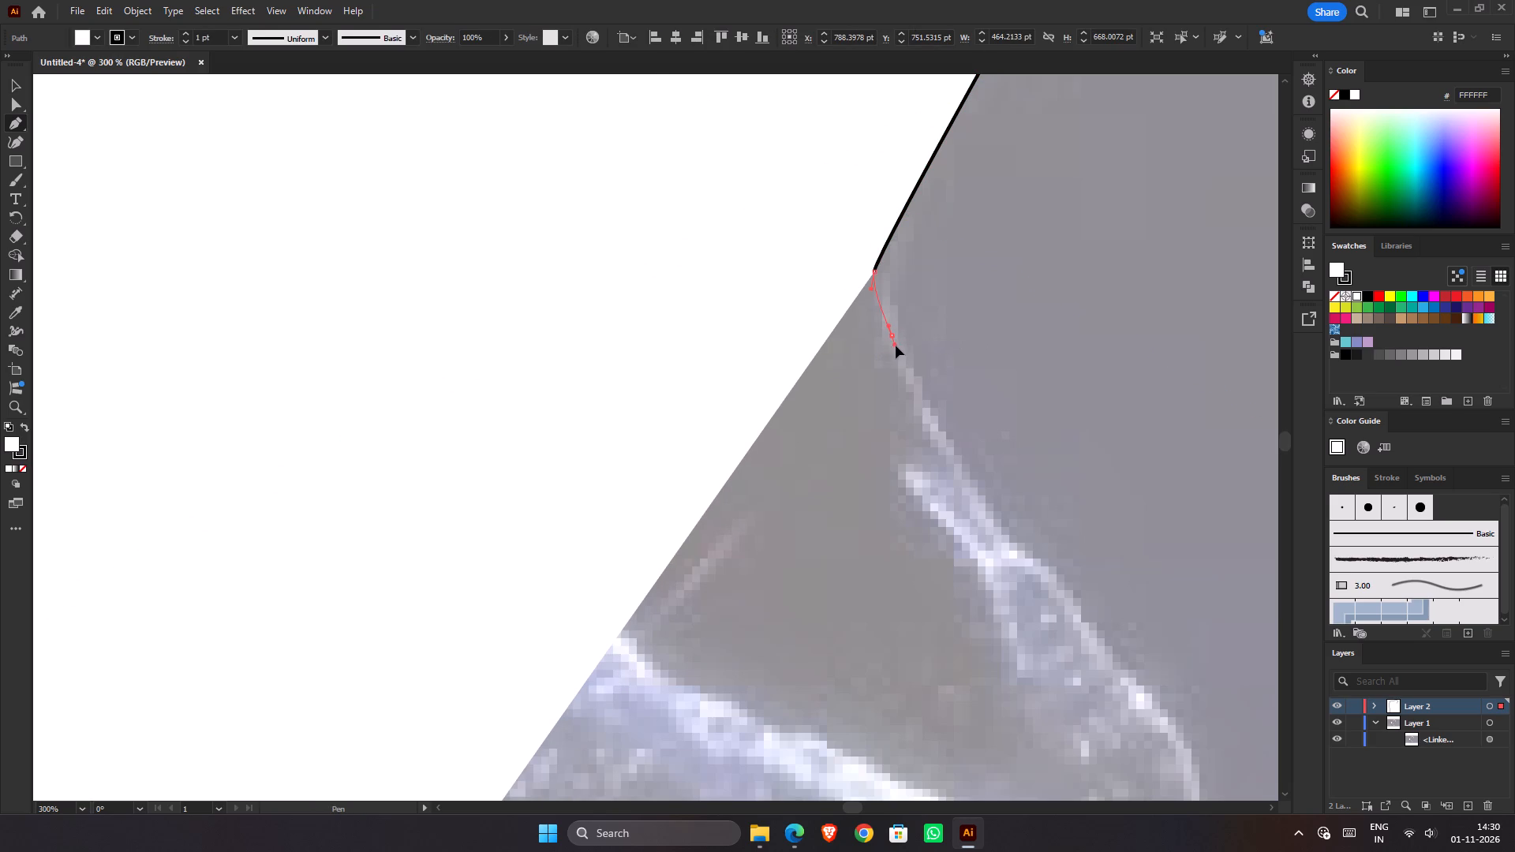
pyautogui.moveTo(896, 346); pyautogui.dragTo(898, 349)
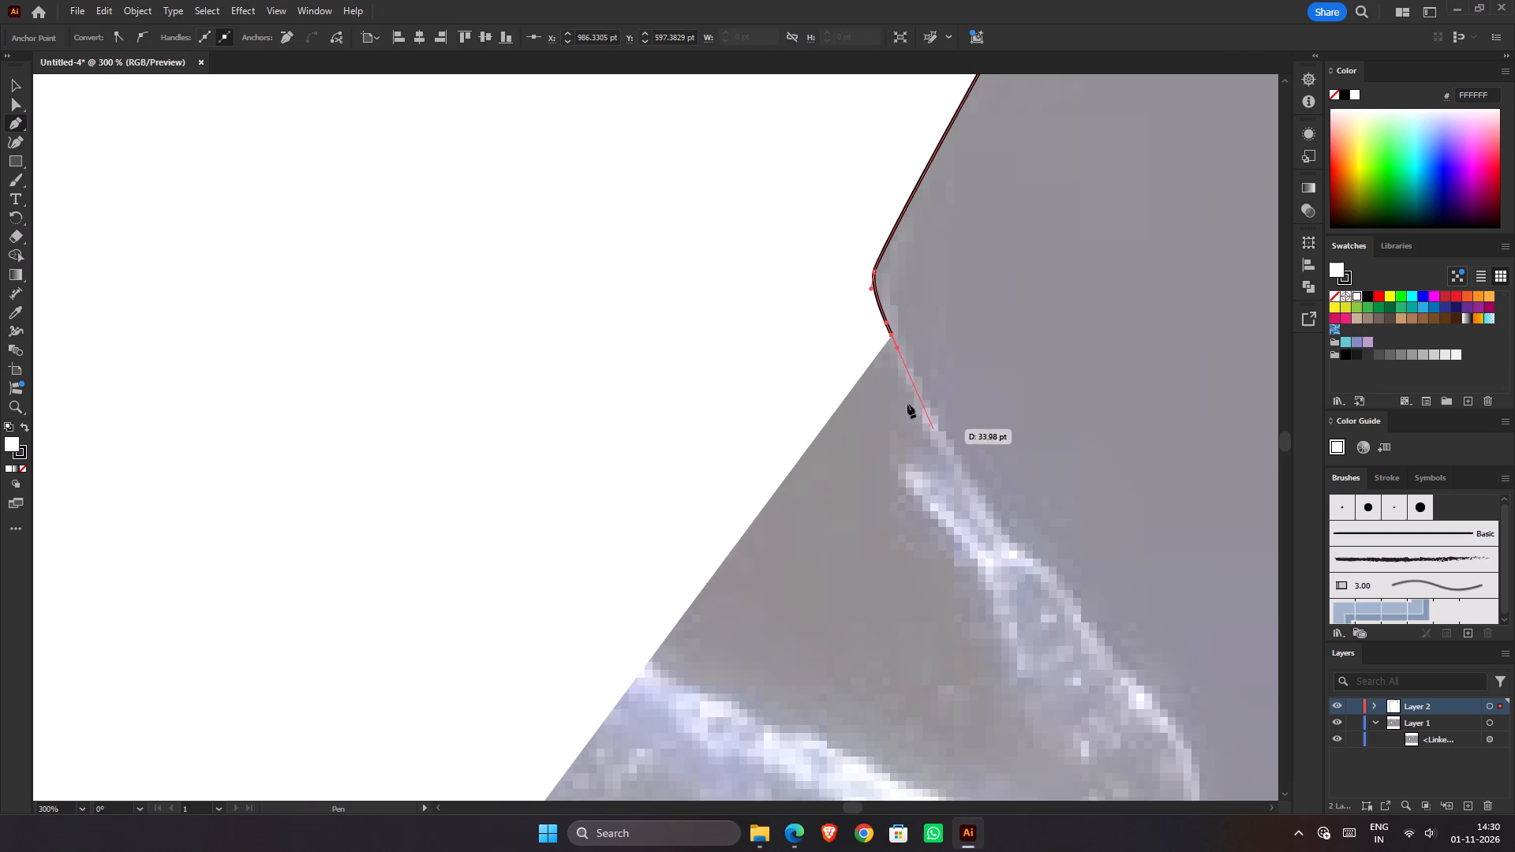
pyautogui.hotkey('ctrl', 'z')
# Trace around the neck's base and down the far shoulder's outline to its outer edge above the fingers.
pyautogui.click(868, 332)
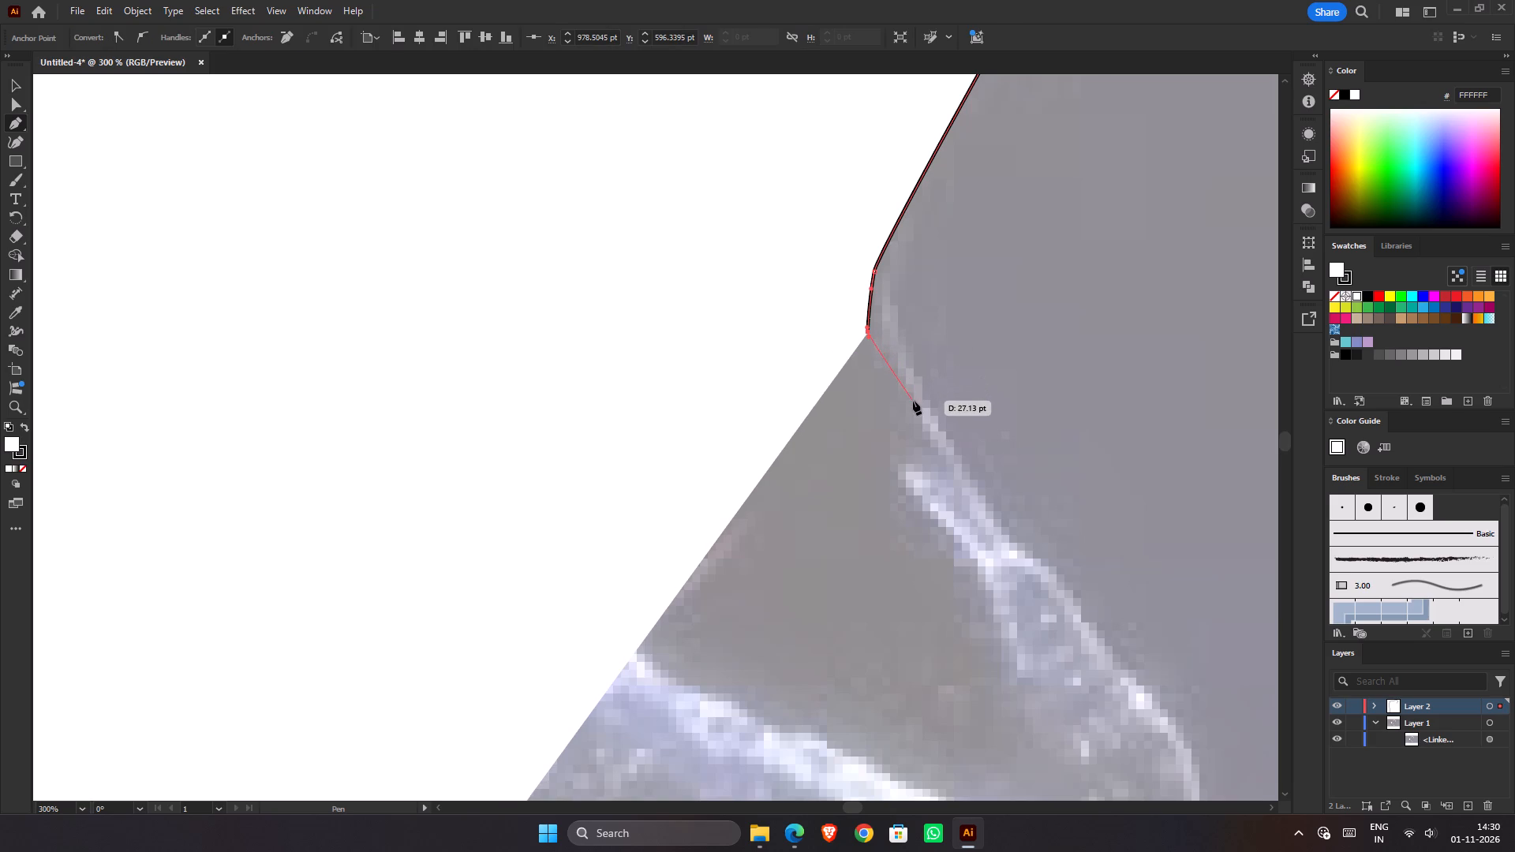
pyautogui.moveTo(913, 401); pyautogui.dragTo(926, 418)
pyautogui.scroll(-3, 1053, 592)
pyautogui.scroll(1, 1053, 594)
pyautogui.scroll(-1, 1053, 596)
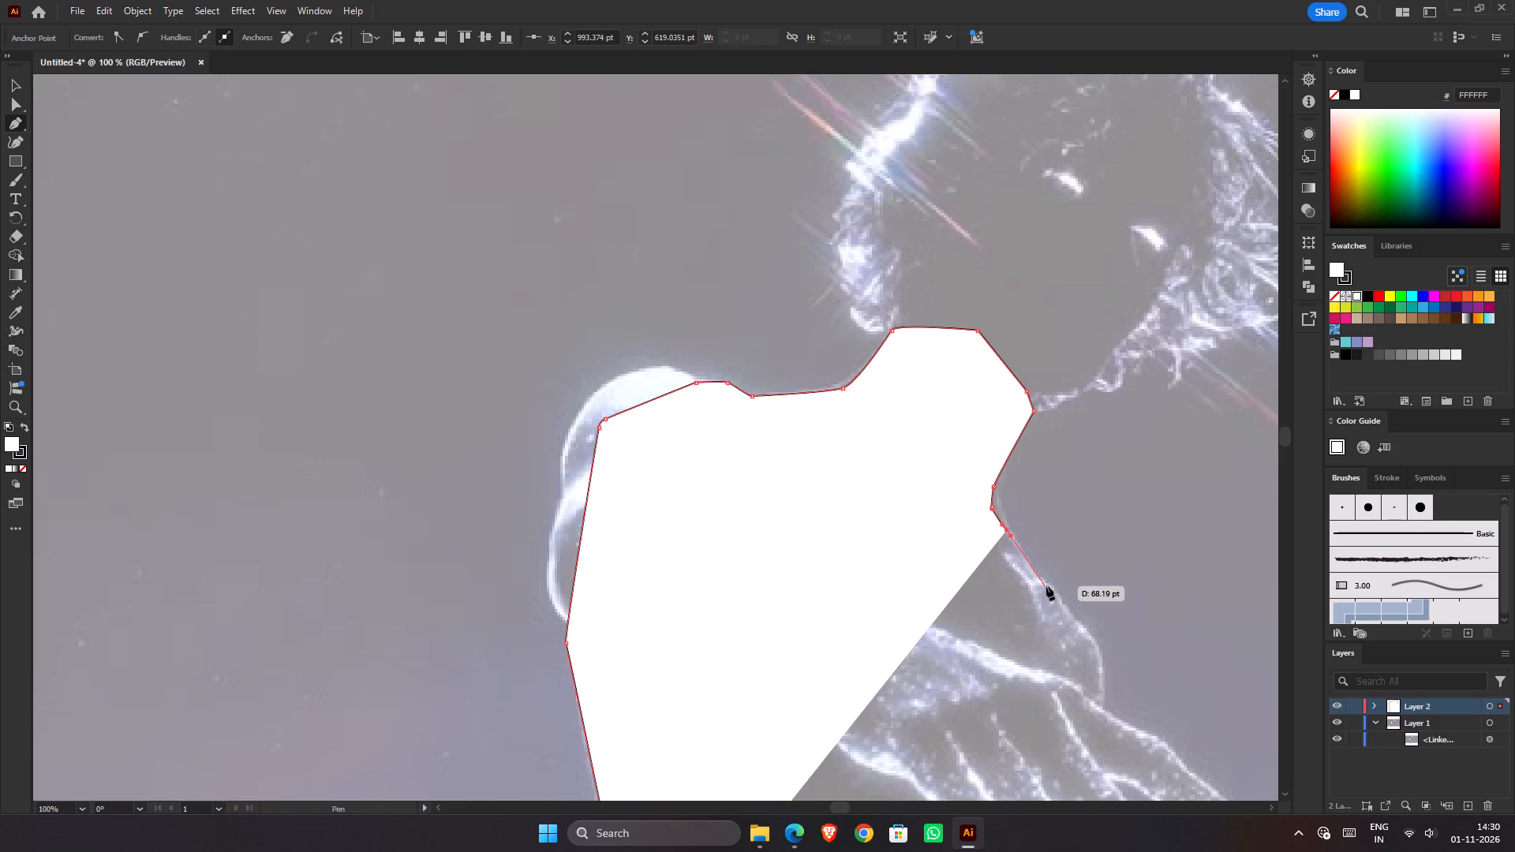
pyautogui.moveTo(1060, 600); pyautogui.dragTo(1062, 602)
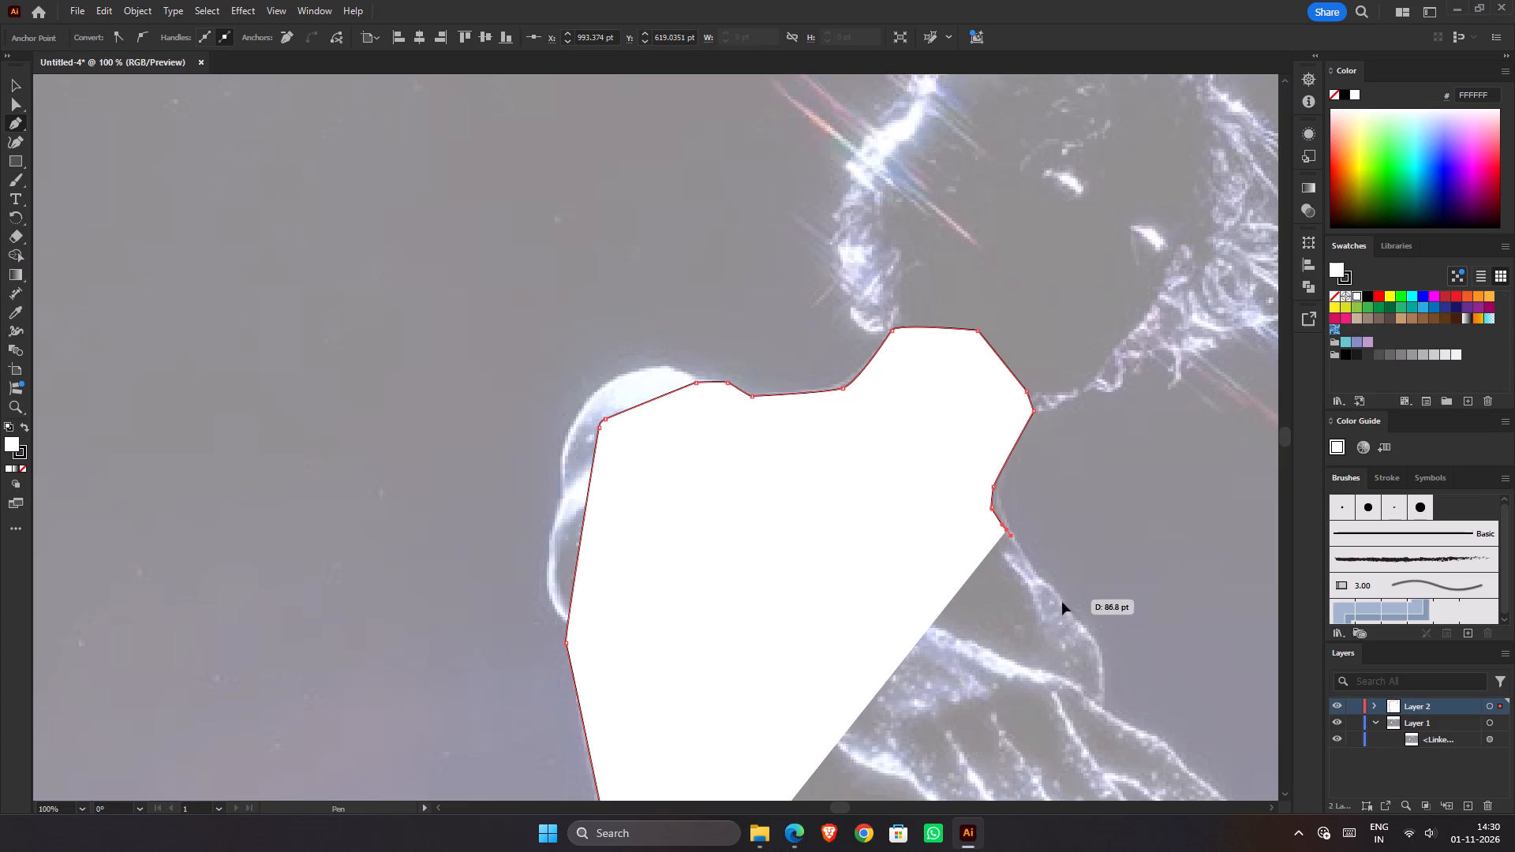
pyautogui.moveTo(1062, 602); pyautogui.dragTo(1072, 611)
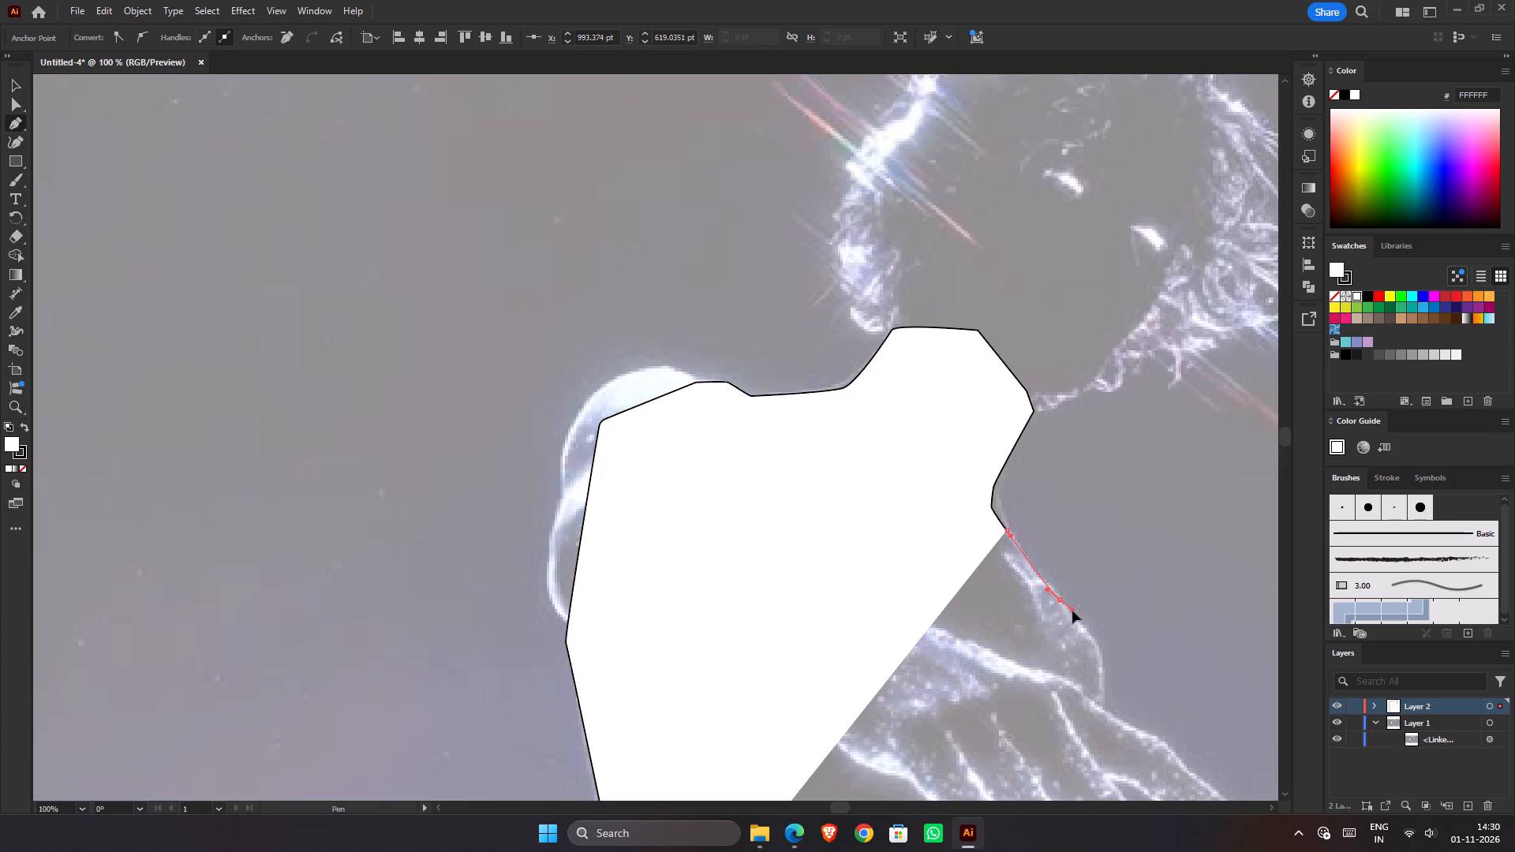
pyautogui.moveTo(1072, 611); pyautogui.dragTo(1072, 615)
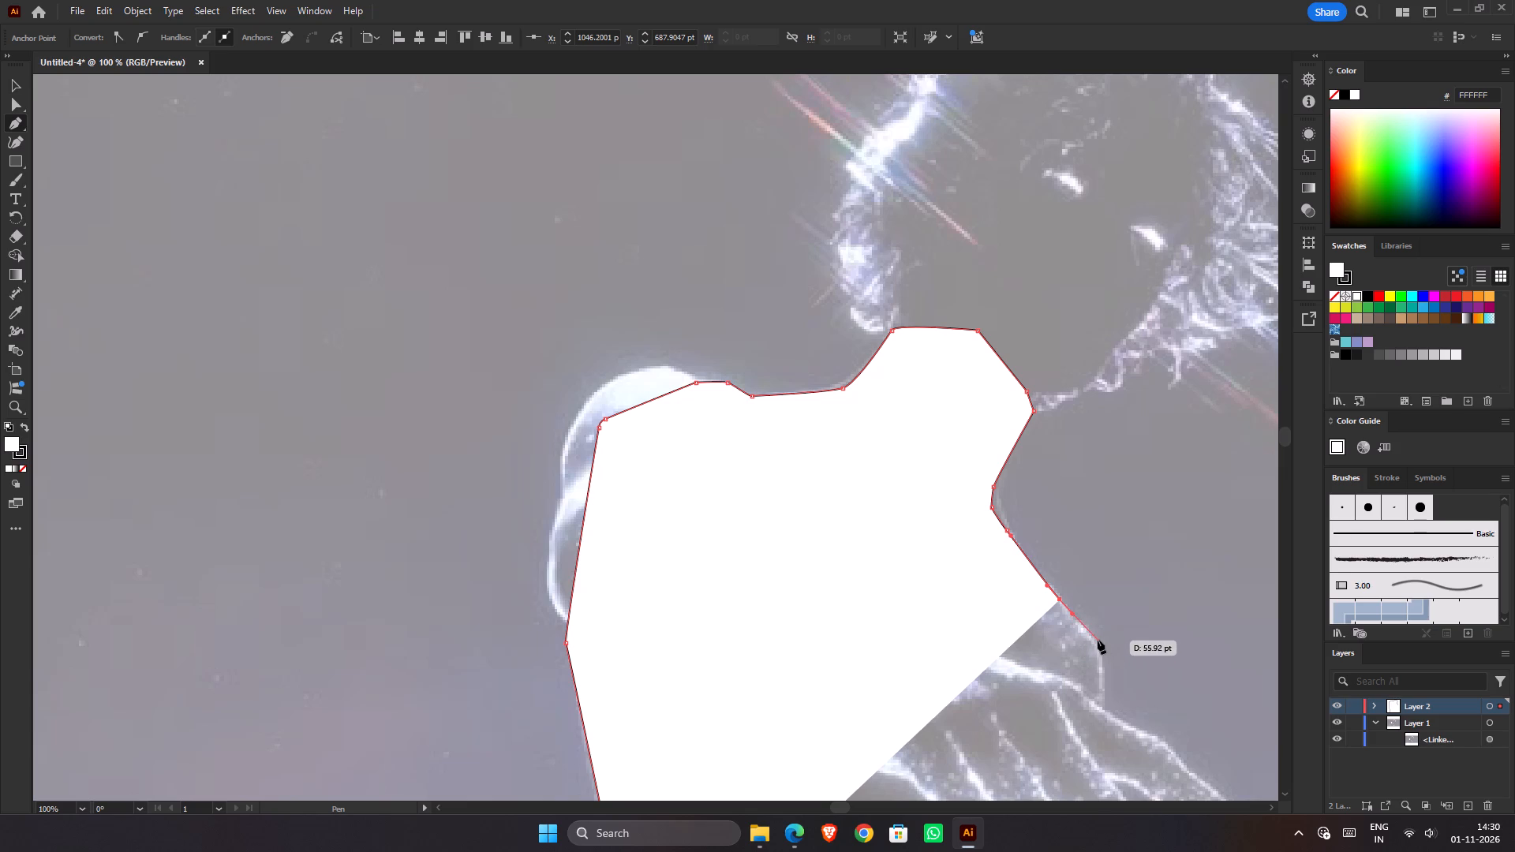
pyautogui.click(1092, 641)
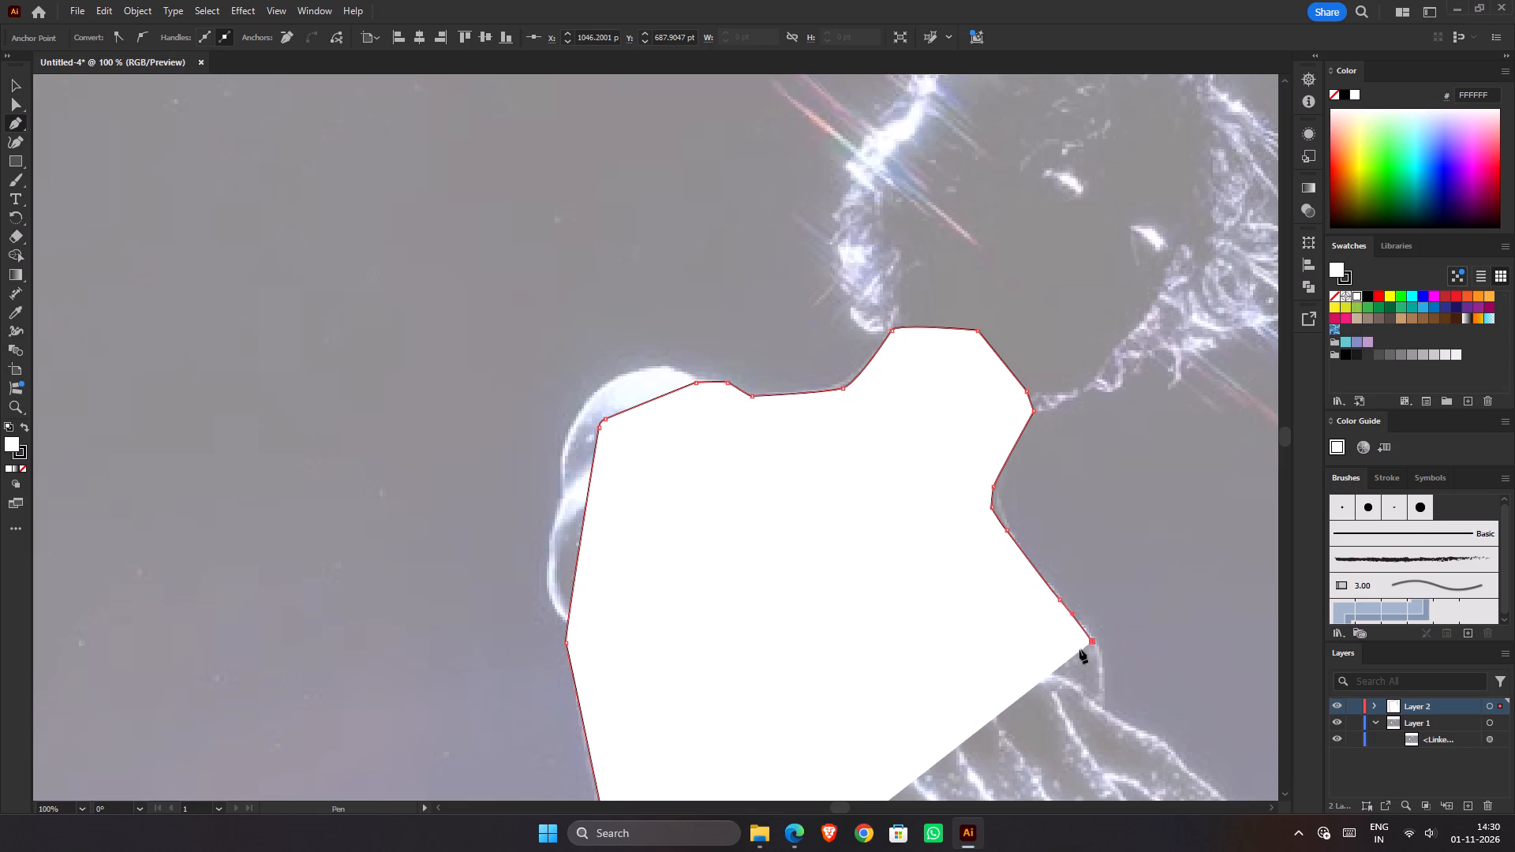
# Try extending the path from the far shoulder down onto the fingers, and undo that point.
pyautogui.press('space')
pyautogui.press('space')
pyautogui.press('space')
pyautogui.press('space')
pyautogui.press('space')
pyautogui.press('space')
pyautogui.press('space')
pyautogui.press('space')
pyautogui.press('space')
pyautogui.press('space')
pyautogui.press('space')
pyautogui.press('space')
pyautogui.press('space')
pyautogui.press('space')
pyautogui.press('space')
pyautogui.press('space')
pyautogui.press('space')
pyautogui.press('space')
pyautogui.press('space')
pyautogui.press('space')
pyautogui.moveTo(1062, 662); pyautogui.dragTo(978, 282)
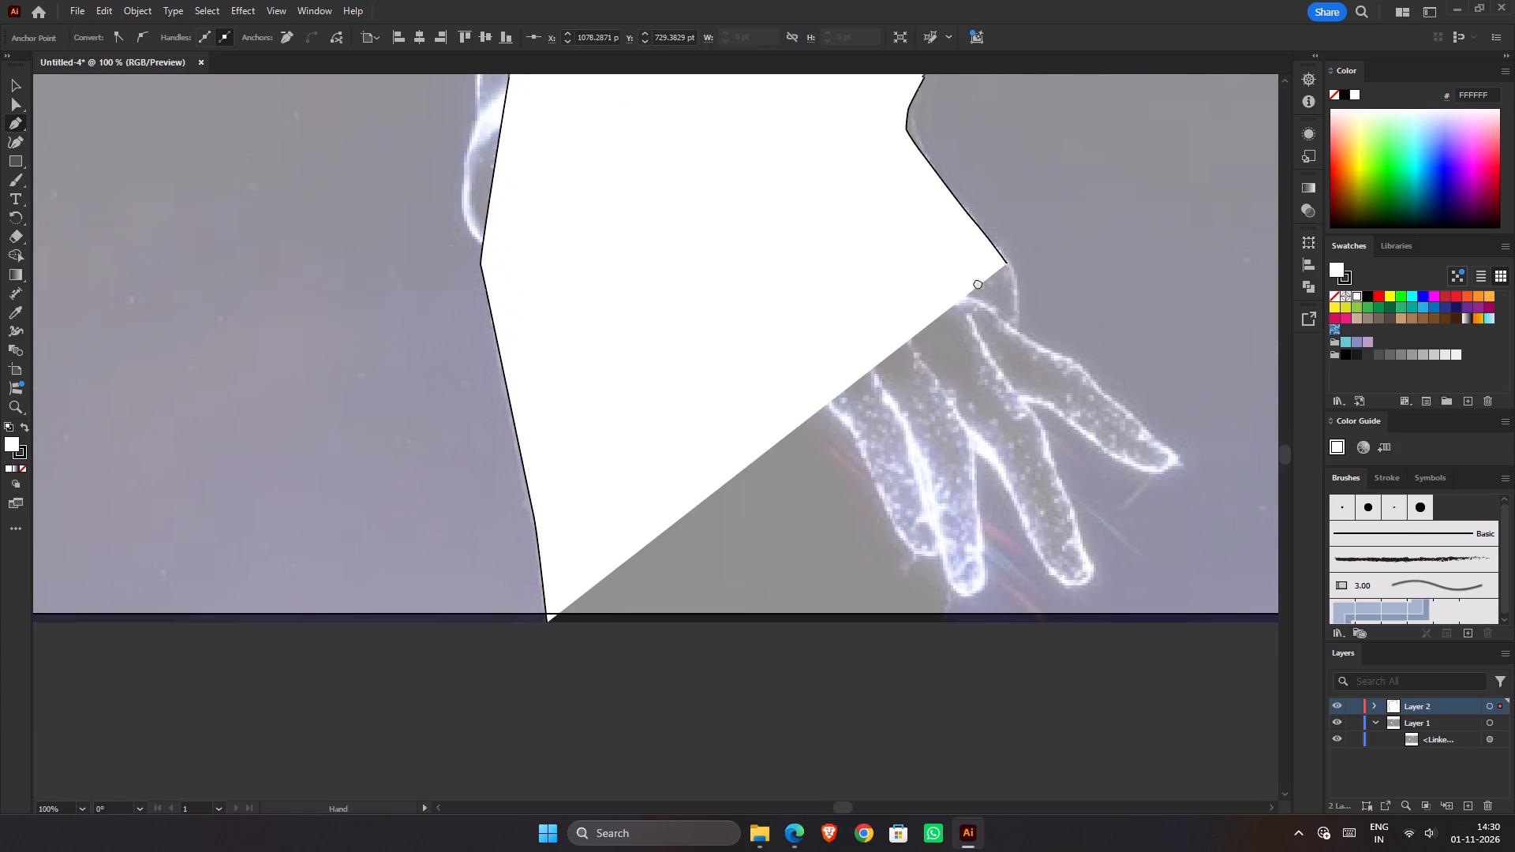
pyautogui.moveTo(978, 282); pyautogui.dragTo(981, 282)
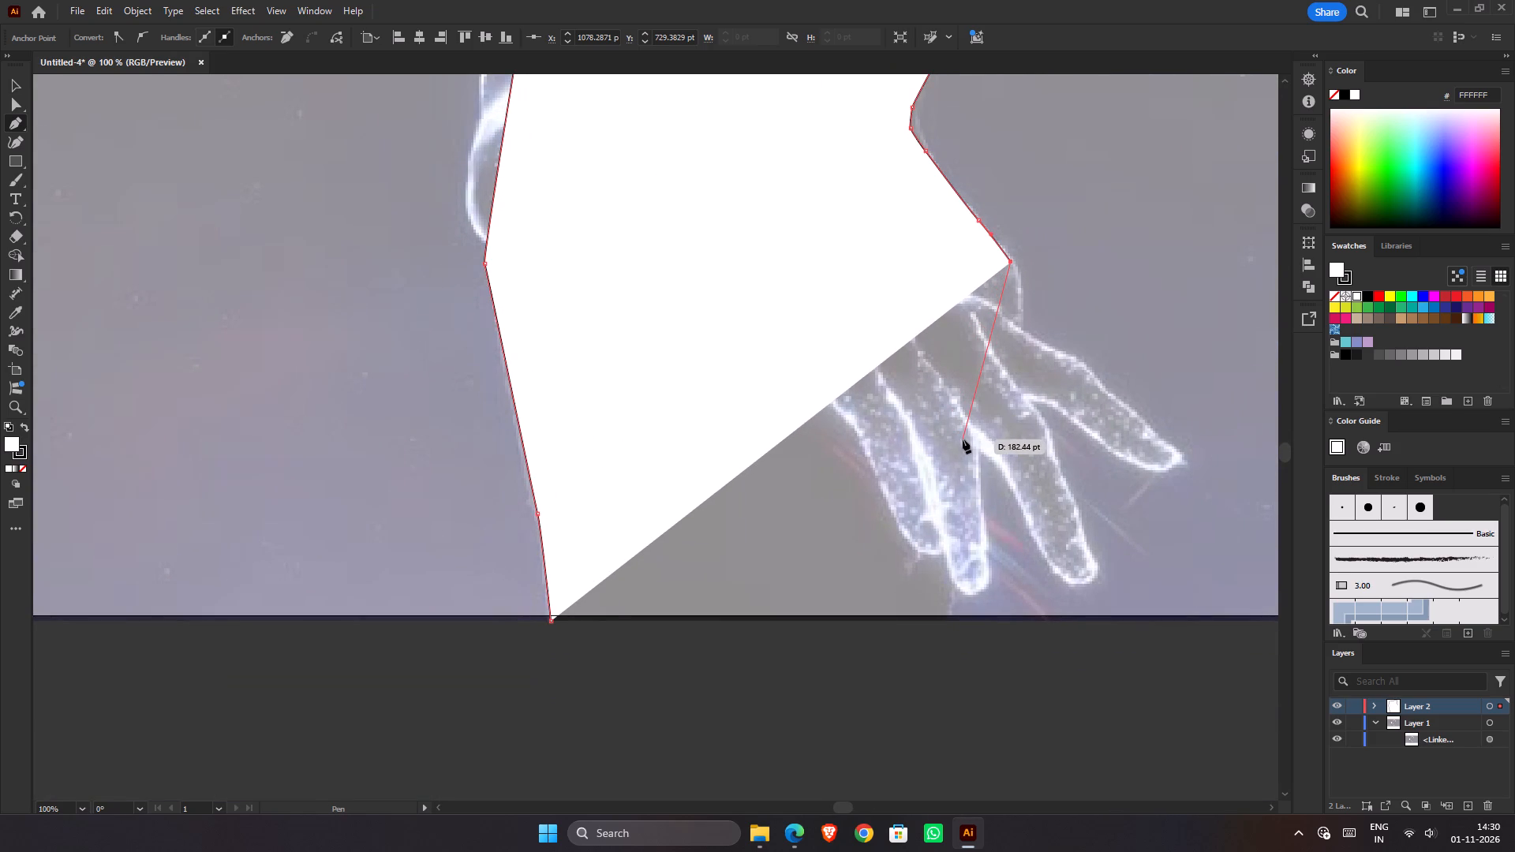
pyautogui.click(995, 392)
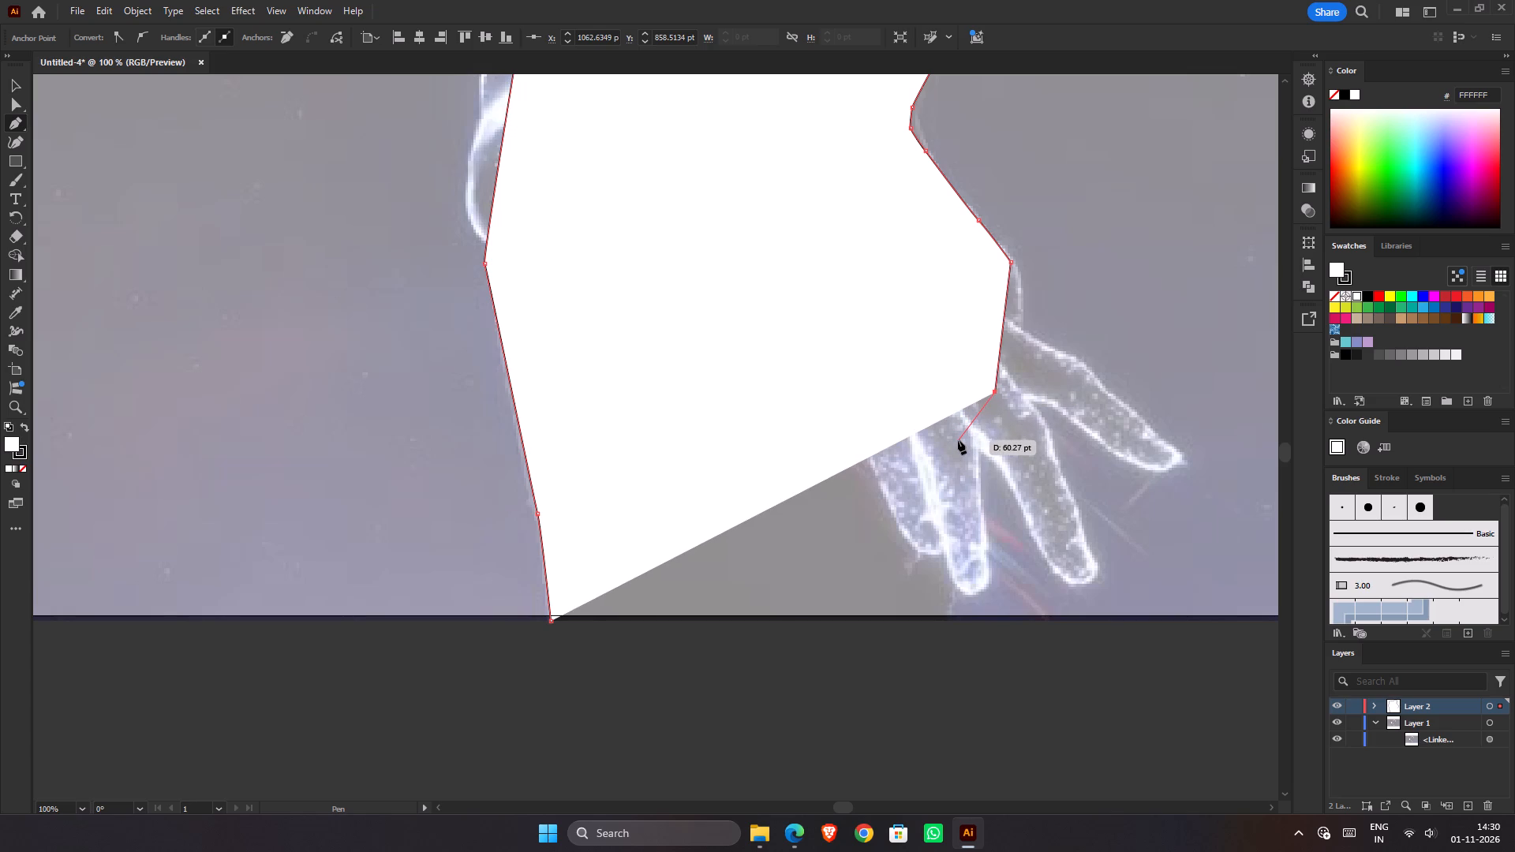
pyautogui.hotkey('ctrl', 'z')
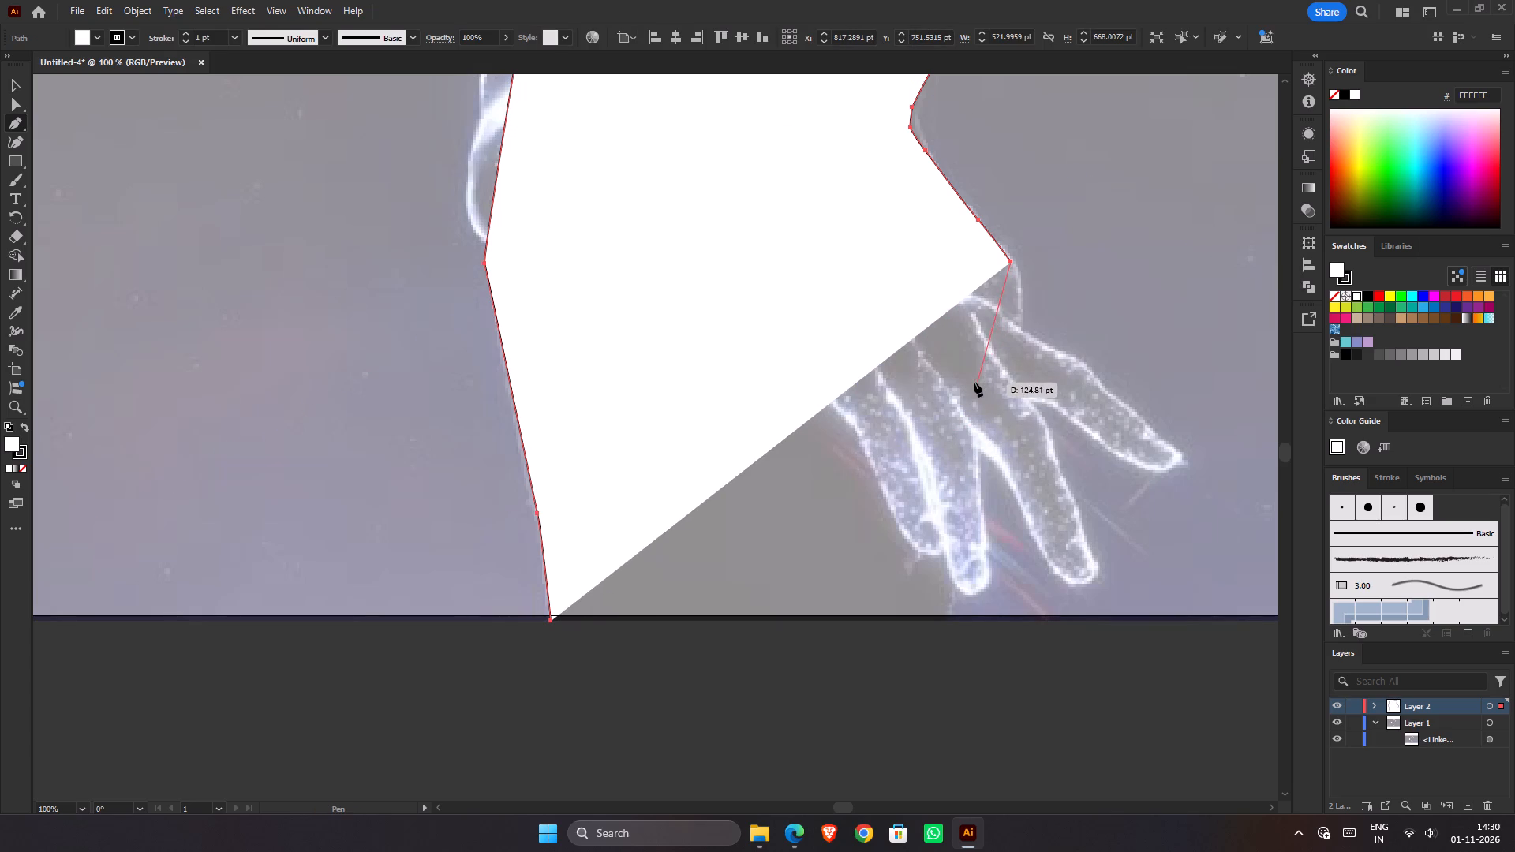
# Continue the path from the far shoulder across the fingers, down just past the artboard's bottom edge, and close it at its starting point.
pyautogui.moveTo(974, 383); pyautogui.dragTo(960, 413)
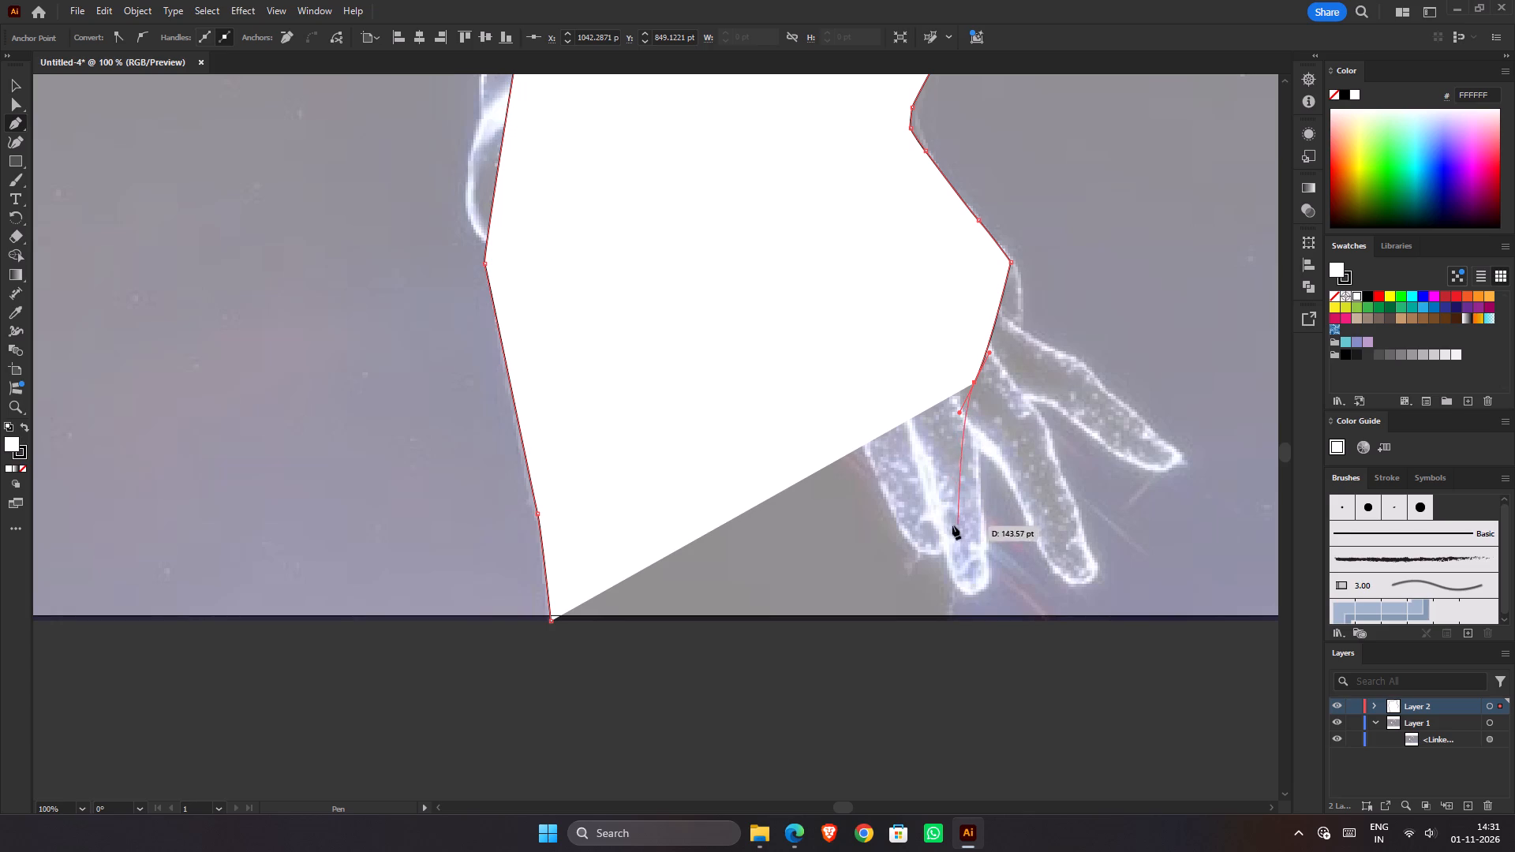
pyautogui.click(954, 424)
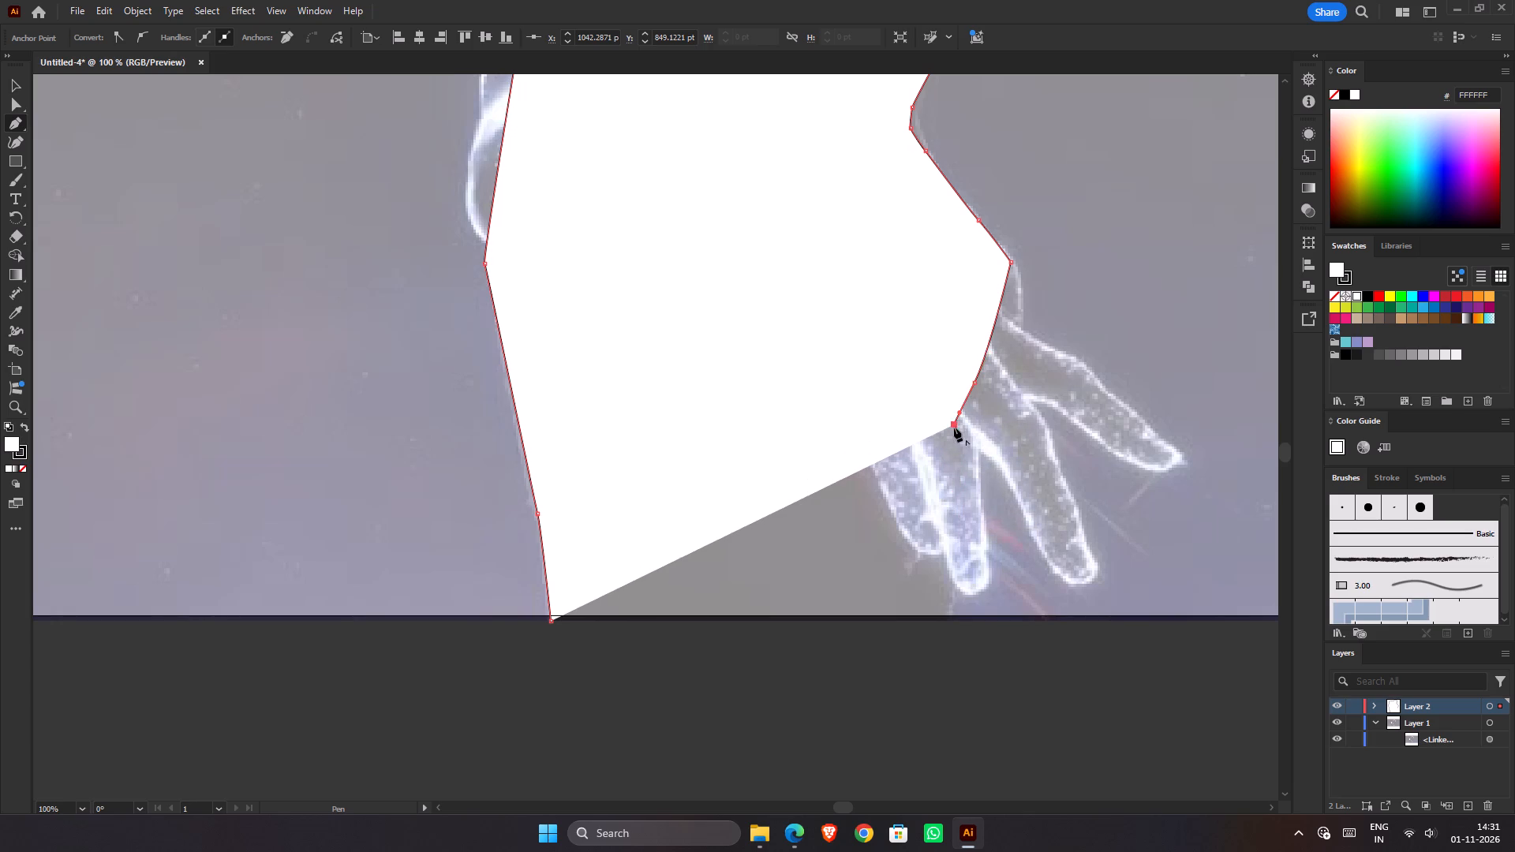
pyautogui.click(946, 630)
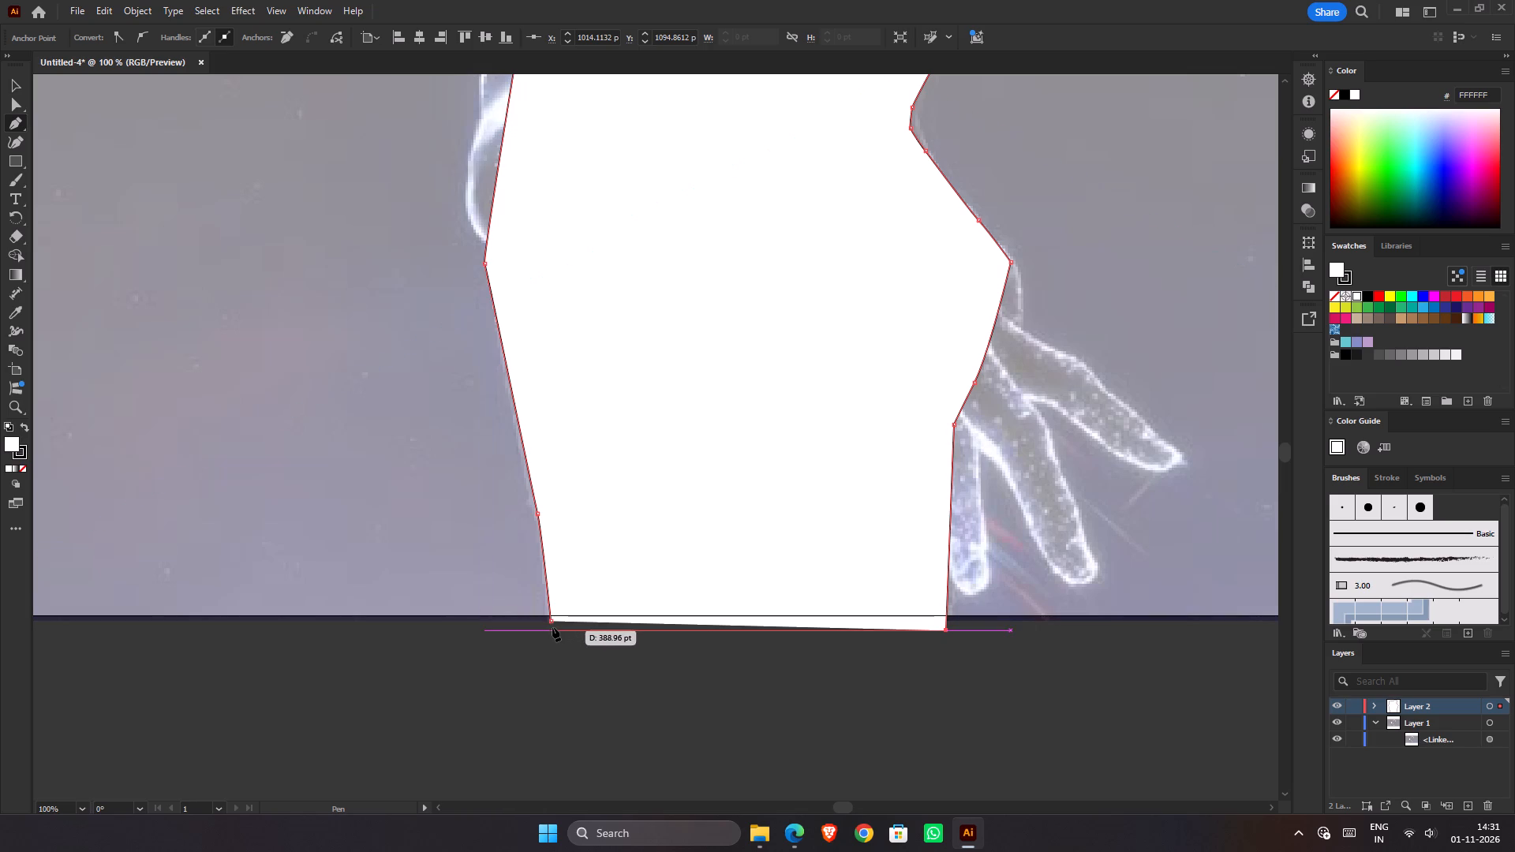
pyautogui.click(551, 623)
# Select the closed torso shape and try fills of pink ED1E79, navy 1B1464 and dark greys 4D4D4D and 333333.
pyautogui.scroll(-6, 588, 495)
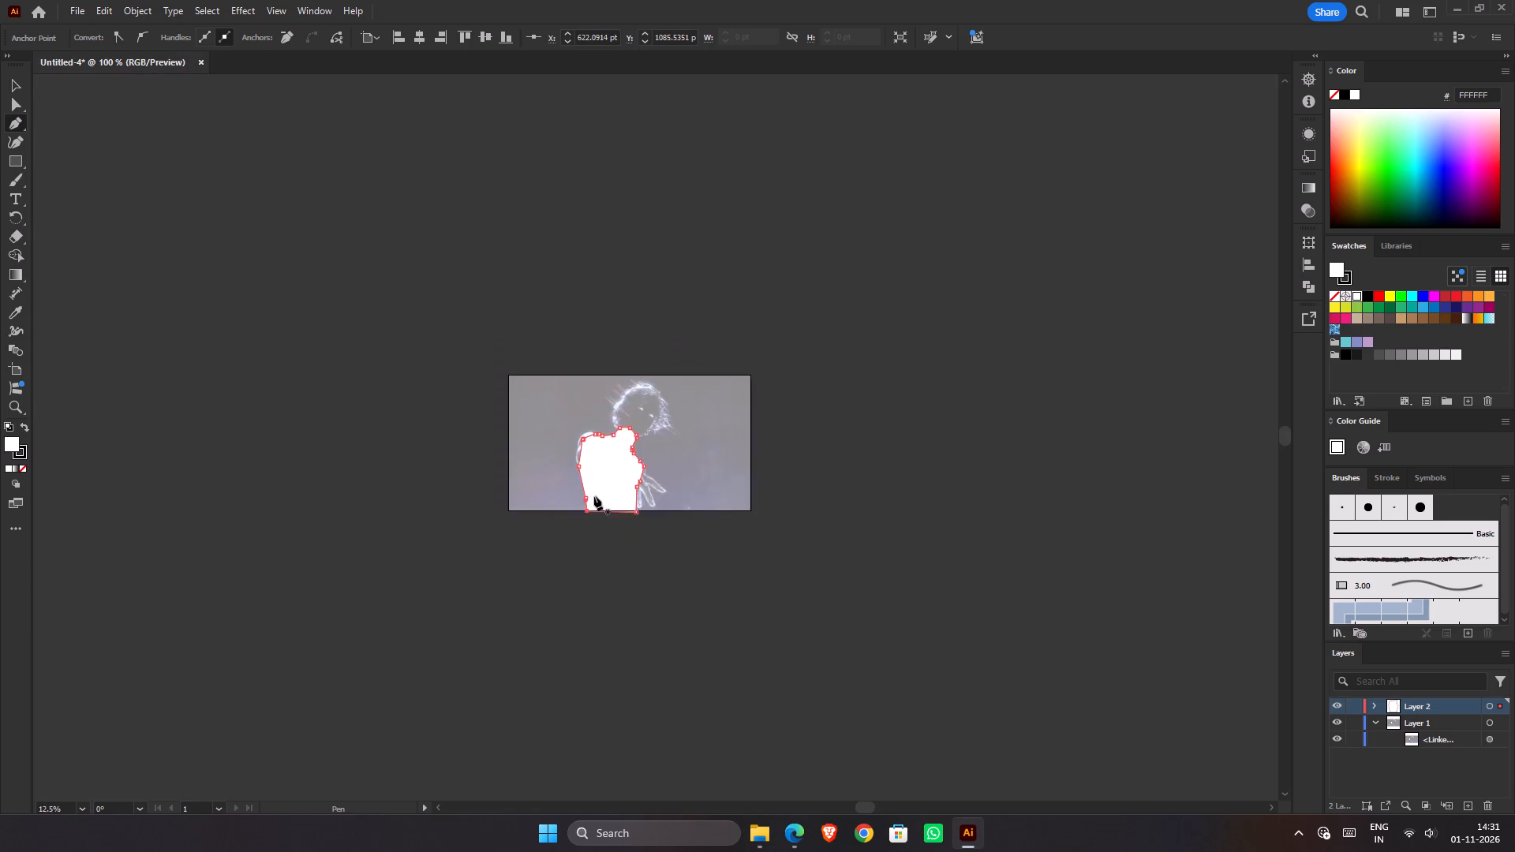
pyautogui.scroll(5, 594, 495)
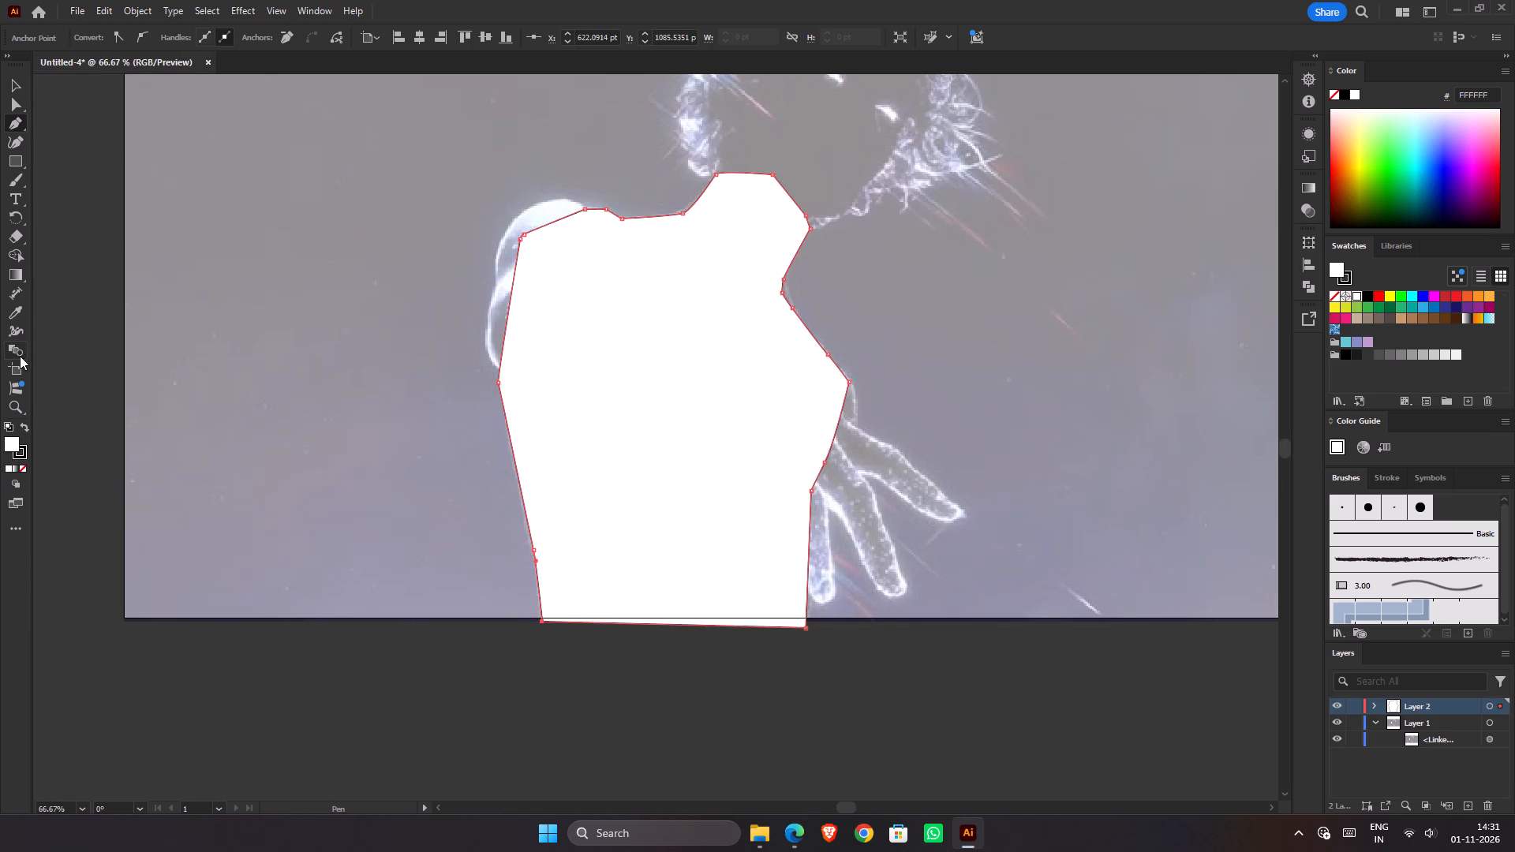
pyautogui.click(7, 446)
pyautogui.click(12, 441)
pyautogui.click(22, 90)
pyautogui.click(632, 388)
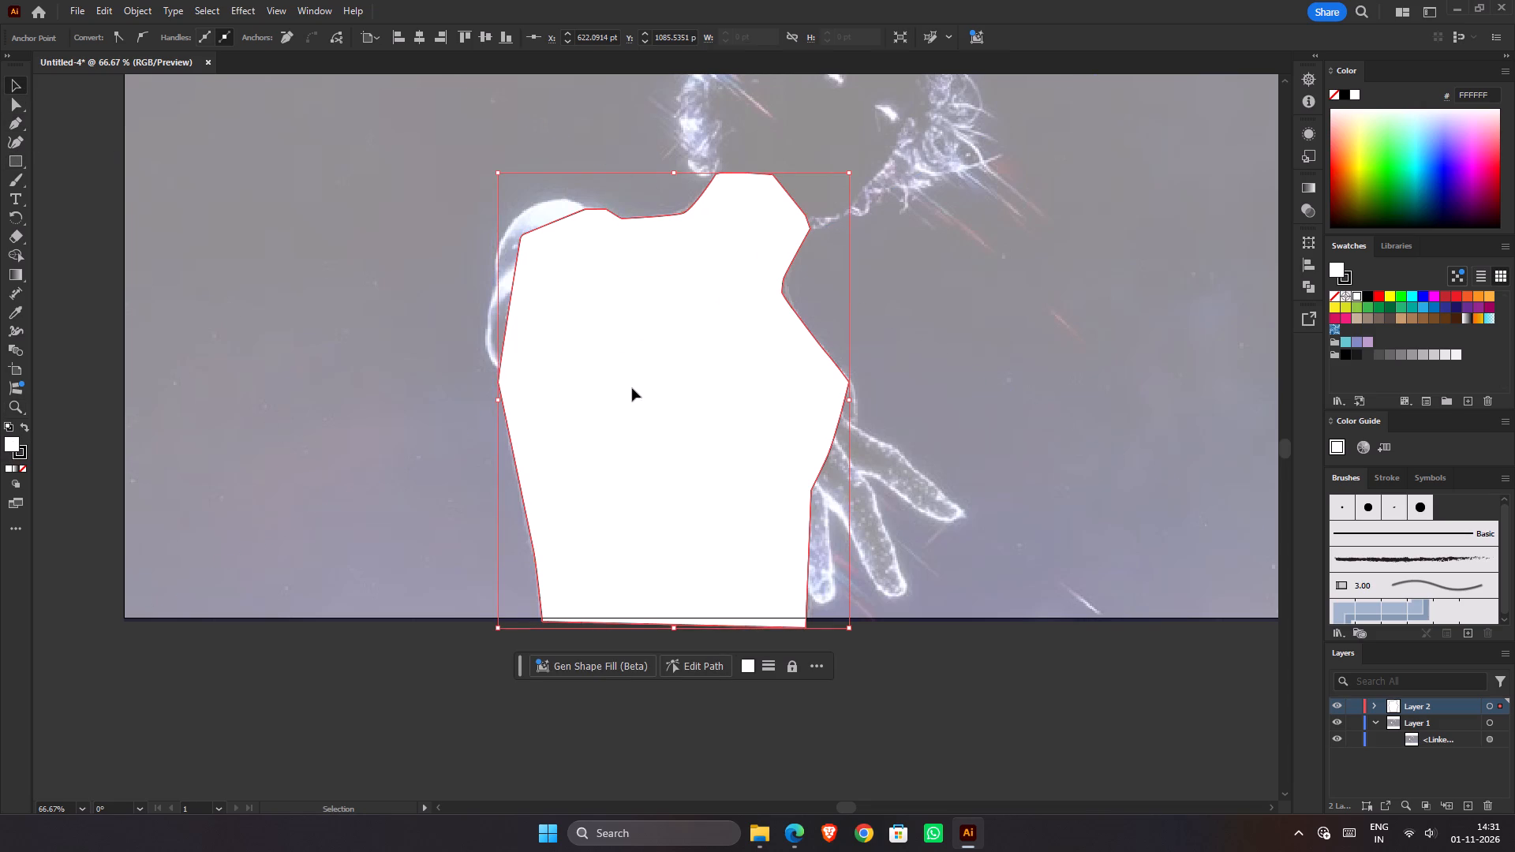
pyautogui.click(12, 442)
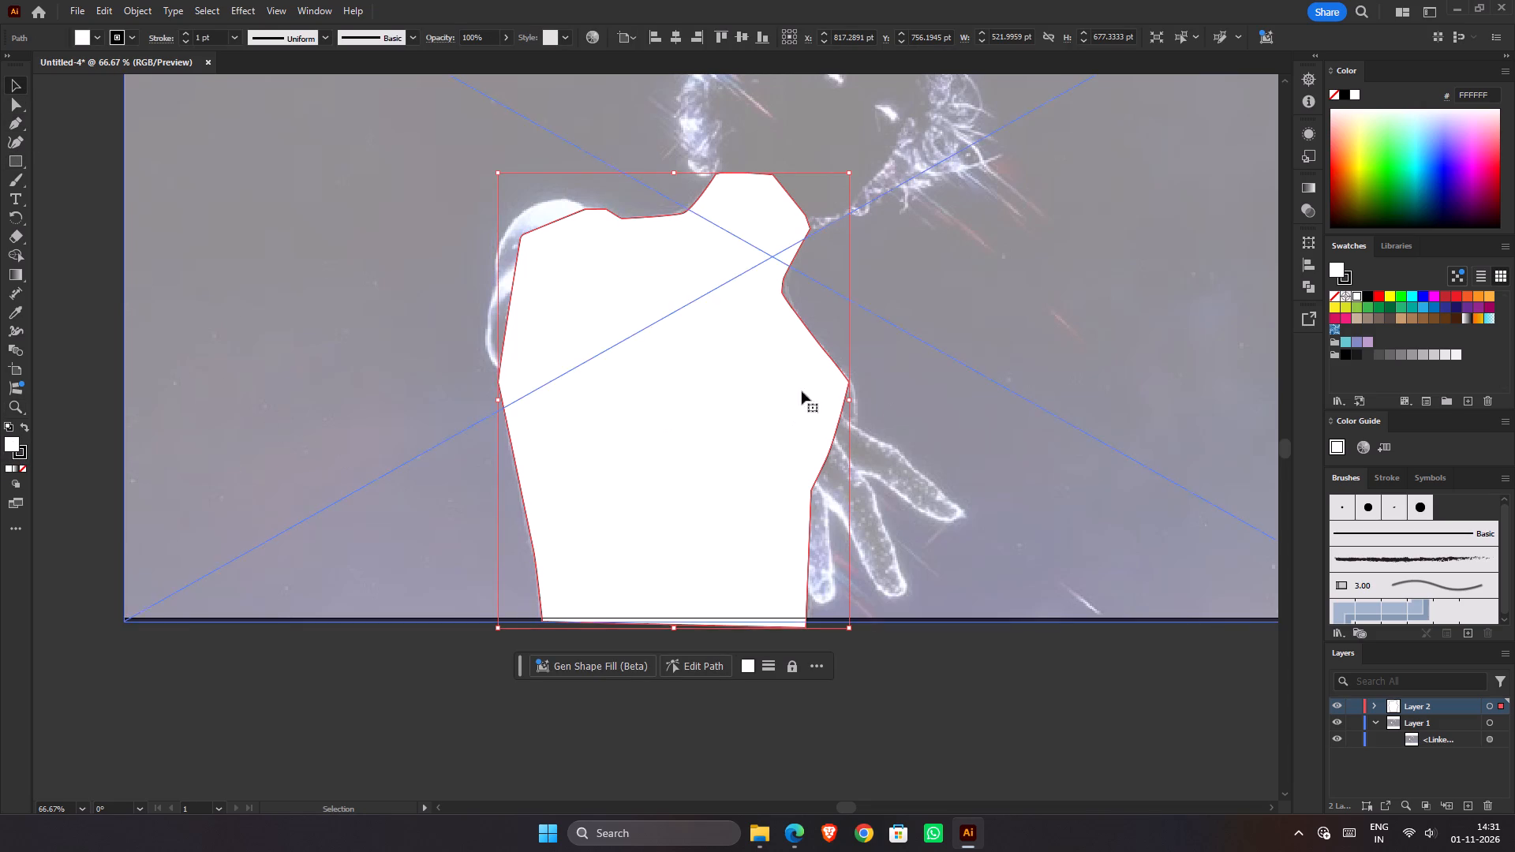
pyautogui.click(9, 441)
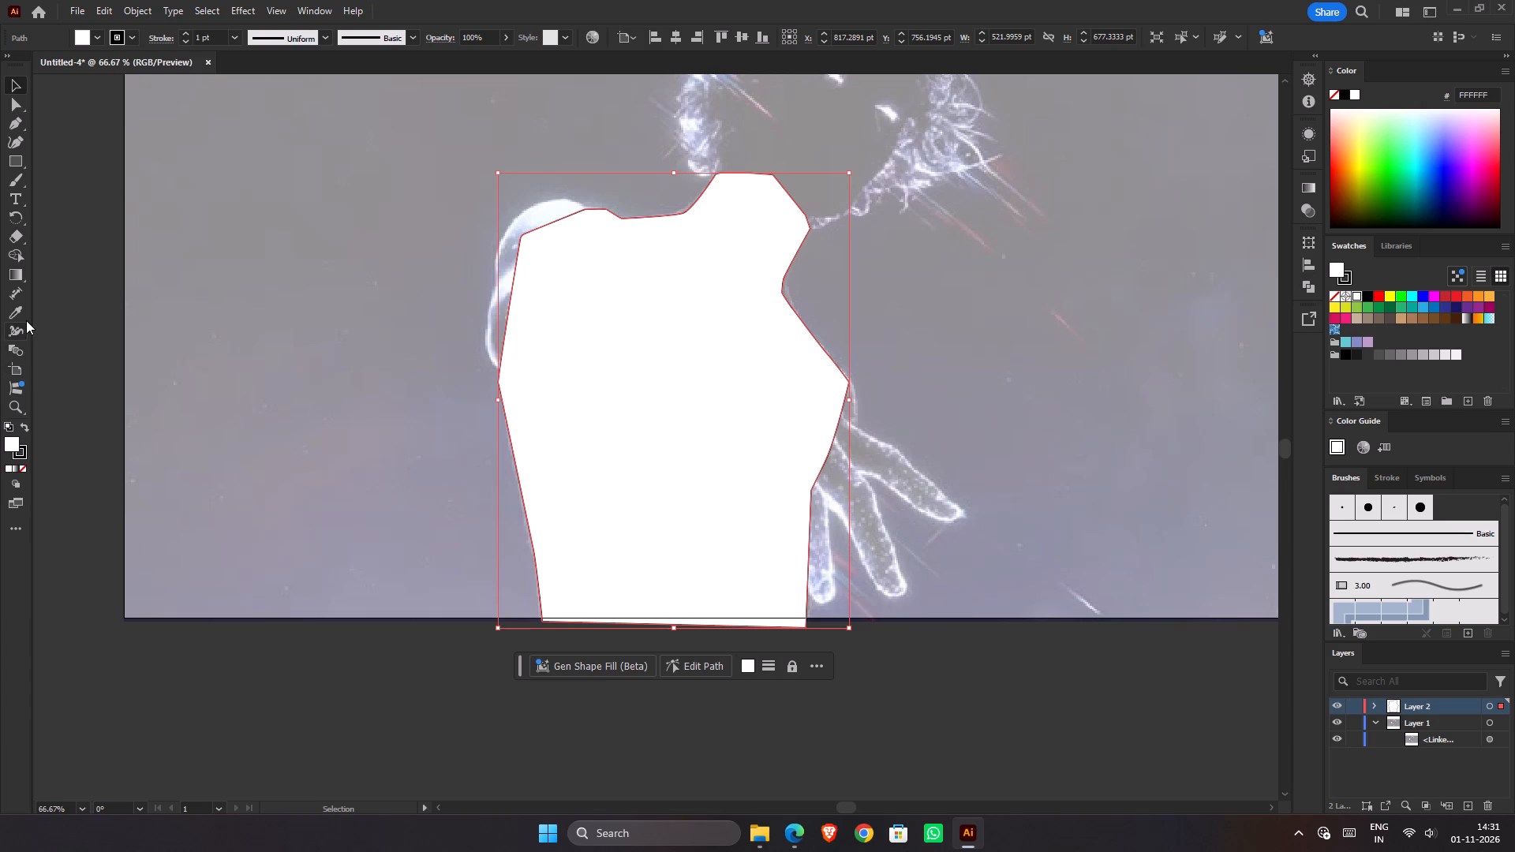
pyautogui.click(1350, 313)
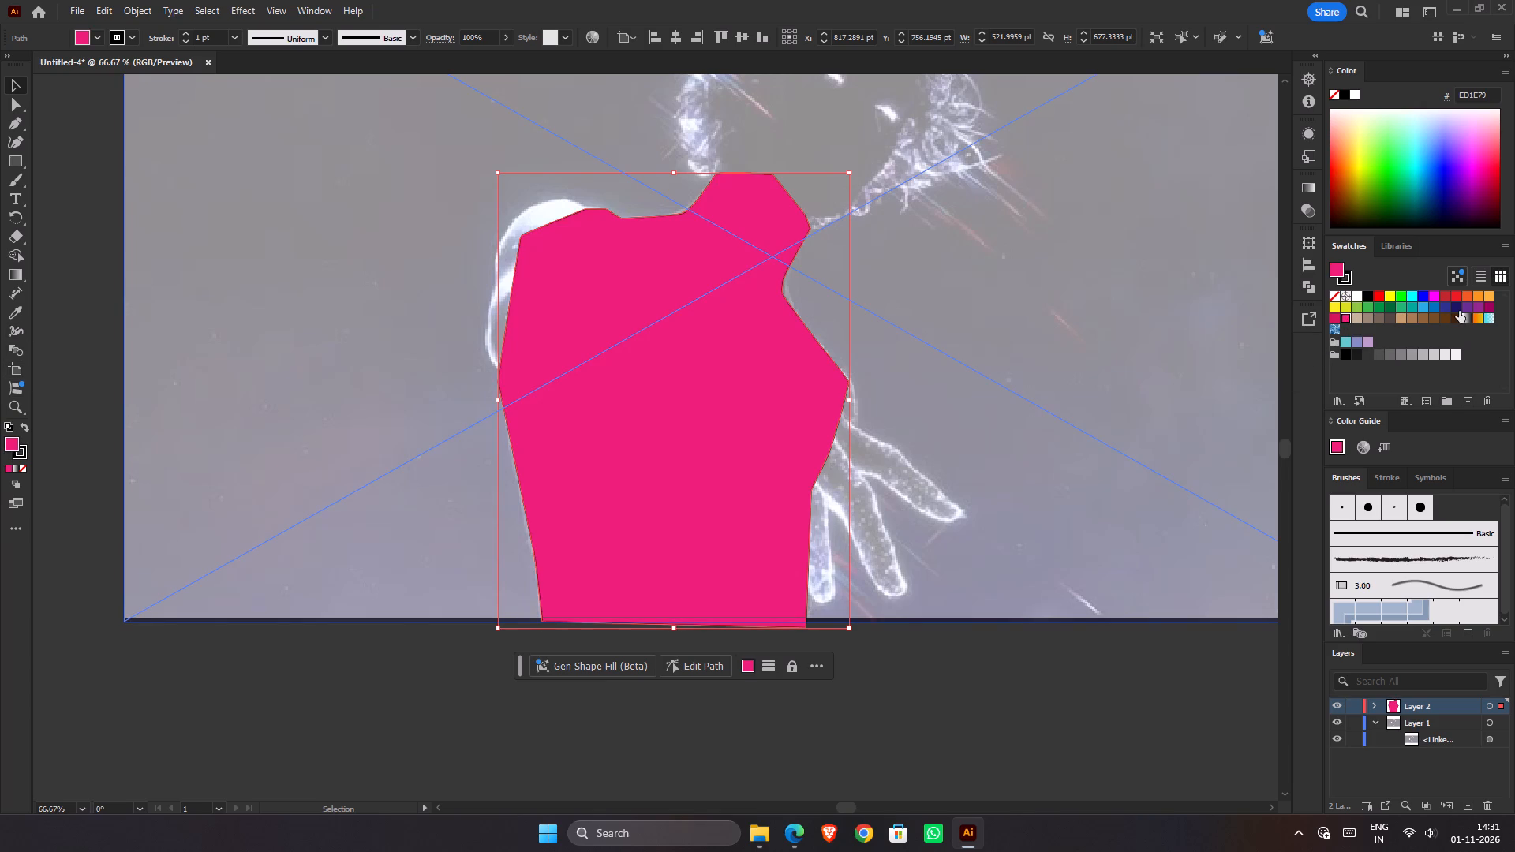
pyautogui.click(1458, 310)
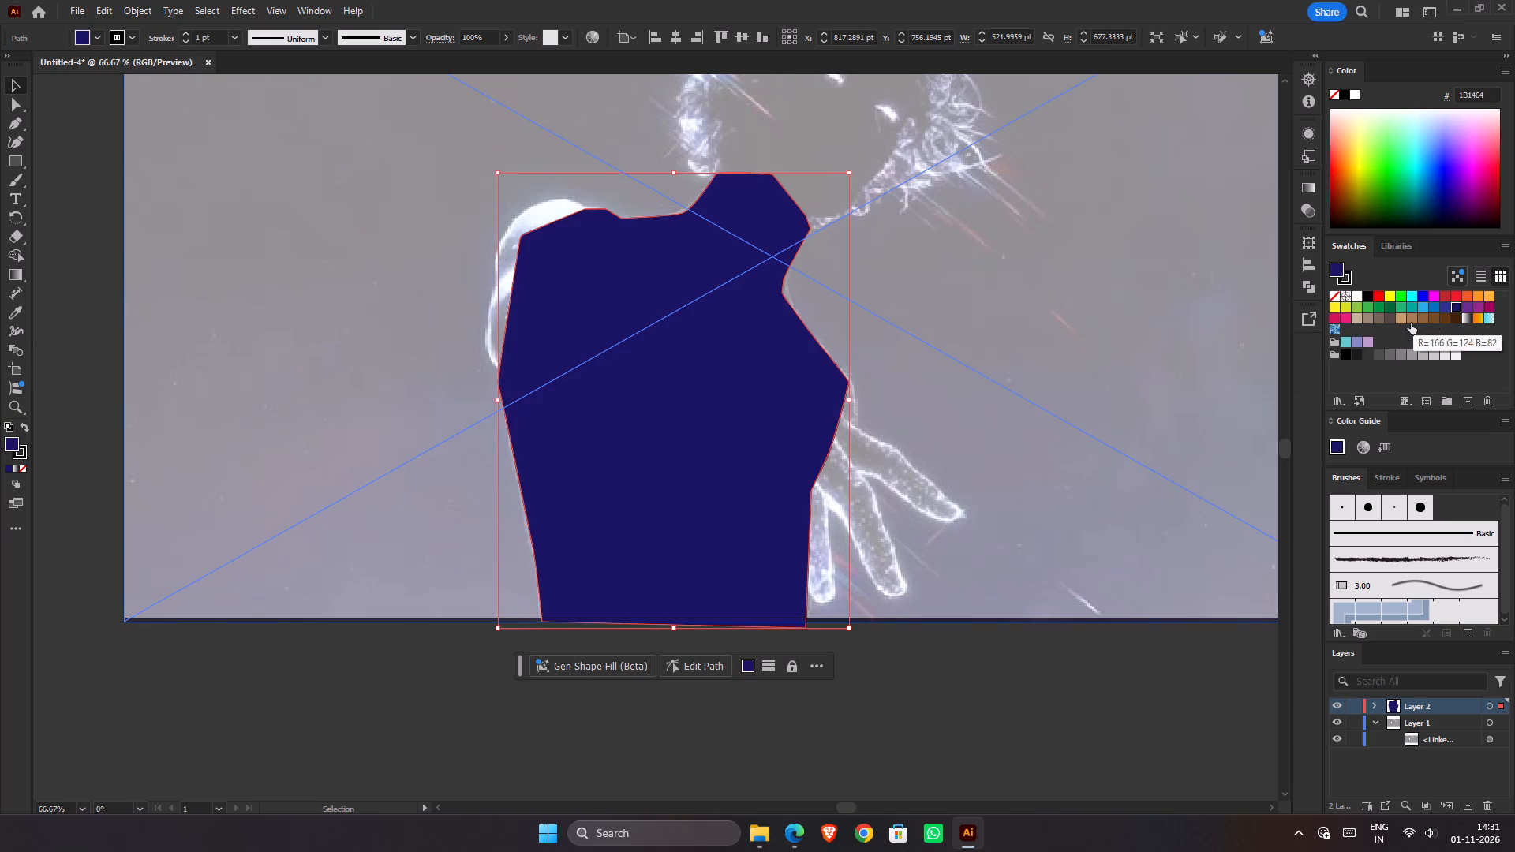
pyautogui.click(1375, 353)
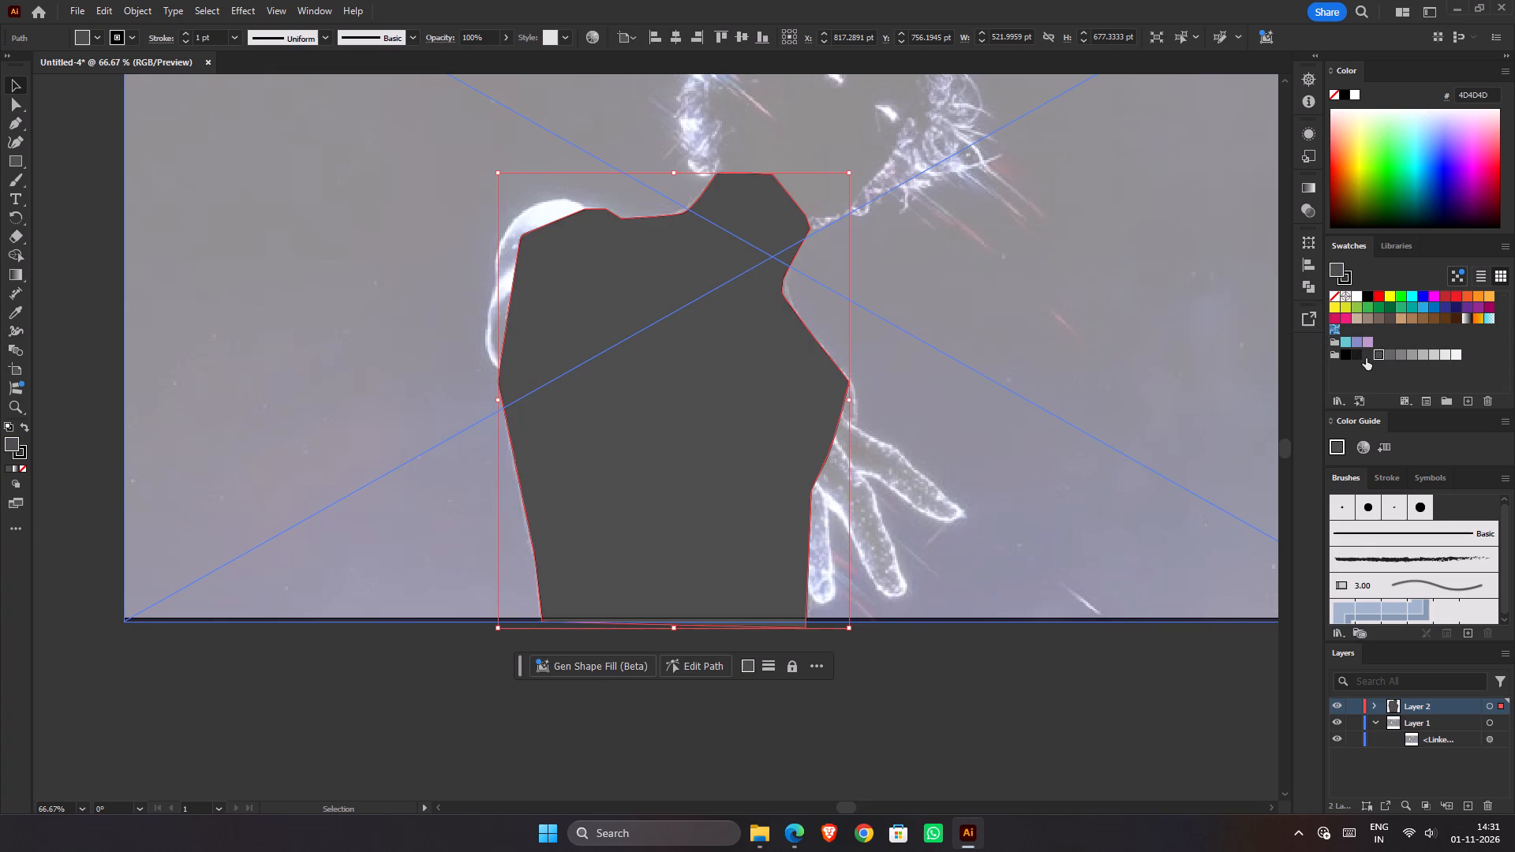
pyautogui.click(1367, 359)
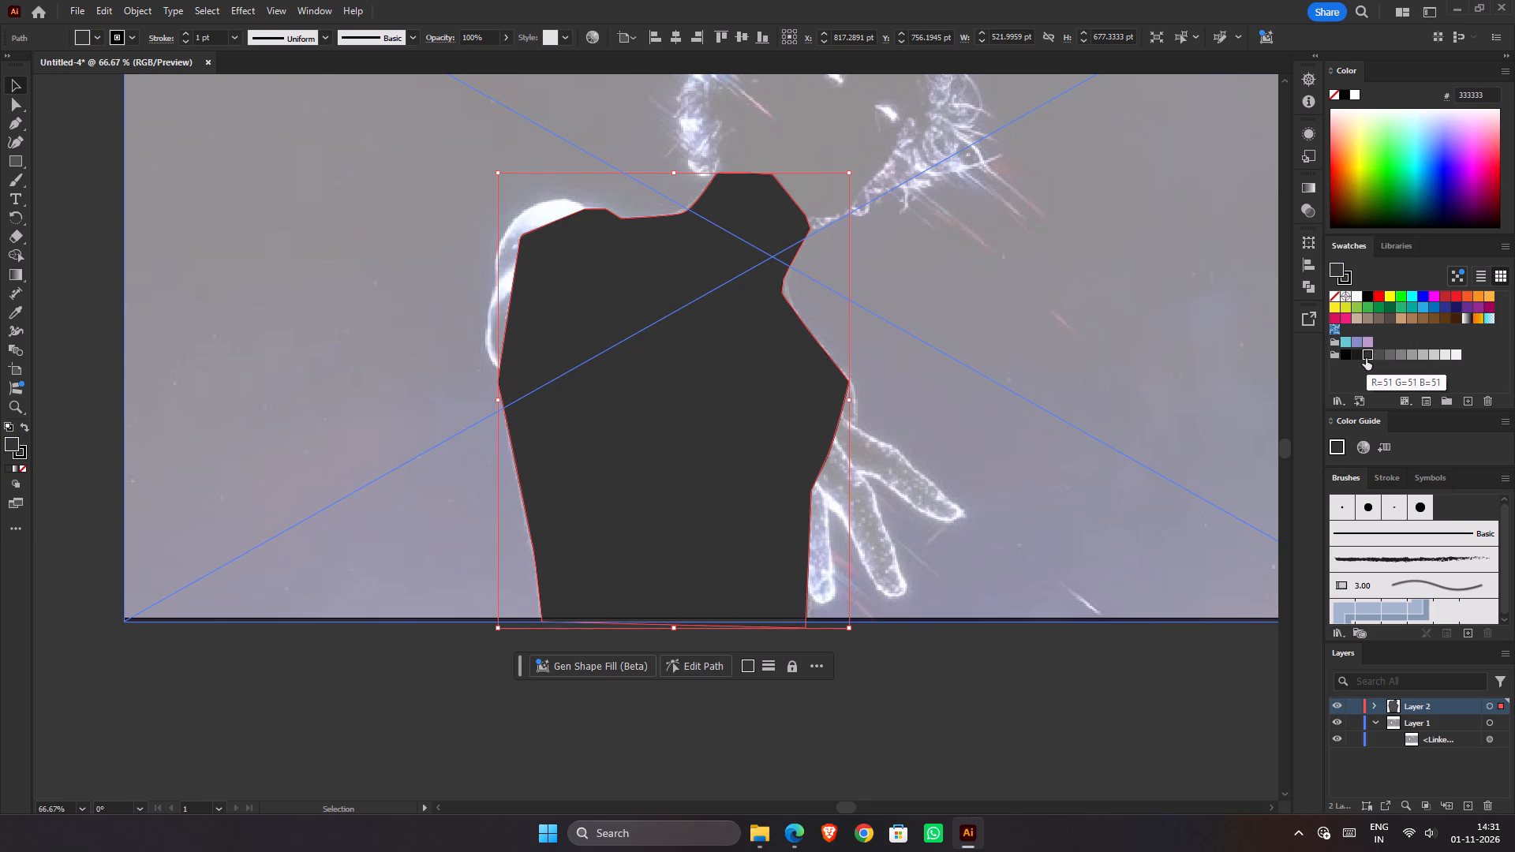
# Compare the lighter grey swatches on the torso shape, settle on fill CCCCCC, and deselect it.
pyautogui.click(1458, 356)
pyautogui.click(1442, 355)
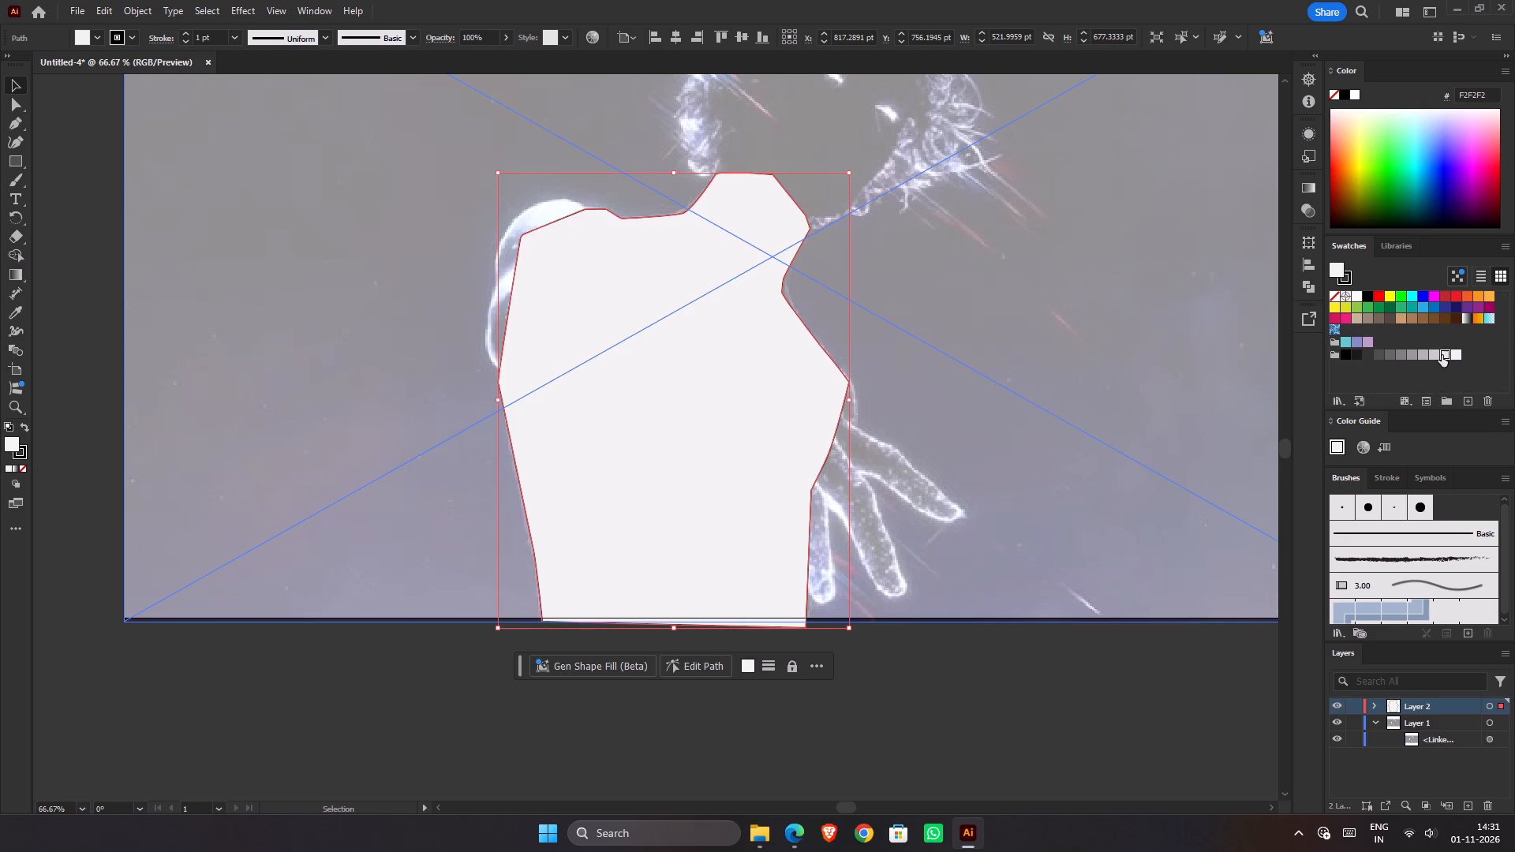
pyautogui.click(1431, 357)
pyautogui.click(1420, 356)
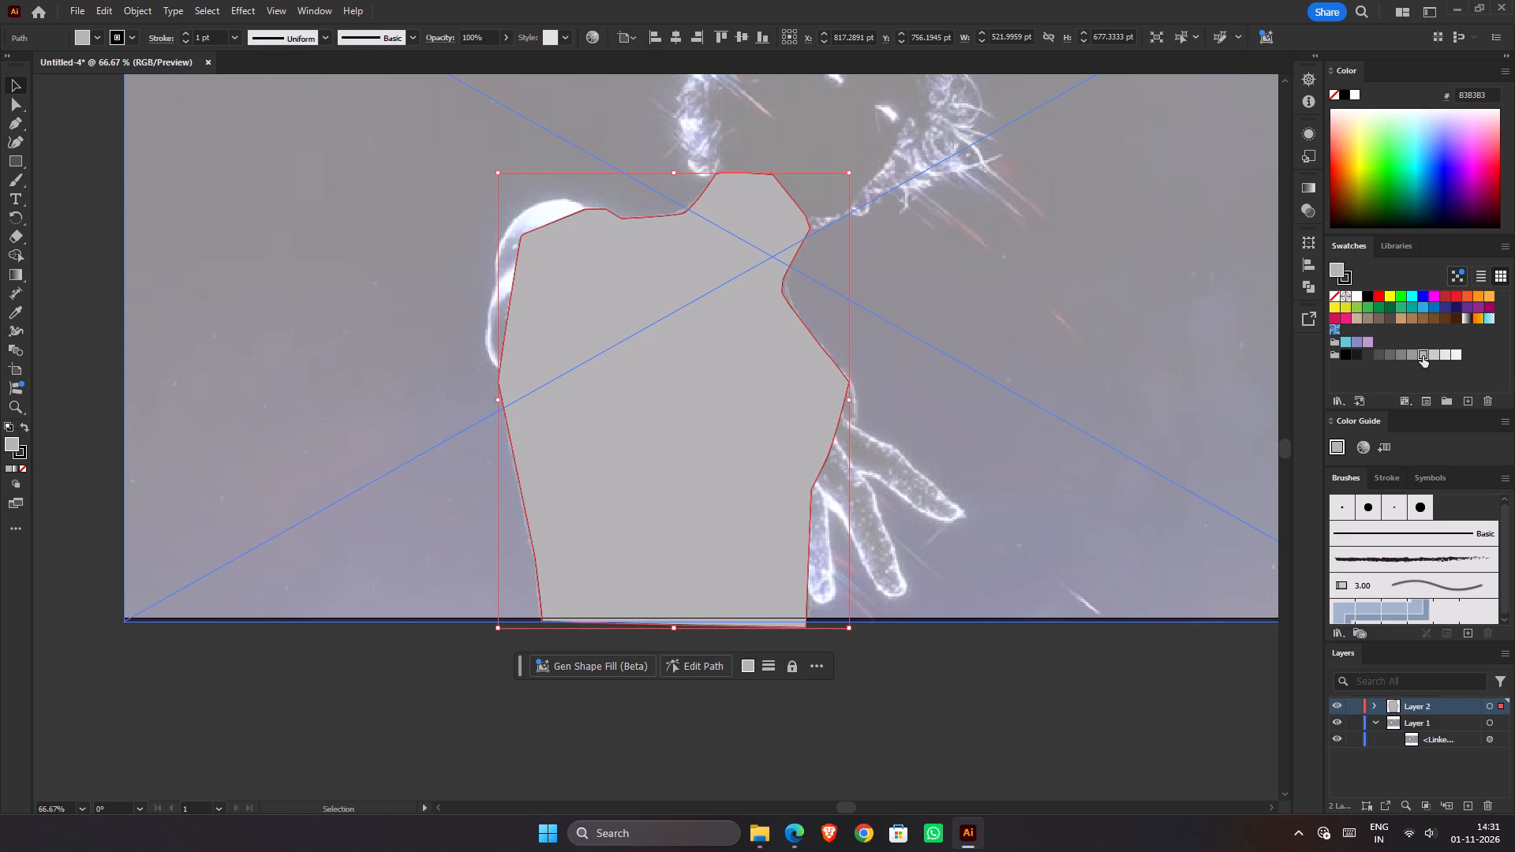
pyautogui.click(1435, 356)
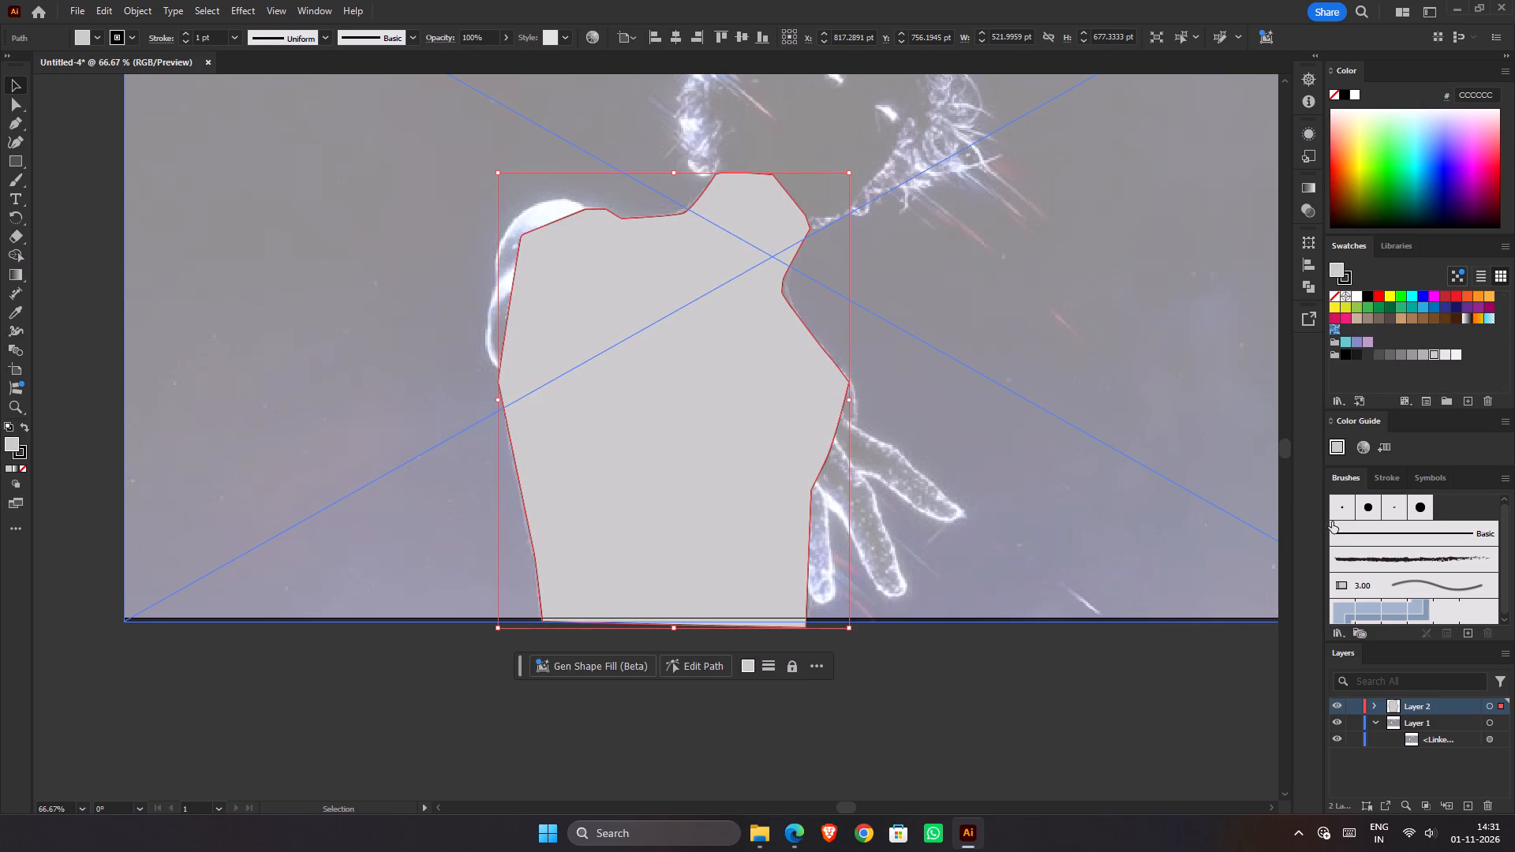
pyautogui.click(1194, 719)
# Set the torso shape's stroke to none and deselect it.
pyautogui.scroll(-3, 1041, 450)
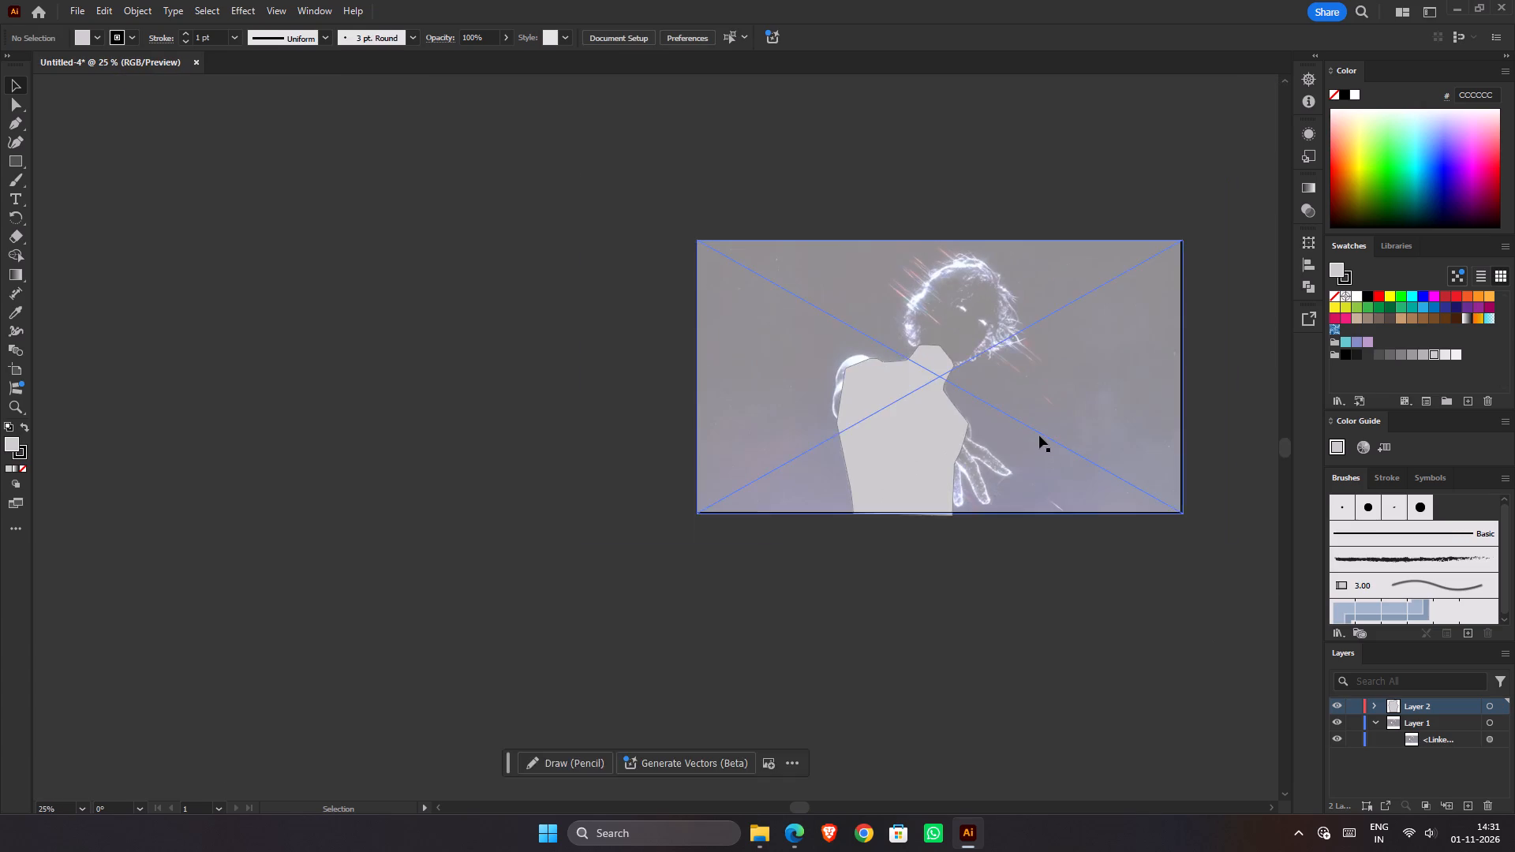
pyautogui.scroll(2, 1039, 435)
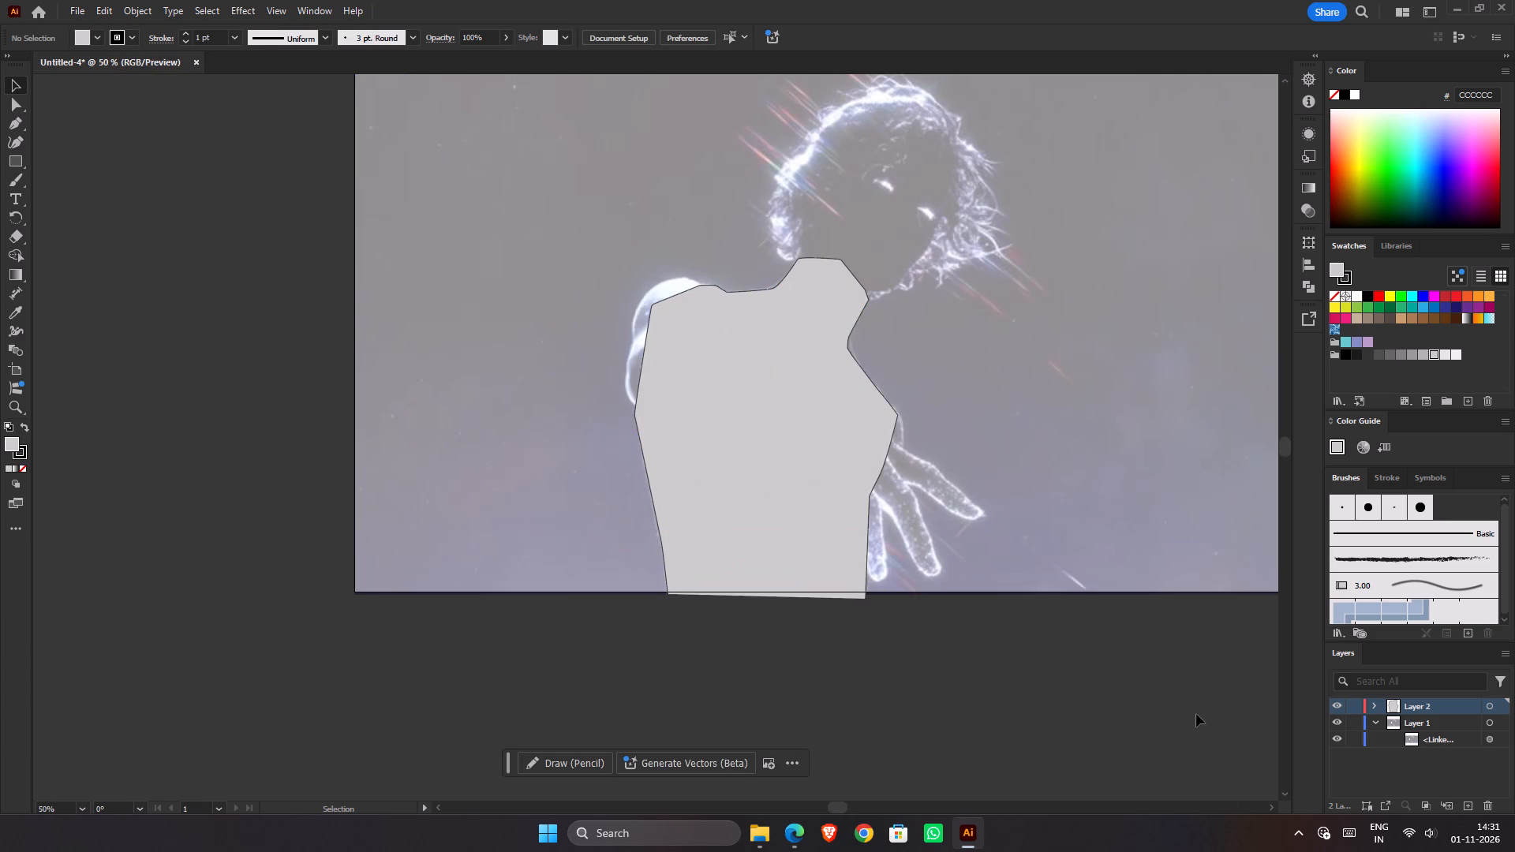
pyautogui.scroll(1, 1196, 712)
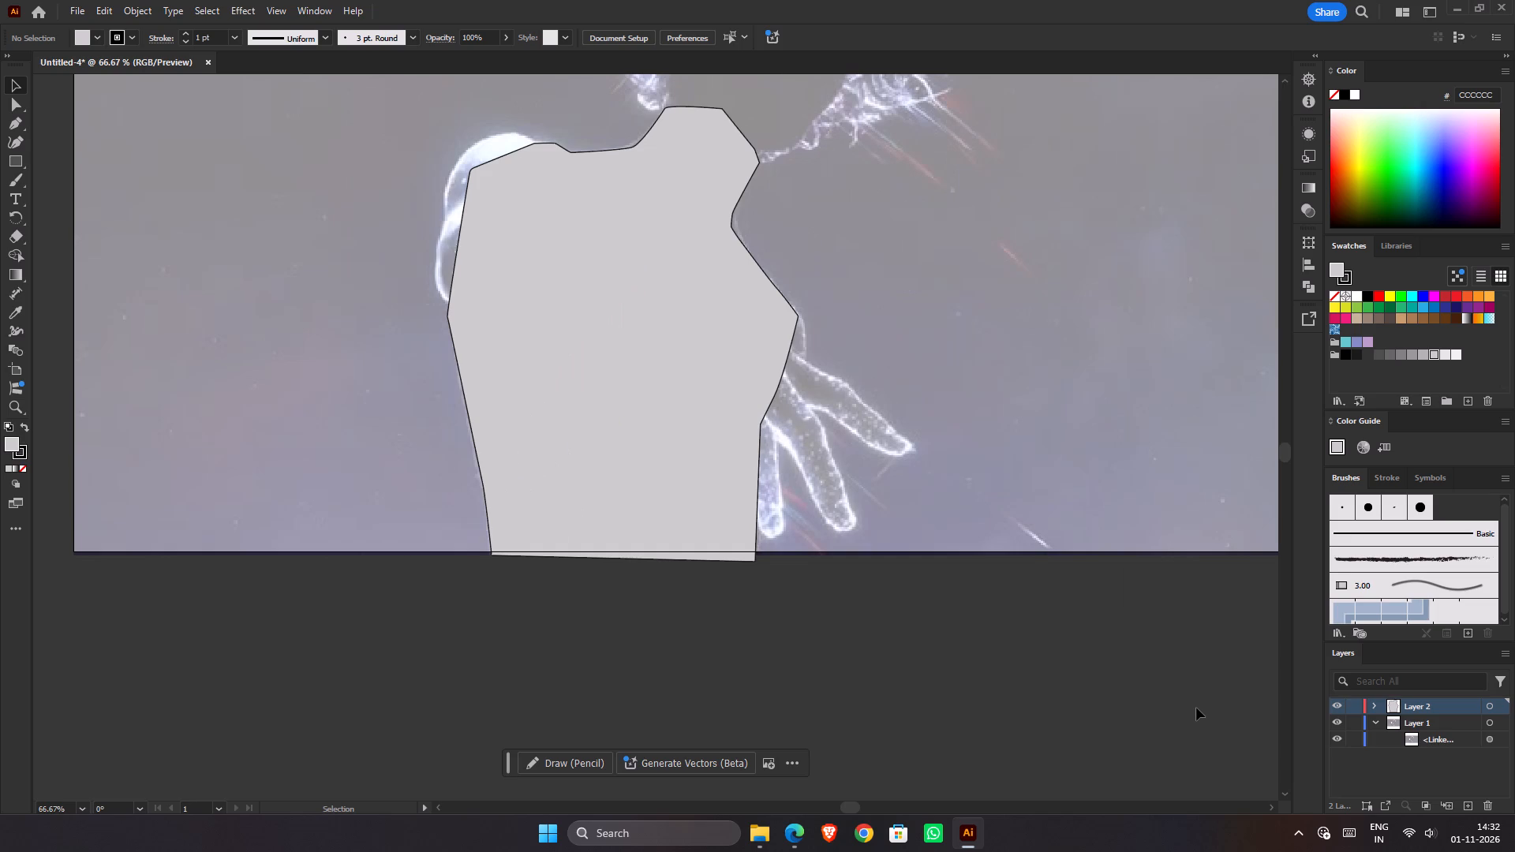
pyautogui.scroll(-1, 1196, 707)
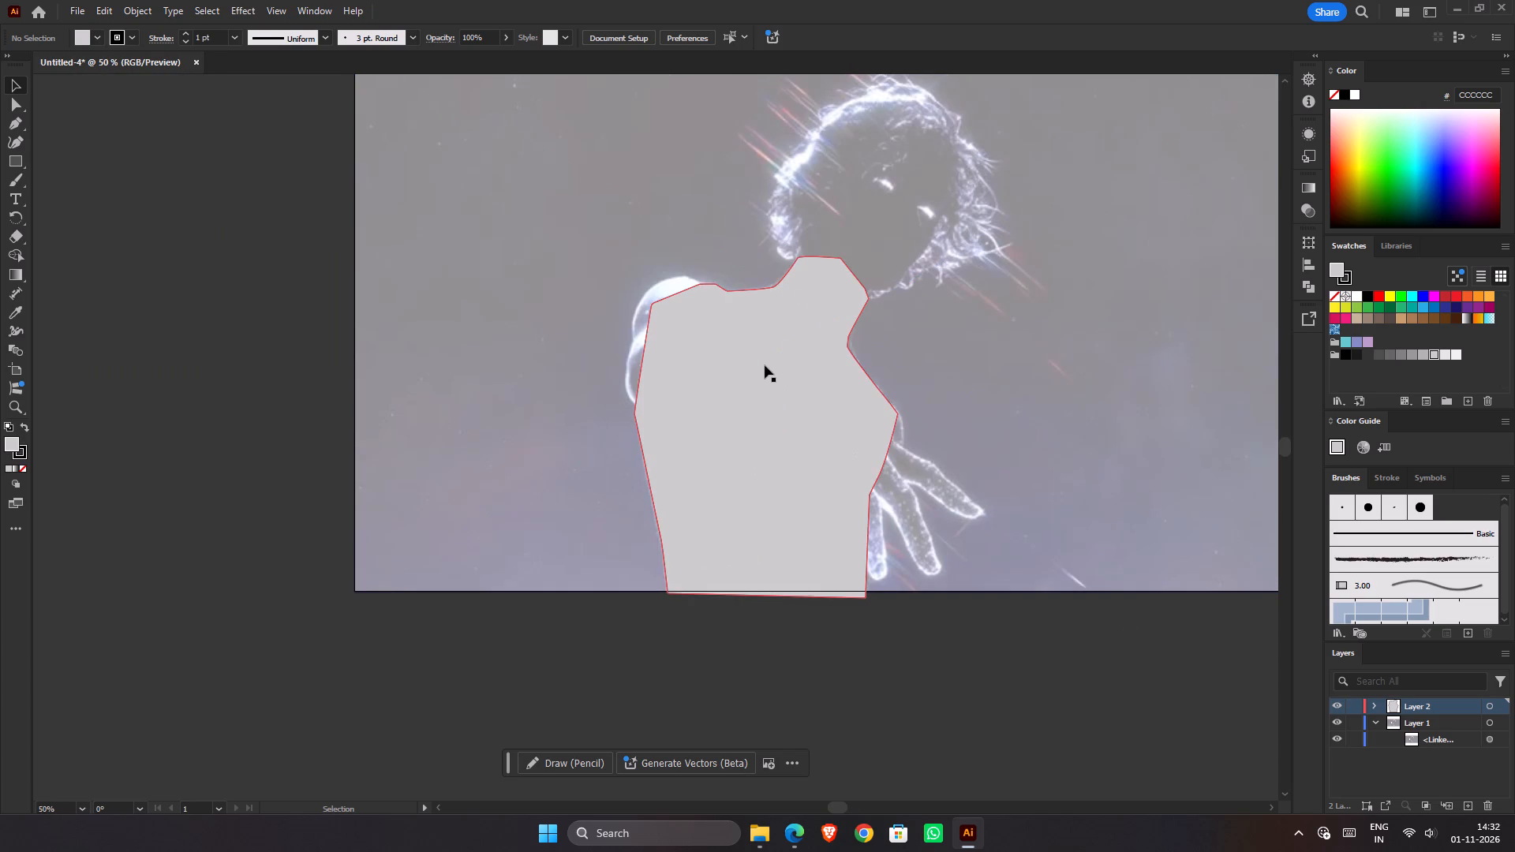
pyautogui.click(765, 365)
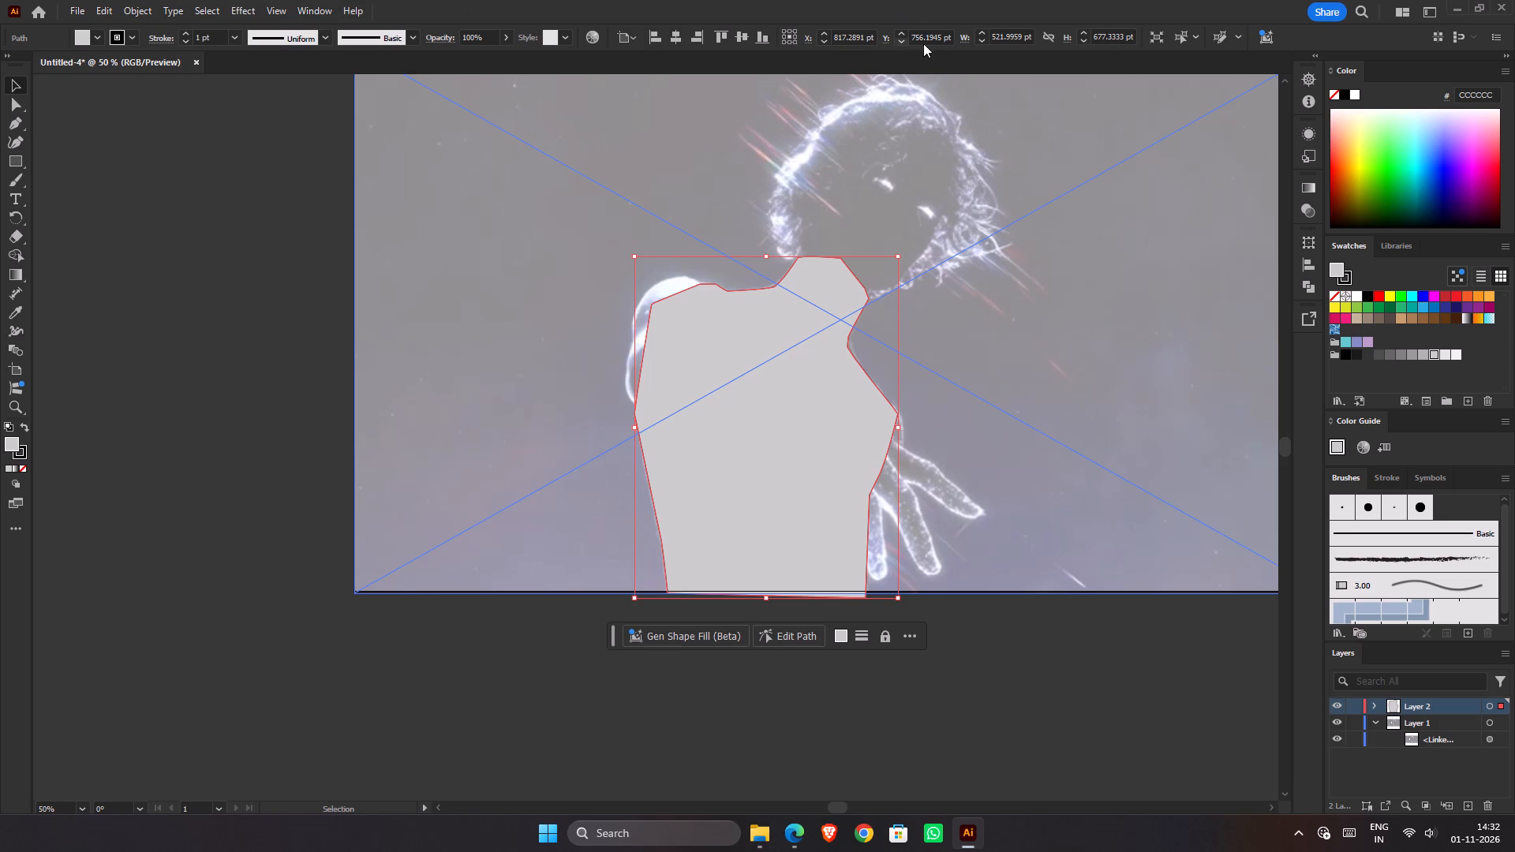
pyautogui.click(567, 36)
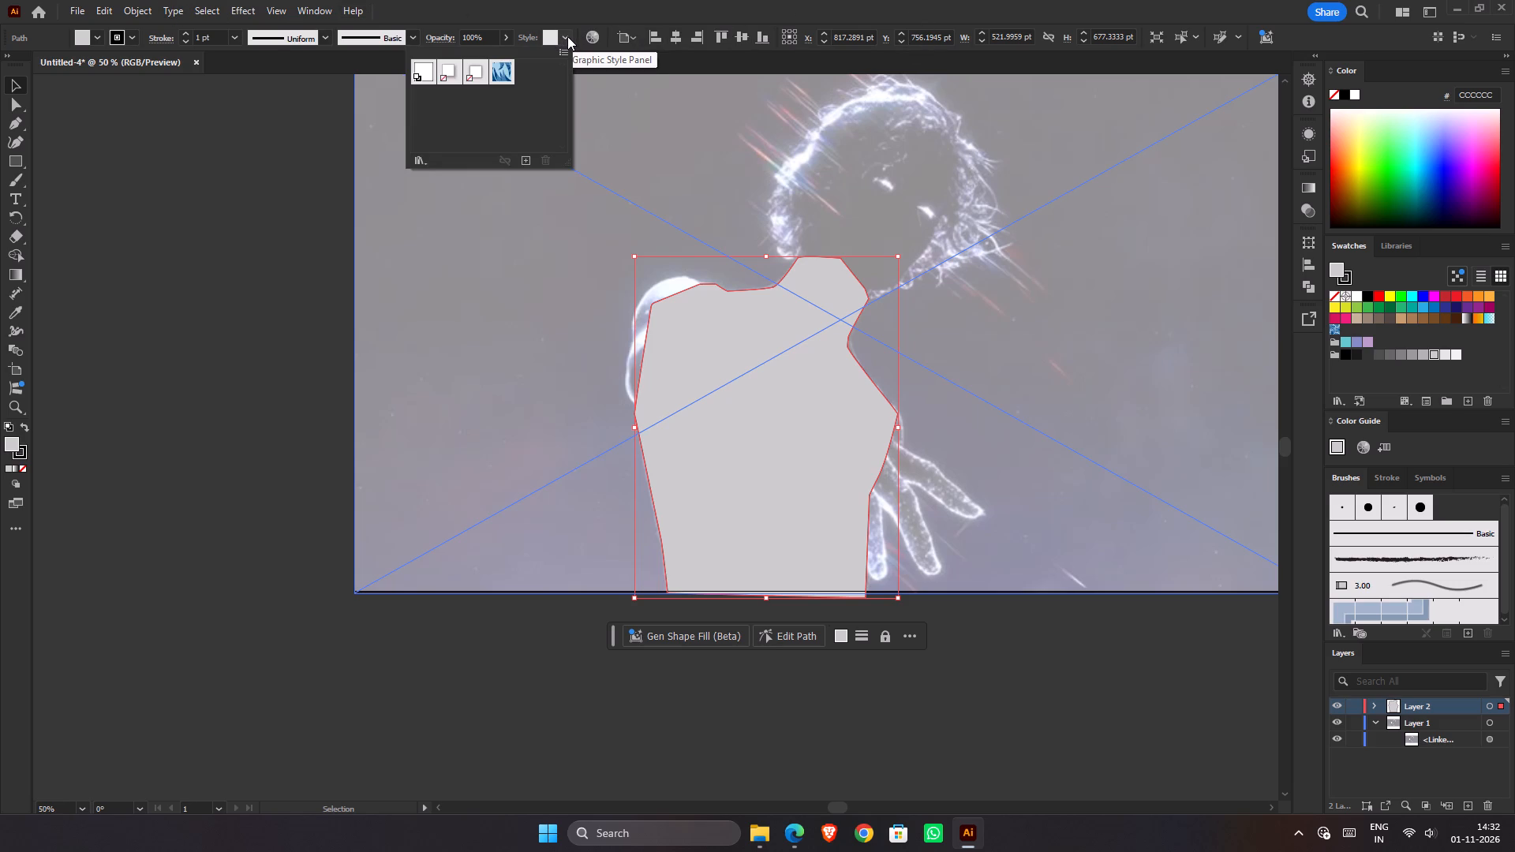
pyautogui.click(567, 36)
pyautogui.click(24, 457)
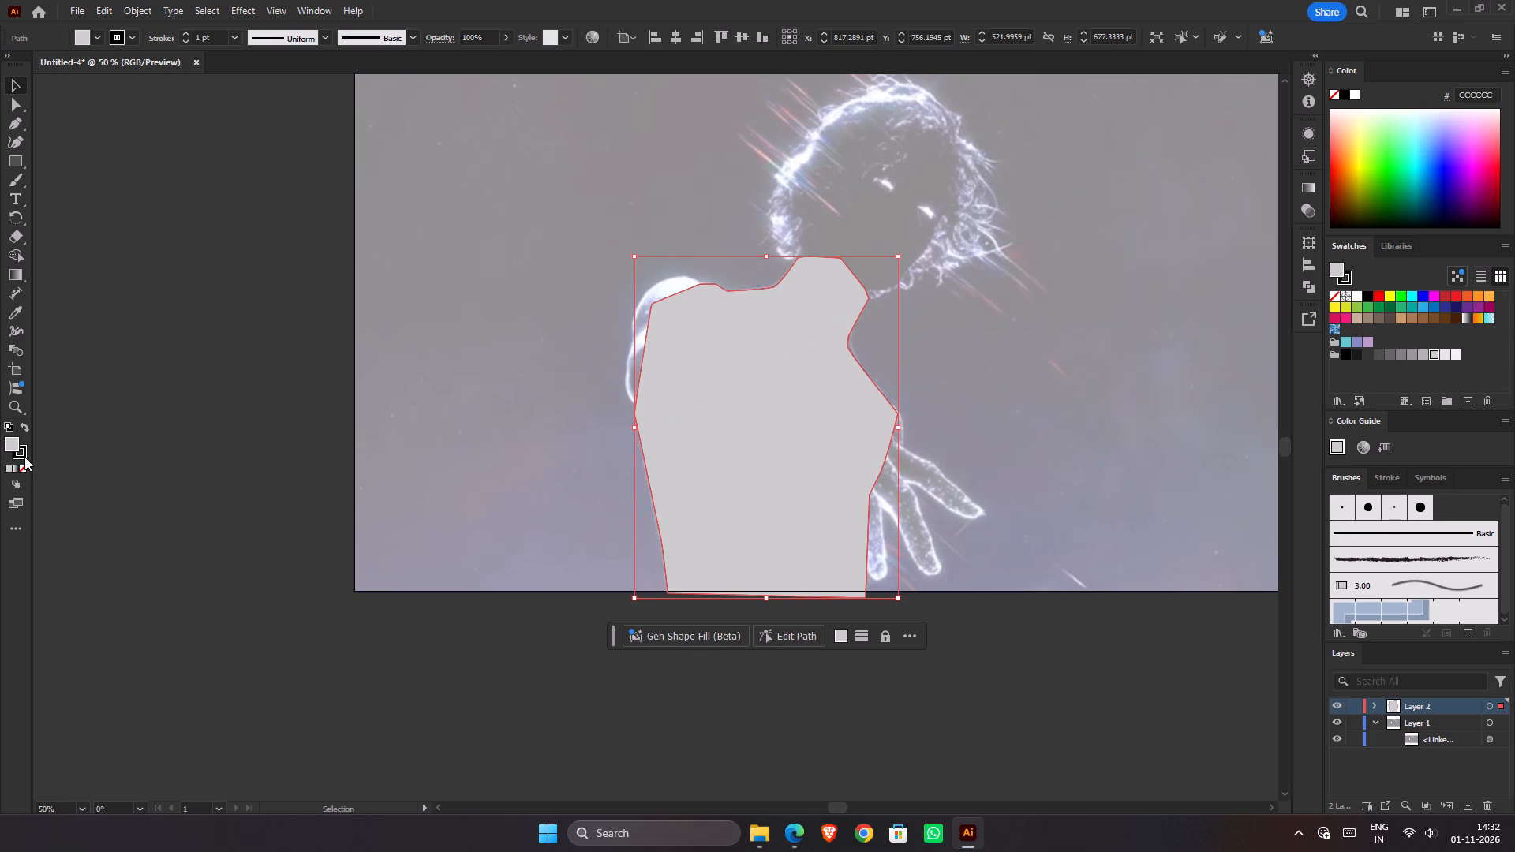
pyautogui.click(23, 466)
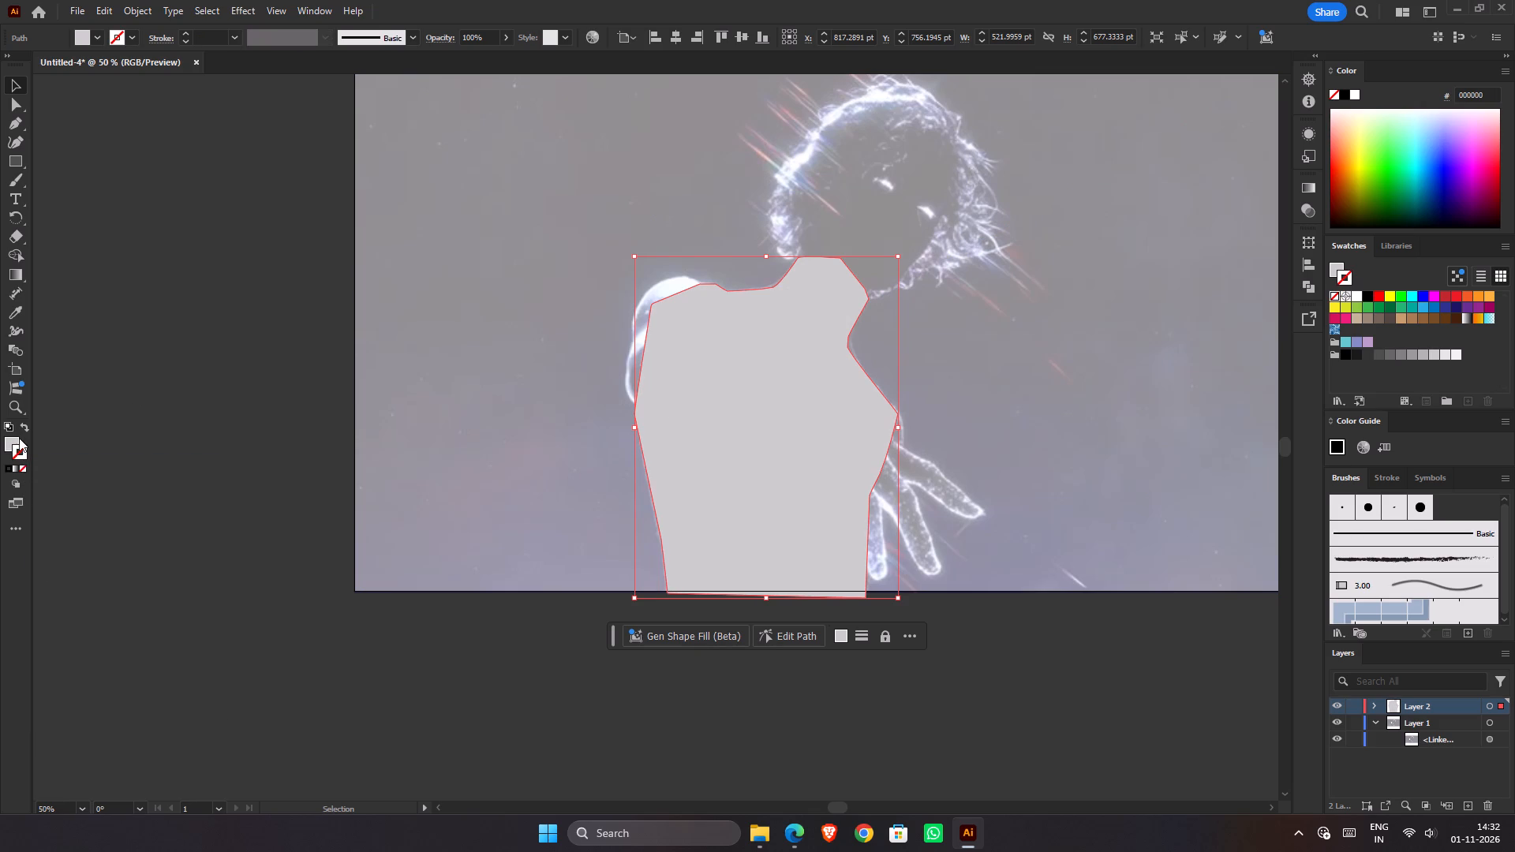
pyautogui.click(13, 439)
pyautogui.click(868, 663)
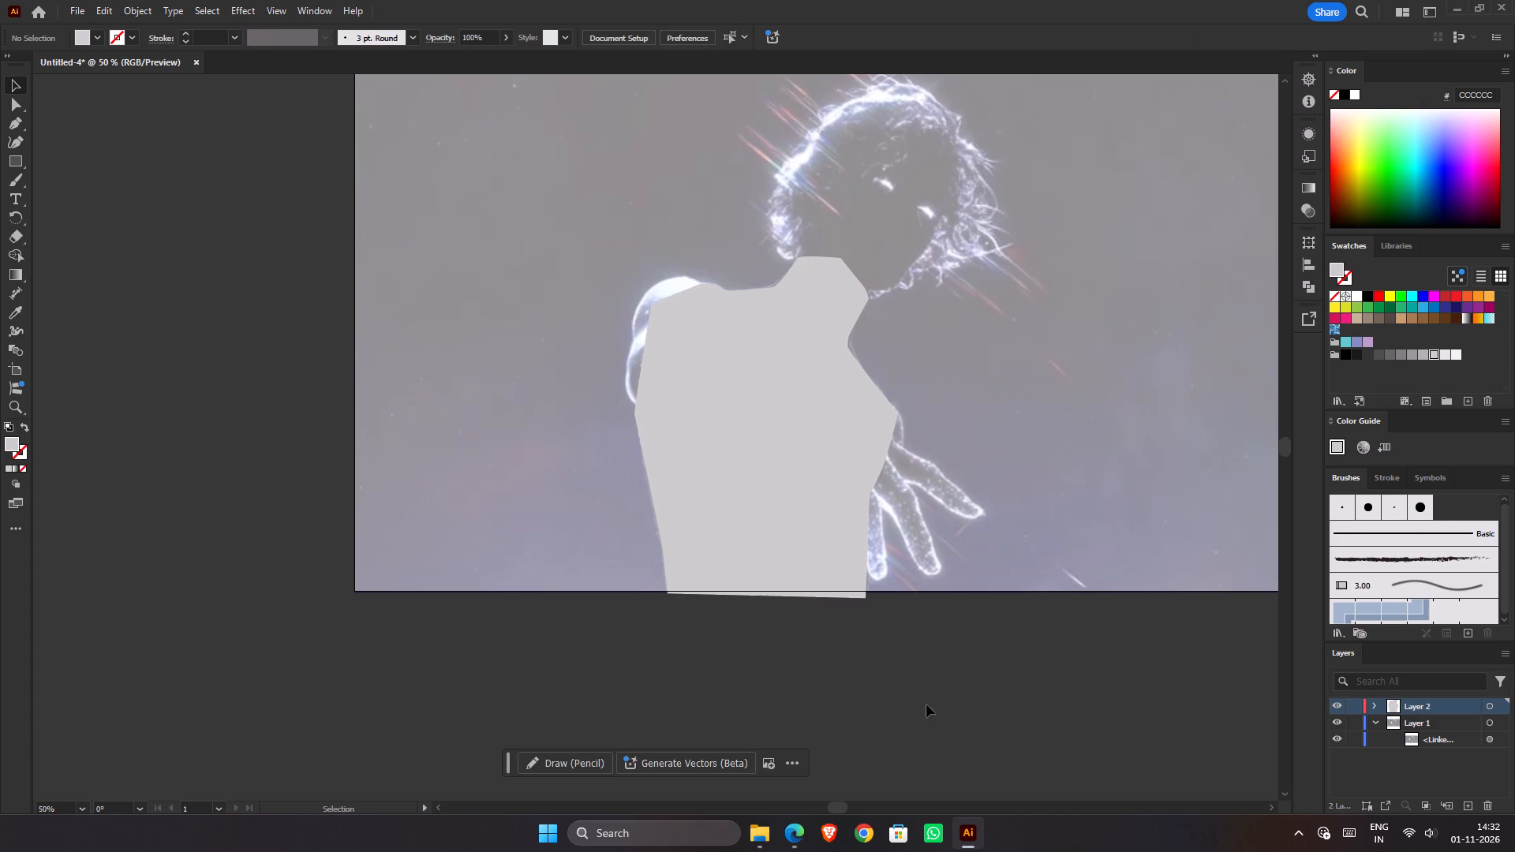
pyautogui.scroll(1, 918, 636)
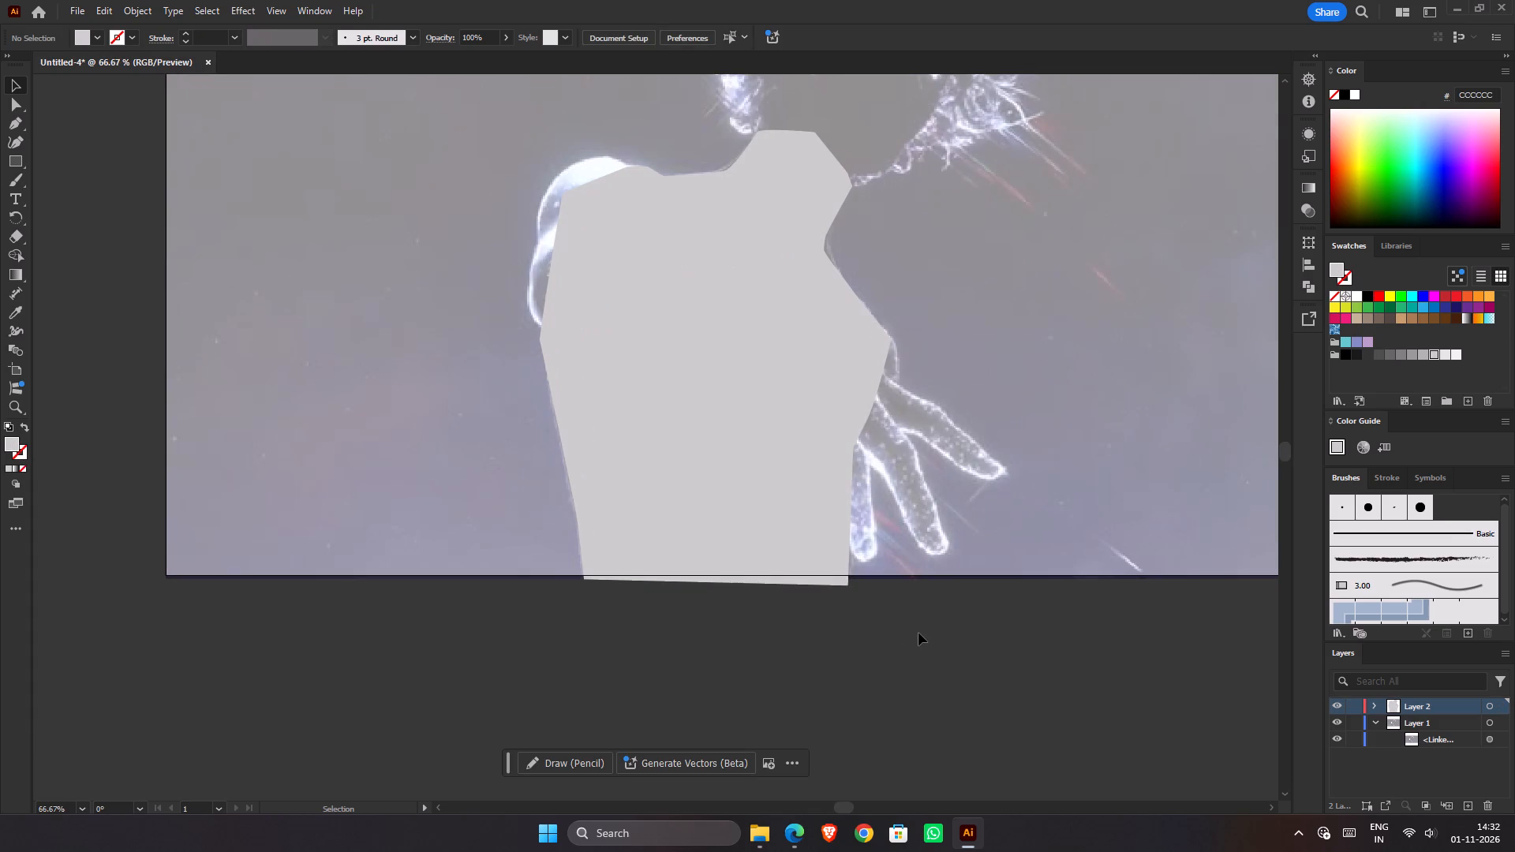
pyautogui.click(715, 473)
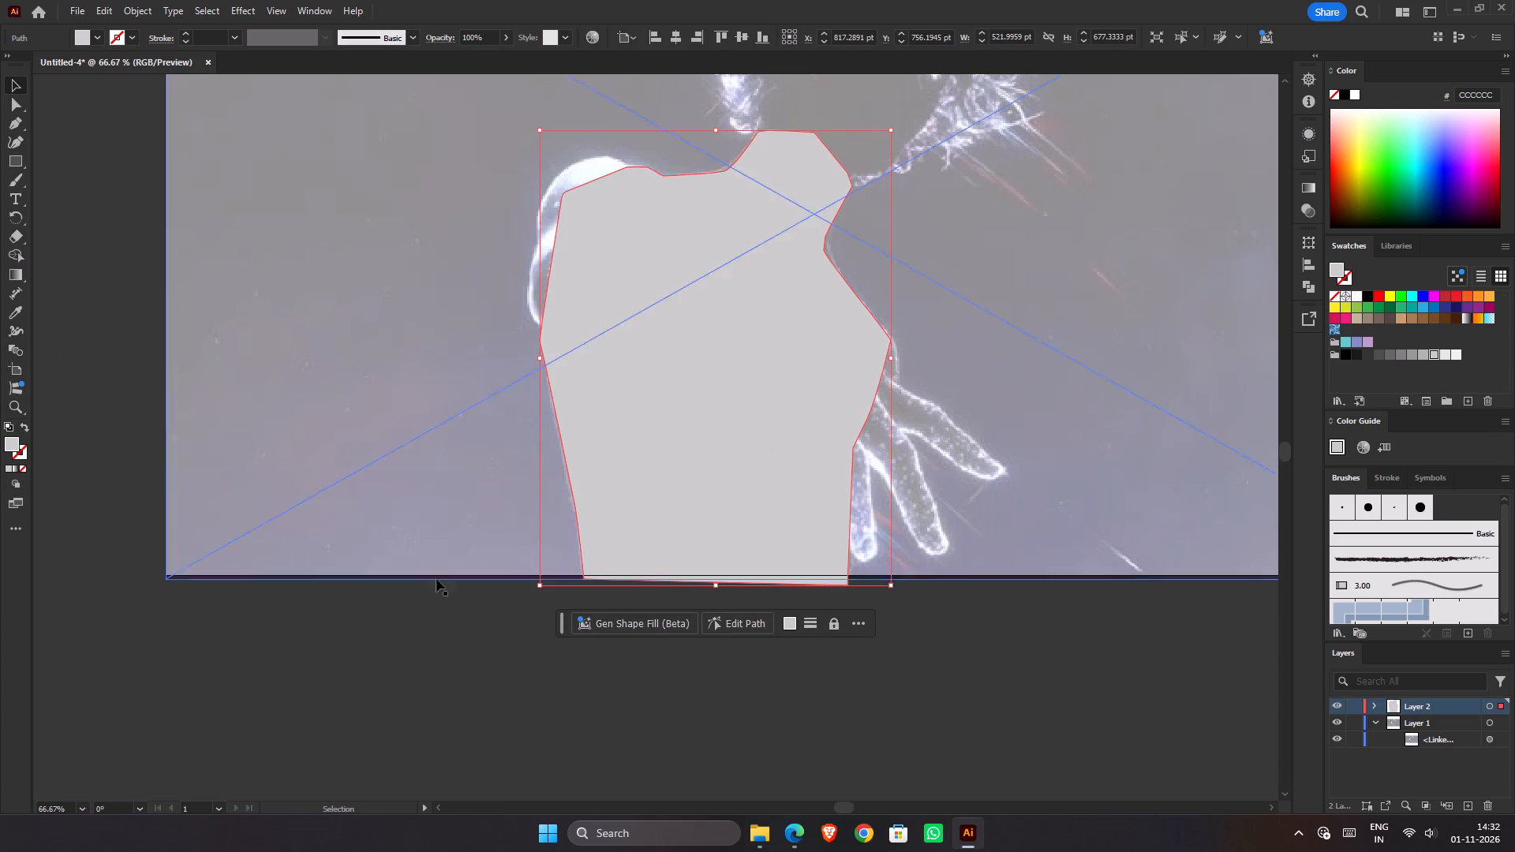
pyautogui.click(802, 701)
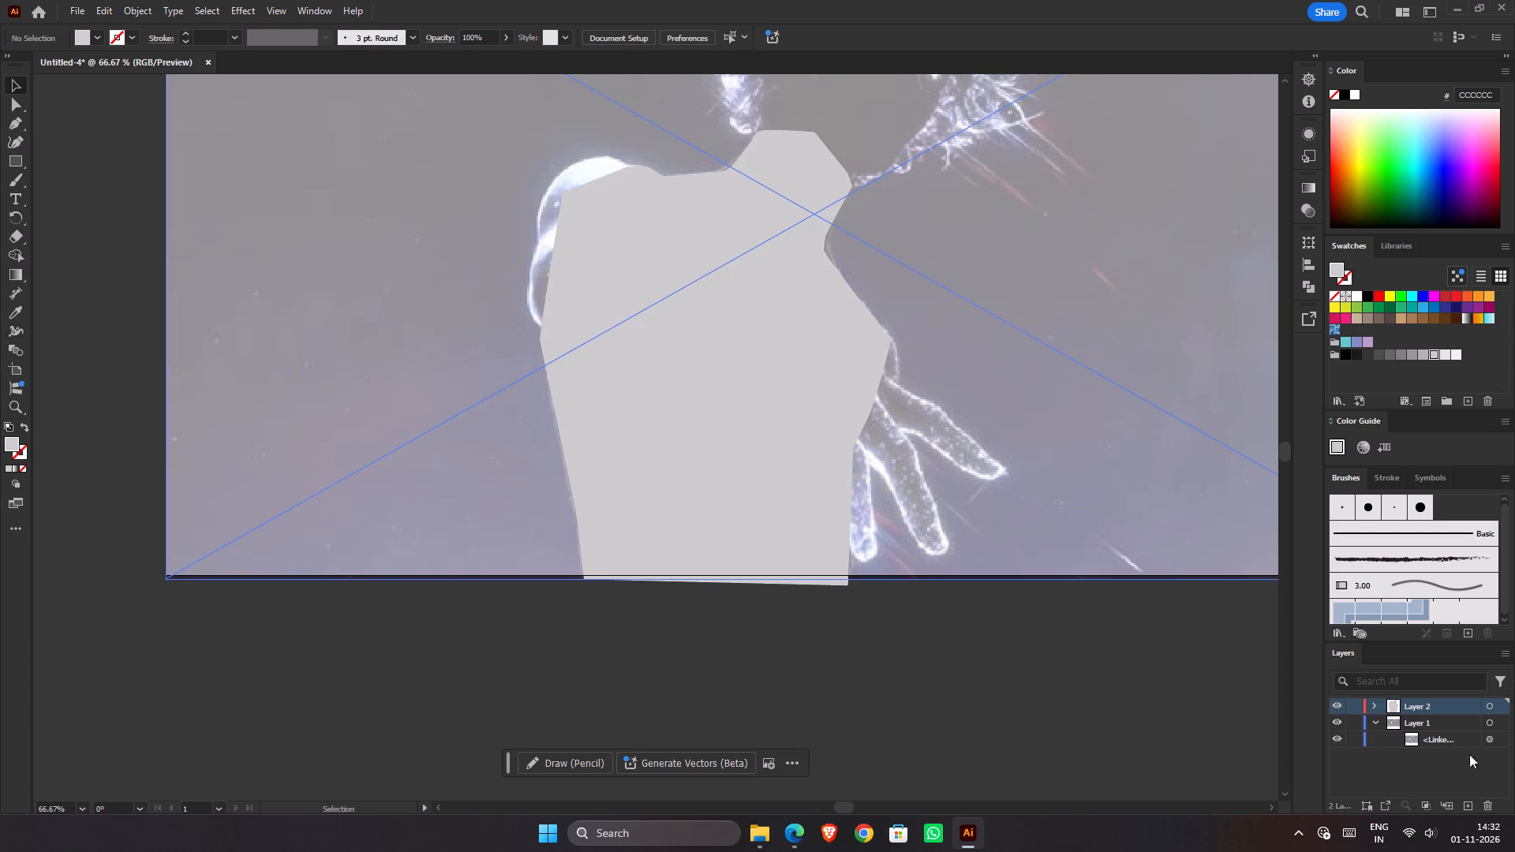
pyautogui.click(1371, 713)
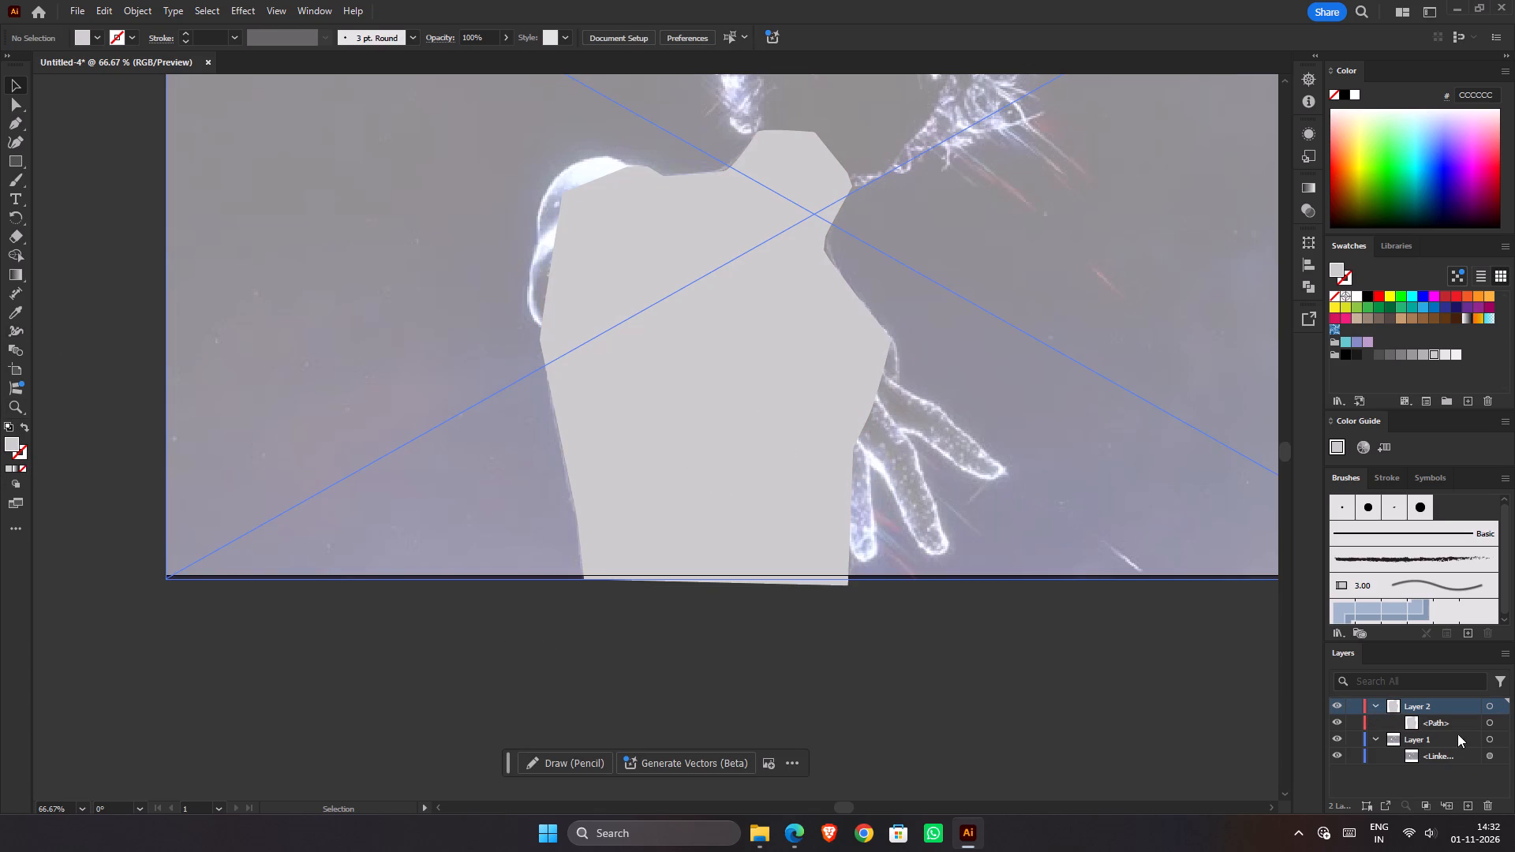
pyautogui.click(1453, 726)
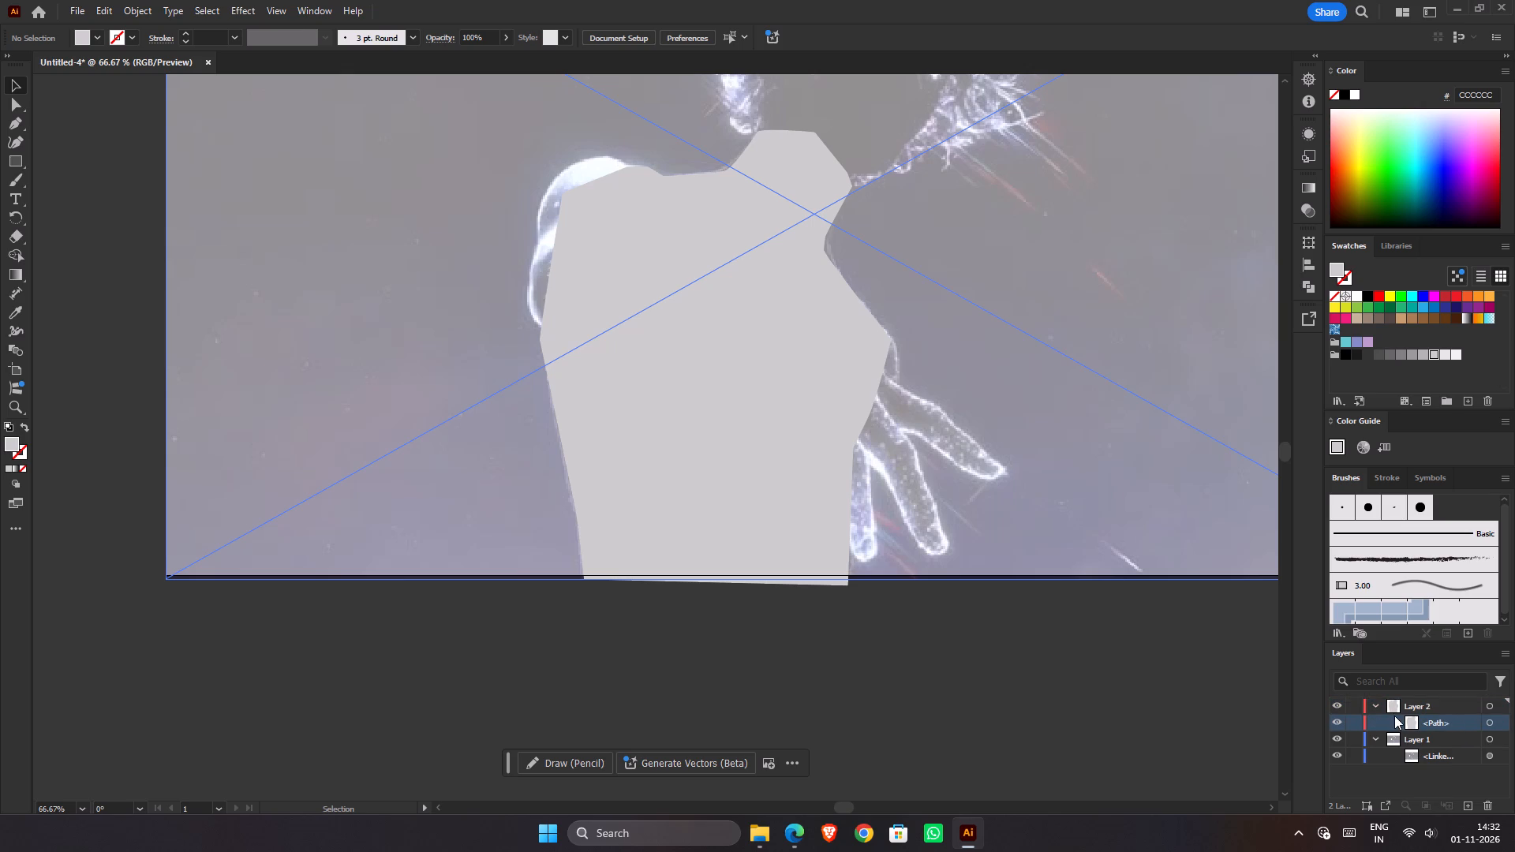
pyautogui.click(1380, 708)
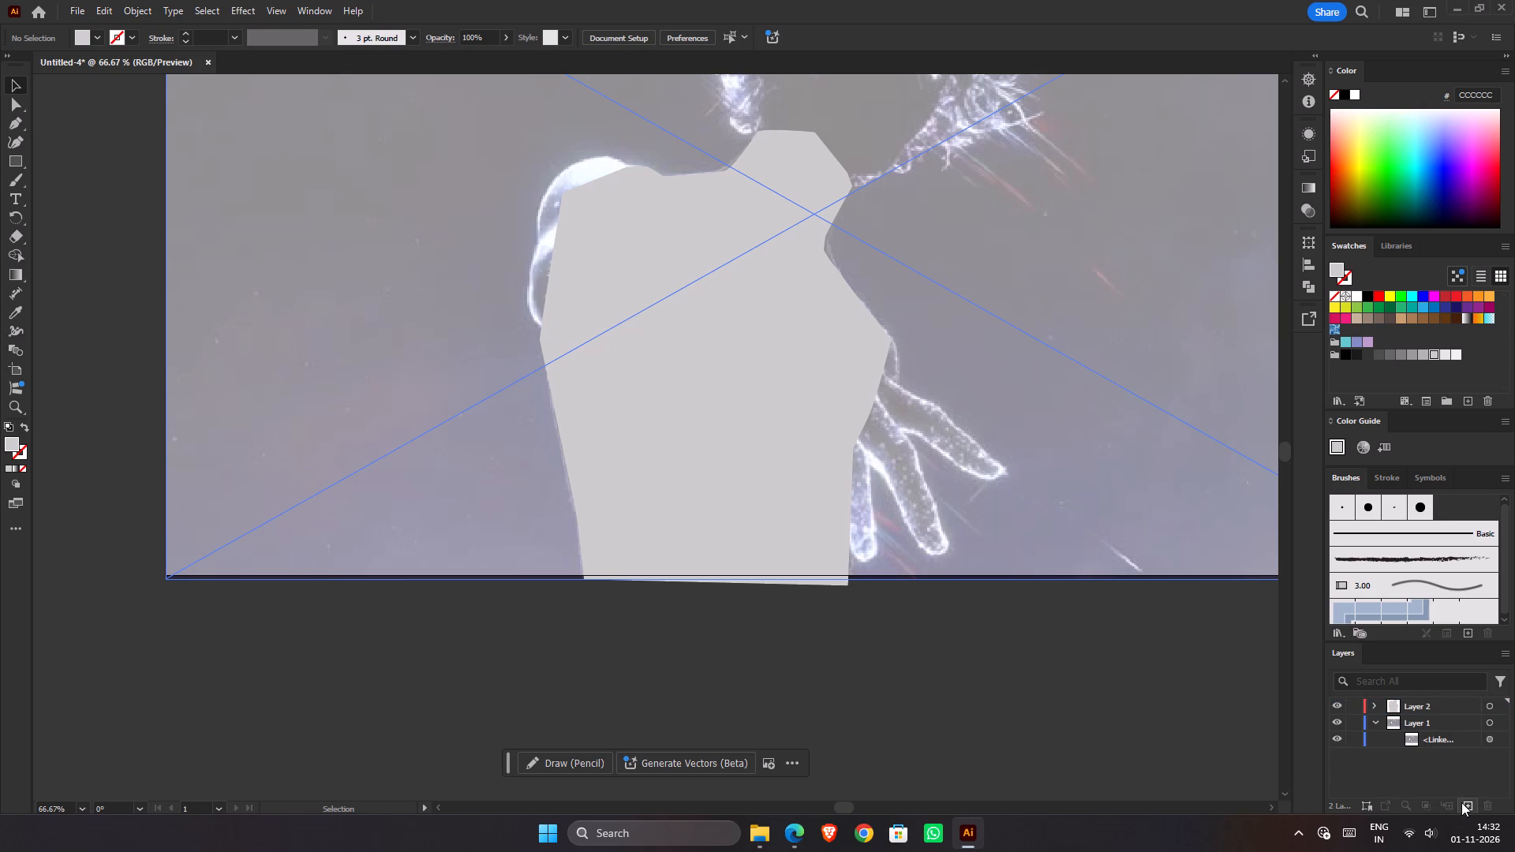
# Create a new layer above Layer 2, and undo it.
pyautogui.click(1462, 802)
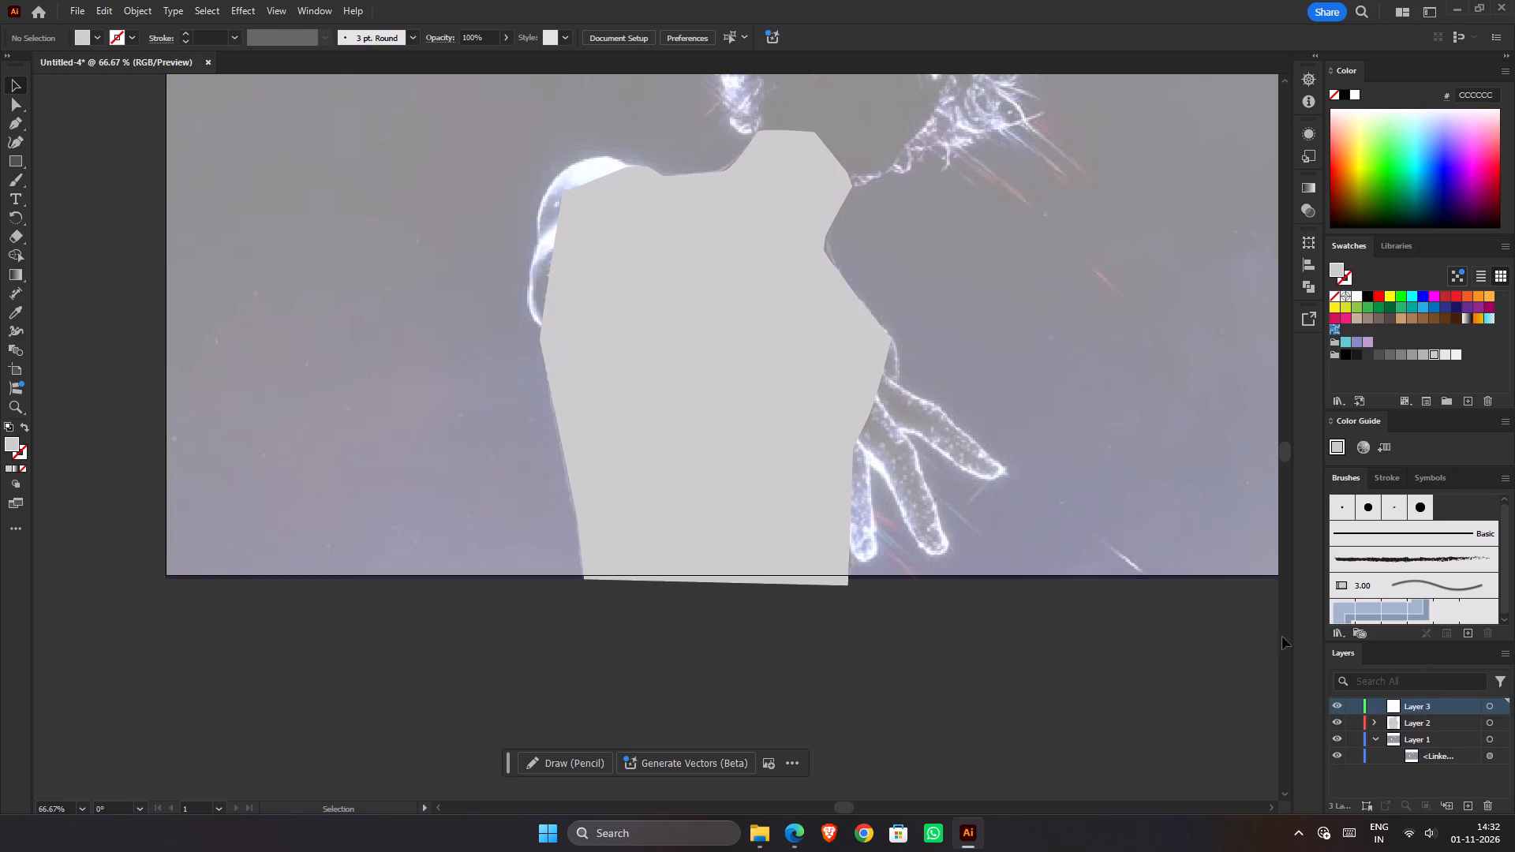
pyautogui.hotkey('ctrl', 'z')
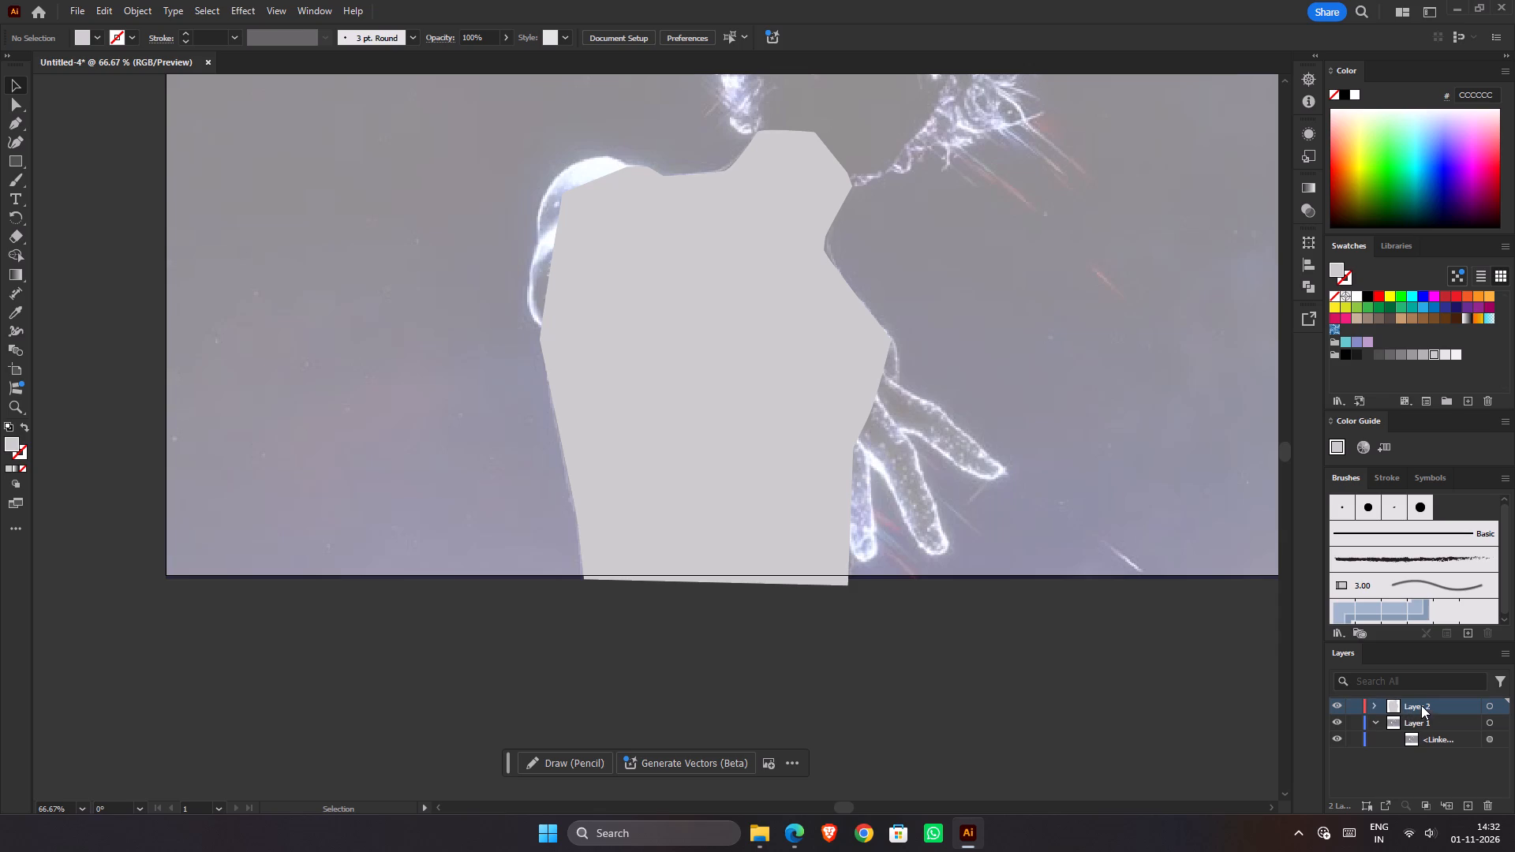
# Toggle Layer 2's visibility to view the reference arm and hand beneath the torso shape.
pyautogui.click(1337, 707)
pyautogui.click(1337, 707)
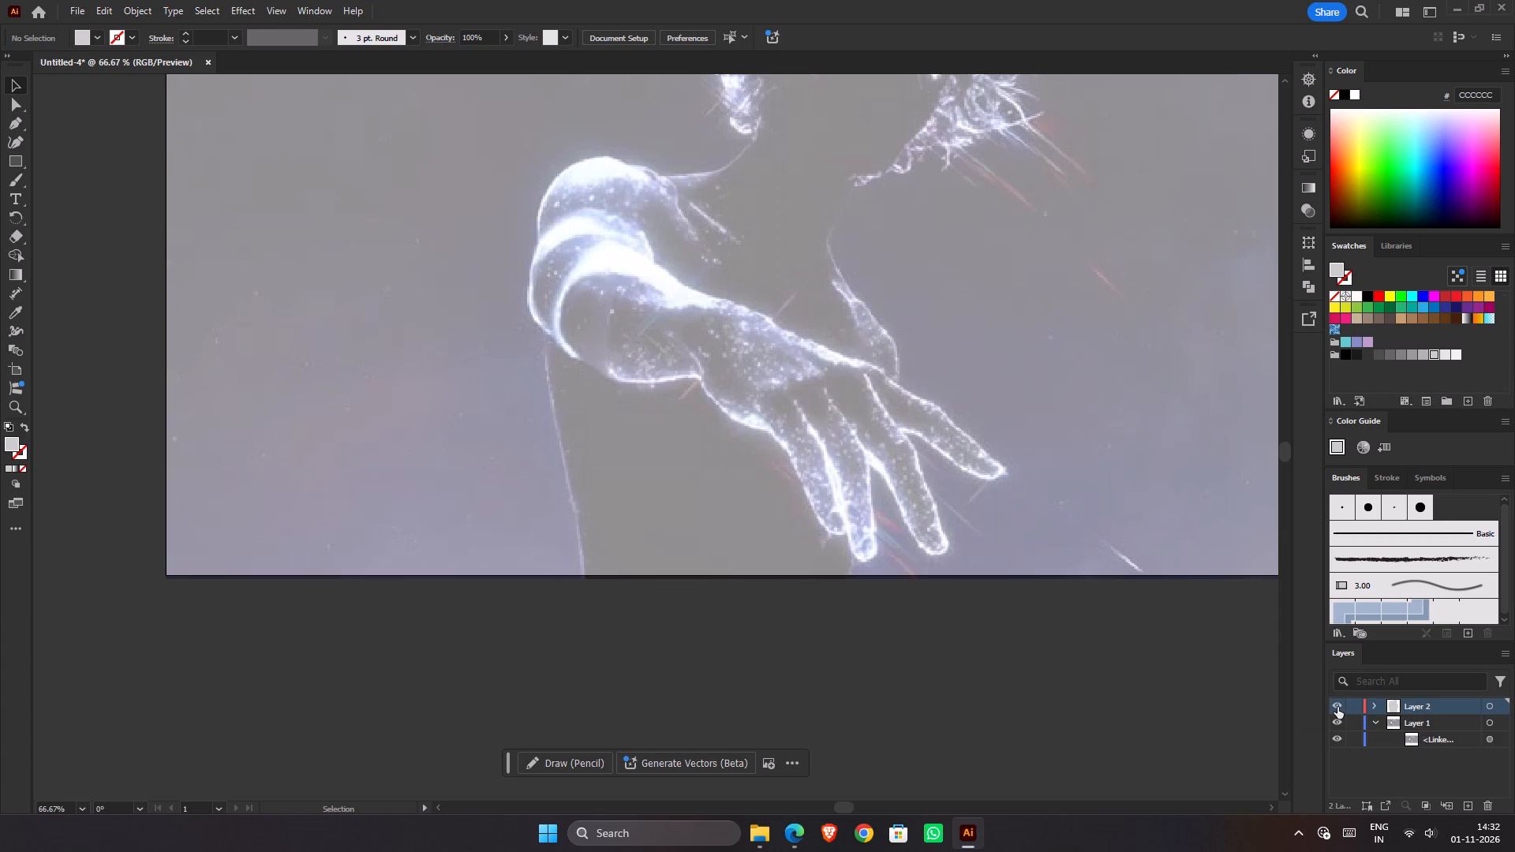
# Create a new layer above Layer 2 for the shoulder, and hide Layer 2 to expose the reference arm.
pyautogui.doubleClick(1337, 707)
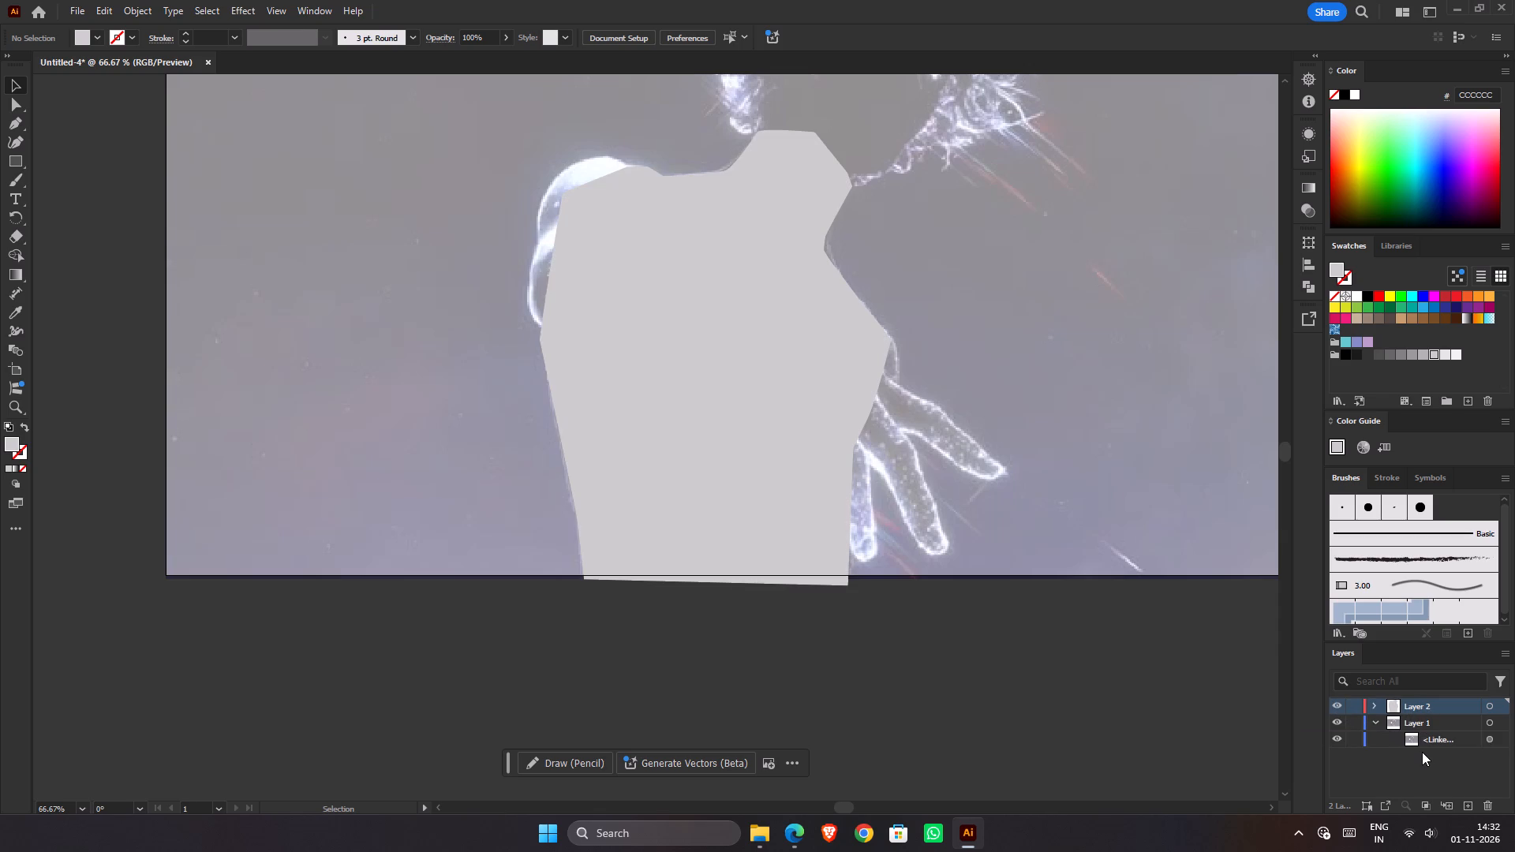
pyautogui.scroll(2, 1418, 731)
pyautogui.click(1467, 807)
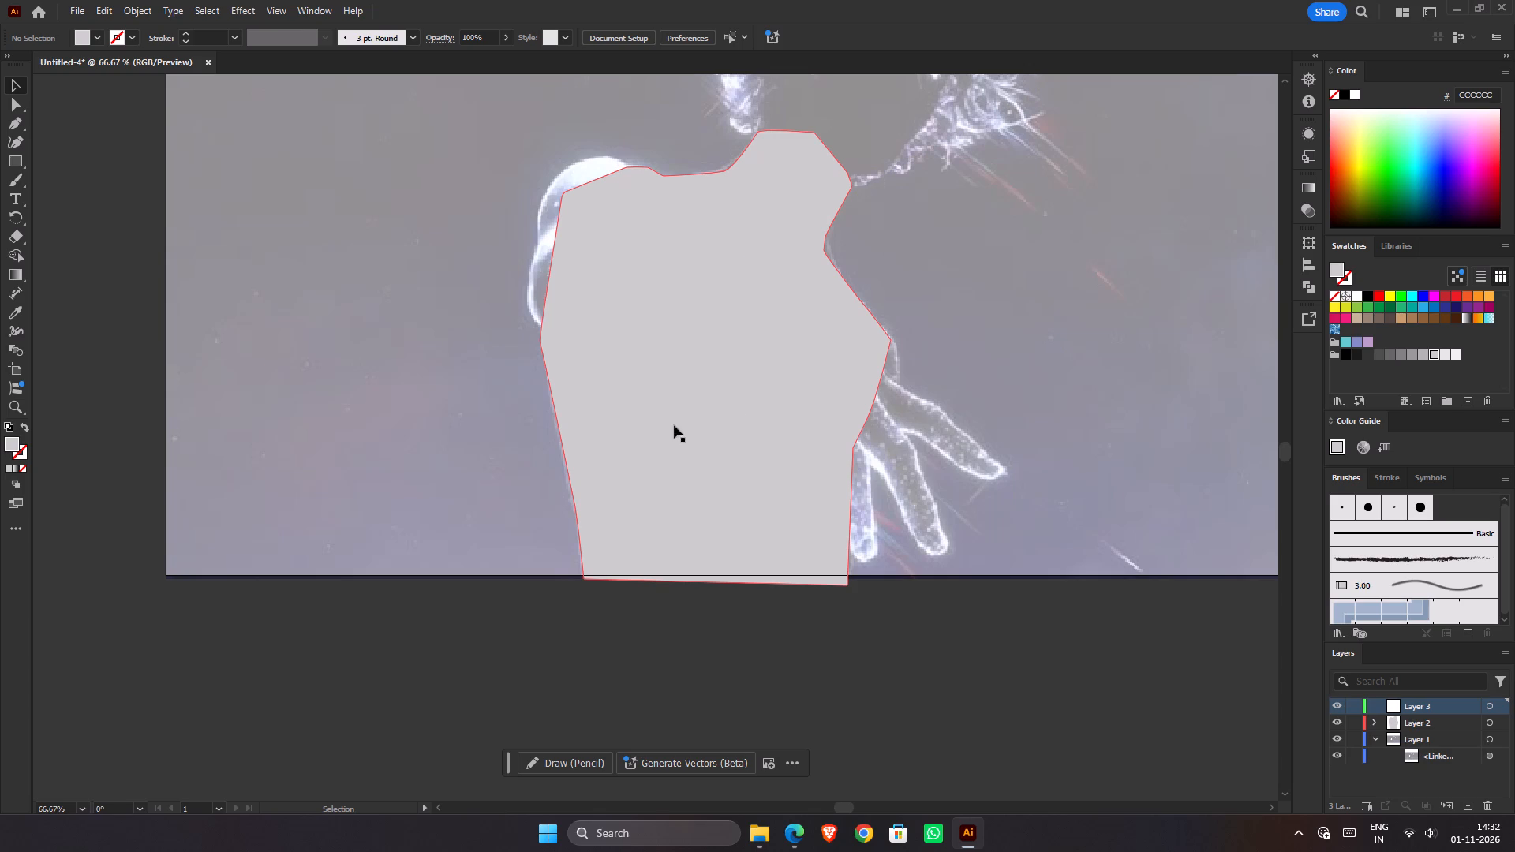
pyautogui.click(1335, 723)
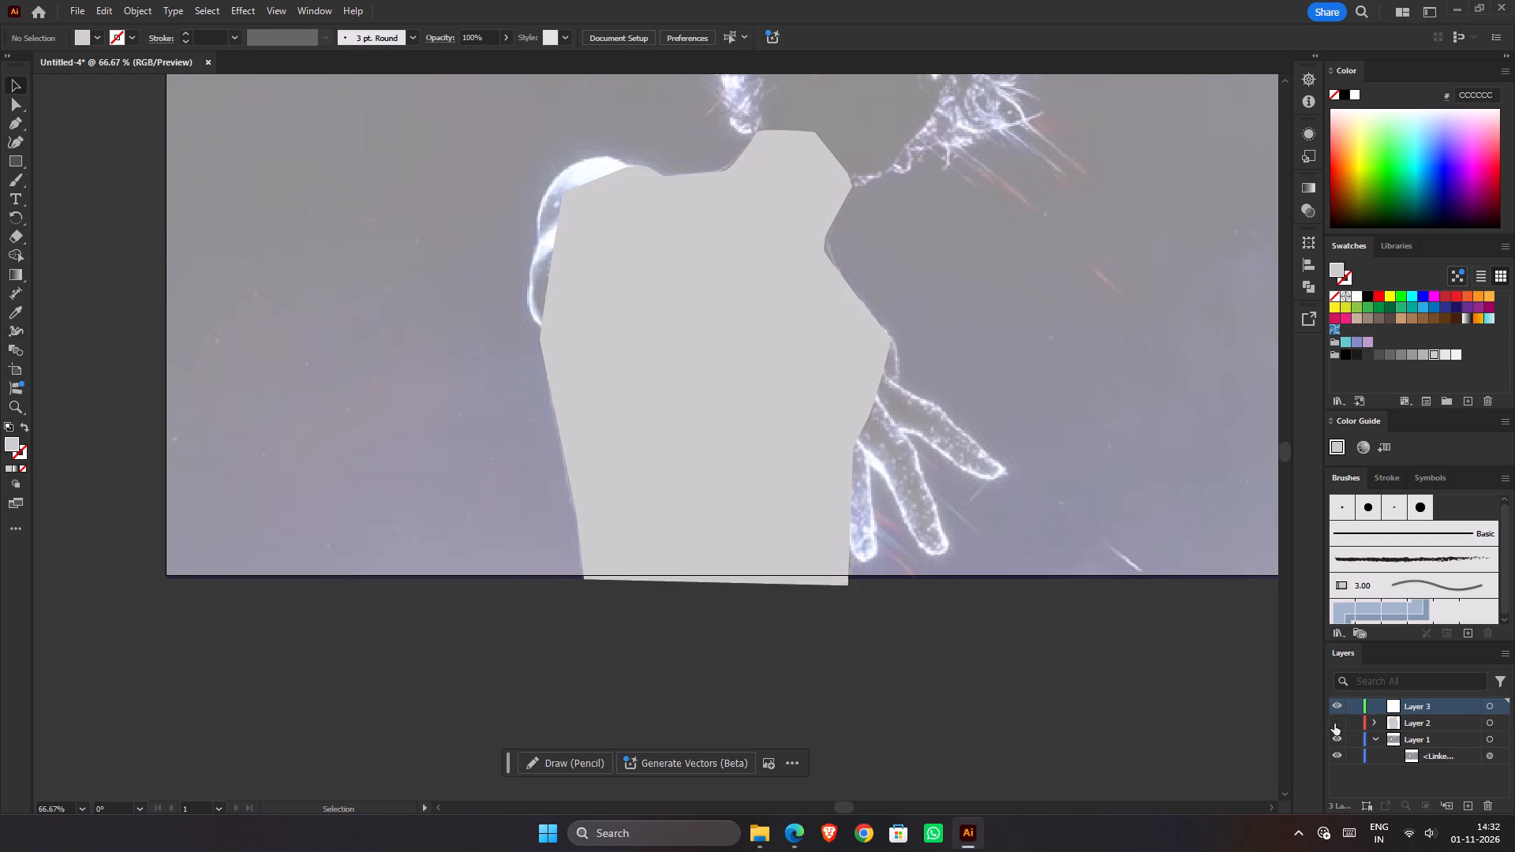
# Trace the top and outer edge of the reference shoulder with the Pen tool, starting where the shoulder meets the neckline.
pyautogui.press('p')
pyautogui.scroll(1, 619, 192)
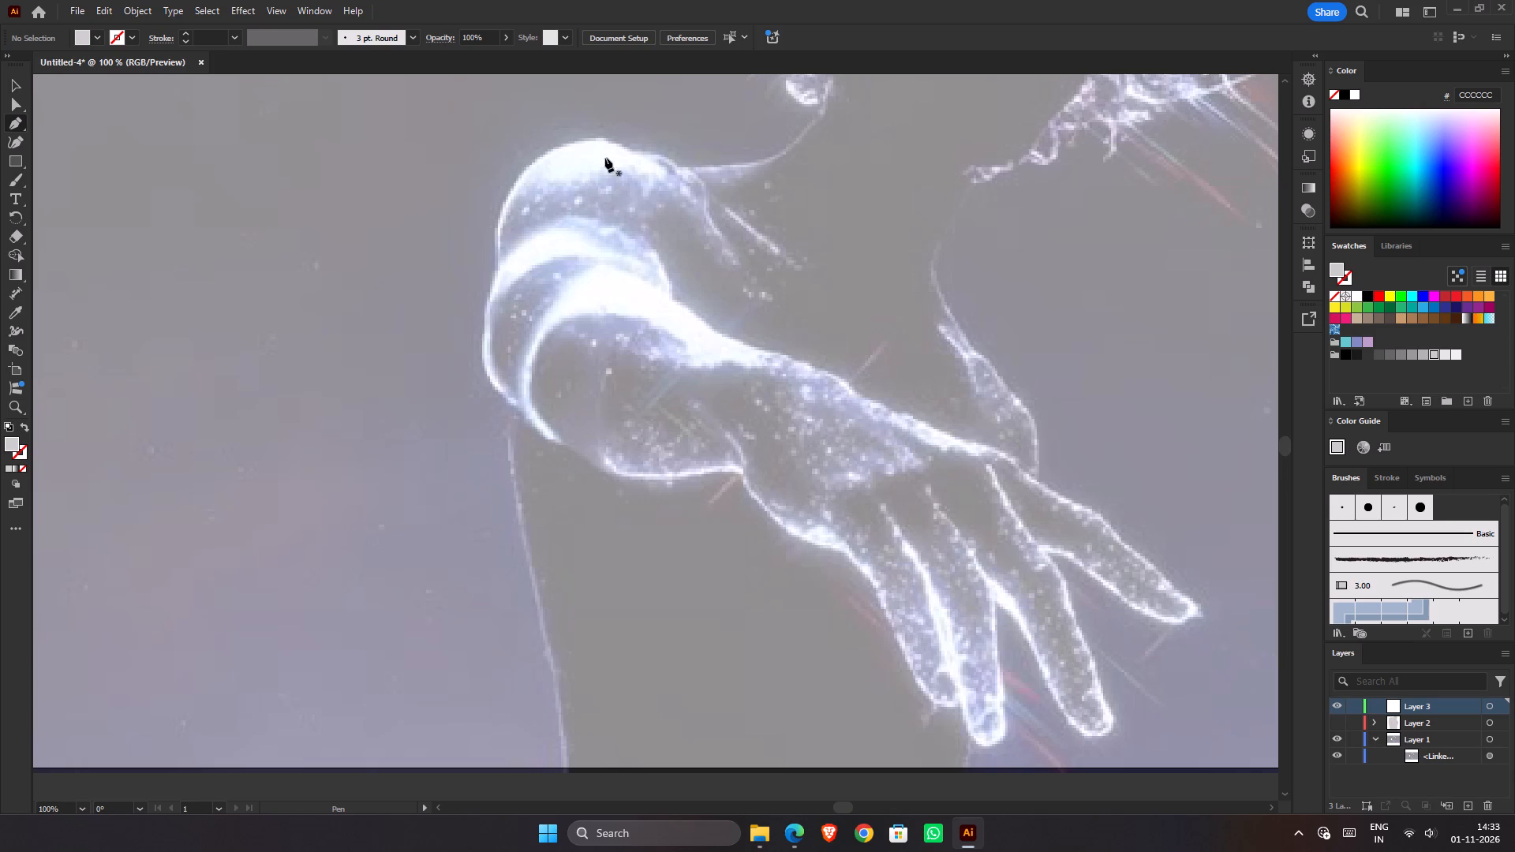
pyautogui.click(662, 173)
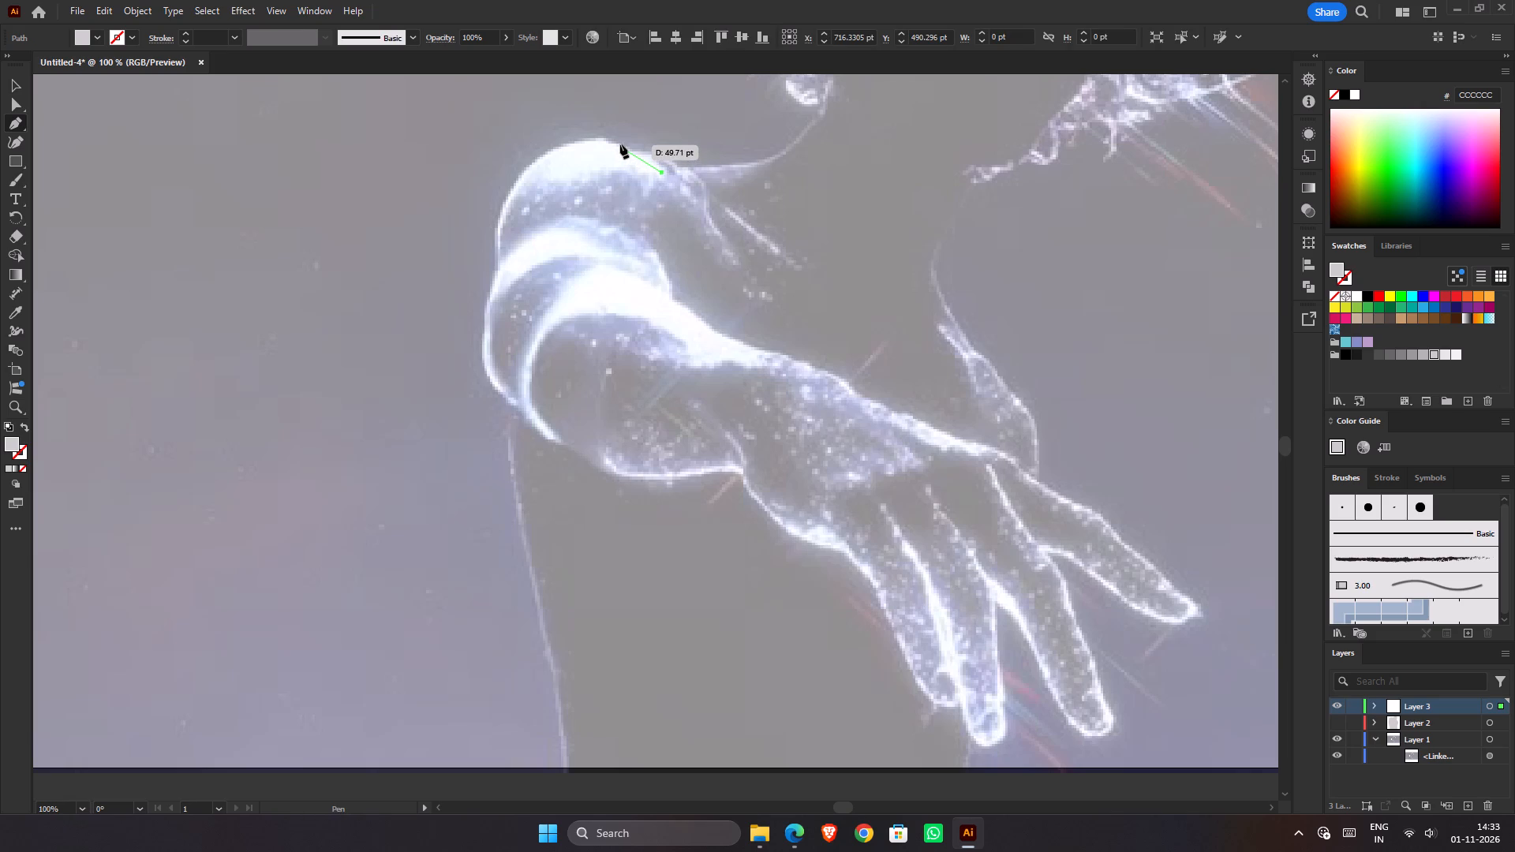
pyautogui.moveTo(620, 144); pyautogui.dragTo(619, 144)
pyautogui.moveTo(619, 144); pyautogui.dragTo(612, 140)
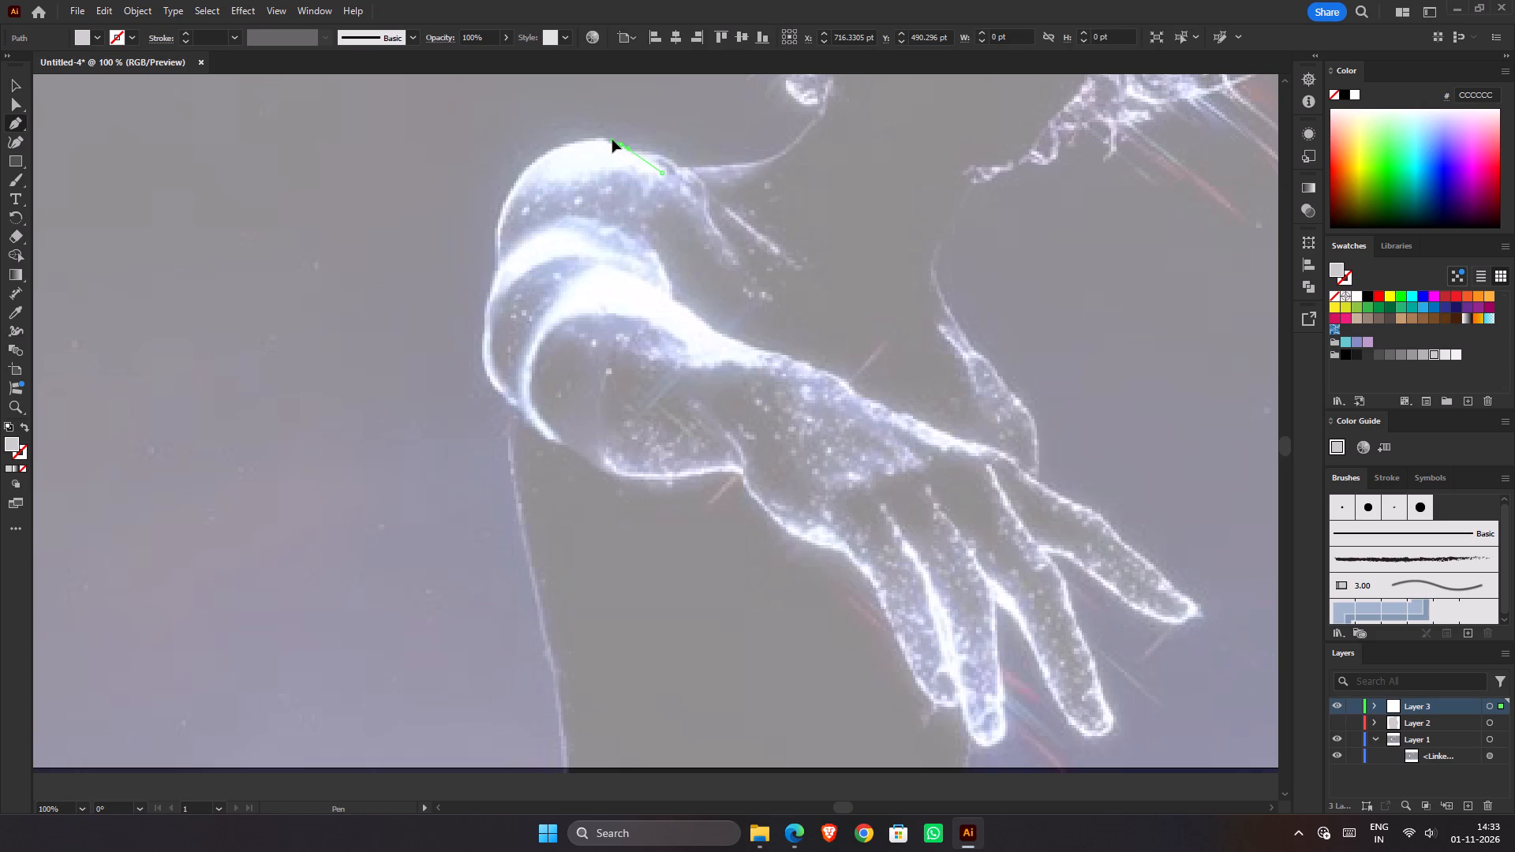
pyautogui.moveTo(612, 140); pyautogui.dragTo(612, 139)
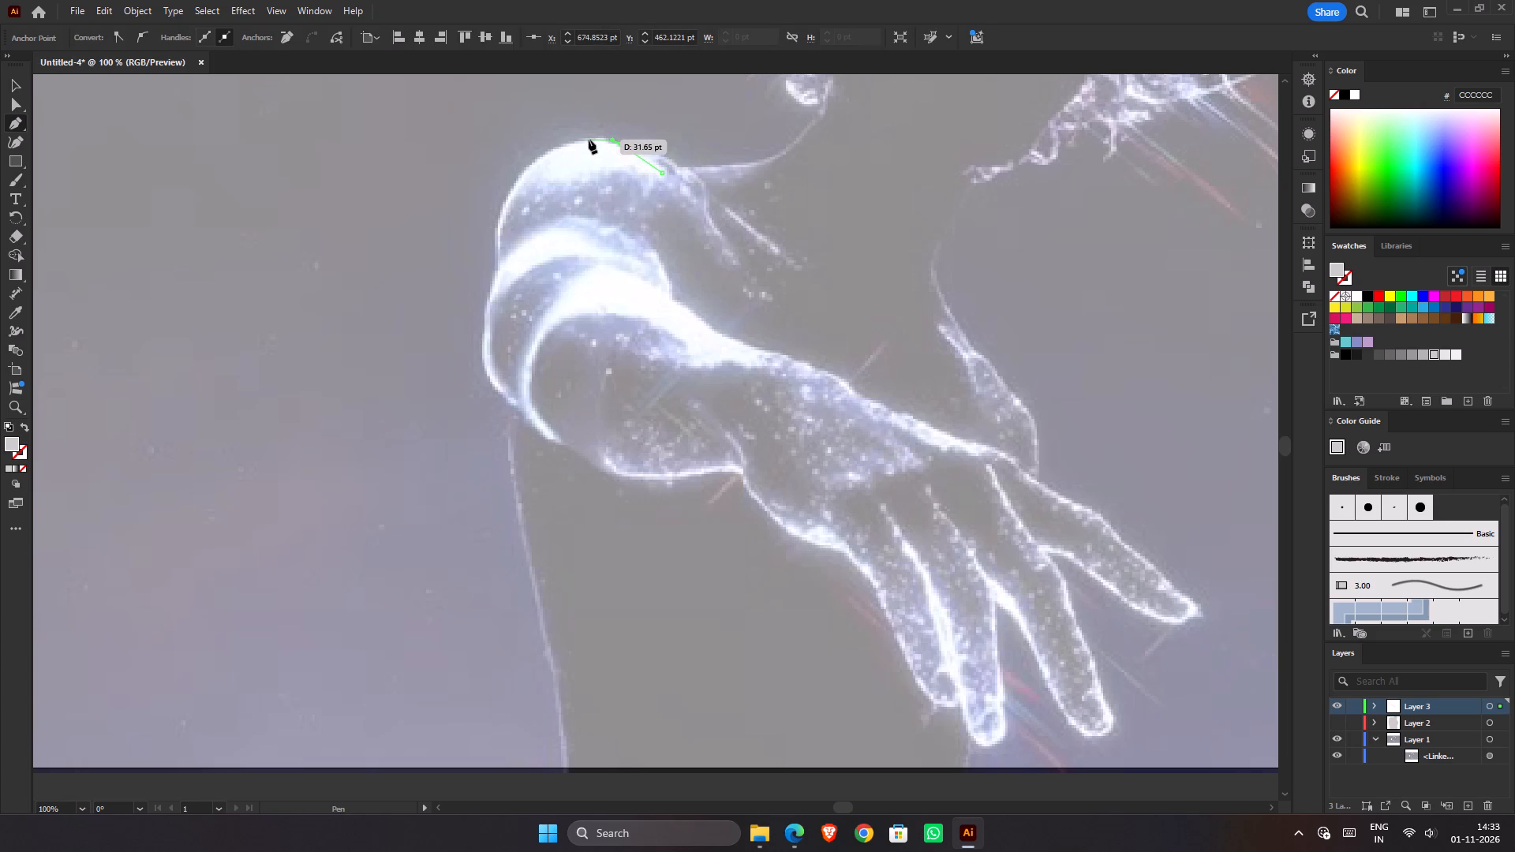
pyautogui.click(589, 140)
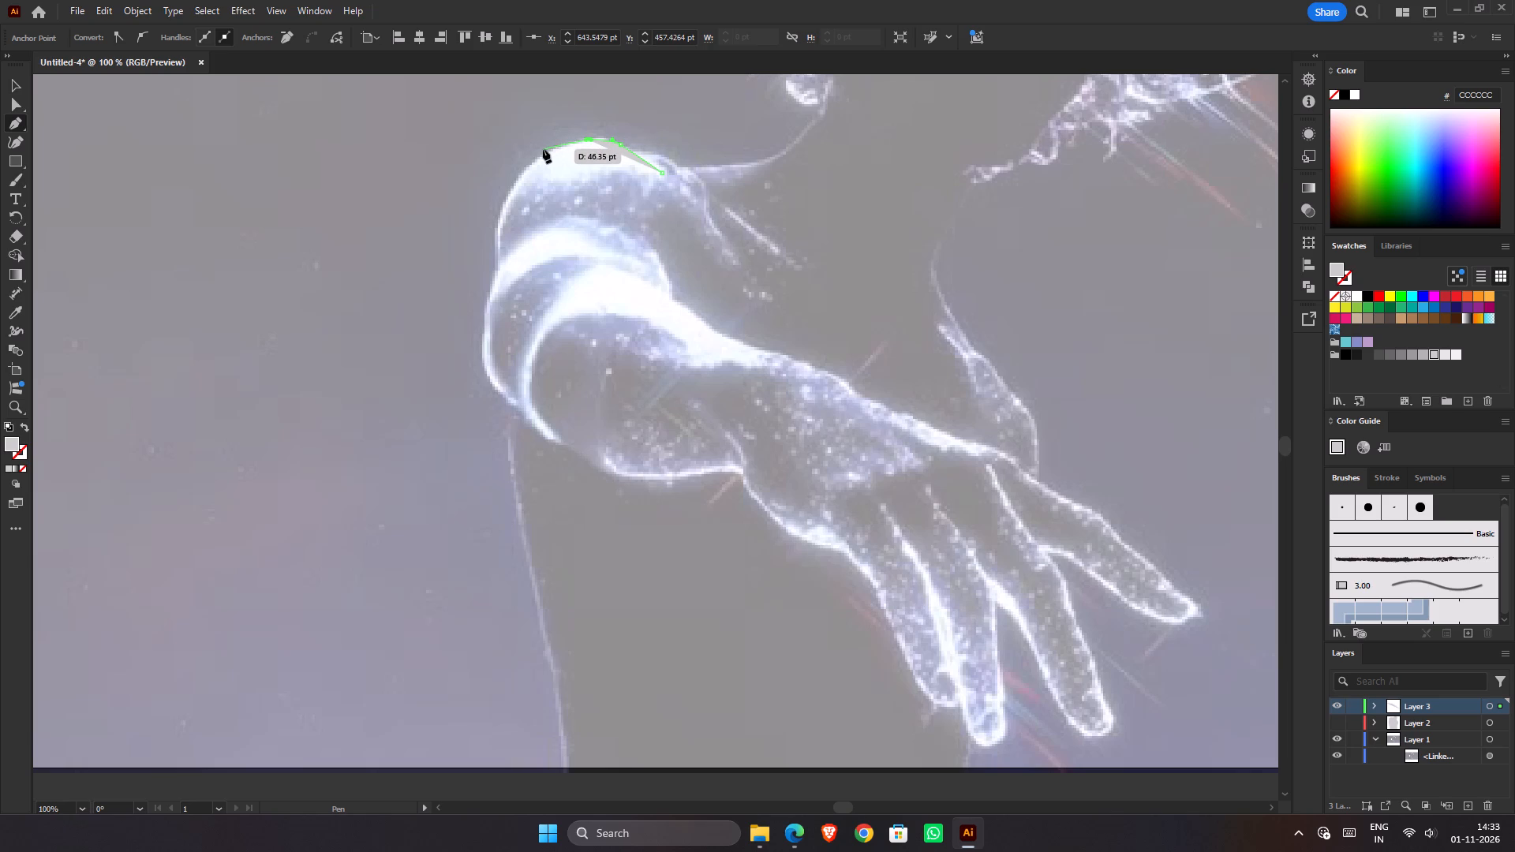
pyautogui.click(550, 149)
pyautogui.moveTo(518, 177); pyautogui.dragTo(517, 177)
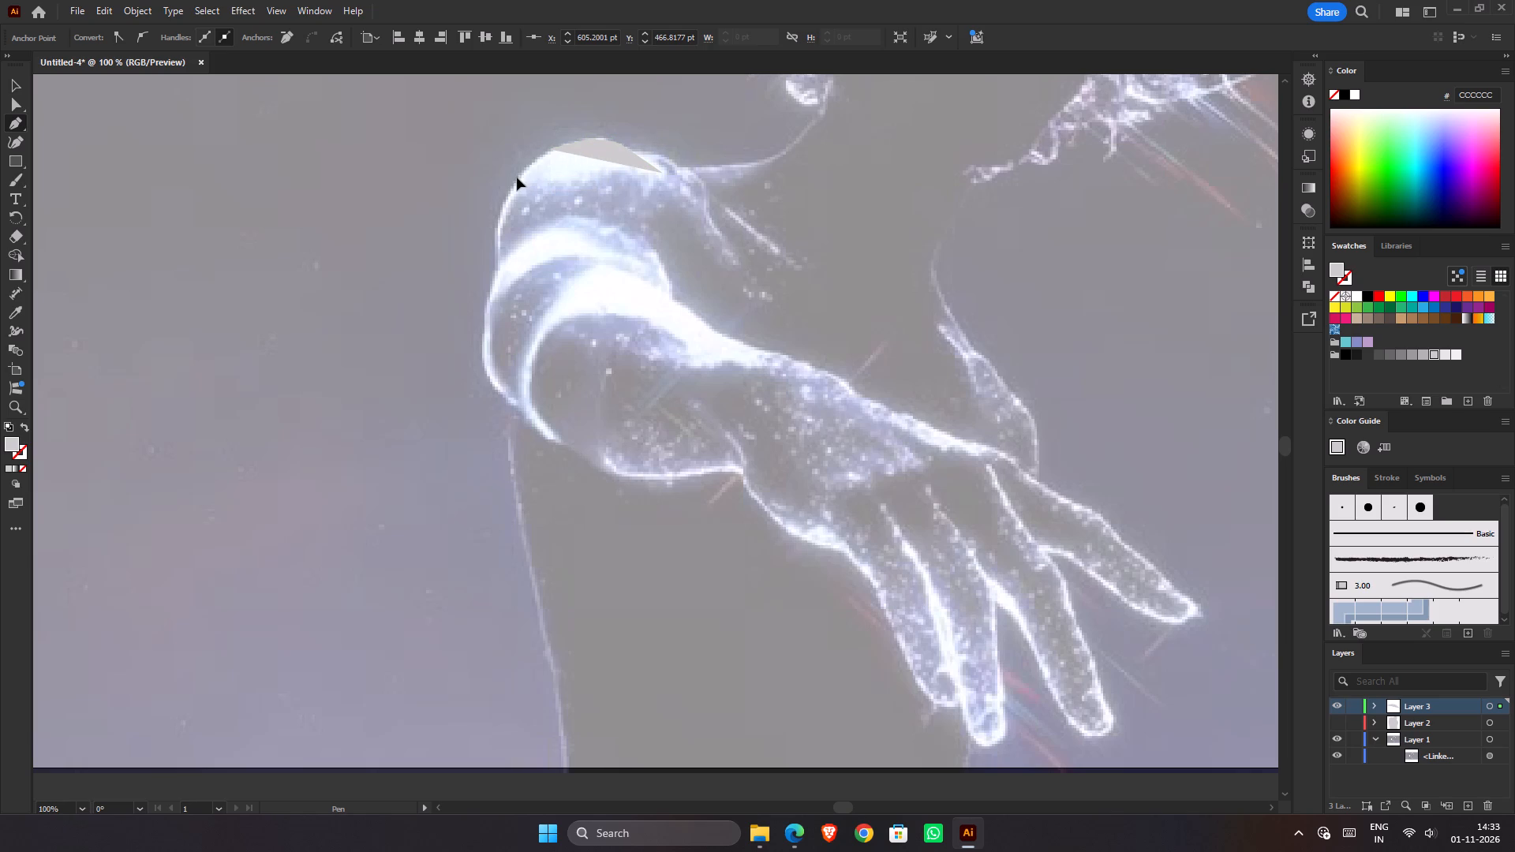
pyautogui.moveTo(517, 177); pyautogui.dragTo(514, 184)
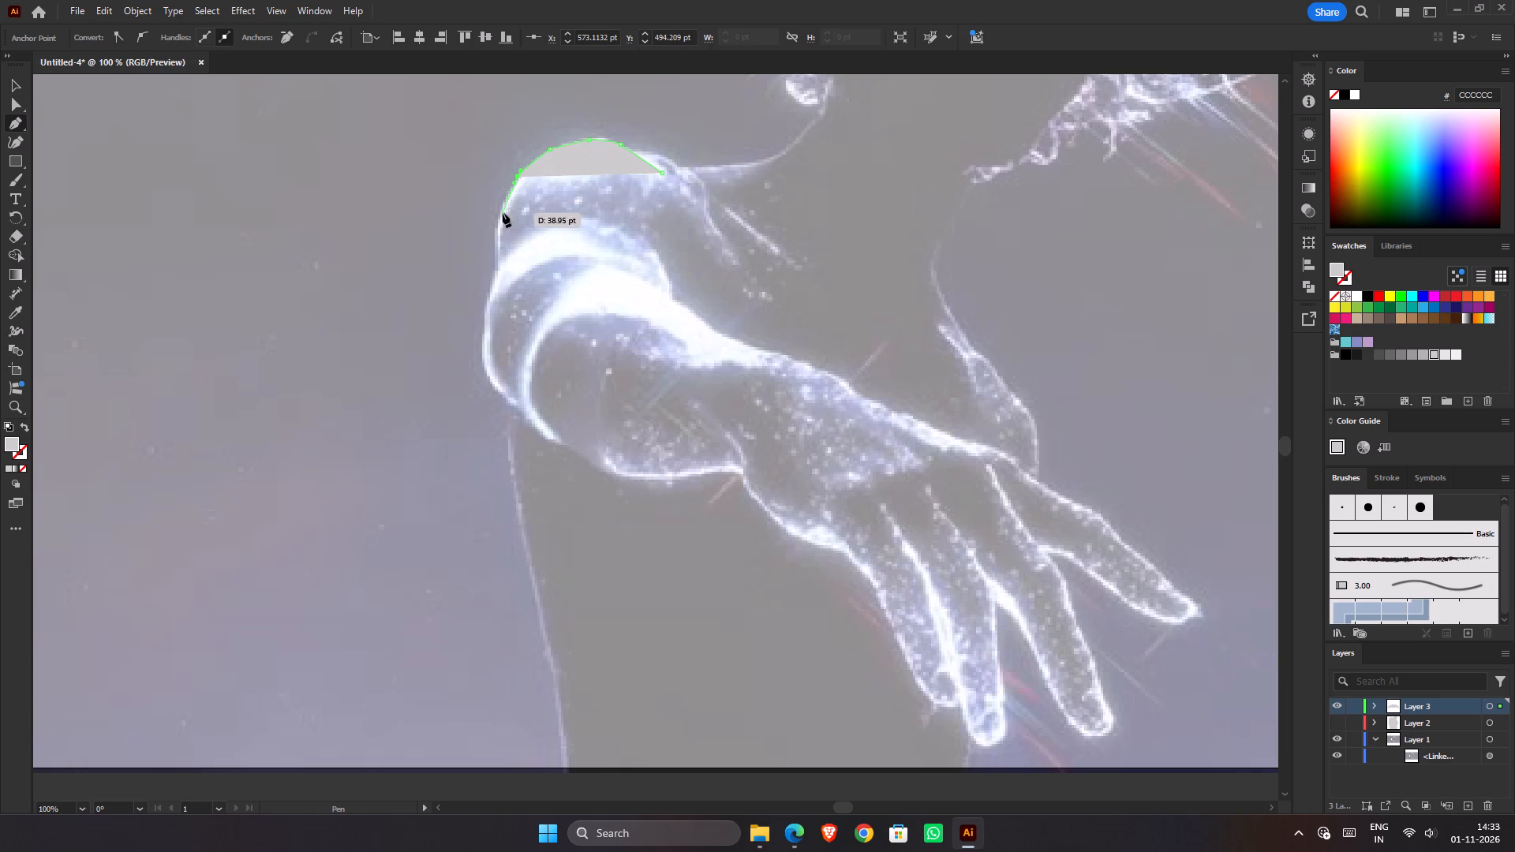
pyautogui.moveTo(497, 225); pyautogui.dragTo(494, 234)
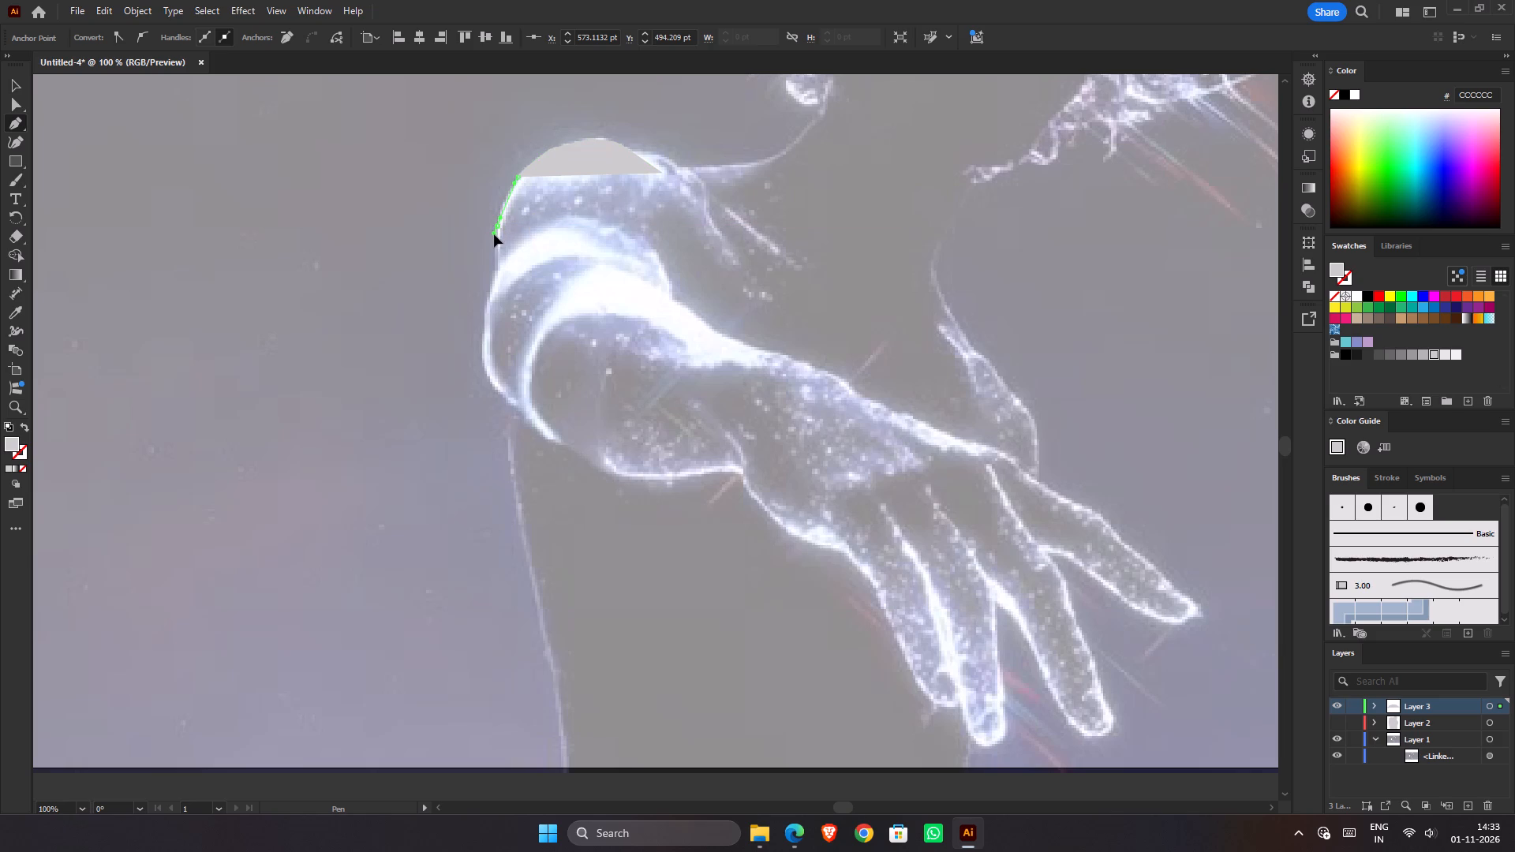
pyautogui.moveTo(494, 234); pyautogui.dragTo(494, 235)
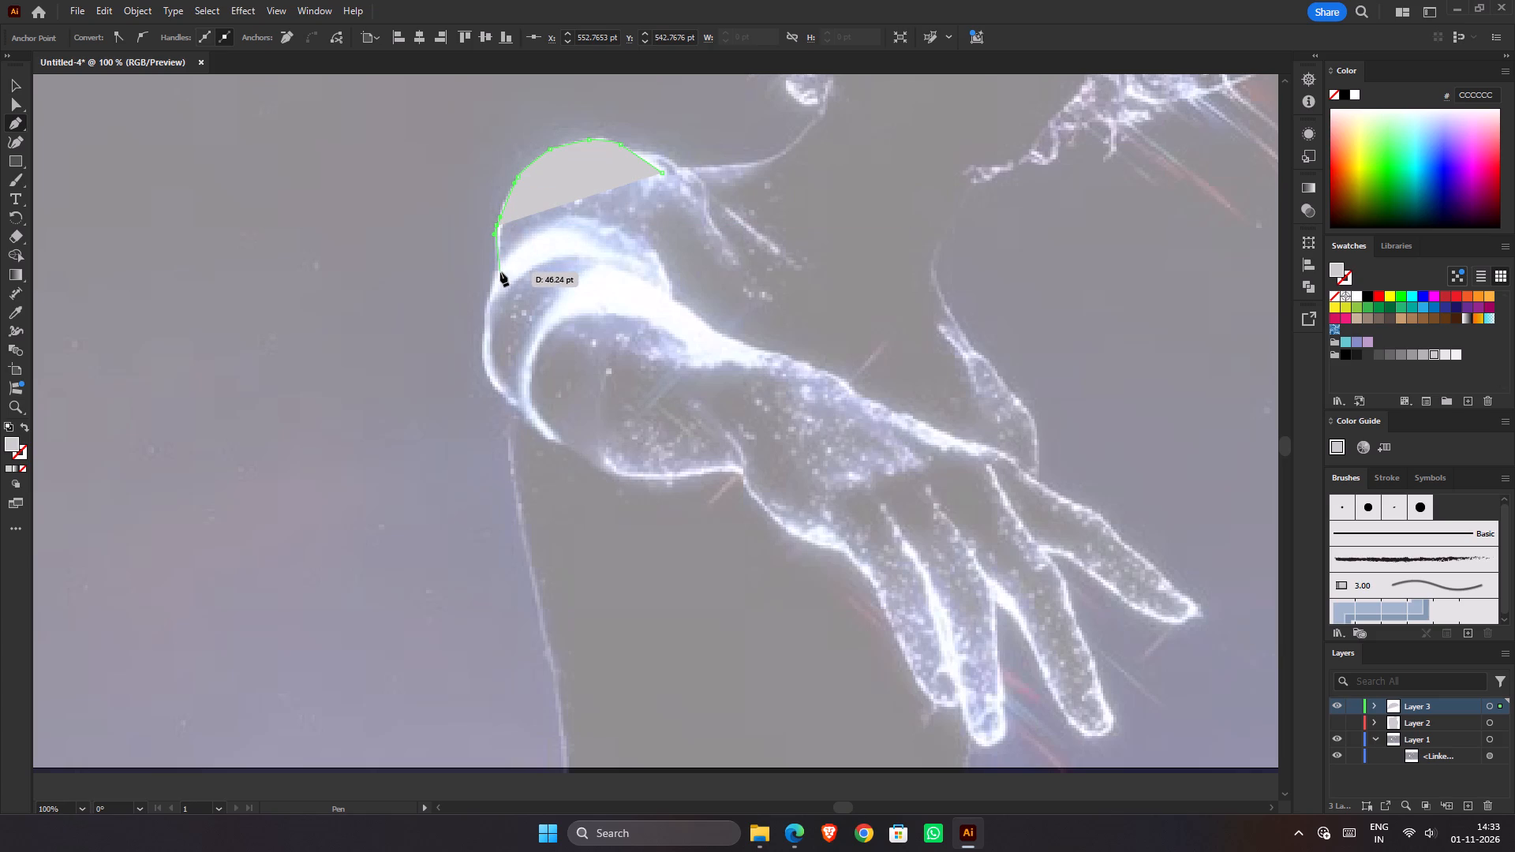
# Continue the shoulder path along its lower edge and up the inner side, closing it at the starting anchor.
pyautogui.click(500, 272)
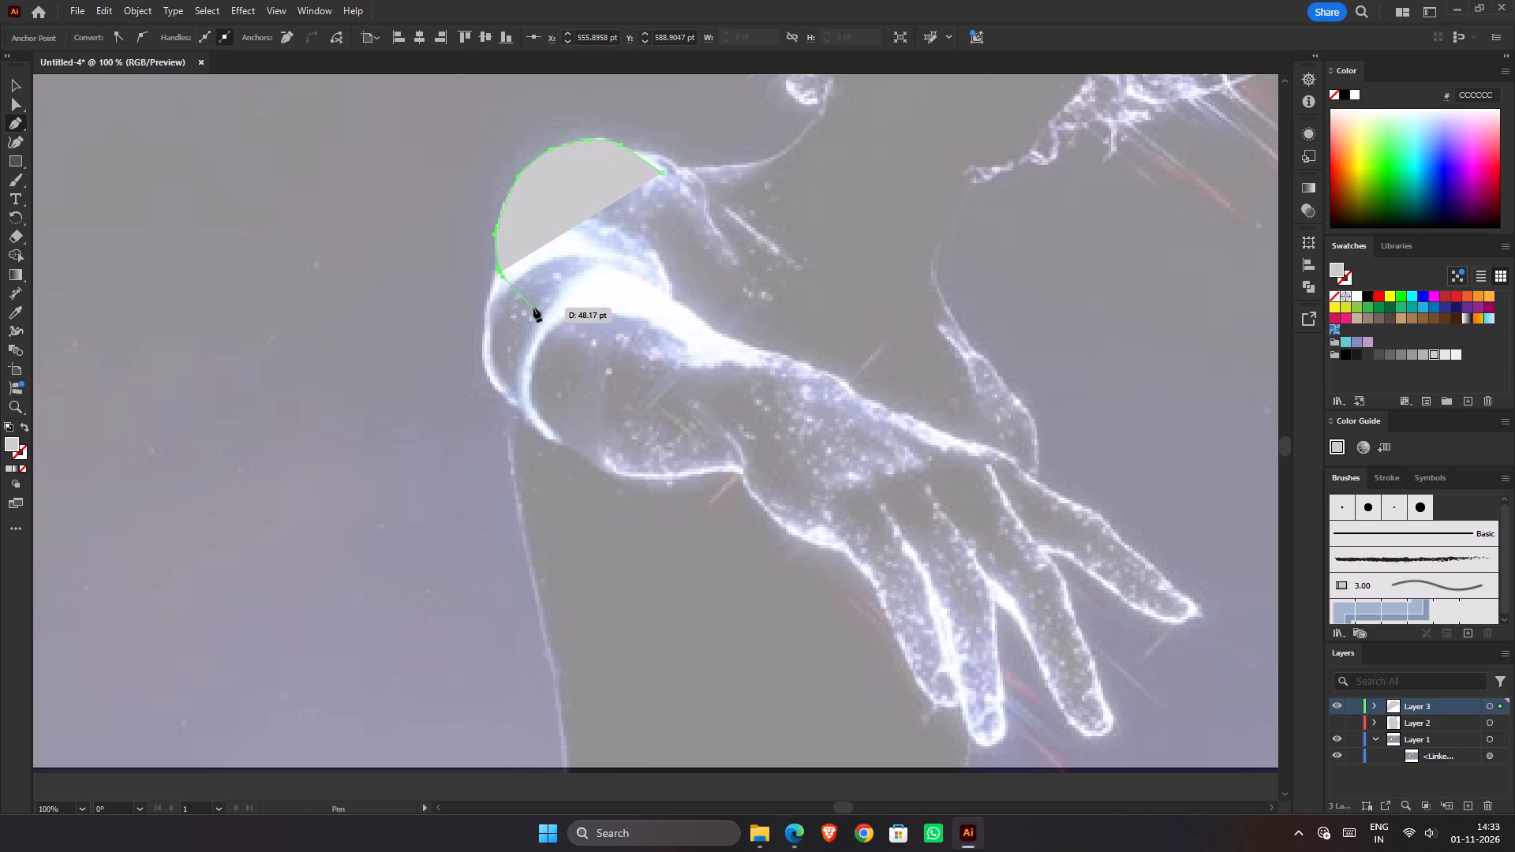
pyautogui.moveTo(533, 308); pyautogui.dragTo(541, 314)
pyautogui.click(593, 308)
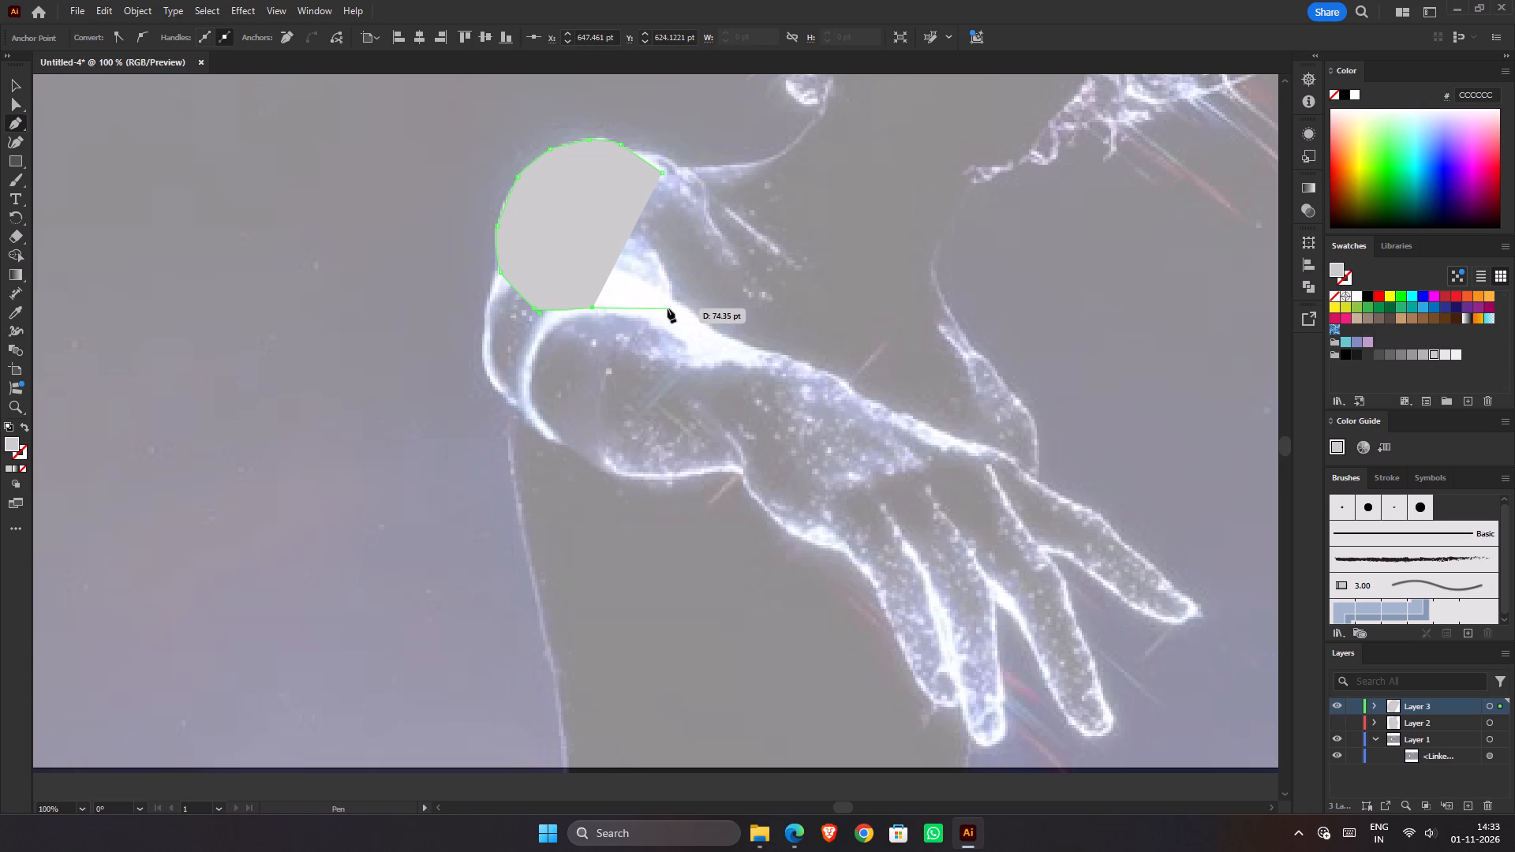
pyautogui.click(668, 308)
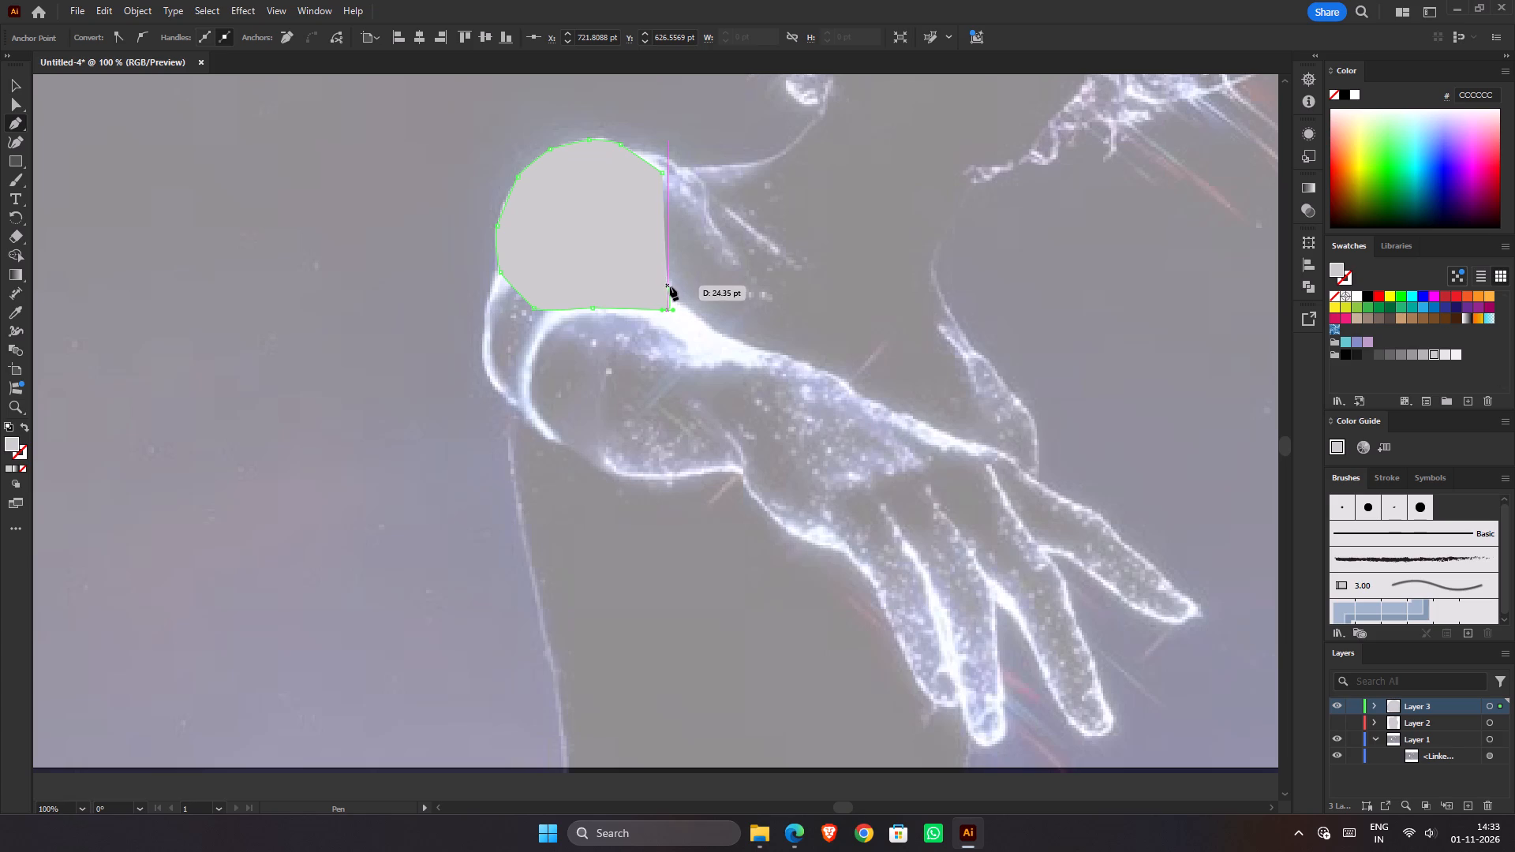
pyautogui.click(673, 298)
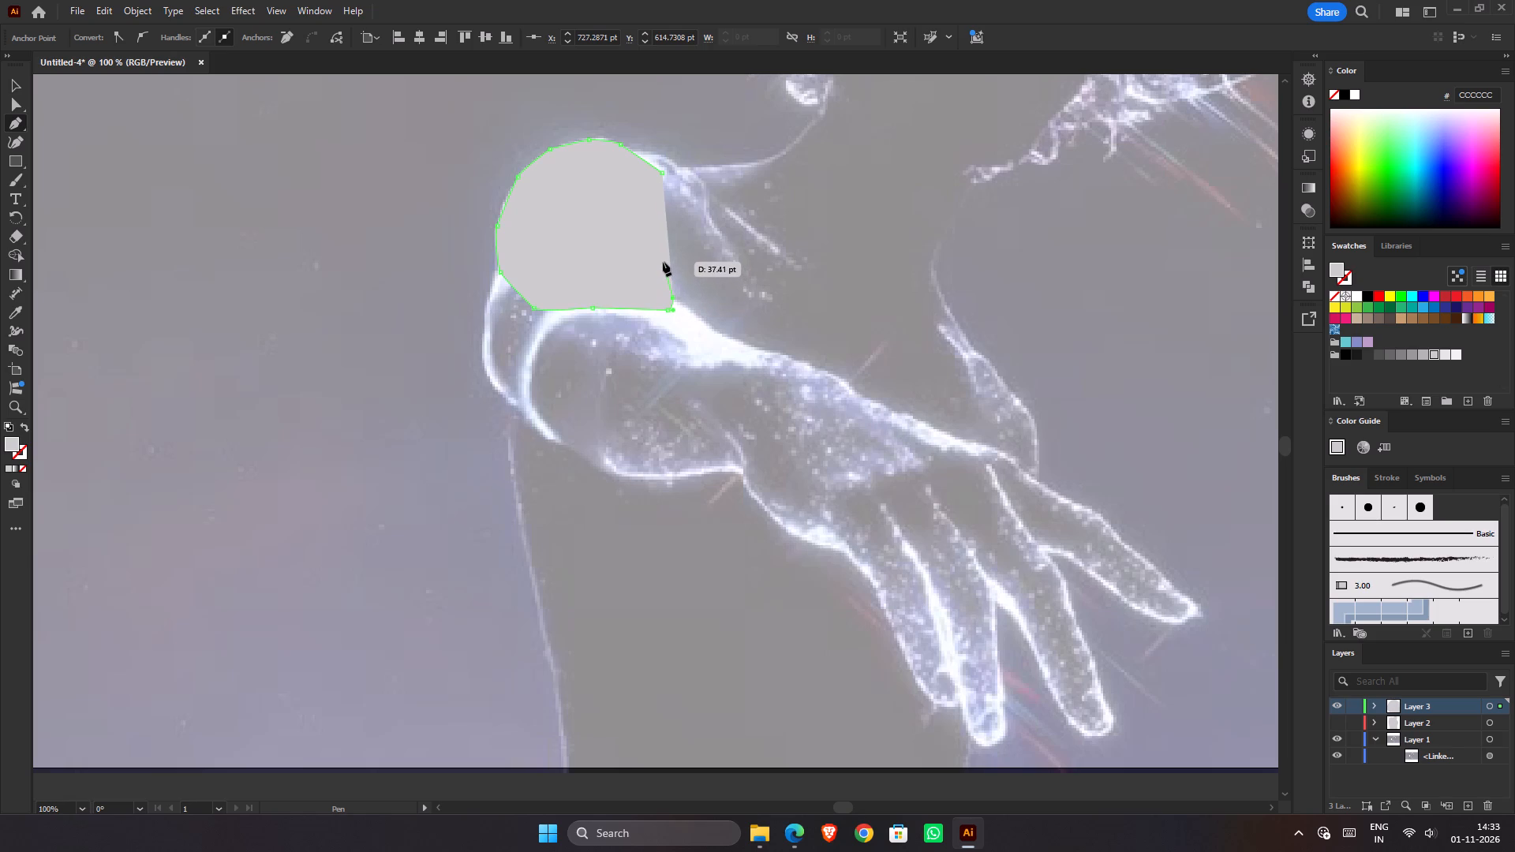
pyautogui.click(665, 257)
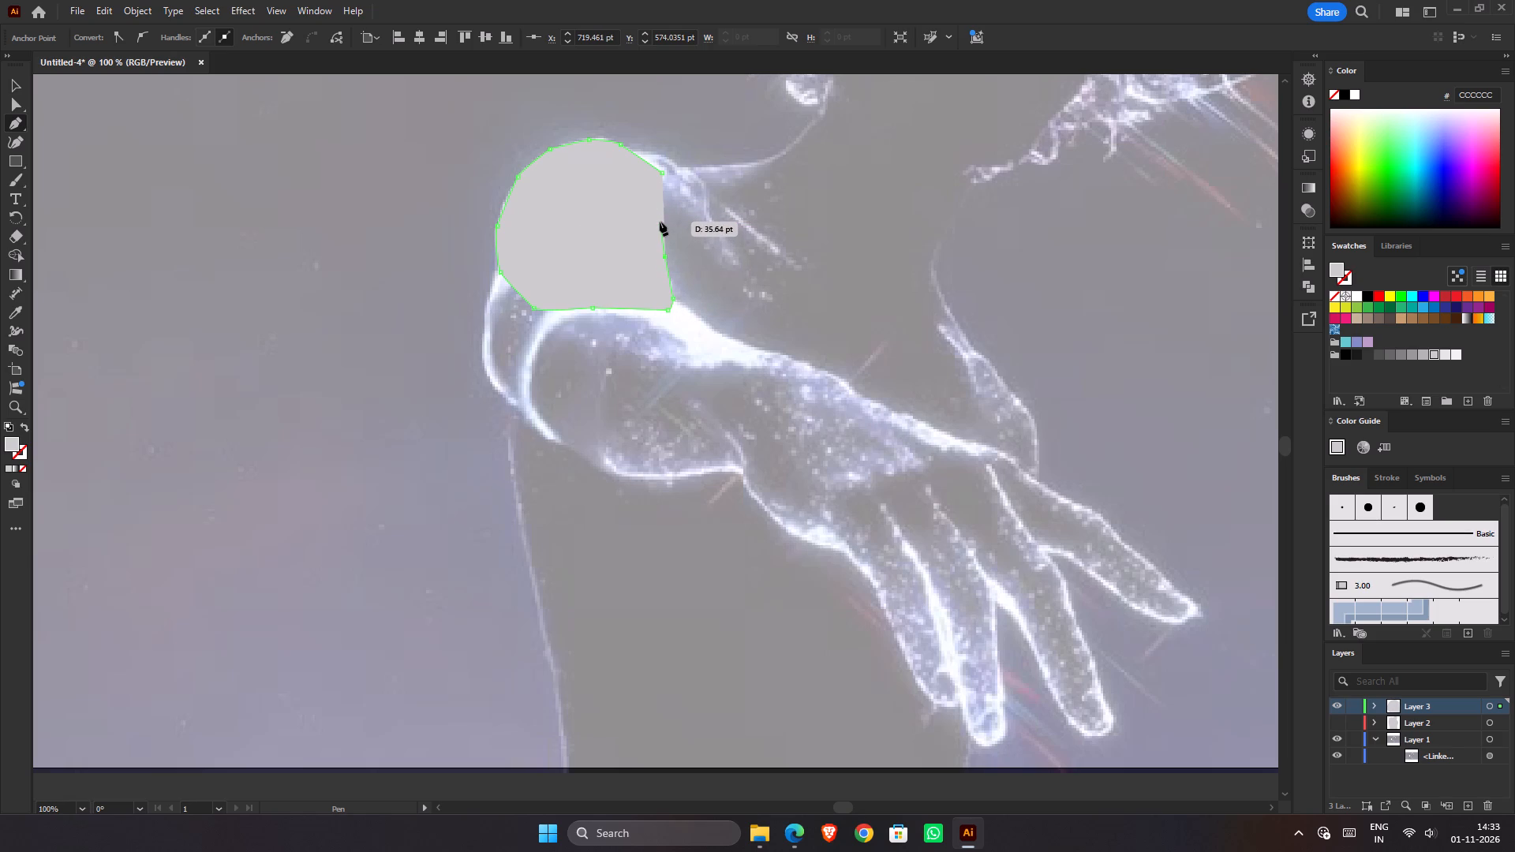
pyautogui.click(656, 229)
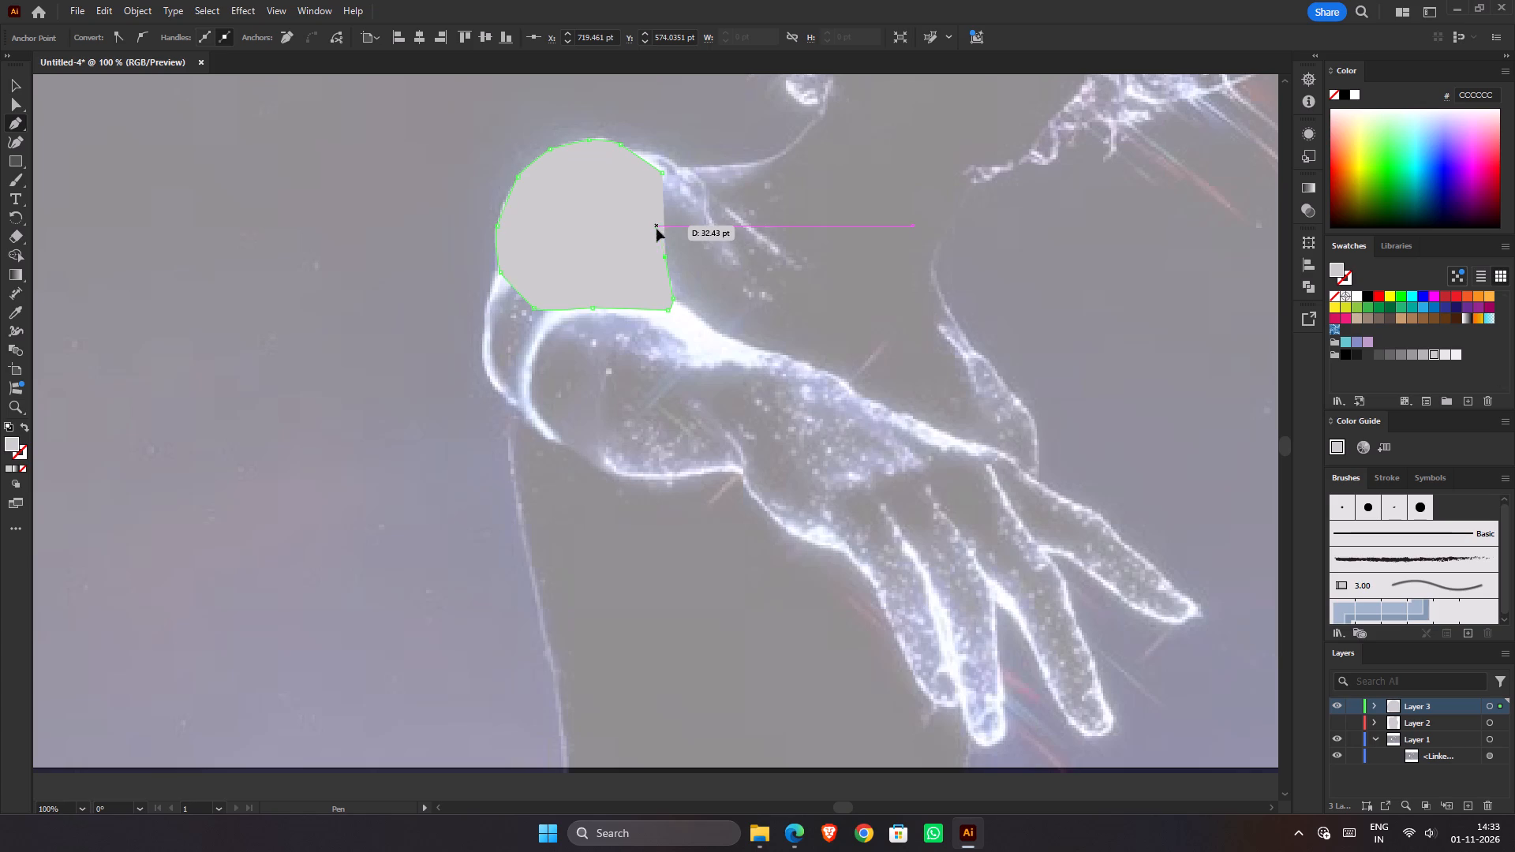
pyautogui.click(662, 175)
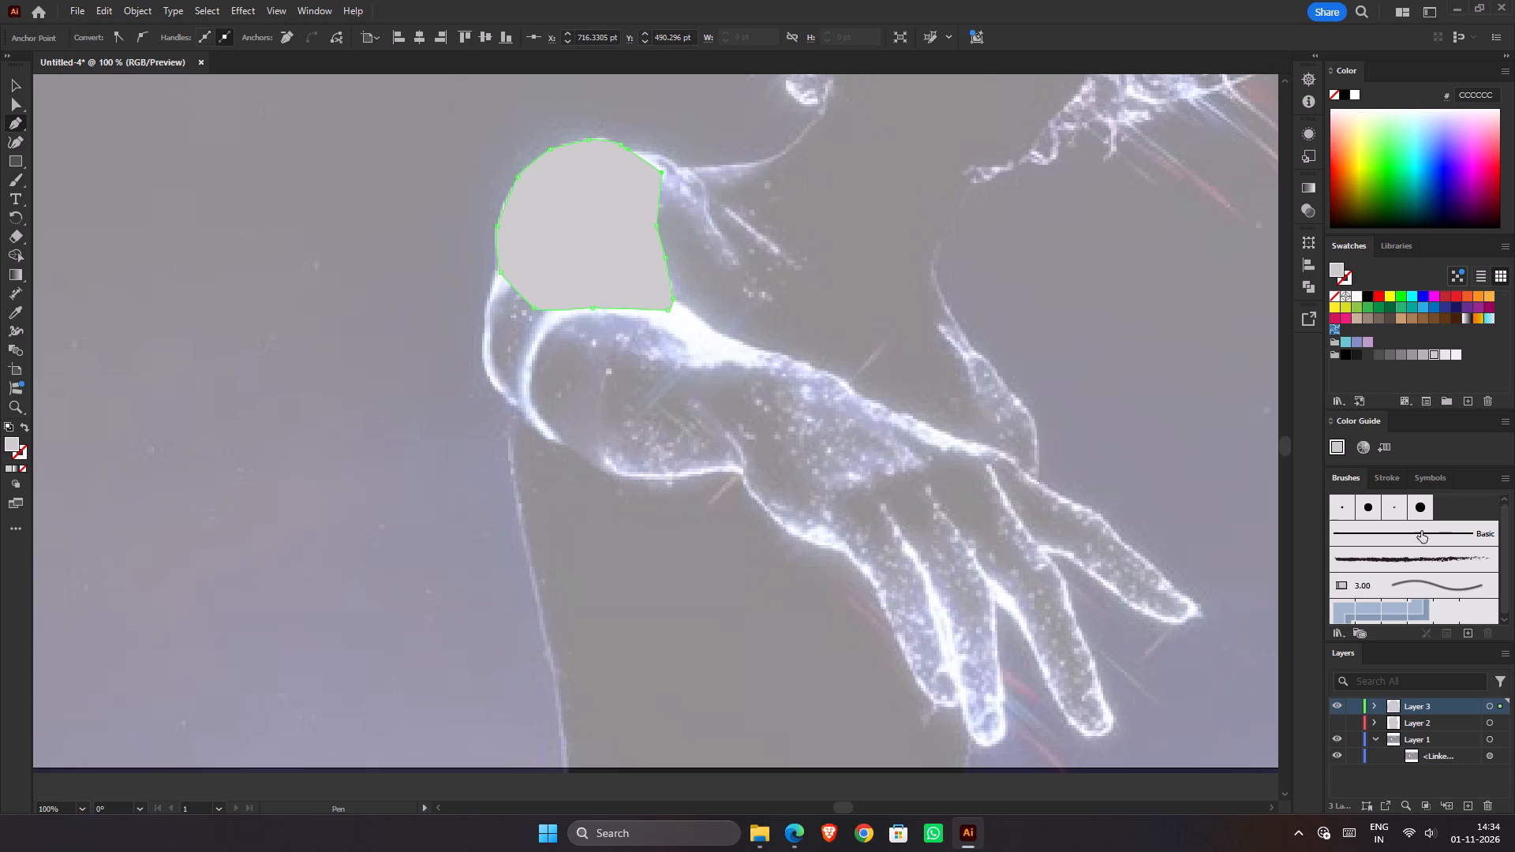
# Show Layer 2 again and set the shoulder shape's fill to grey B3B3B3.
pyautogui.click(1334, 718)
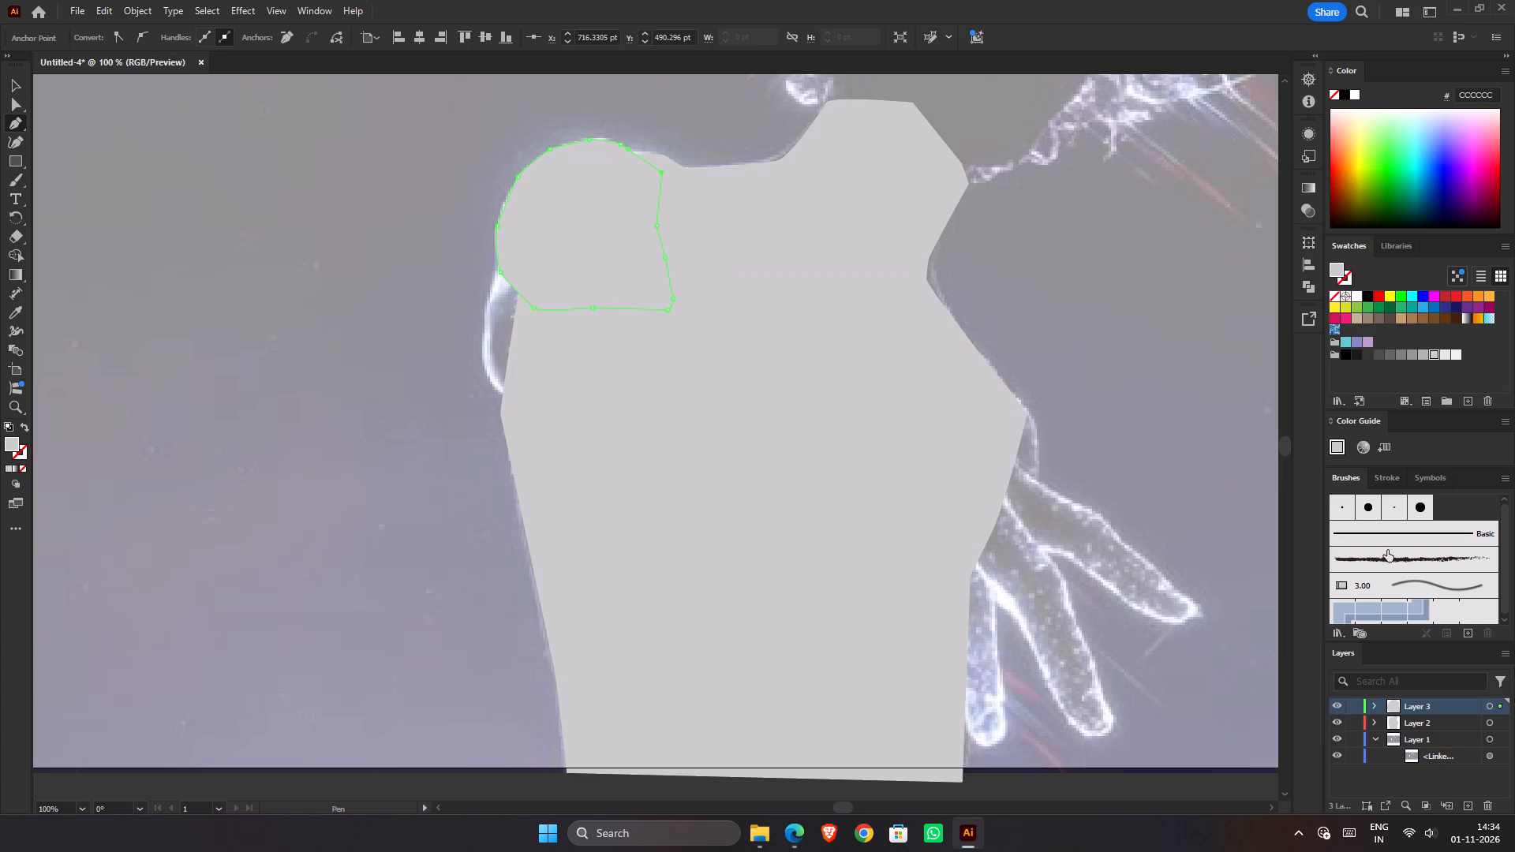
pyautogui.click(1424, 356)
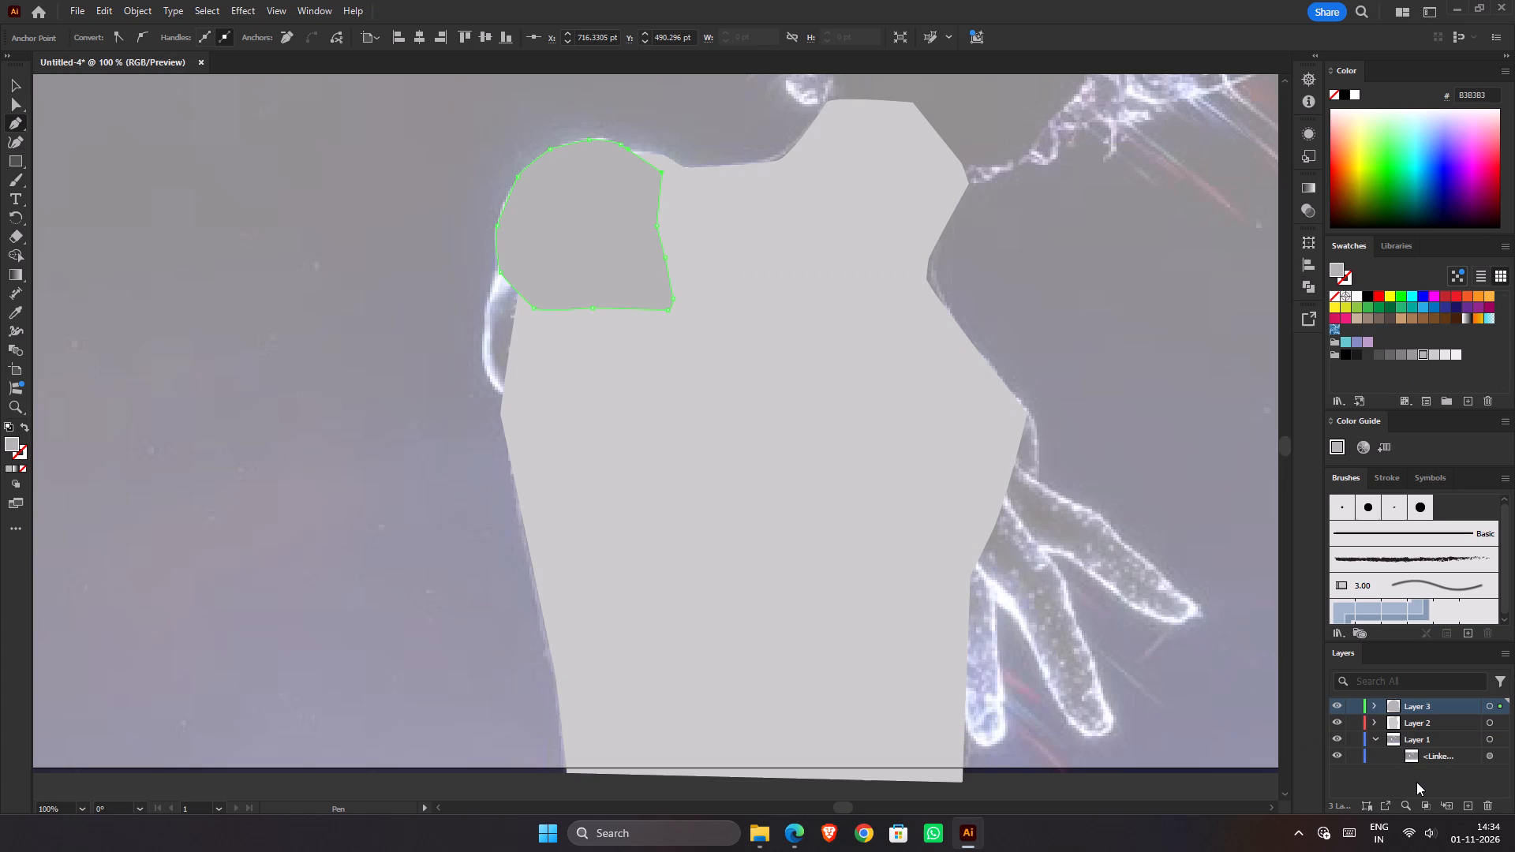
# Create a new layer above Layer 3 and hide Layers 3 and 2 to expose the reference arm.
pyautogui.click(1416, 782)
pyautogui.scroll(-1, 585, 262)
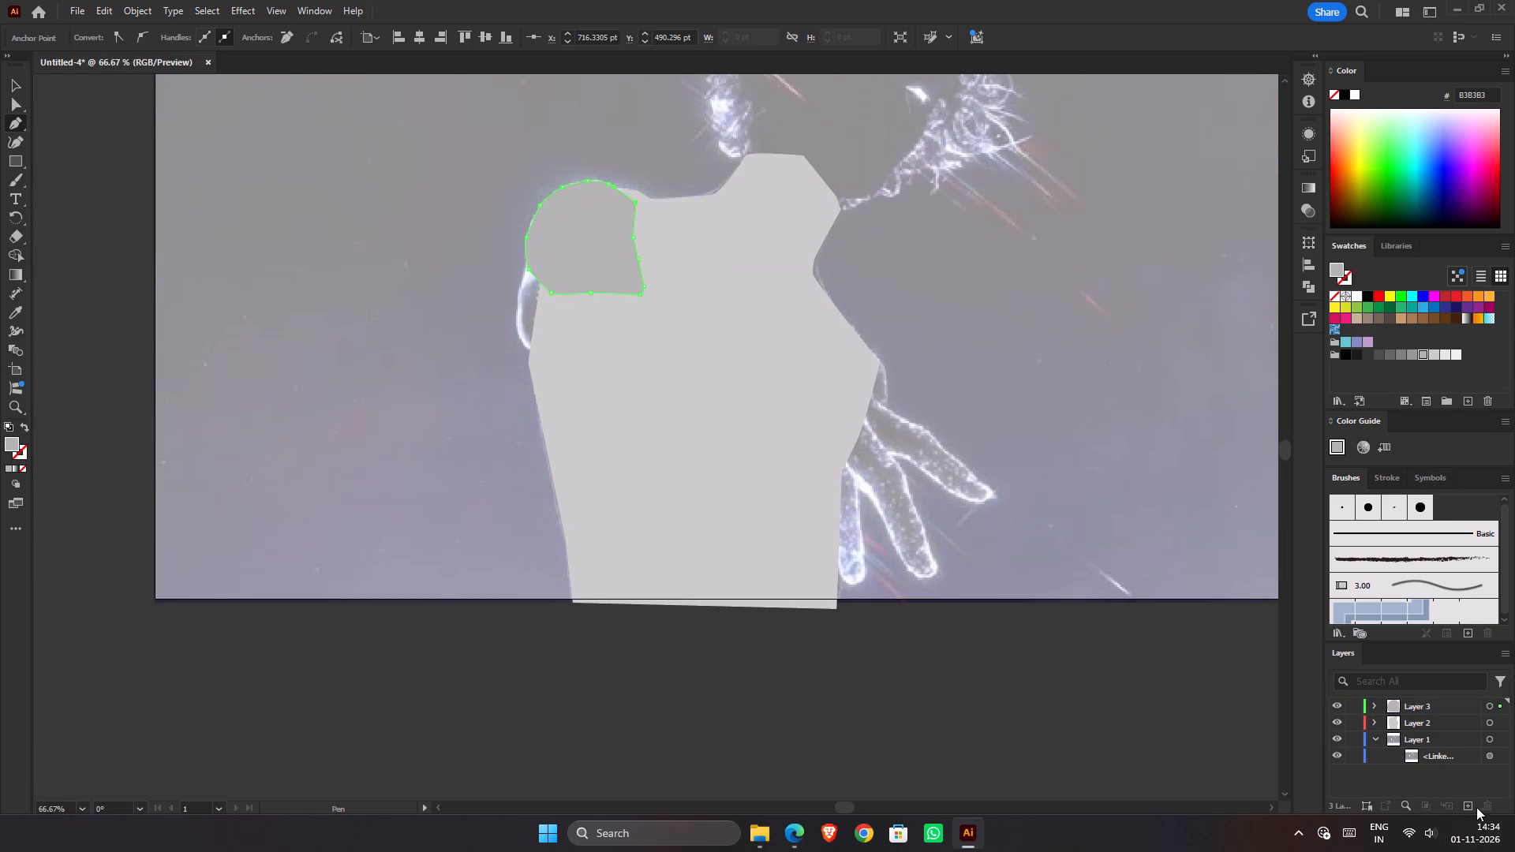
pyautogui.click(1464, 809)
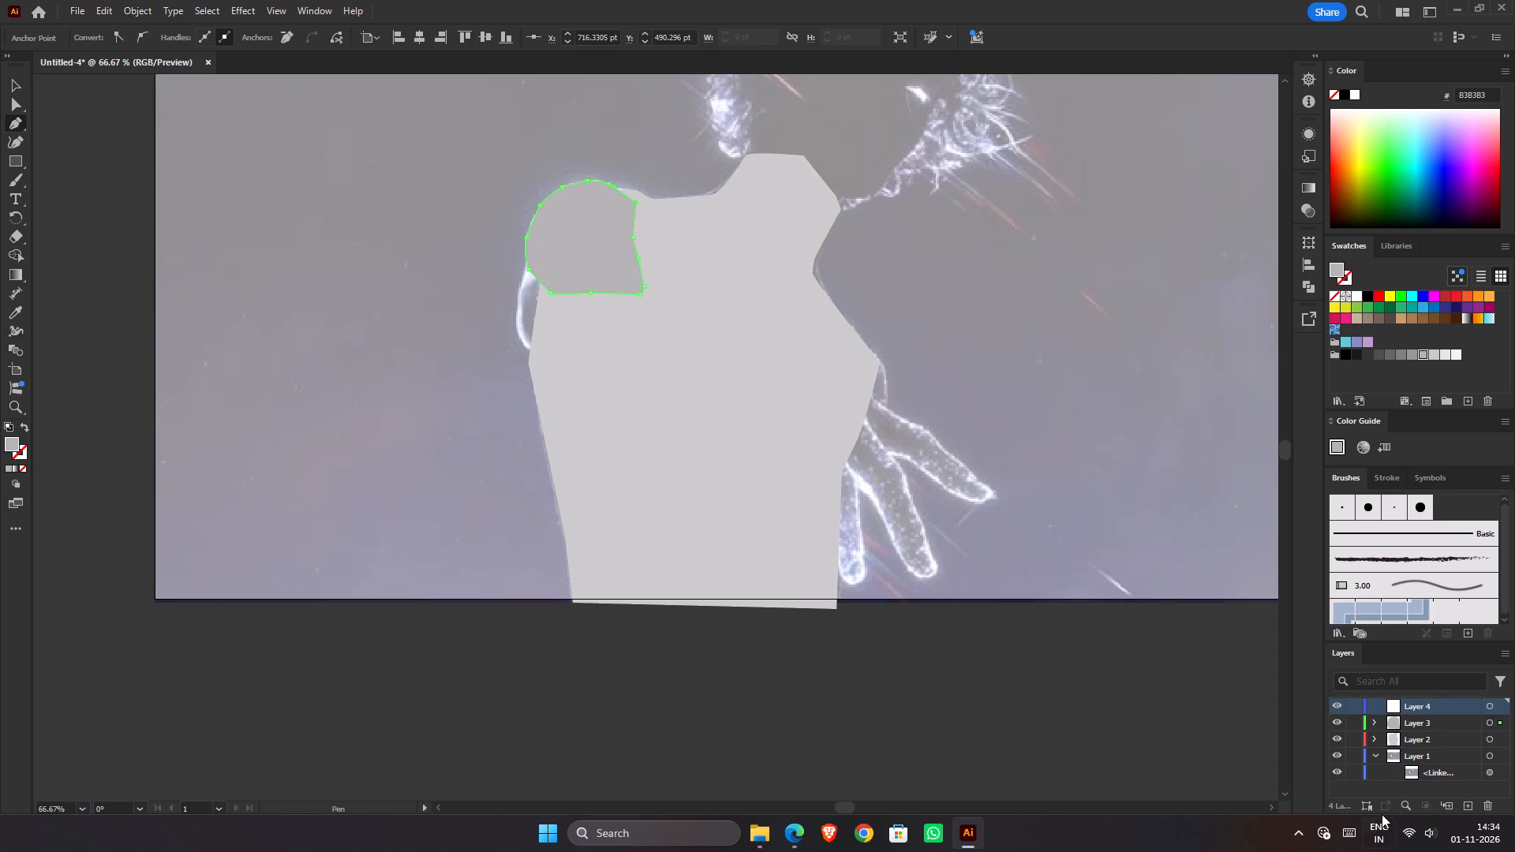
pyautogui.click(1419, 701)
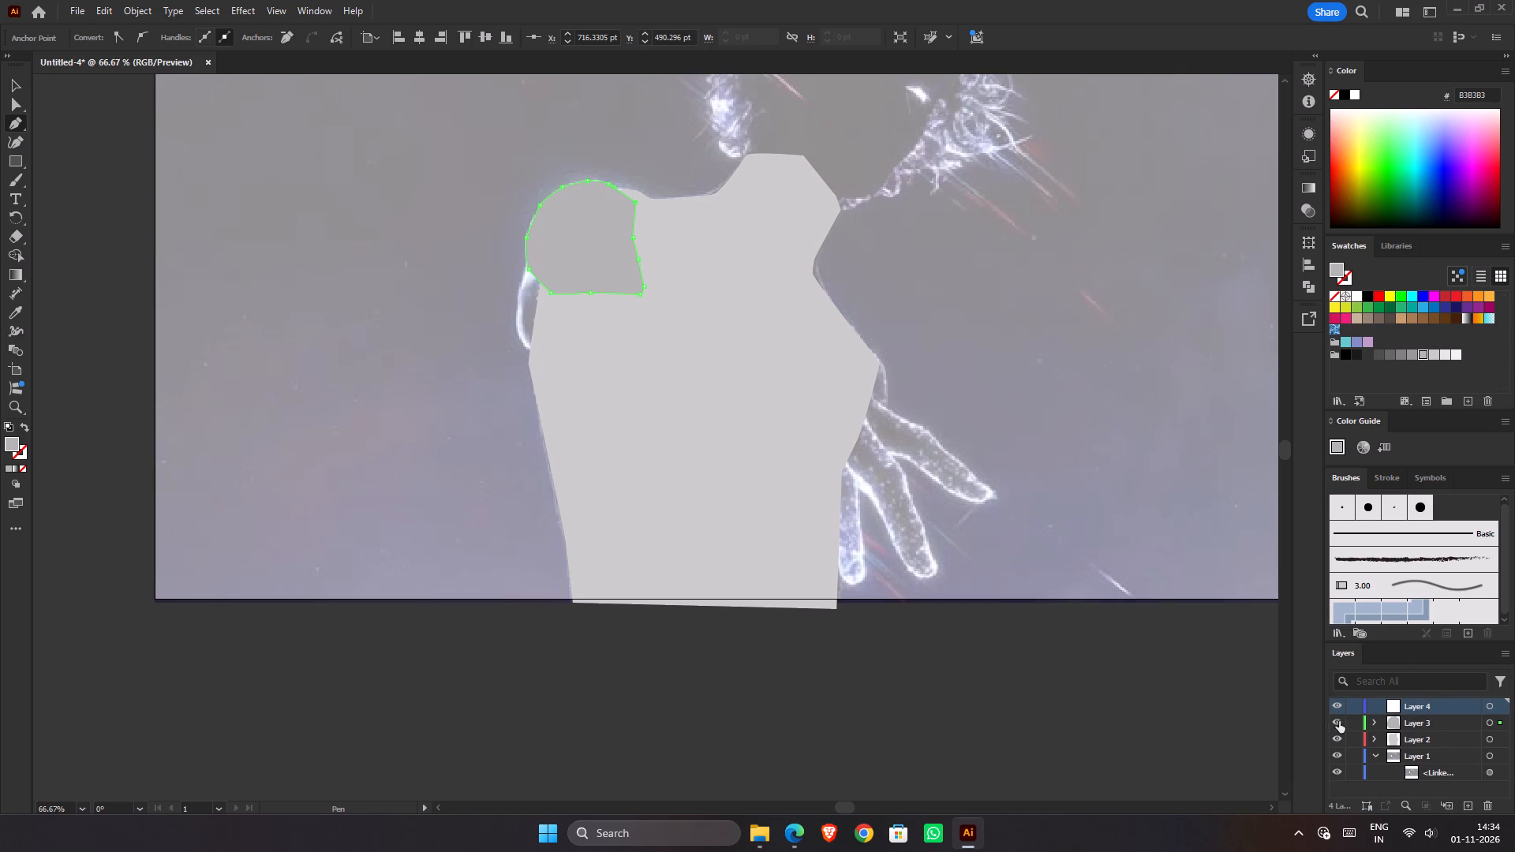
pyautogui.click(1339, 721)
pyautogui.click(1342, 735)
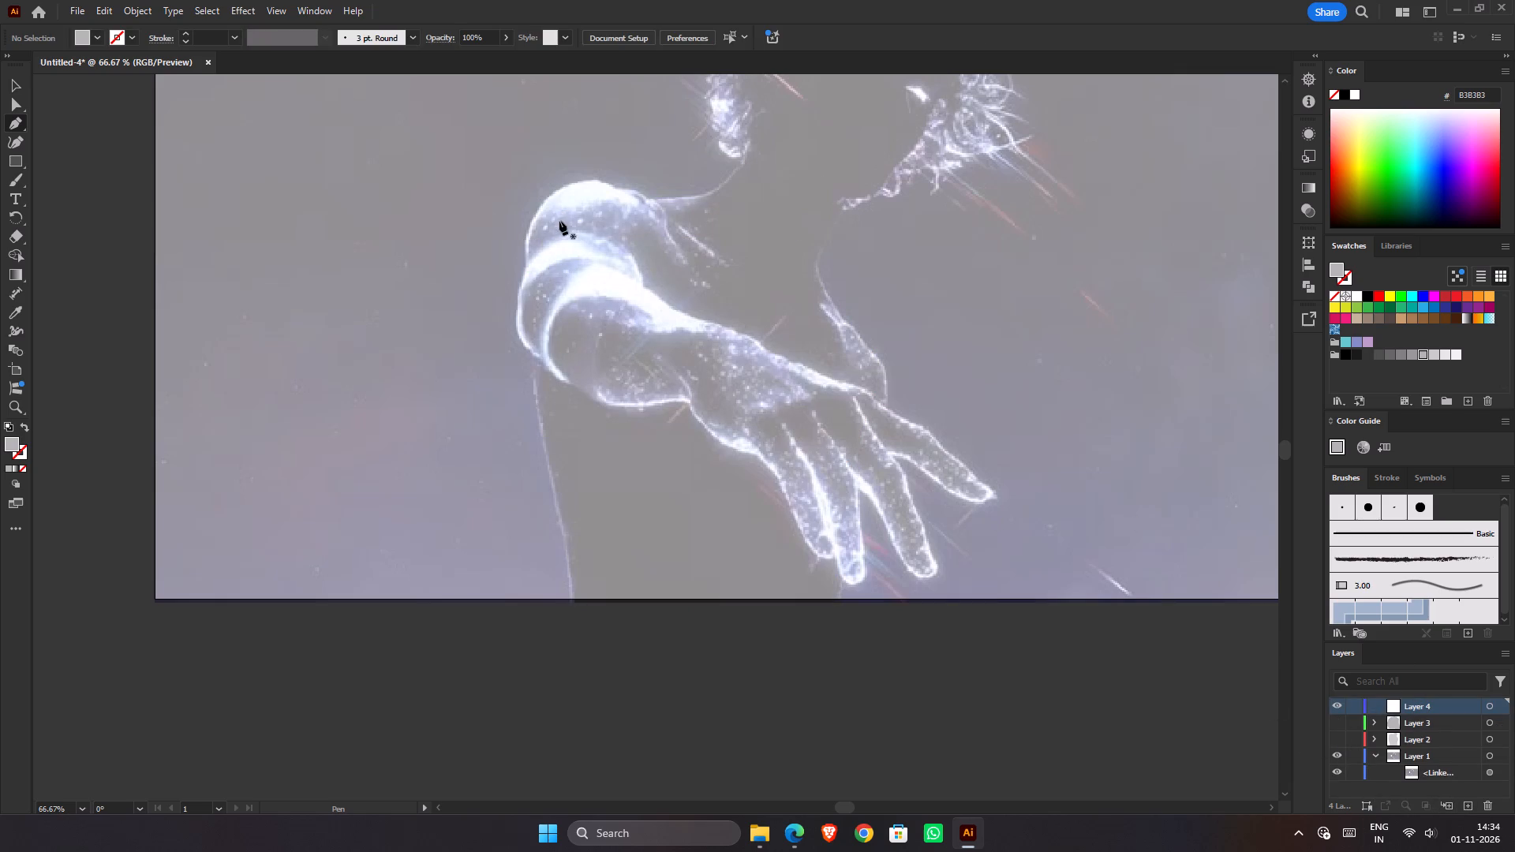
# Trace the reference upper arm below the shoulder with the Pen tool, following its curved top, inner, lower and outer edges into a closed shape.
pyautogui.scroll(1, 556, 277)
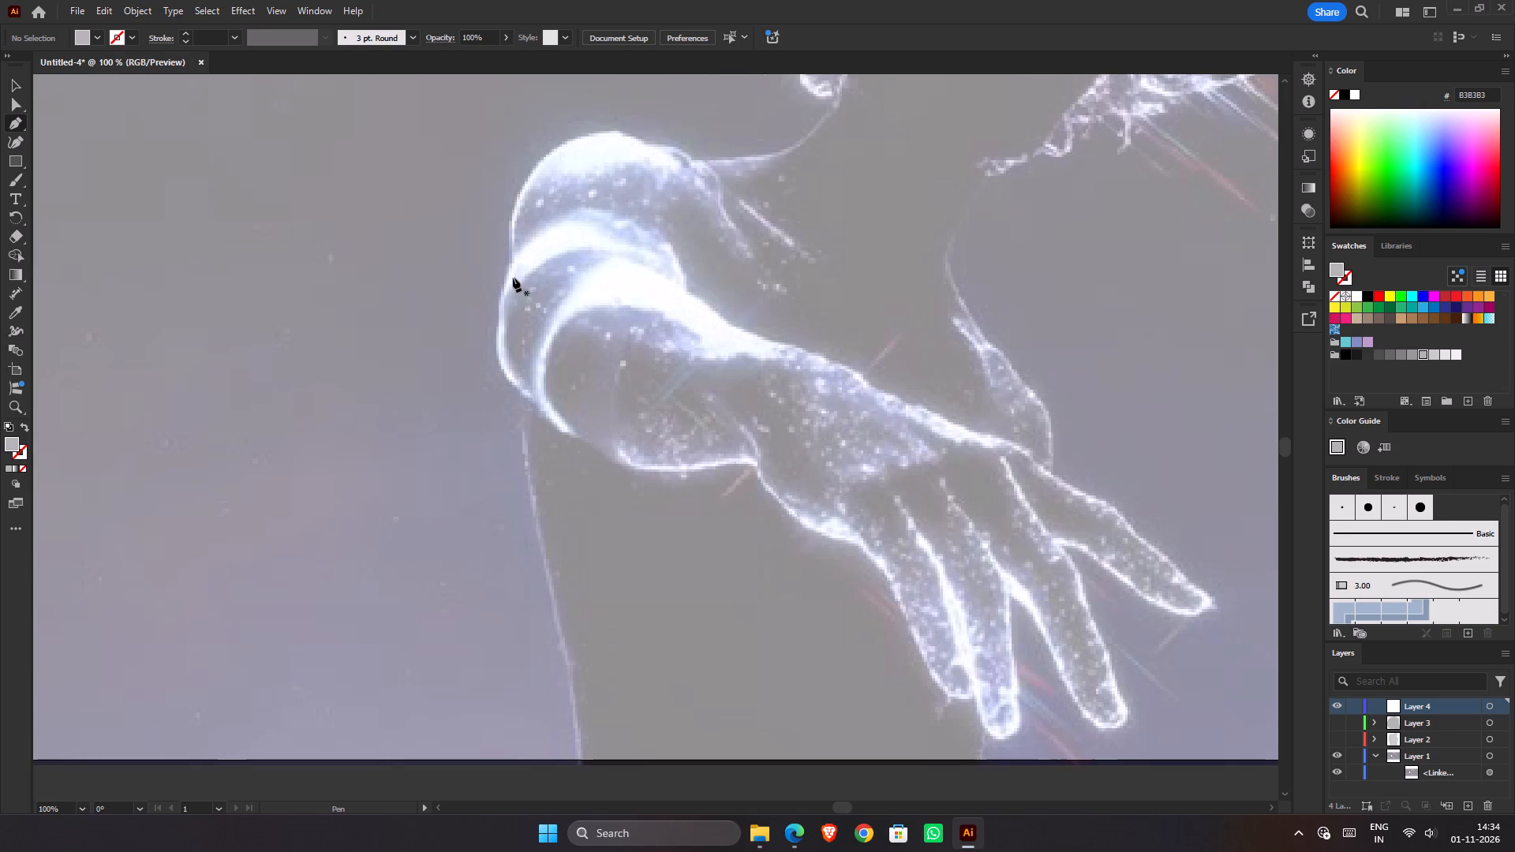
pyautogui.click(509, 267)
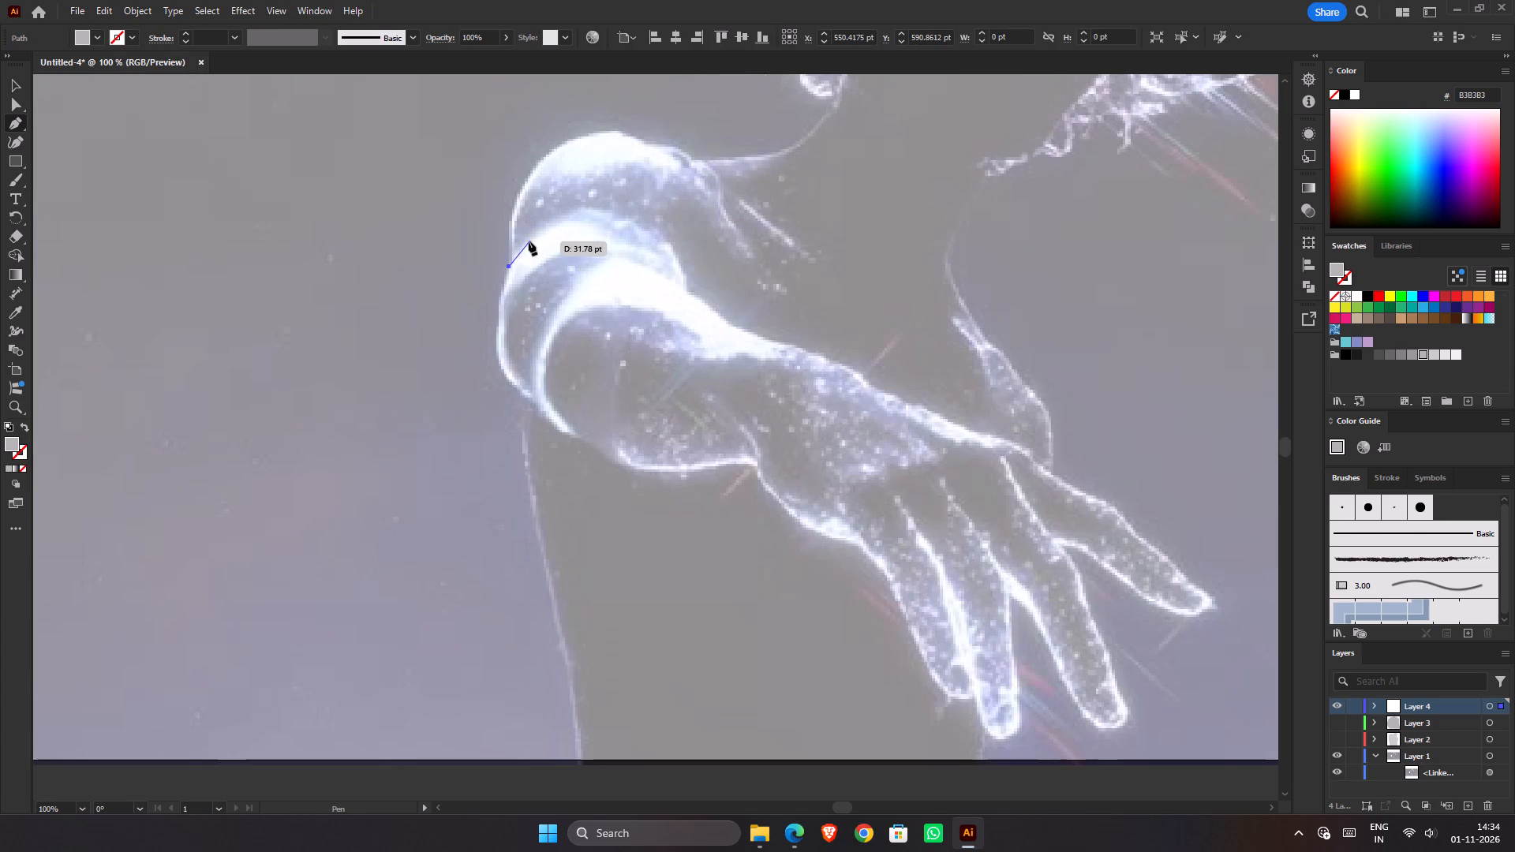
pyautogui.click(526, 244)
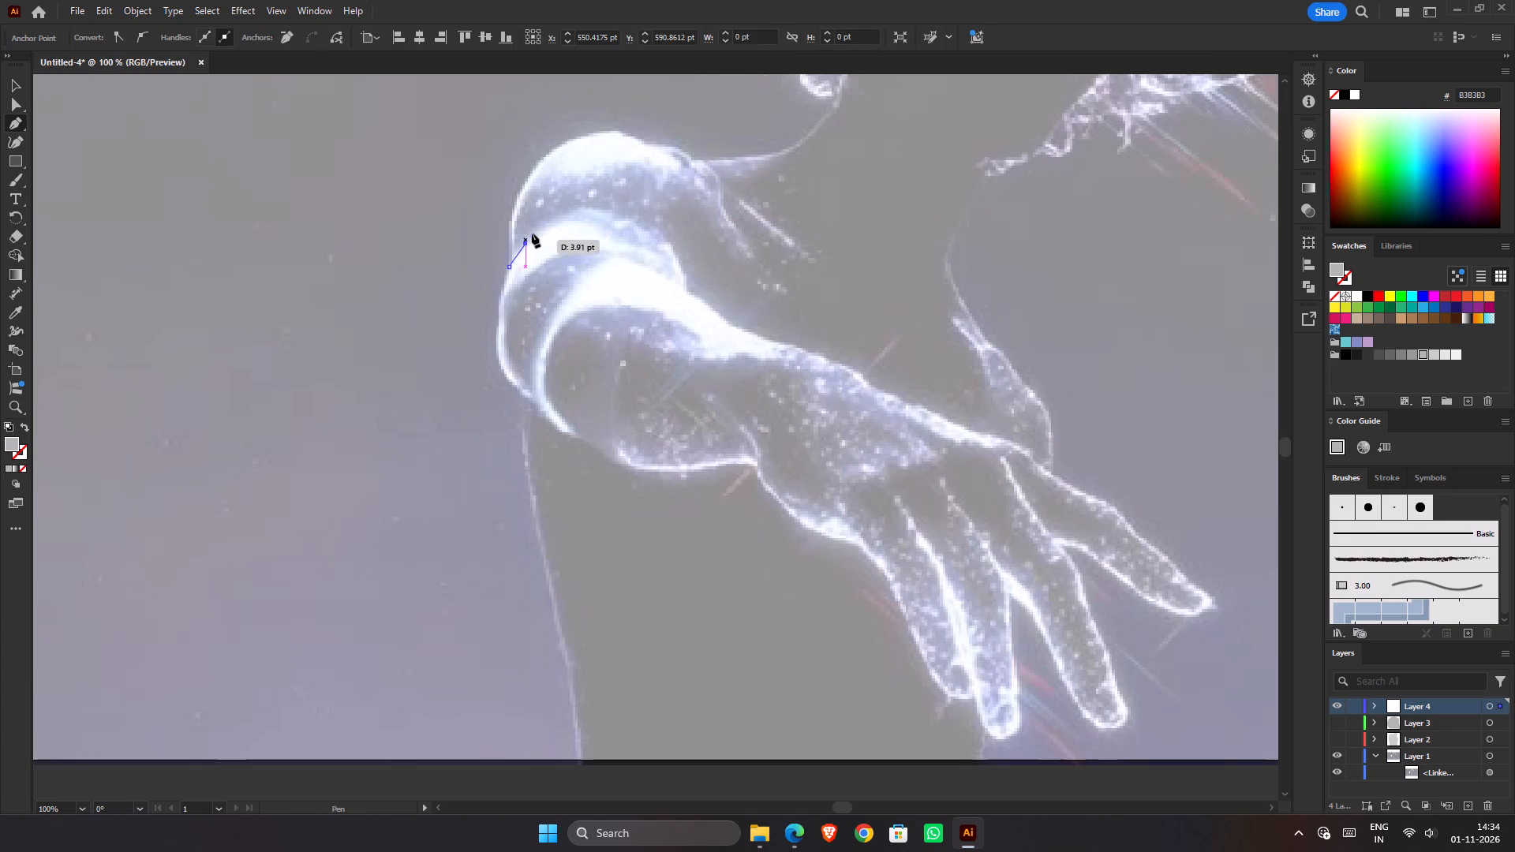
pyautogui.click(544, 228)
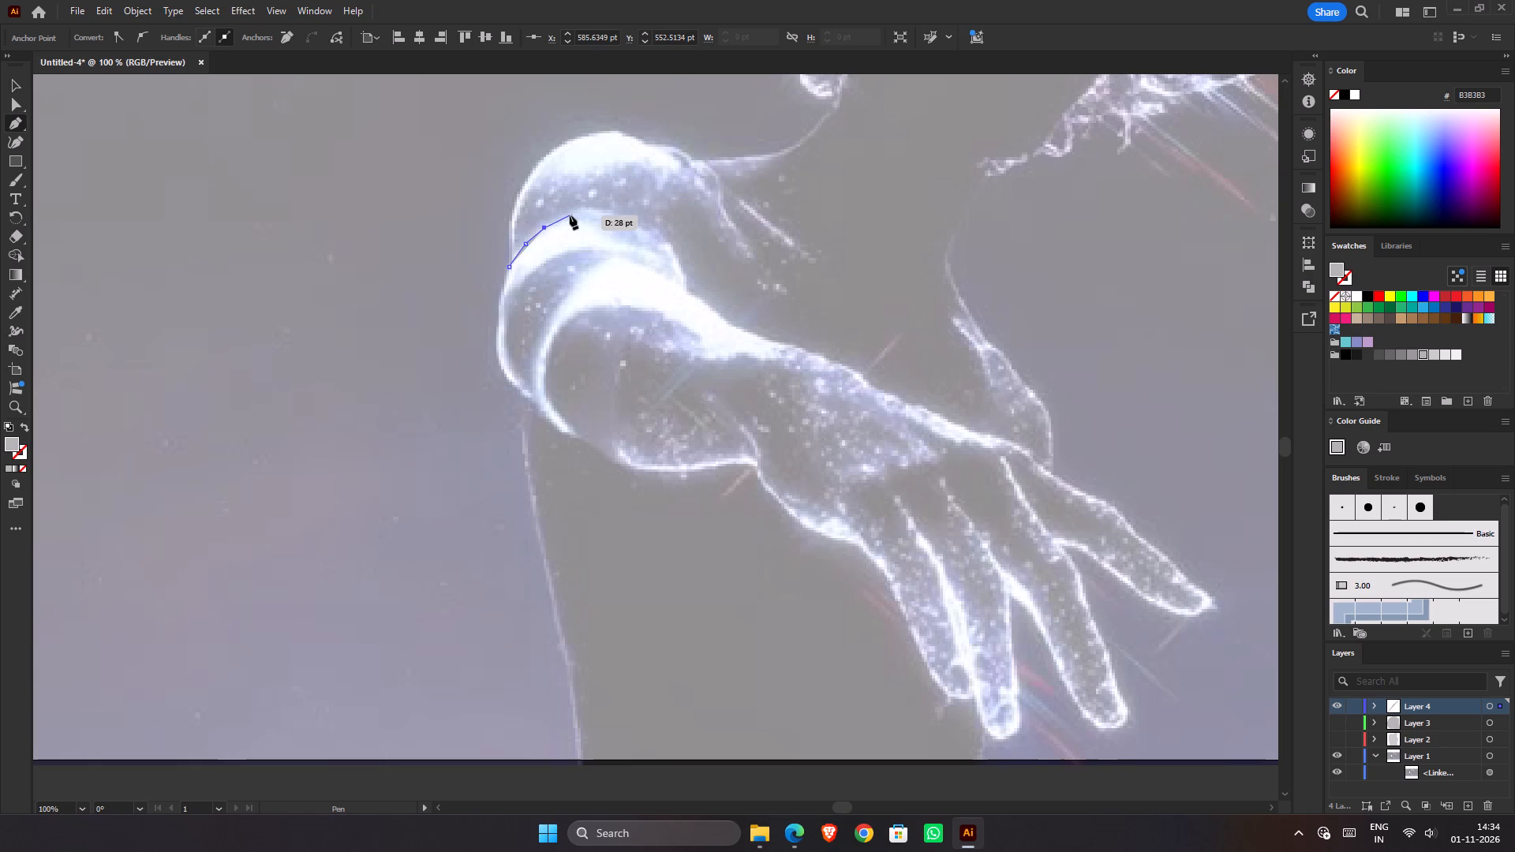
pyautogui.click(579, 211)
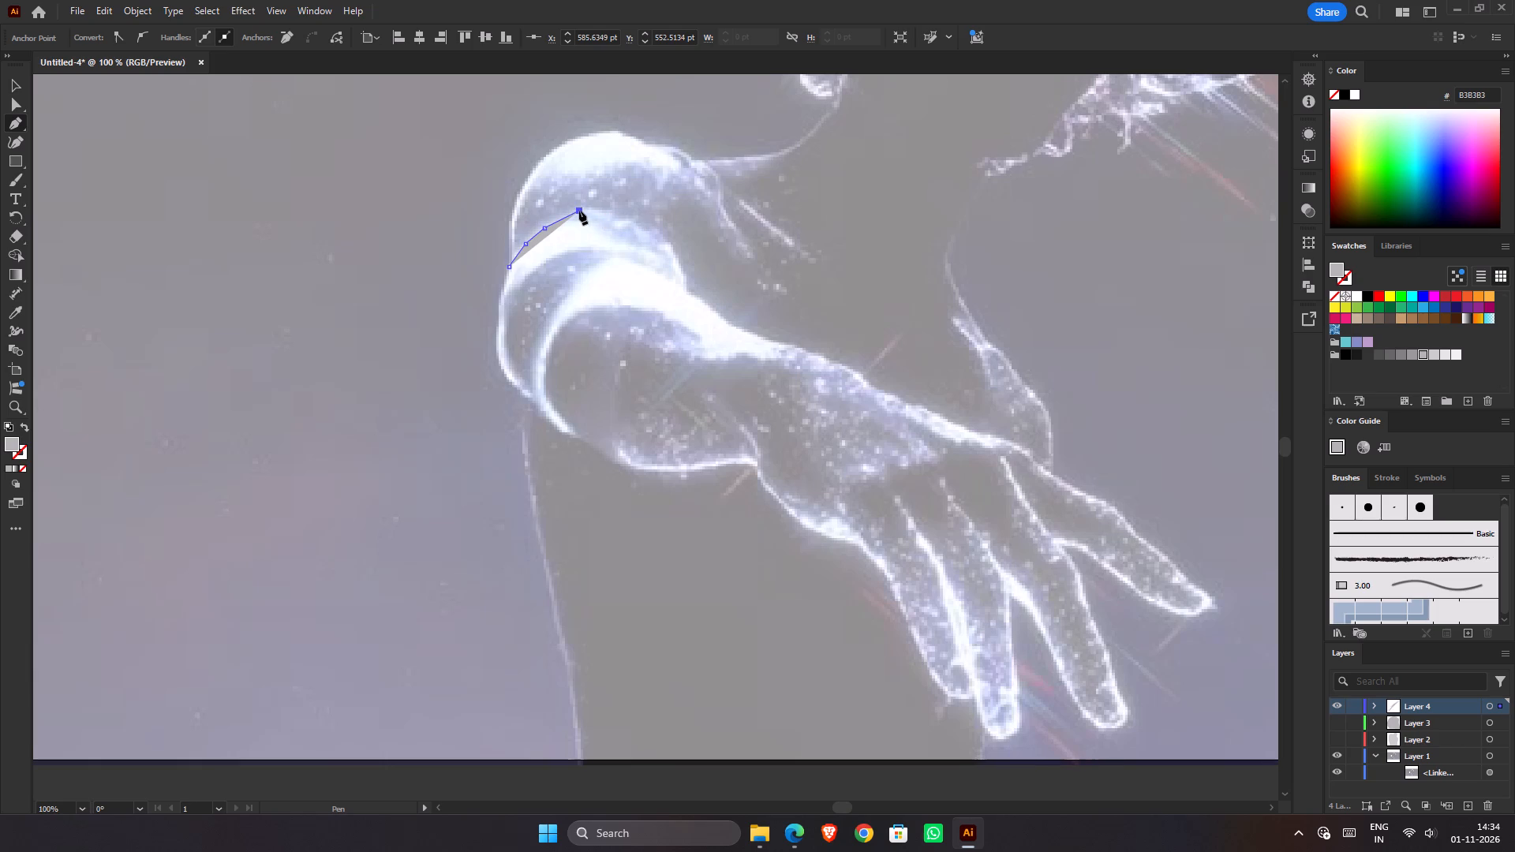
pyautogui.click(603, 209)
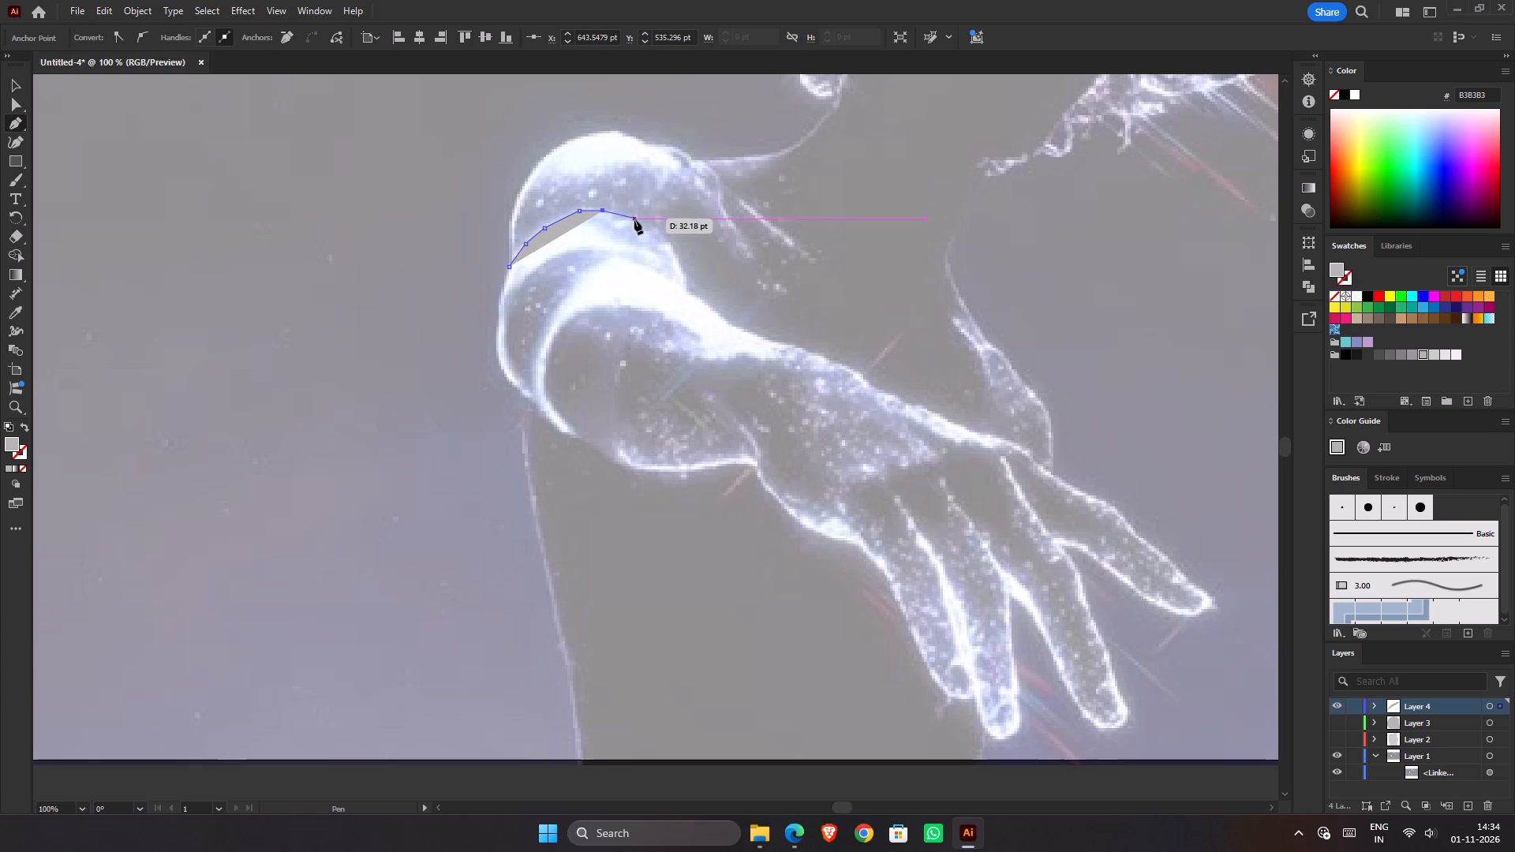
pyautogui.click(643, 220)
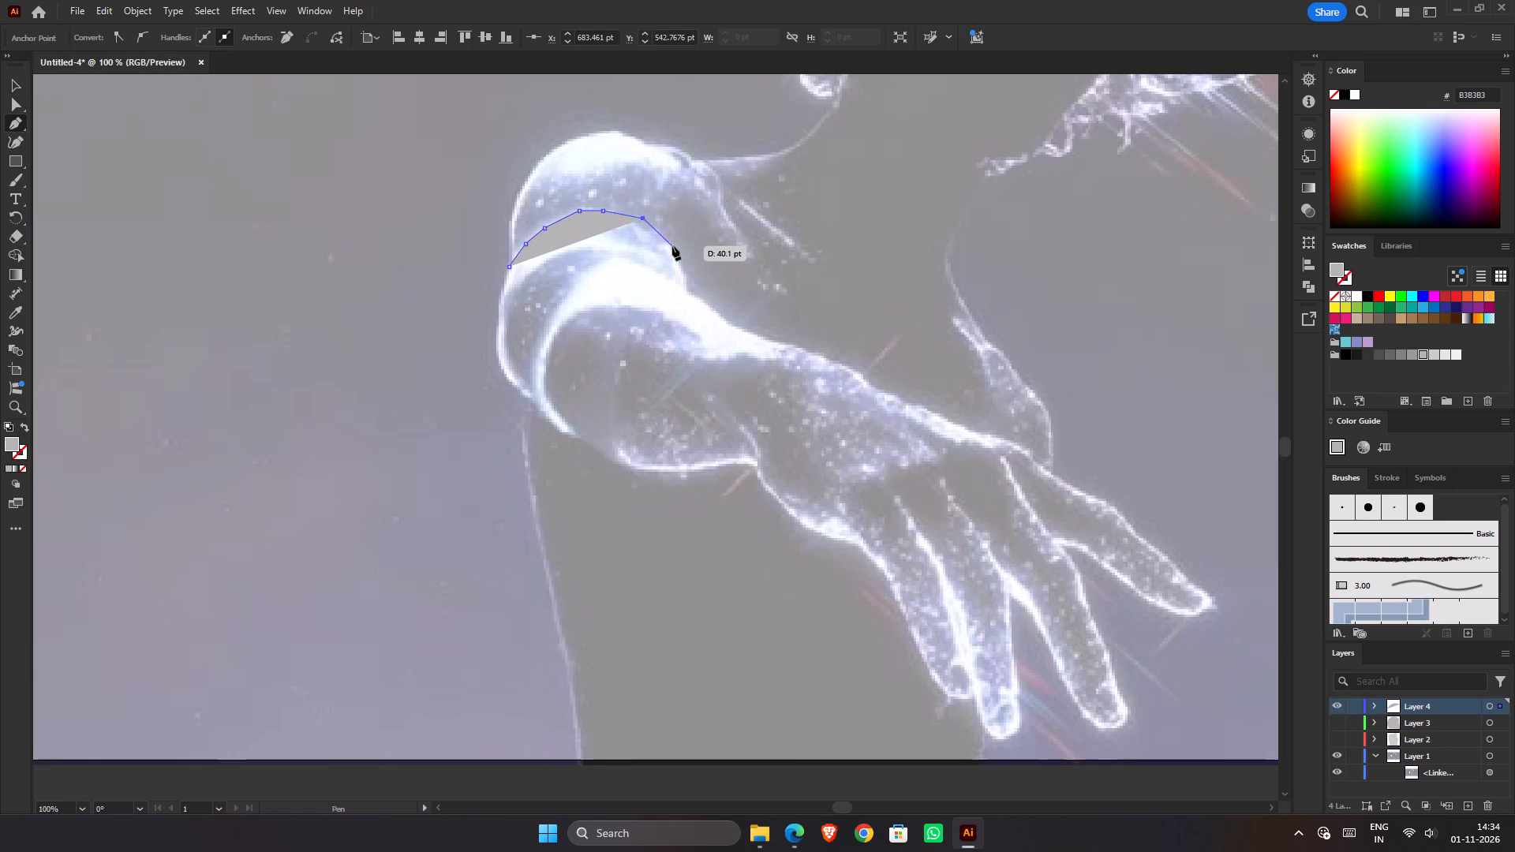
pyautogui.click(672, 246)
pyautogui.click(683, 271)
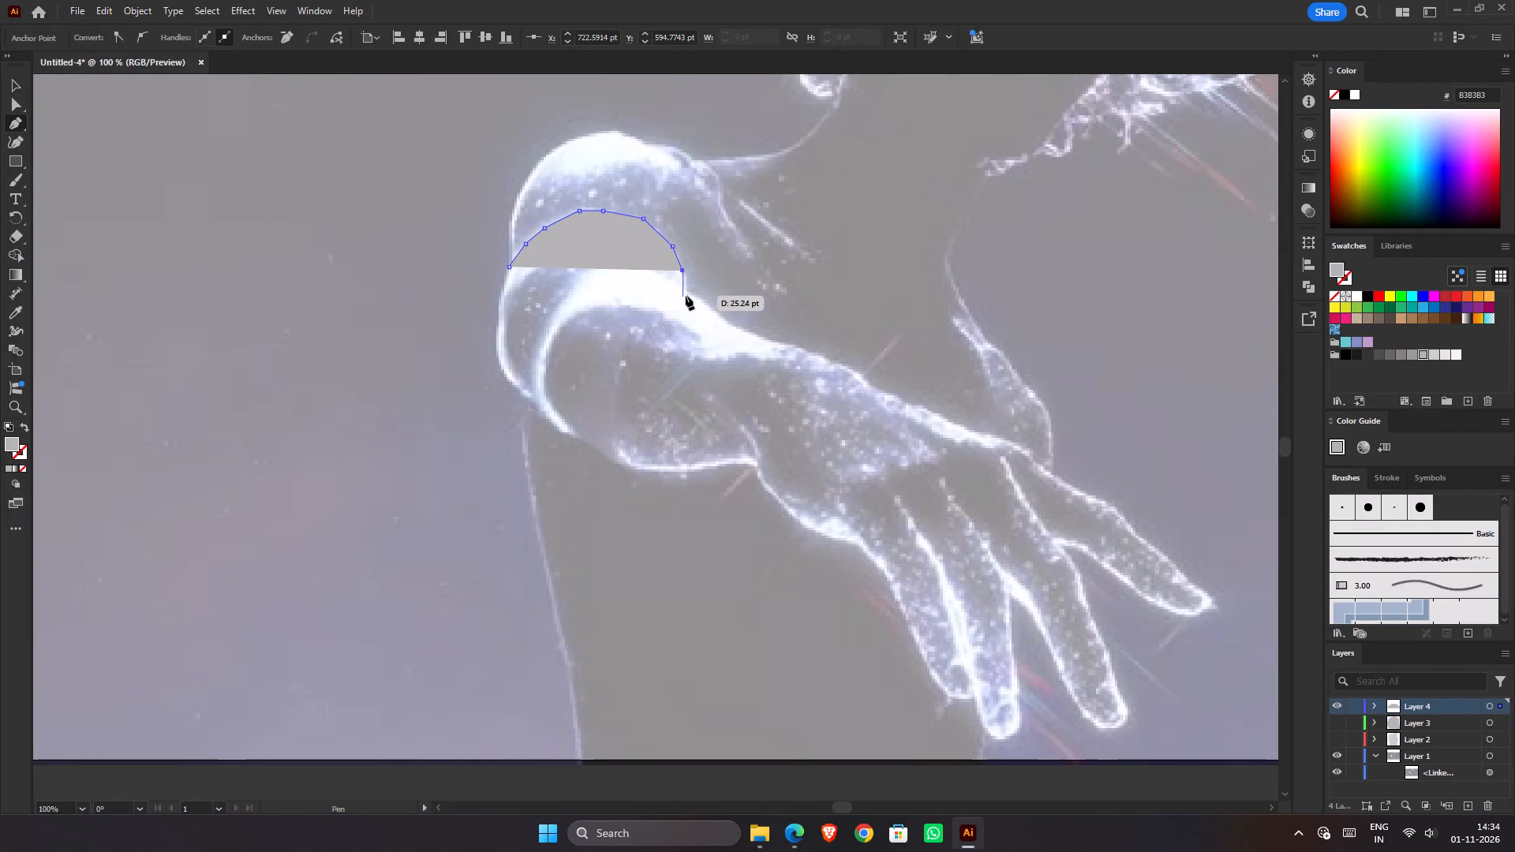
pyautogui.click(686, 296)
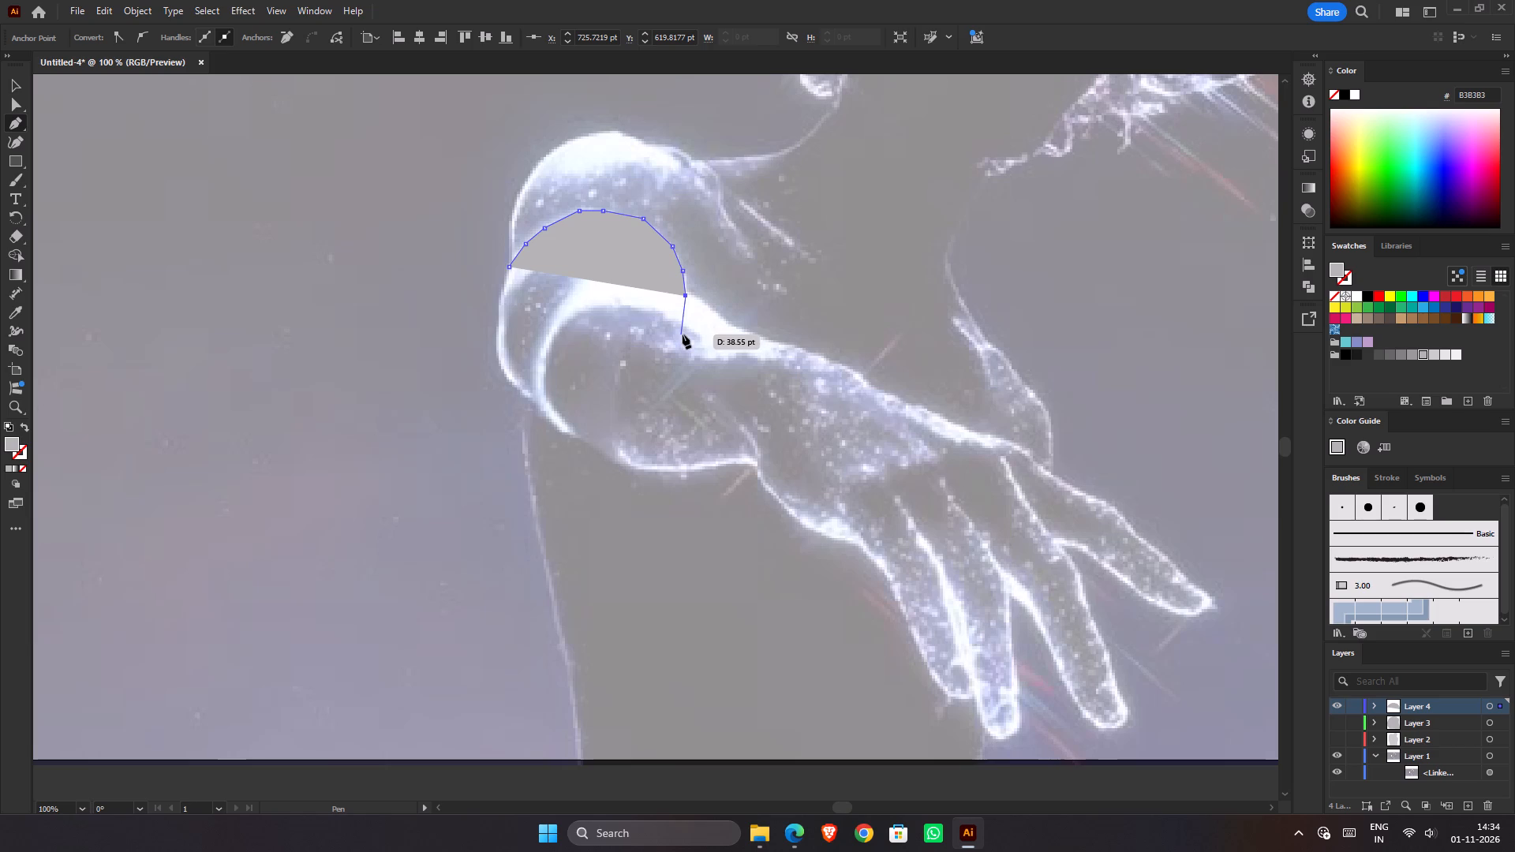
pyautogui.click(683, 334)
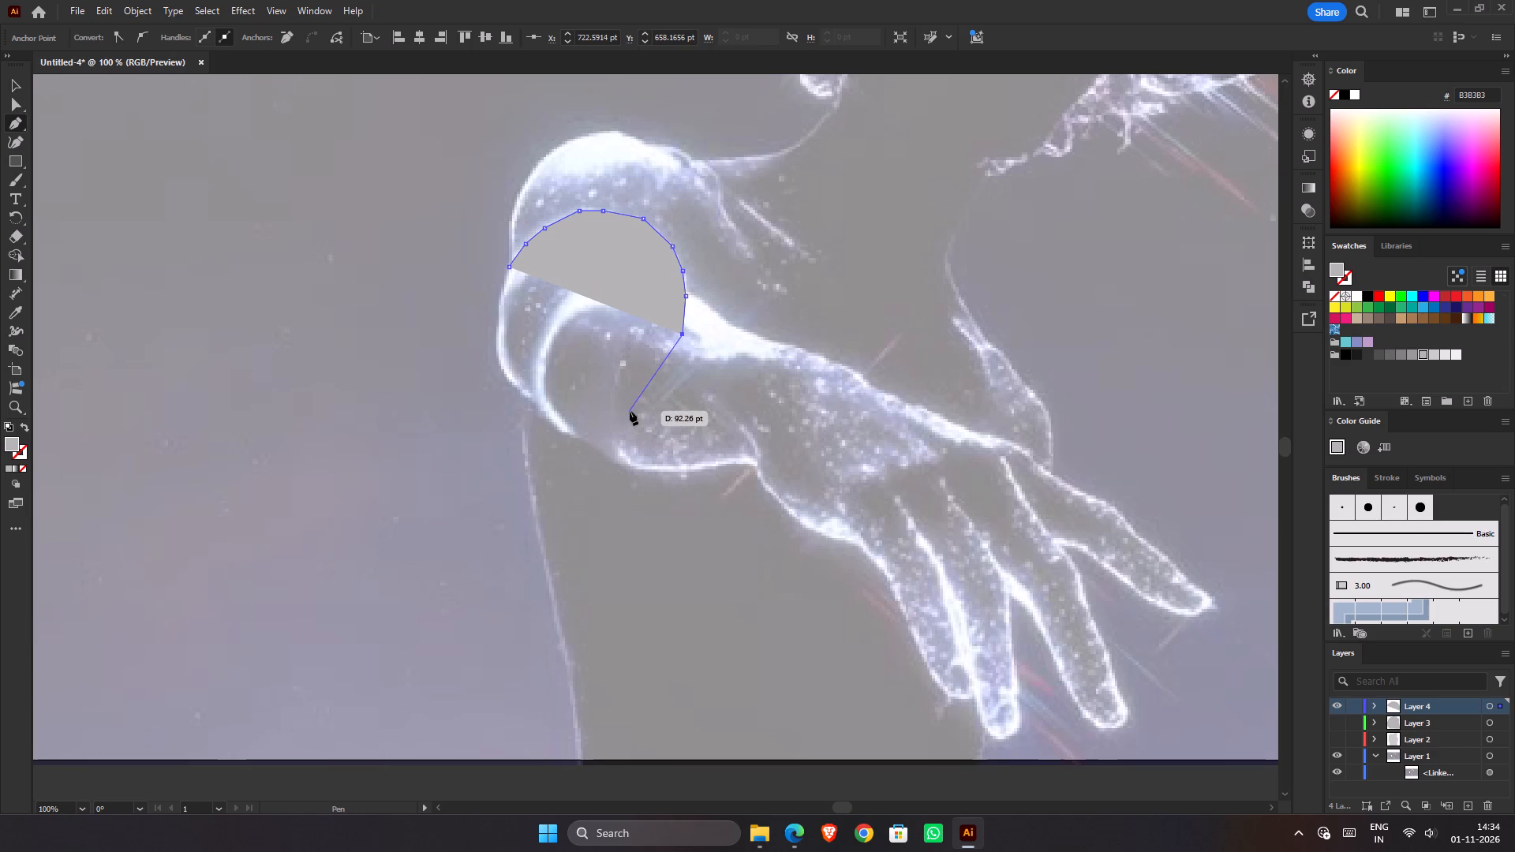
pyautogui.click(639, 392)
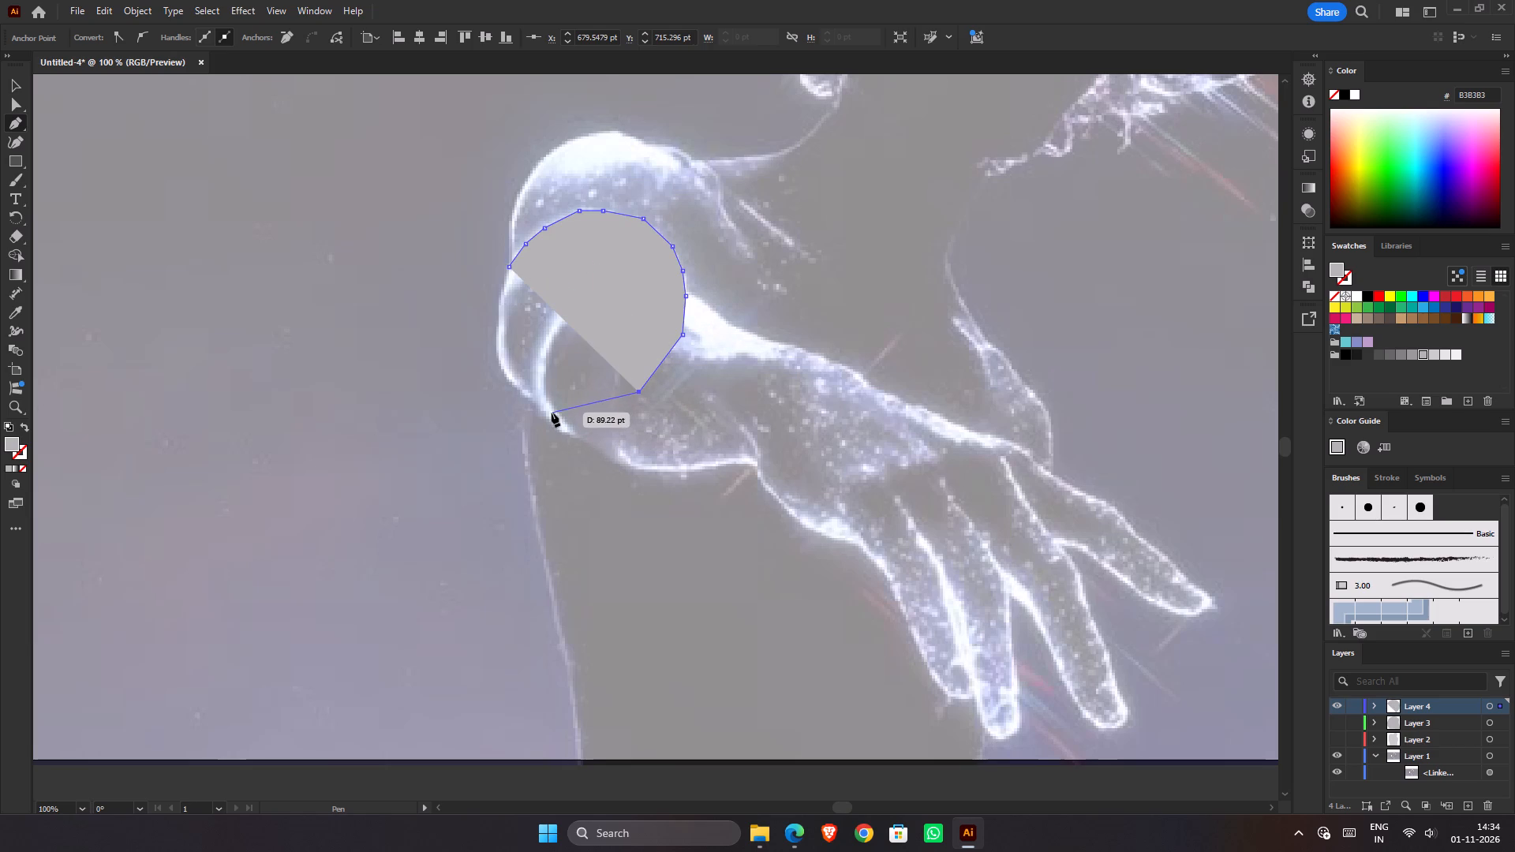
pyautogui.click(567, 417)
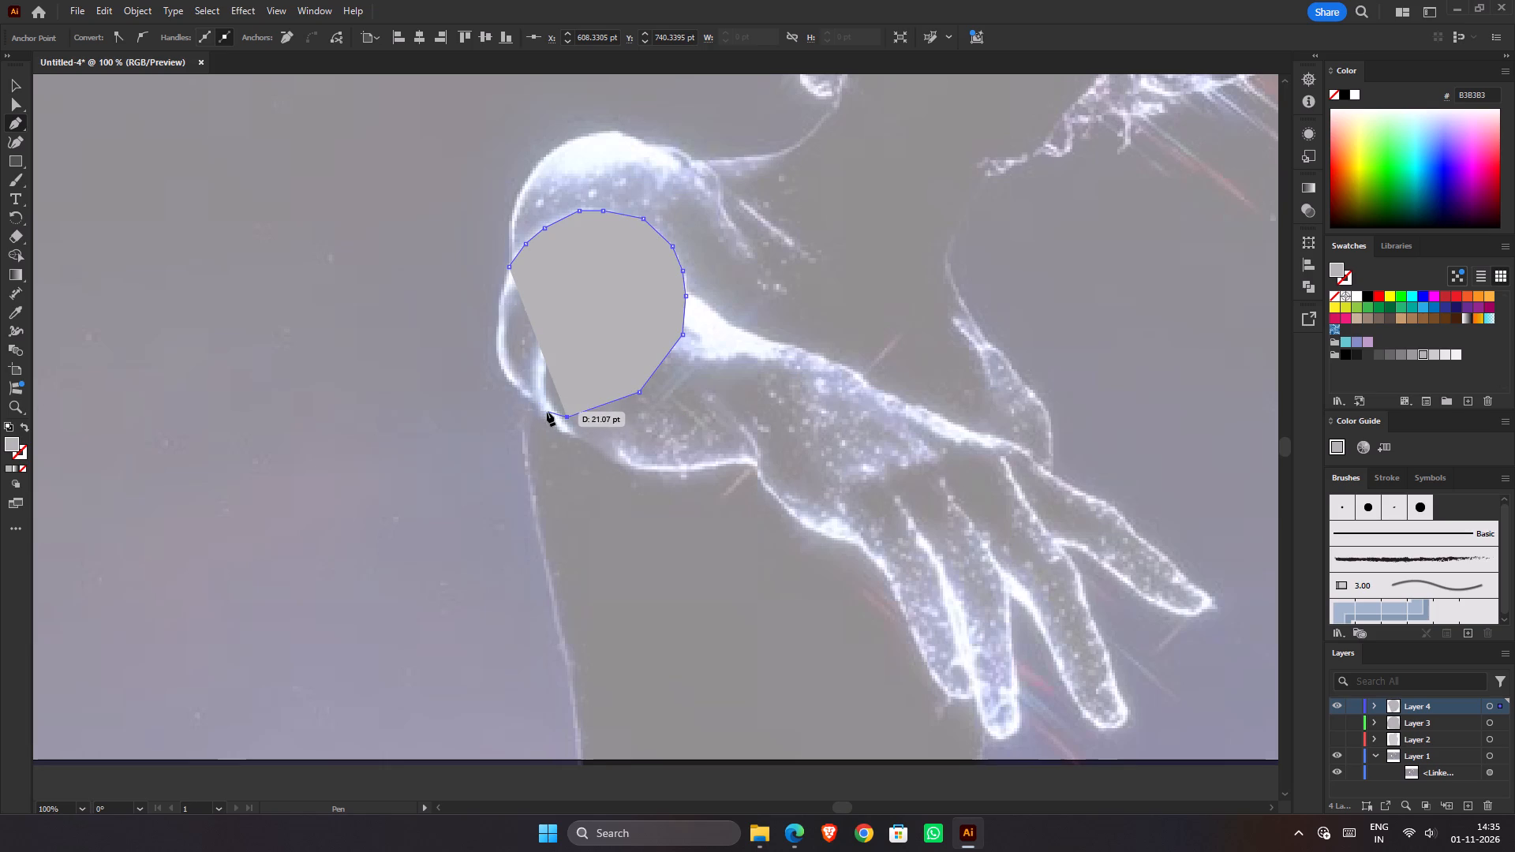
# Continue the upper-arm path around its lower corner and up the outer edge, redoing the misplaced outer-edge anchor, and close it at the starting anchor.
pyautogui.click(545, 412)
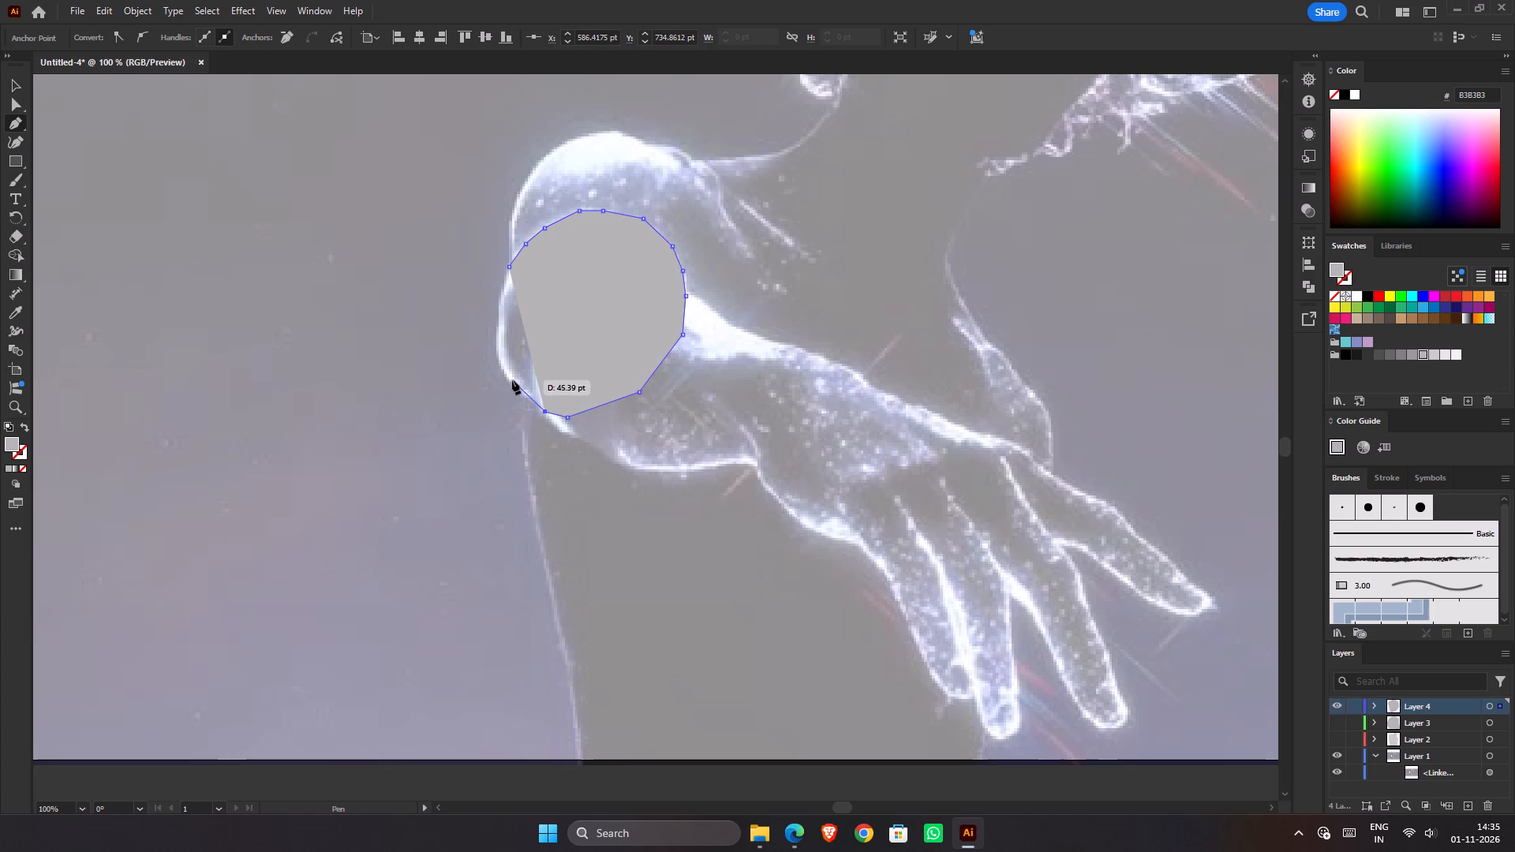
pyautogui.click(503, 375)
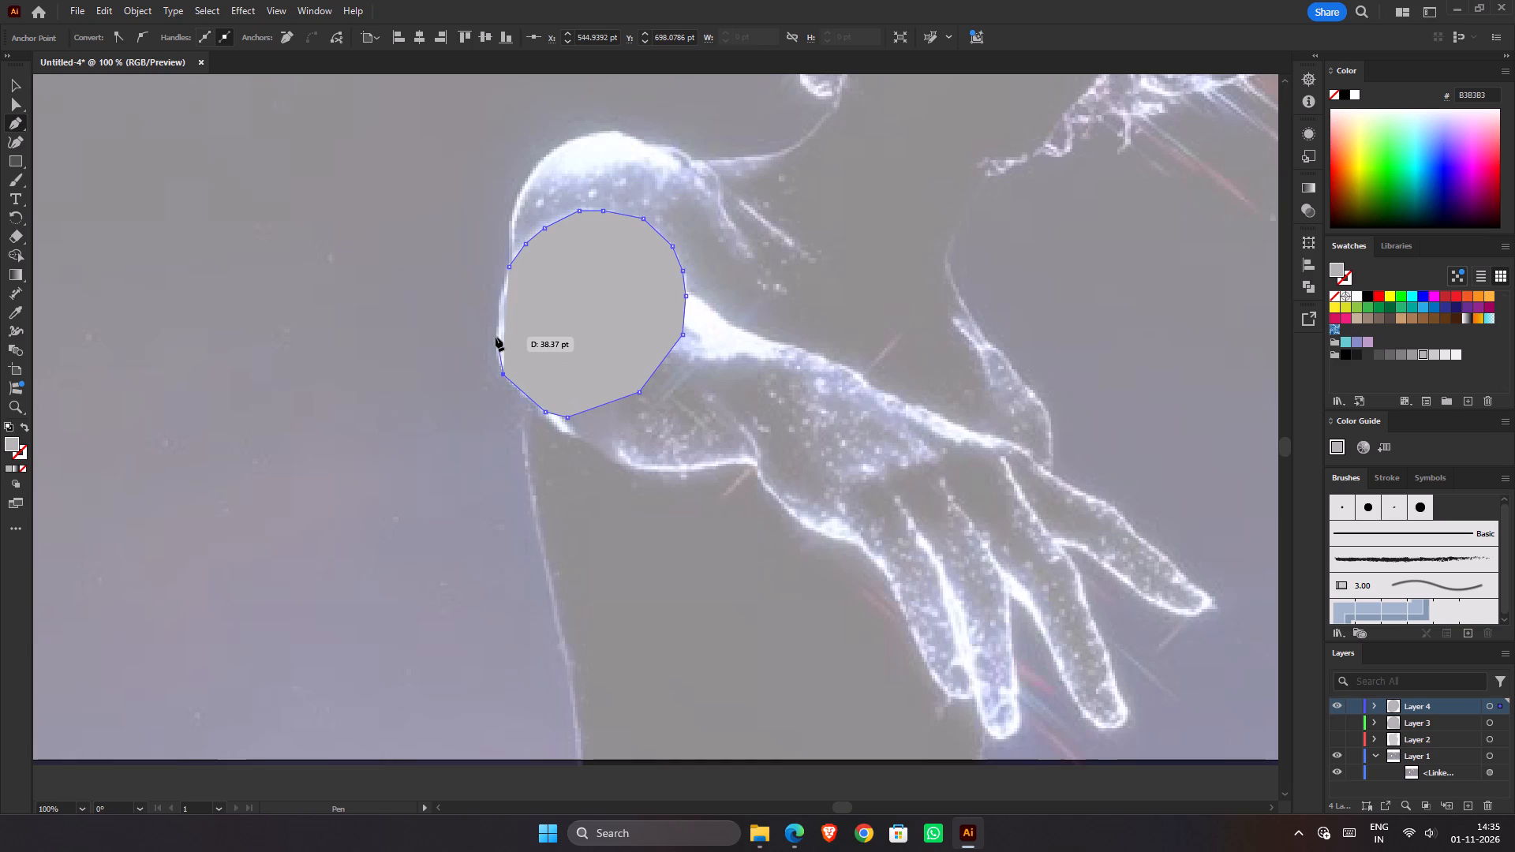
pyautogui.click(496, 337)
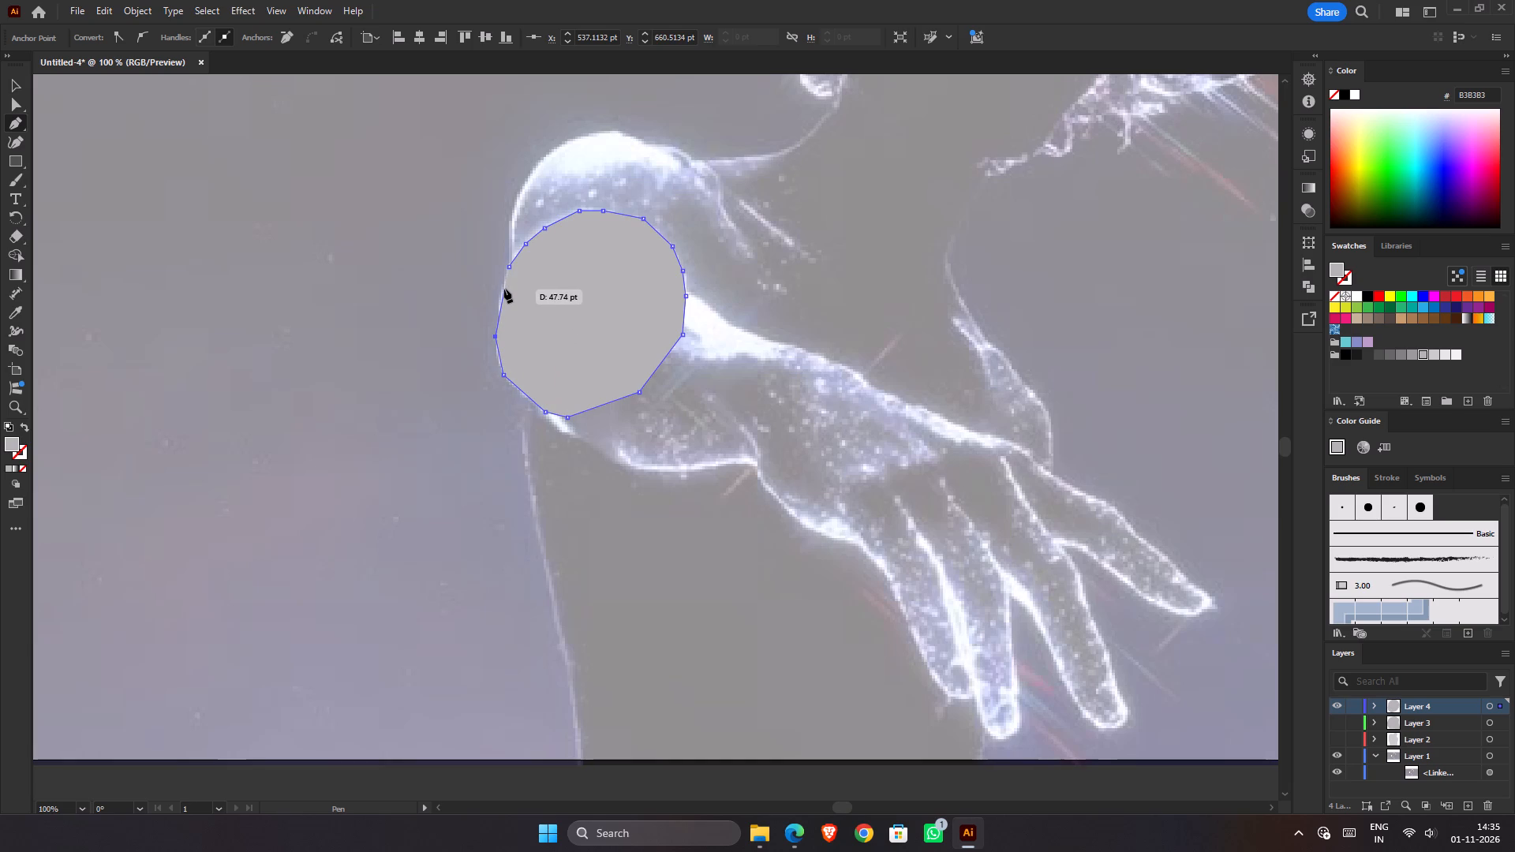
pyautogui.hotkey('ctrl', 'x')
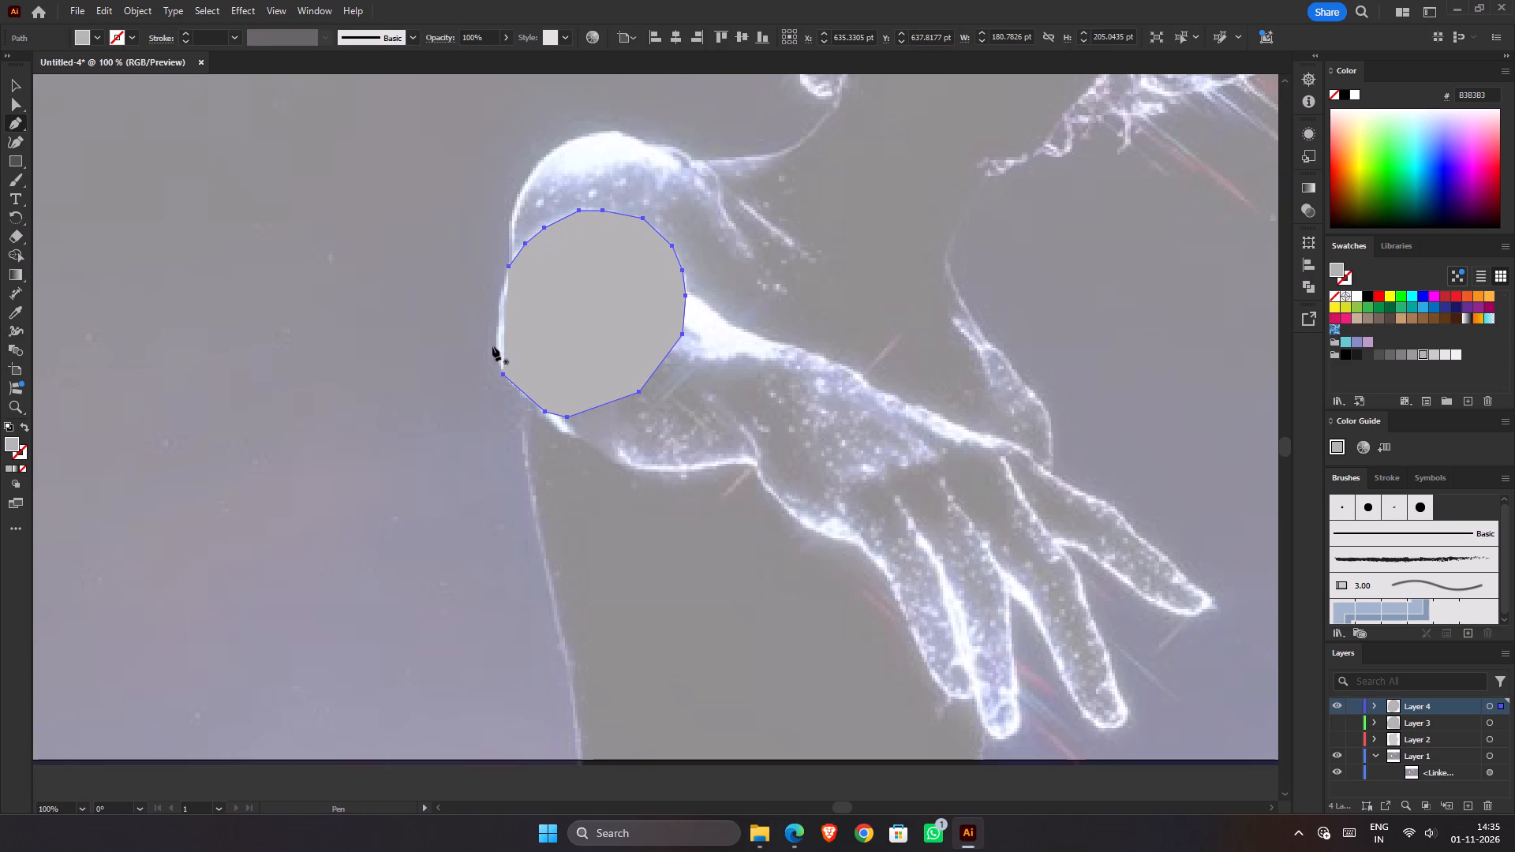
pyautogui.click(503, 376)
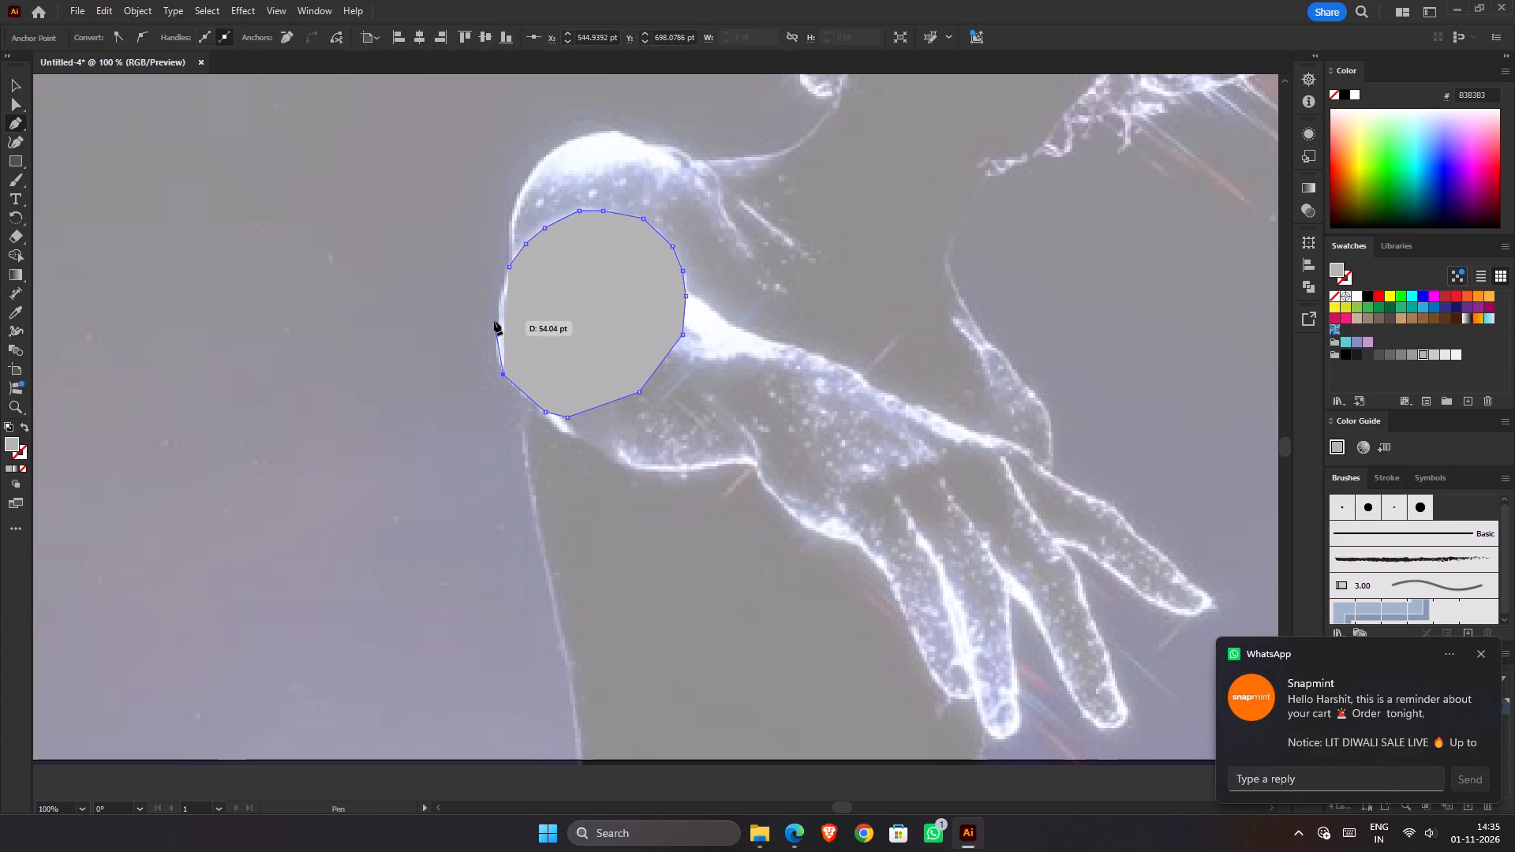
pyautogui.click(499, 363)
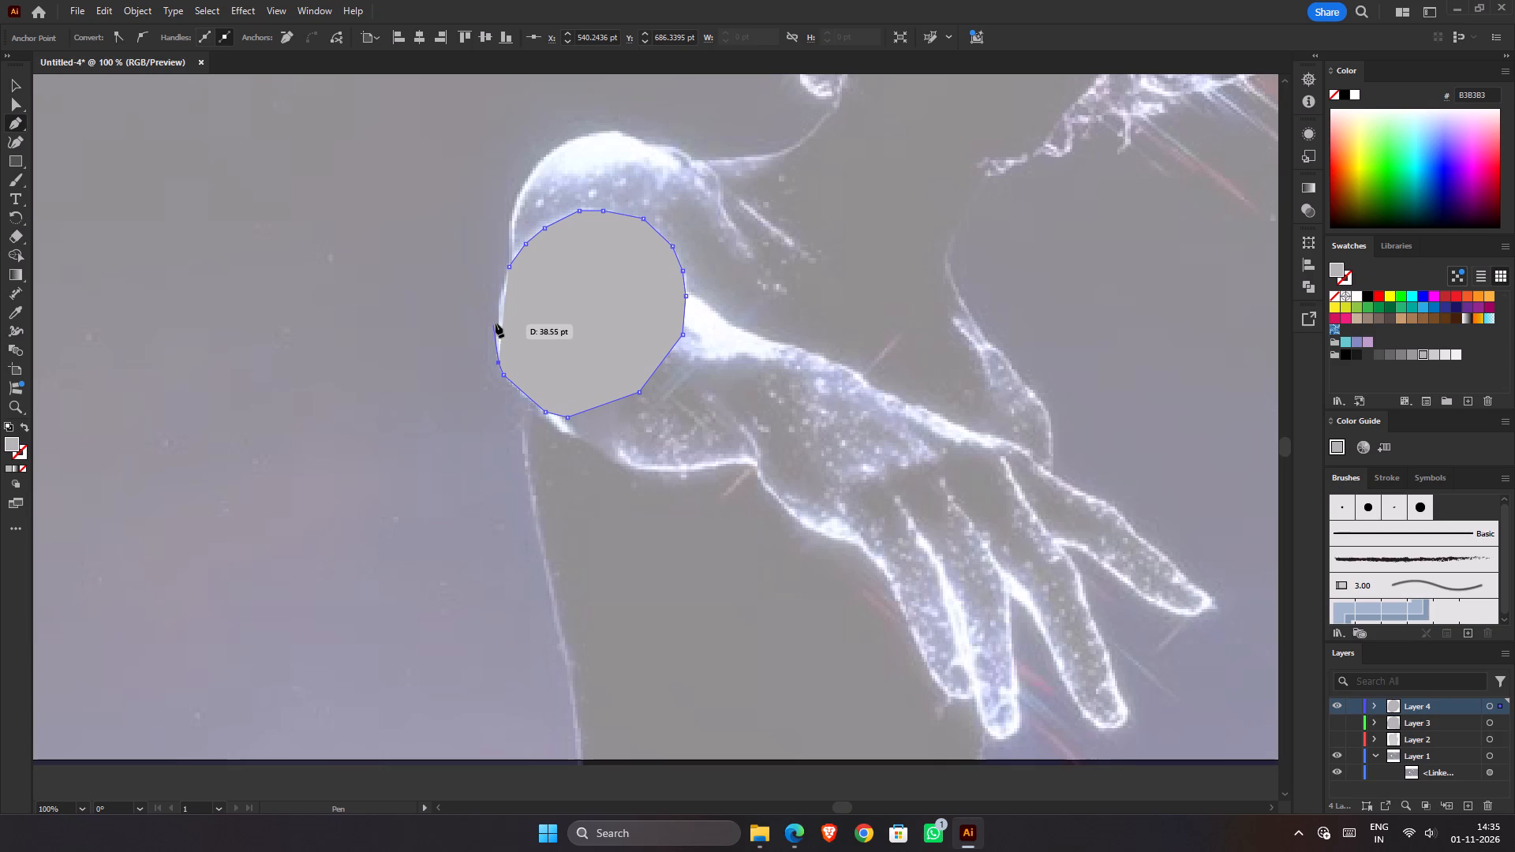
pyautogui.click(497, 323)
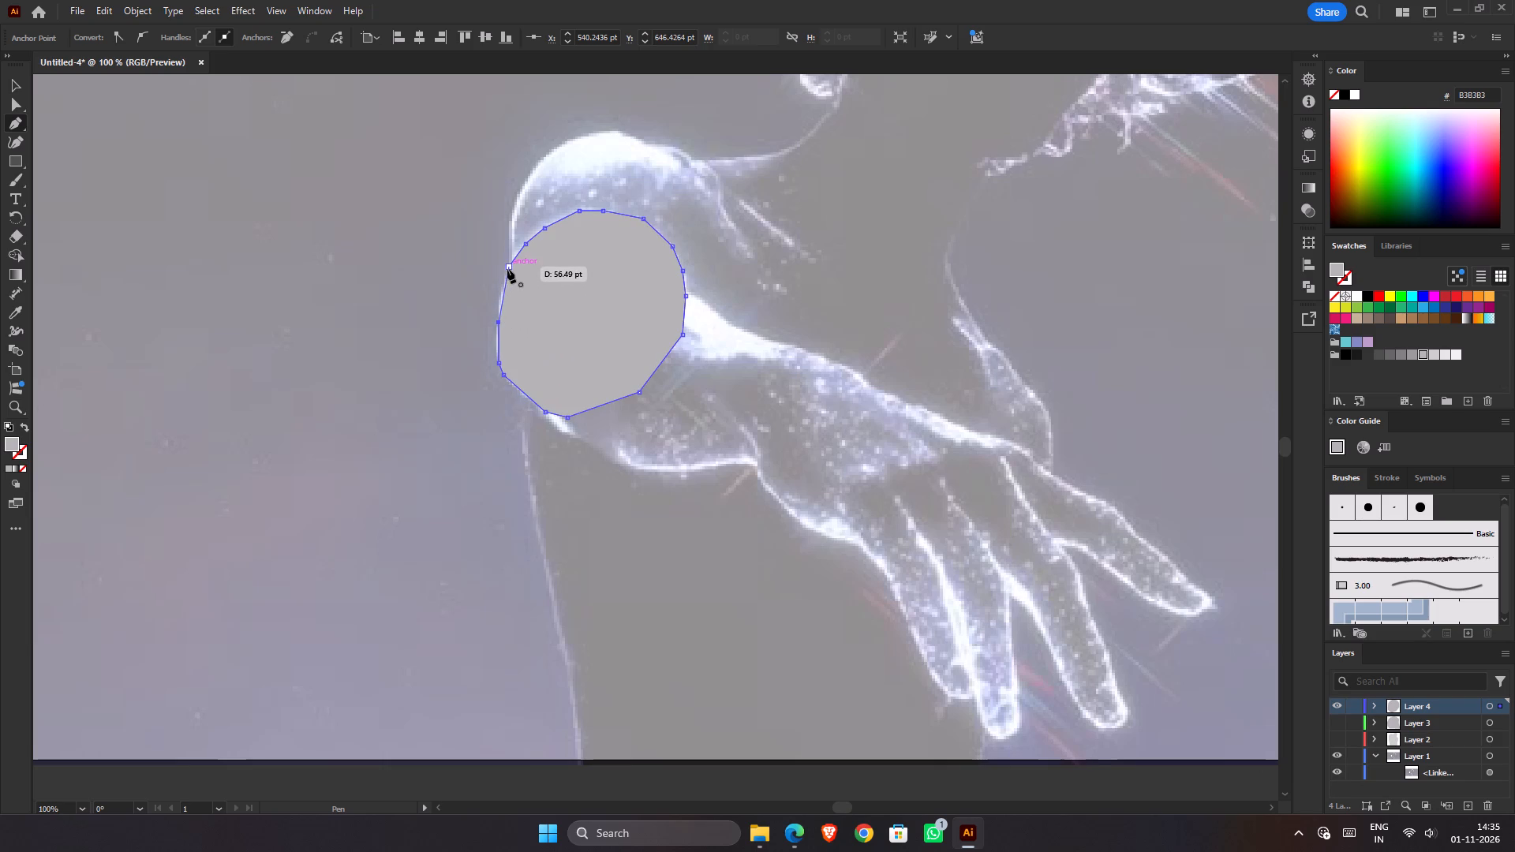
pyautogui.click(507, 269)
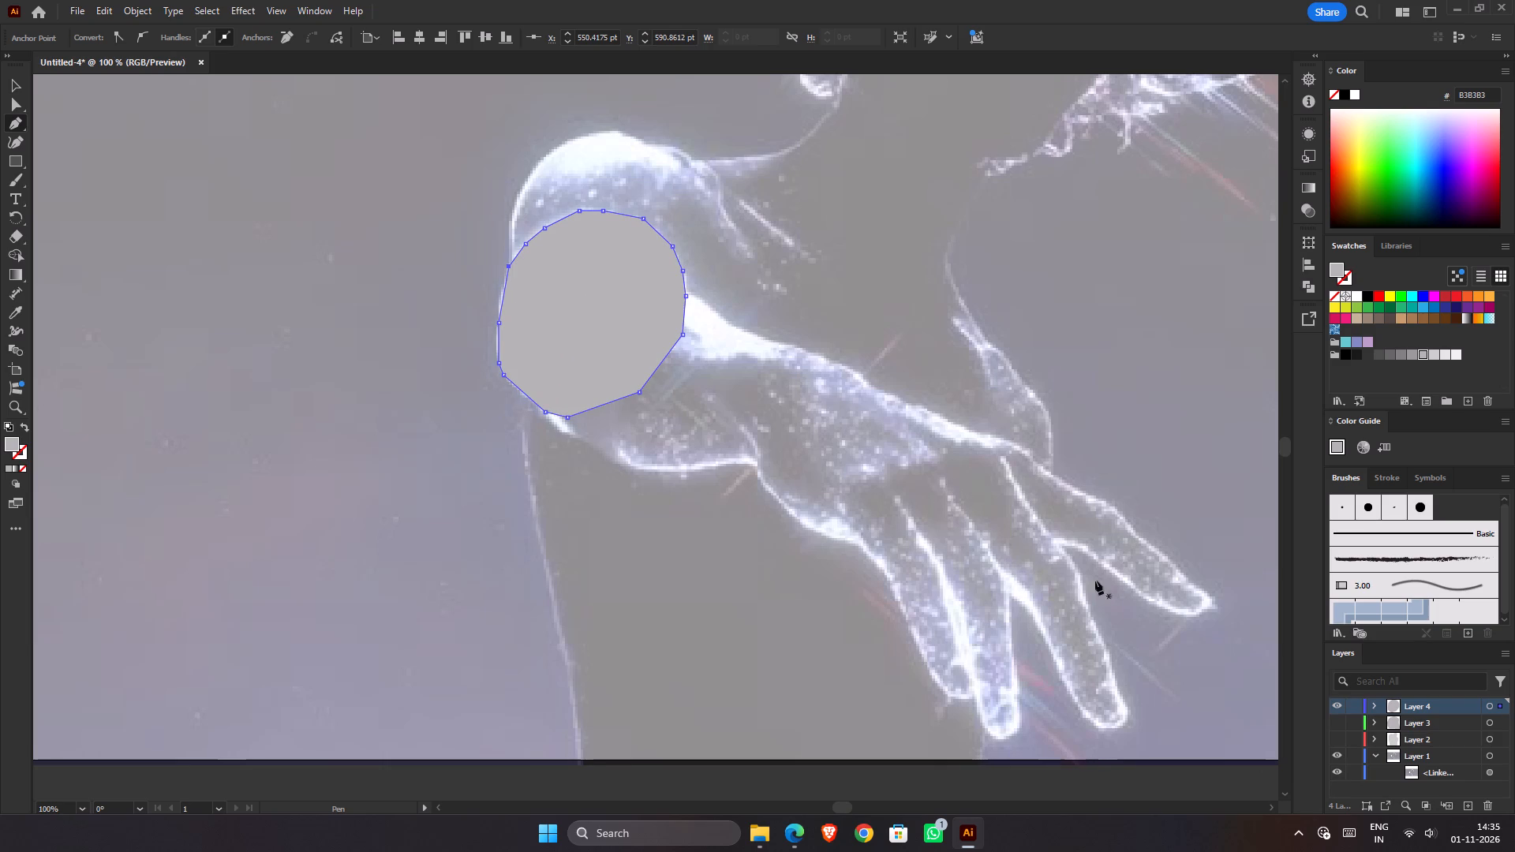
# Set the upper-arm shape's fill to grey 999999 and show Layers 3 and 2 again.
pyautogui.click(1415, 355)
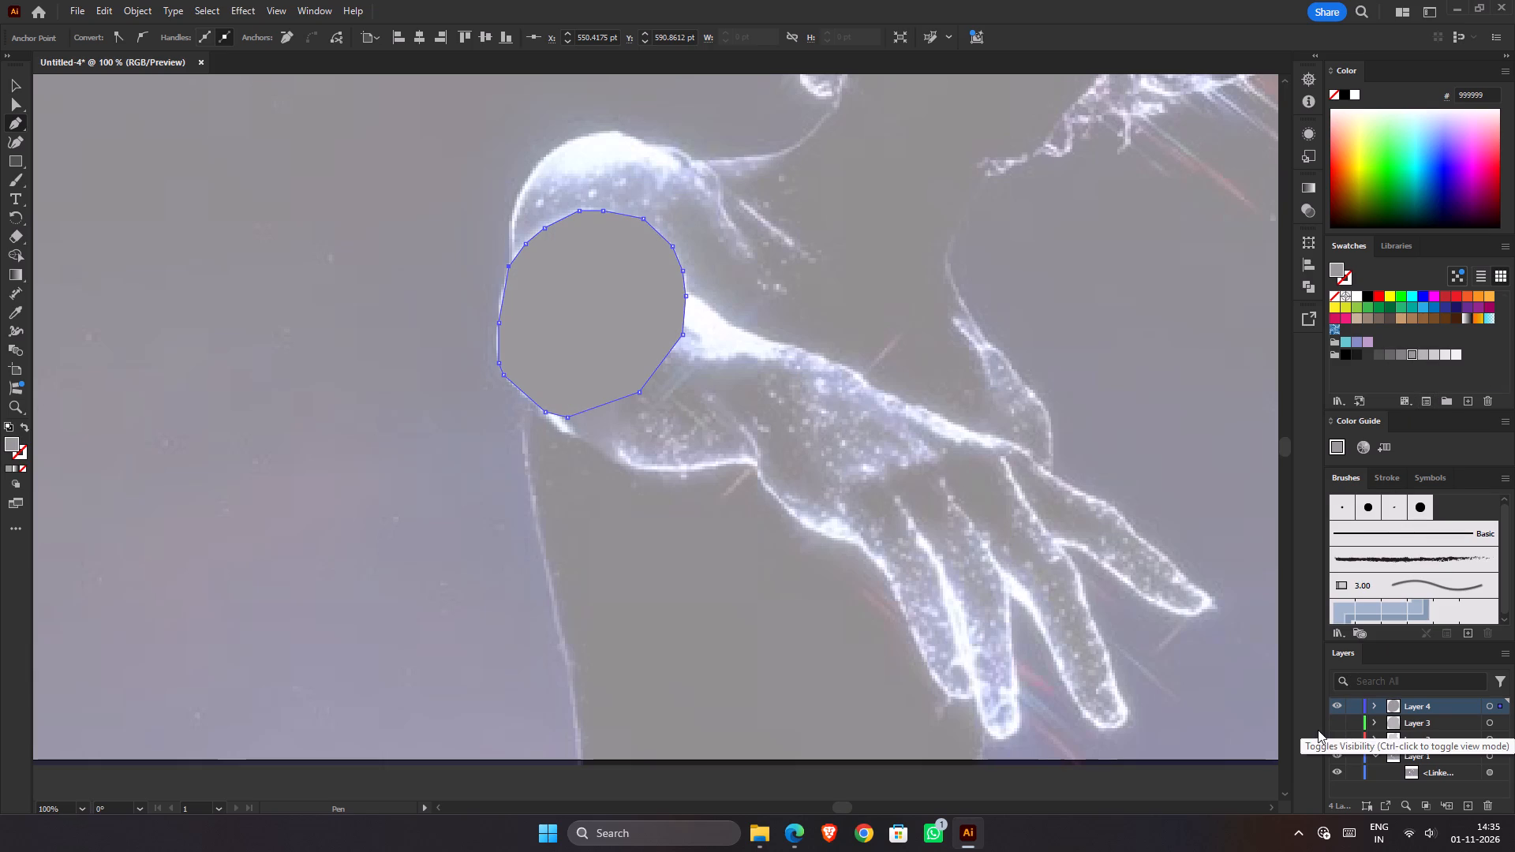
pyautogui.moveTo(1338, 734); pyautogui.dragTo(1344, 721)
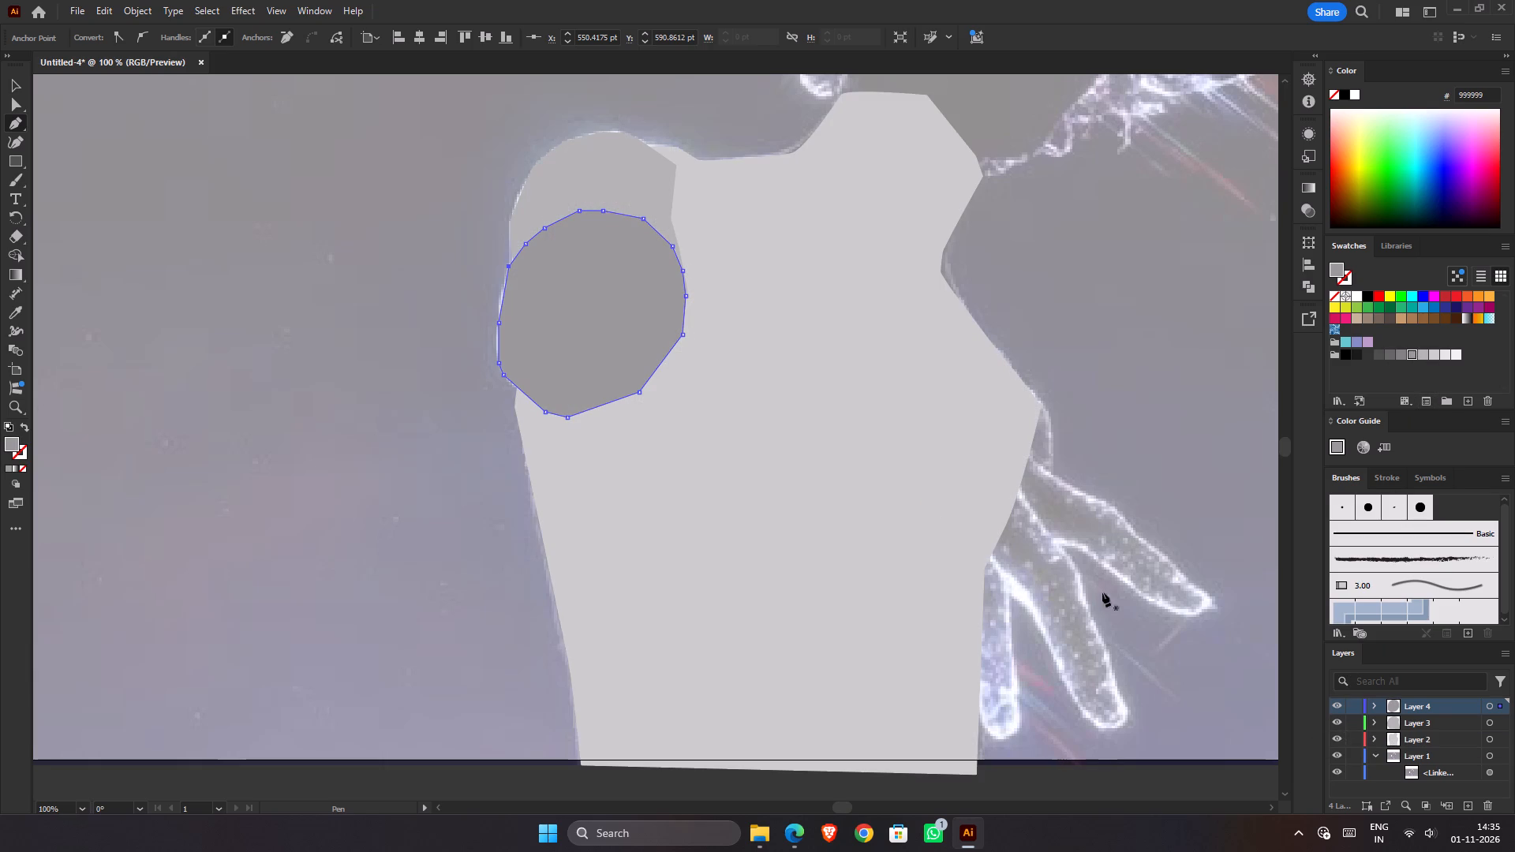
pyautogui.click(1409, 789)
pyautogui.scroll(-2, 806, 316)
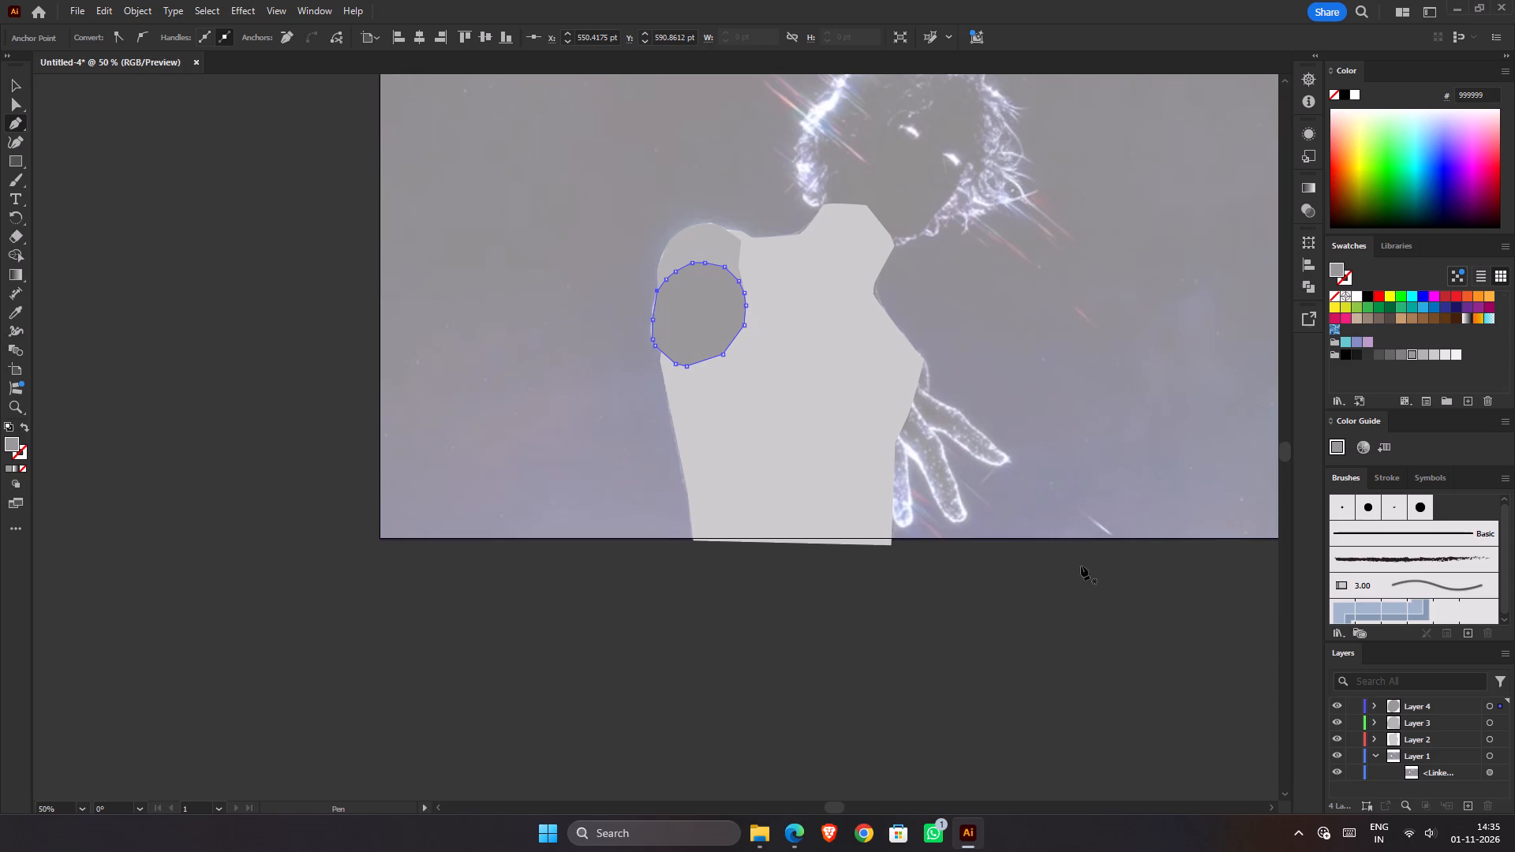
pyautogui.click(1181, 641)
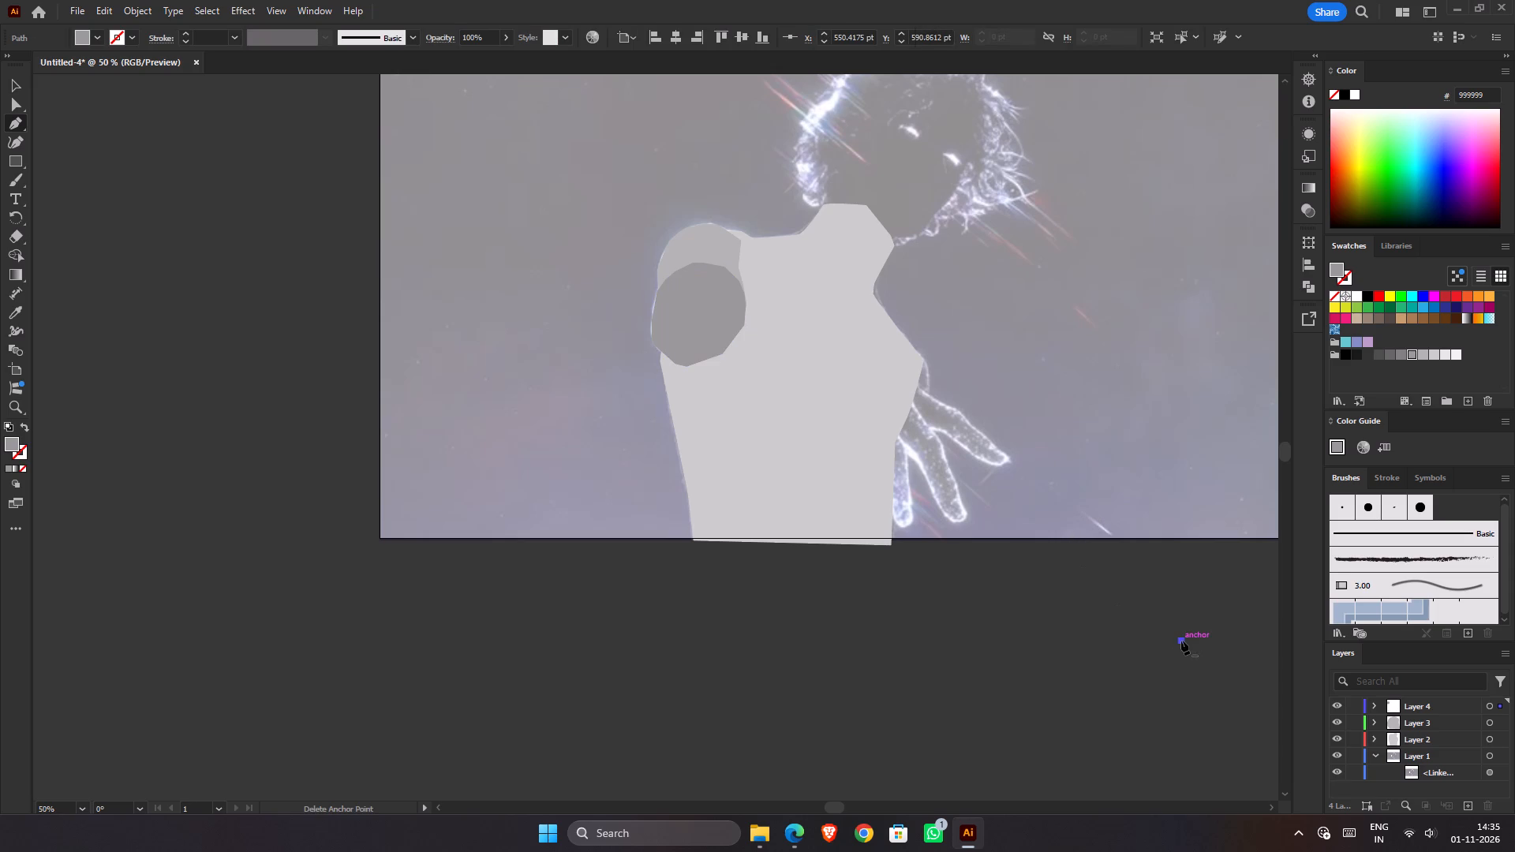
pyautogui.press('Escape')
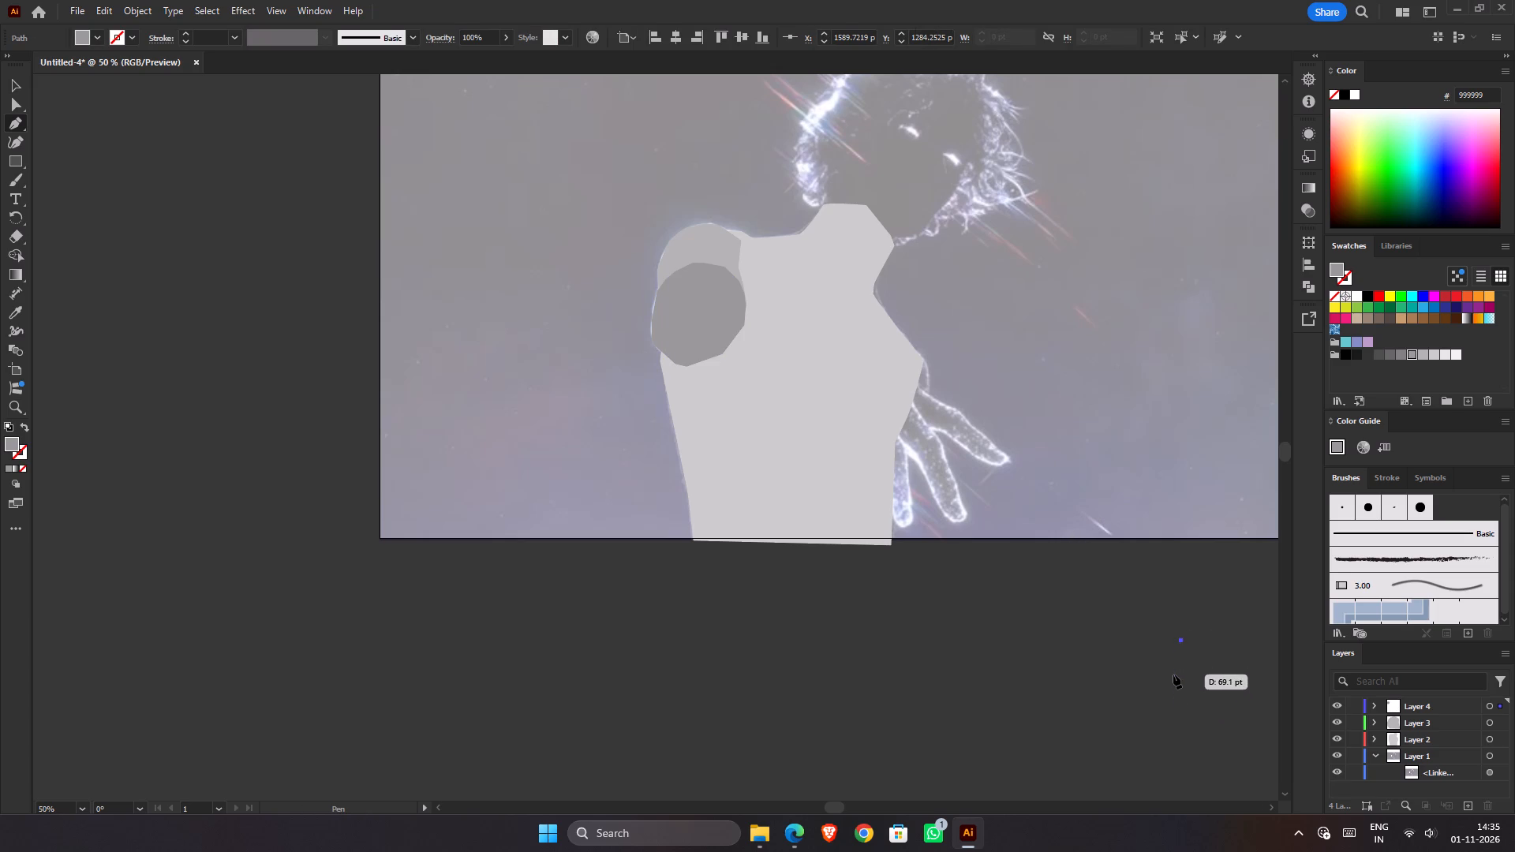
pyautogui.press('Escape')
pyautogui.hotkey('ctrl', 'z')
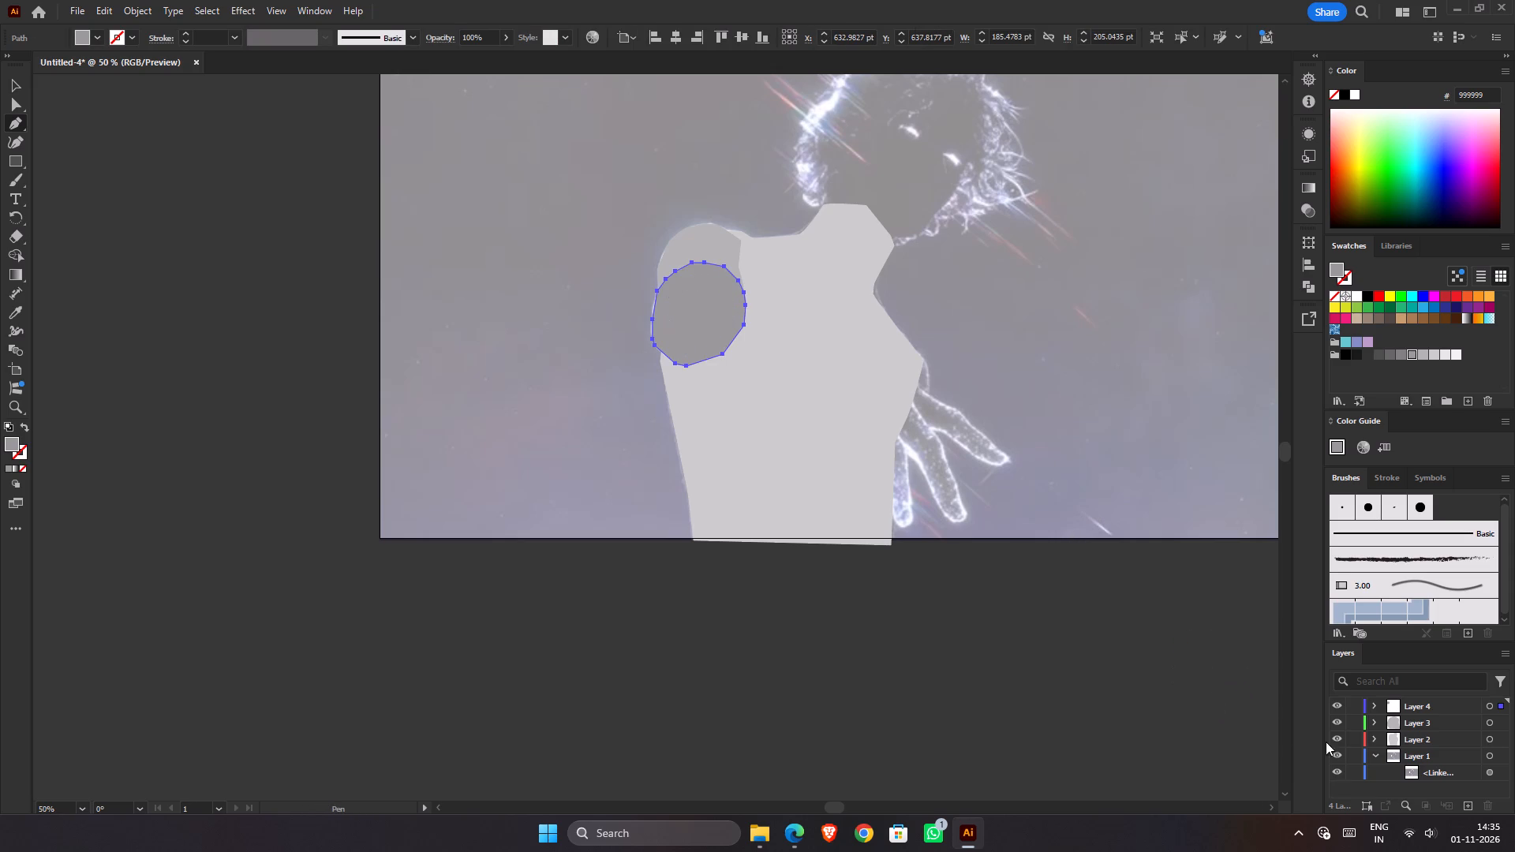
# Create a new layer above Layer 4.
pyautogui.click(1464, 808)
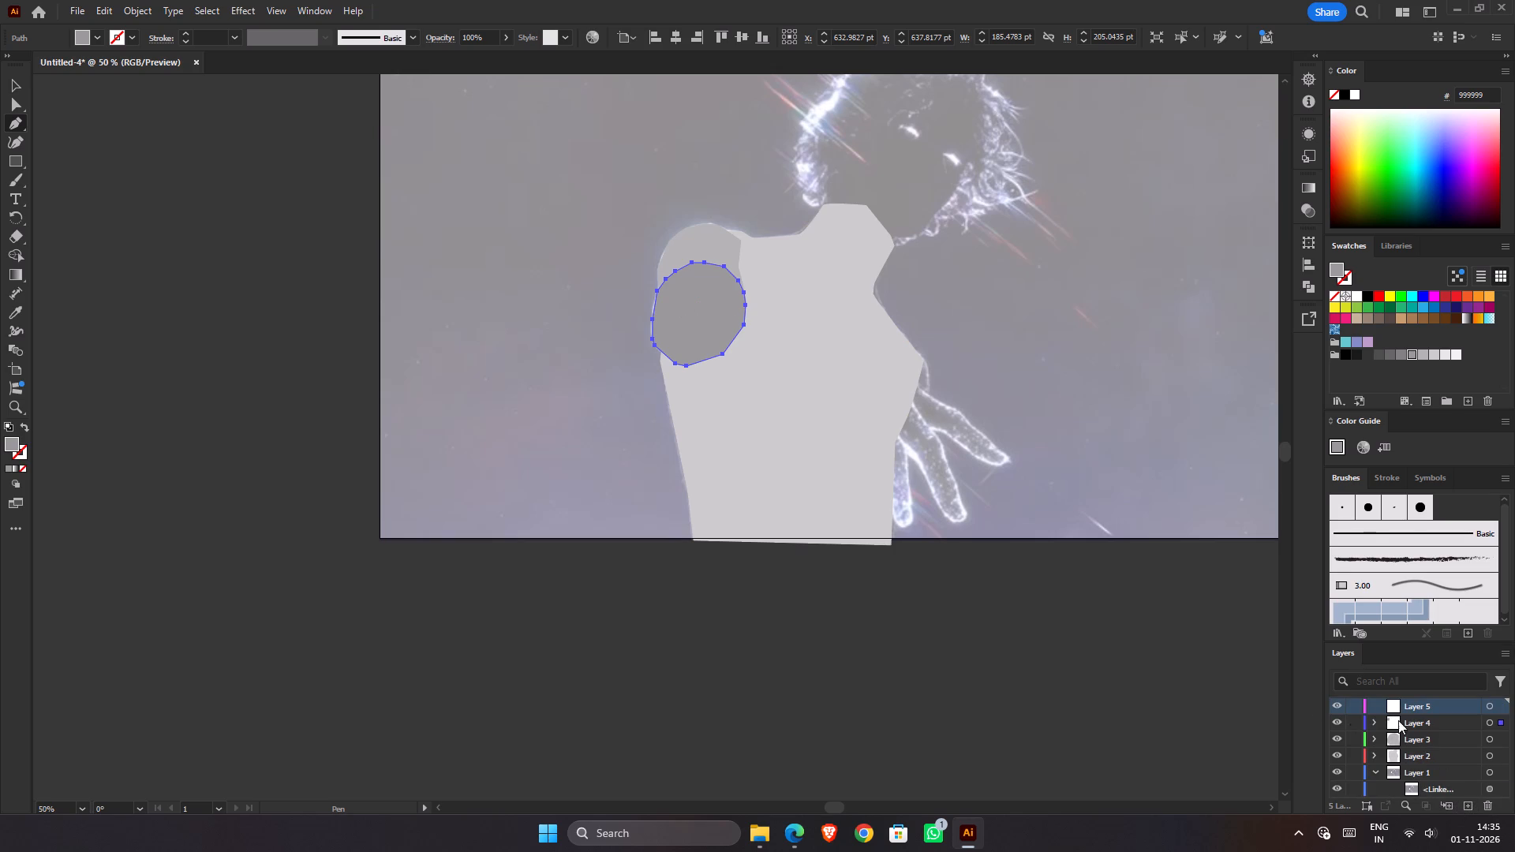
# On Layer 4, move the anchor midway along the arm shape's outer edge up about 13 pt using Direct Selection.
pyautogui.click(1416, 722)
pyautogui.scroll(4, 655, 308)
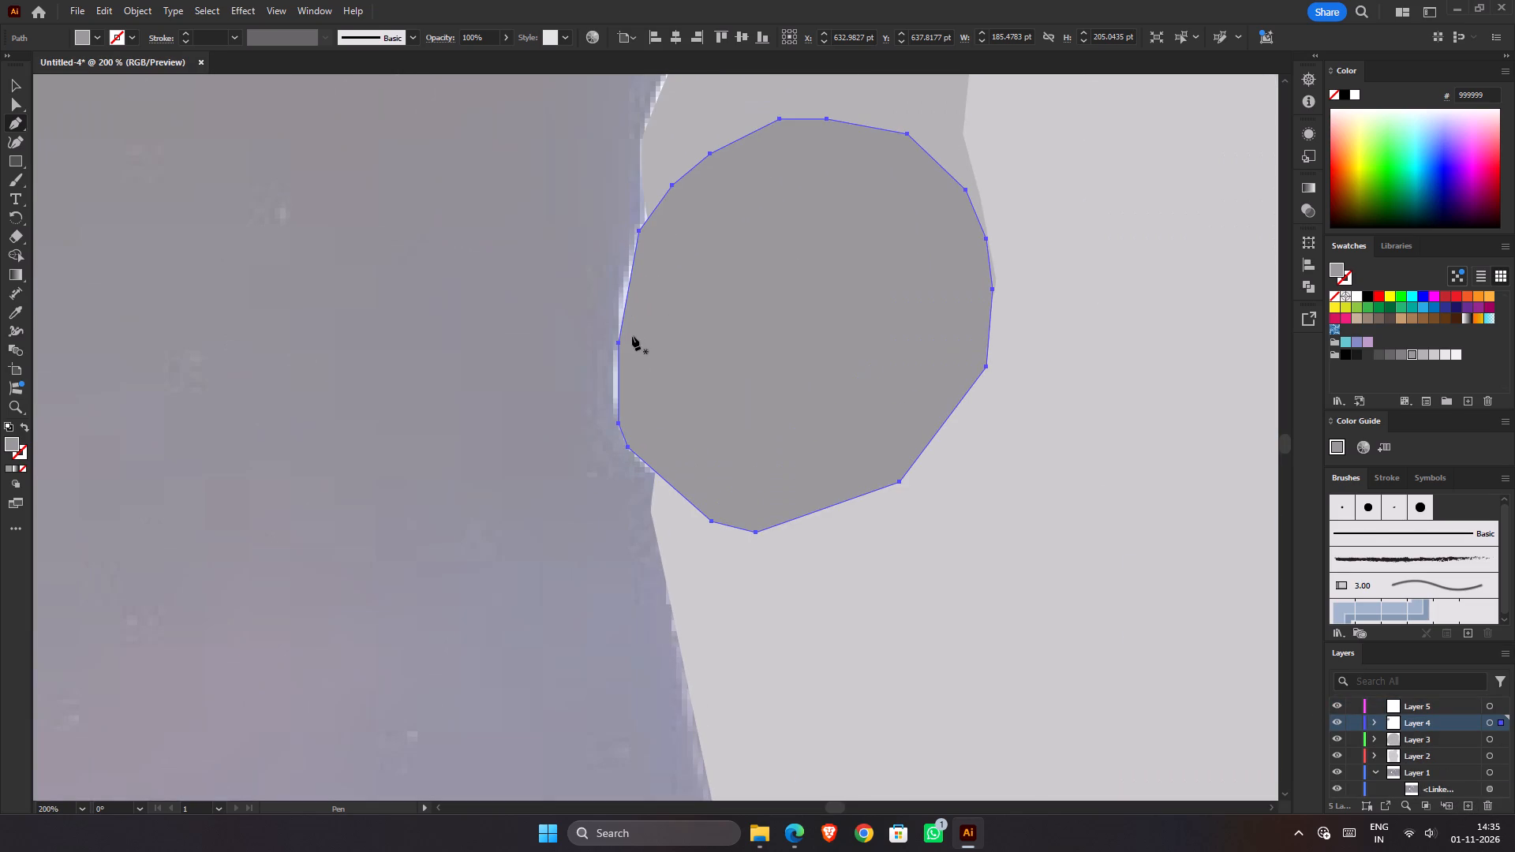
pyautogui.press('v')
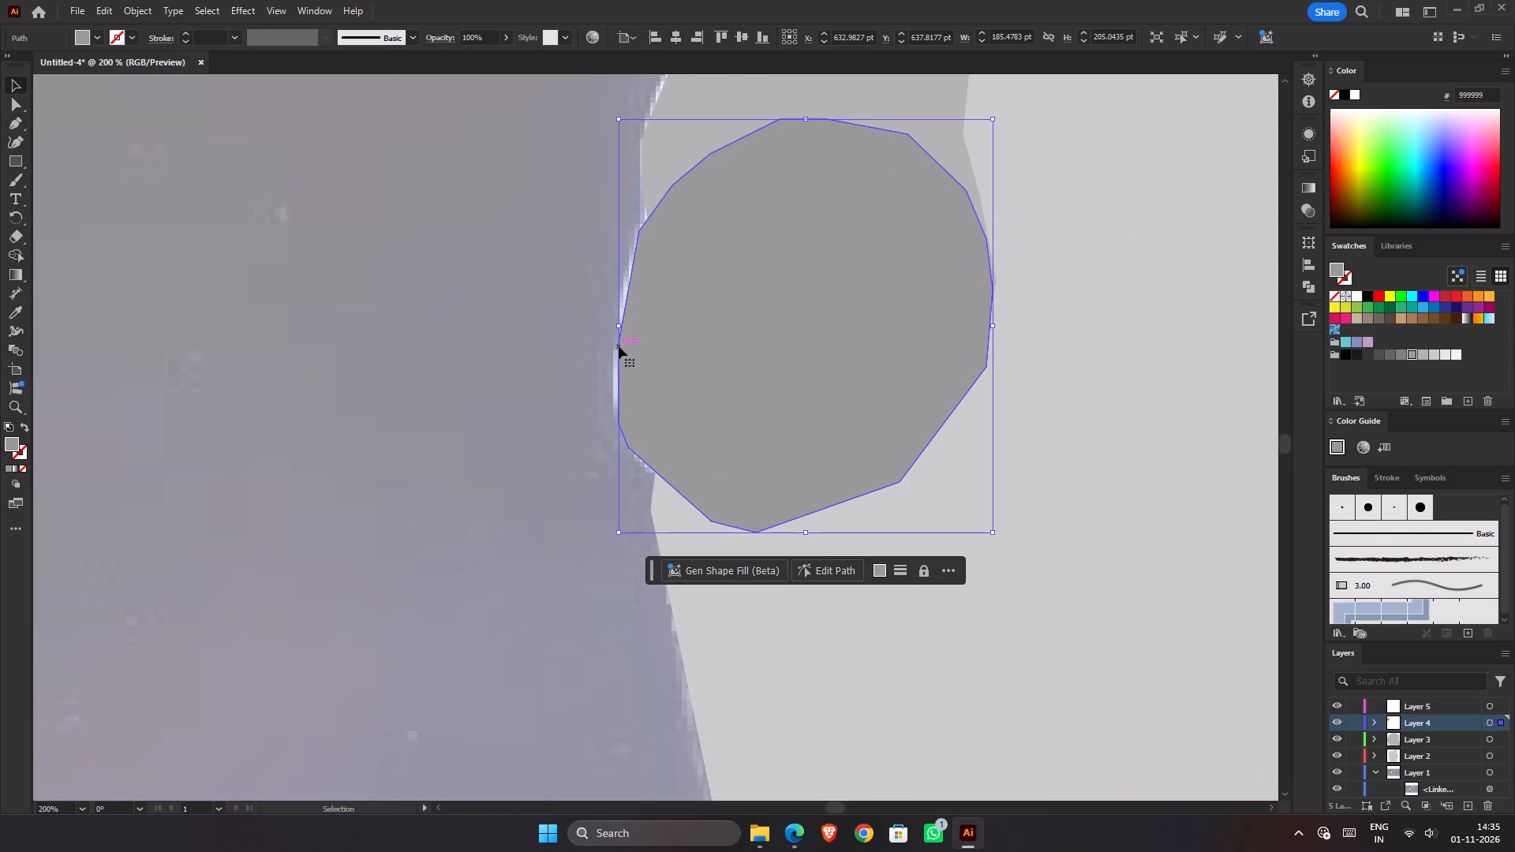
pyautogui.click(619, 346)
pyautogui.click(21, 97)
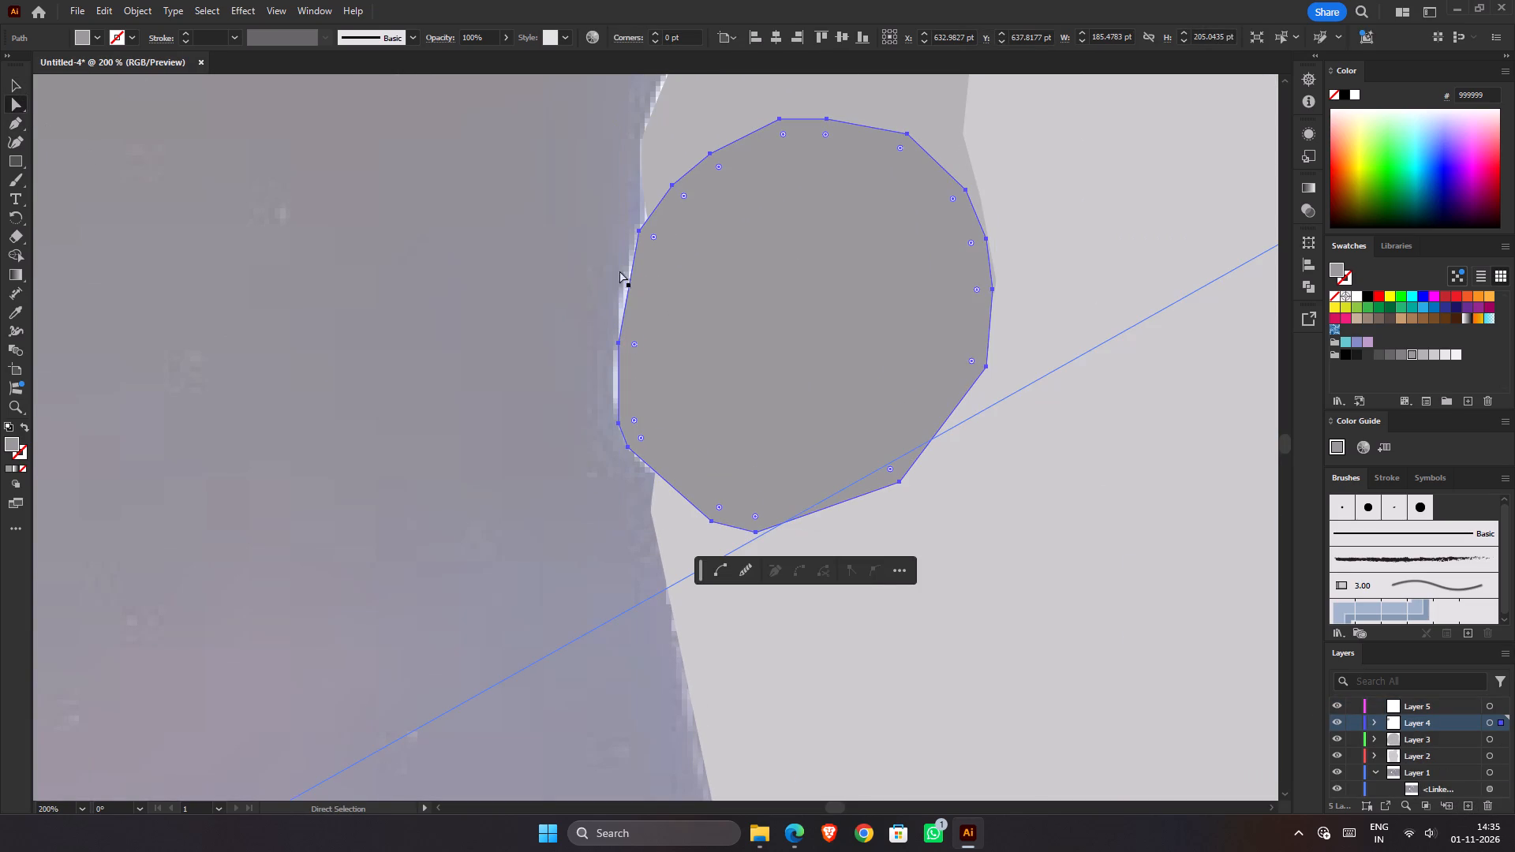
pyautogui.click(618, 346)
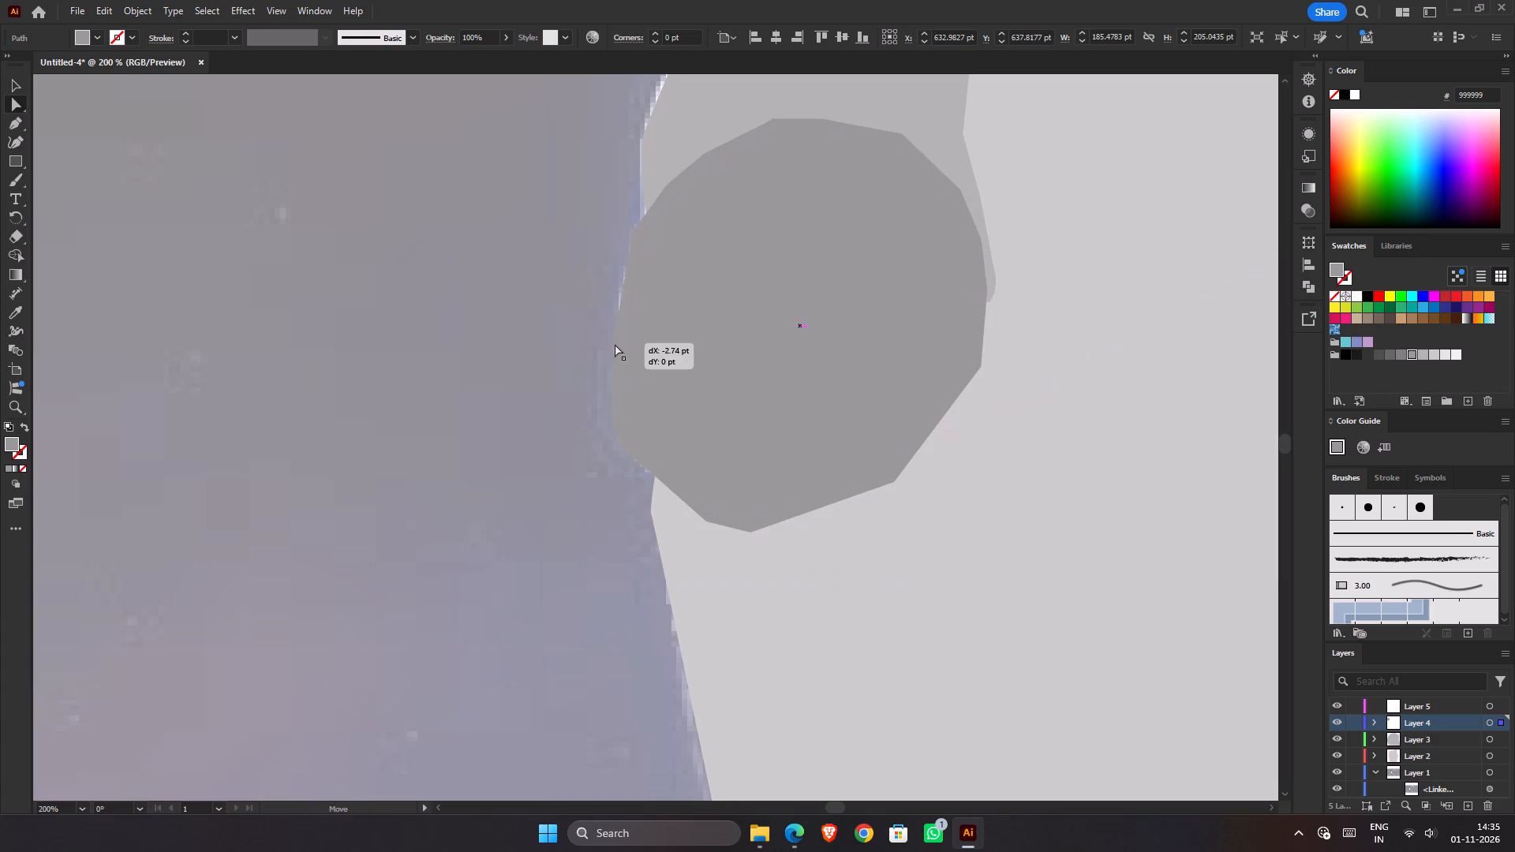
pyautogui.hotkey('ctrl', 'z')
pyautogui.click(620, 346)
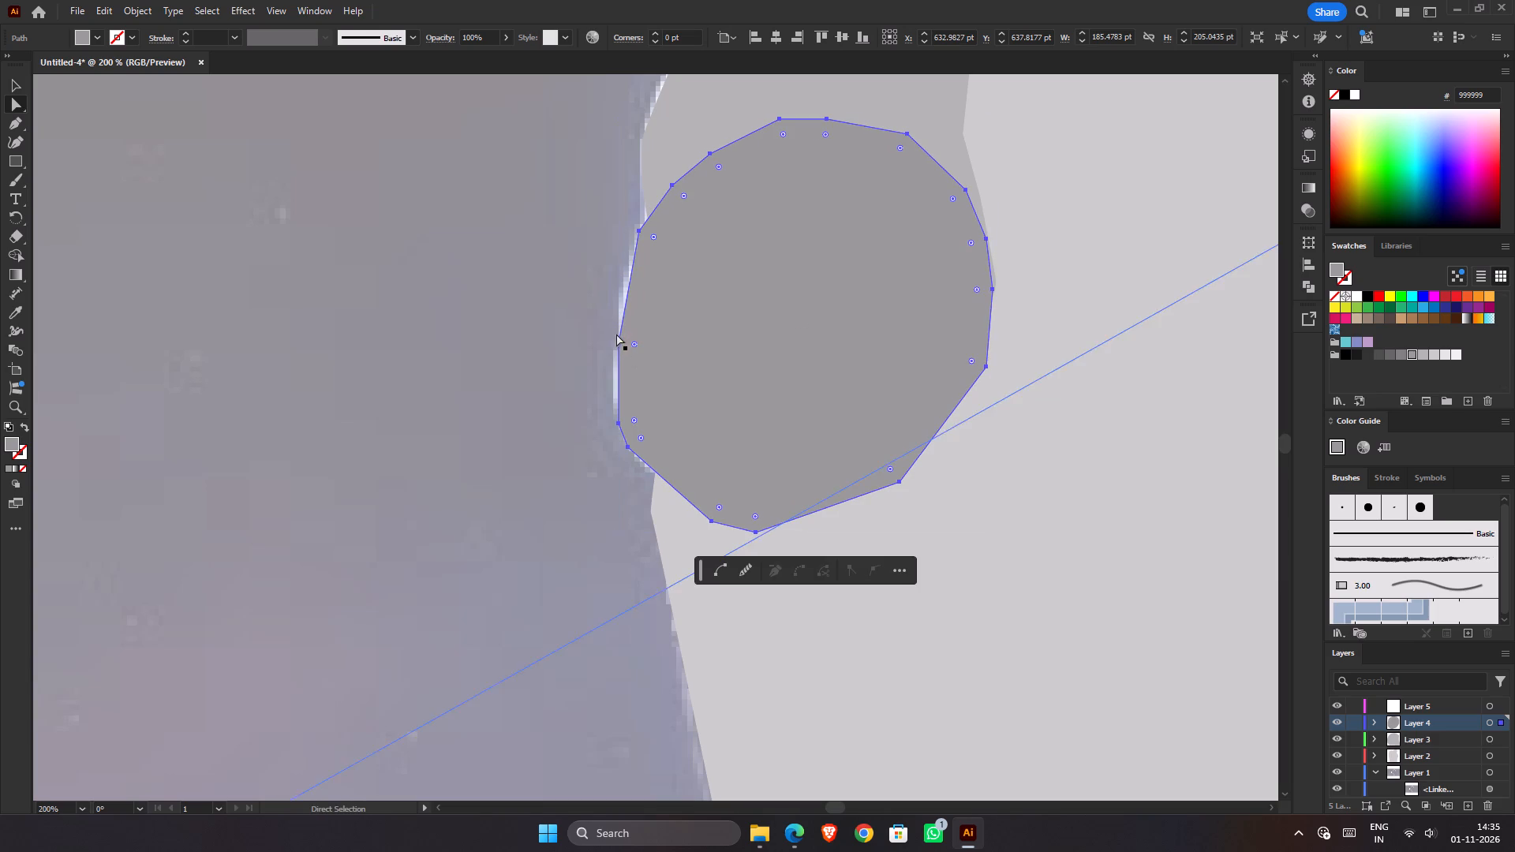
pyautogui.click(618, 342)
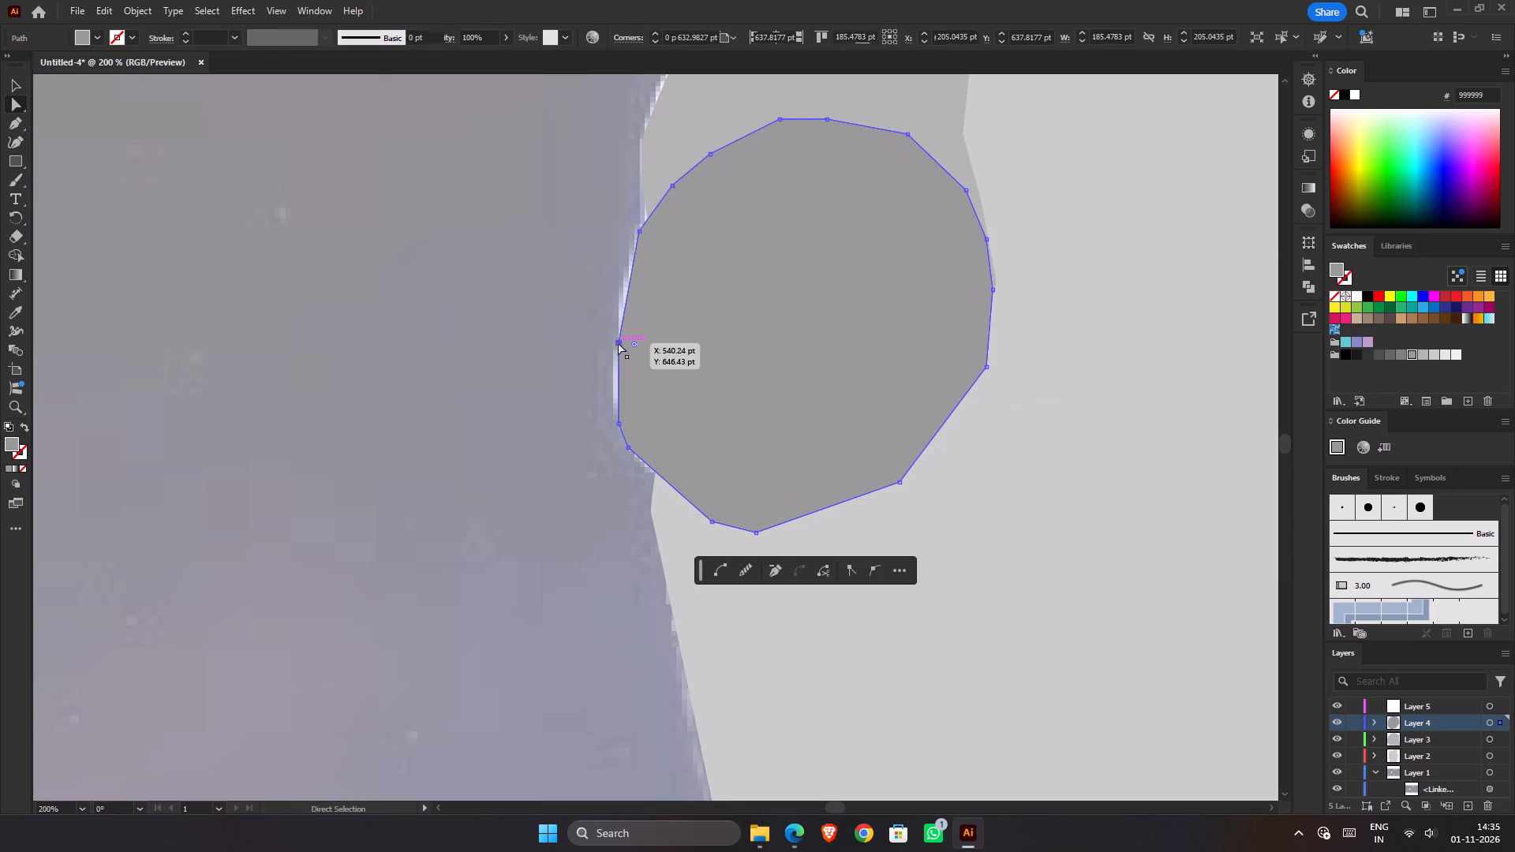
pyautogui.moveTo(619, 343); pyautogui.dragTo(612, 342)
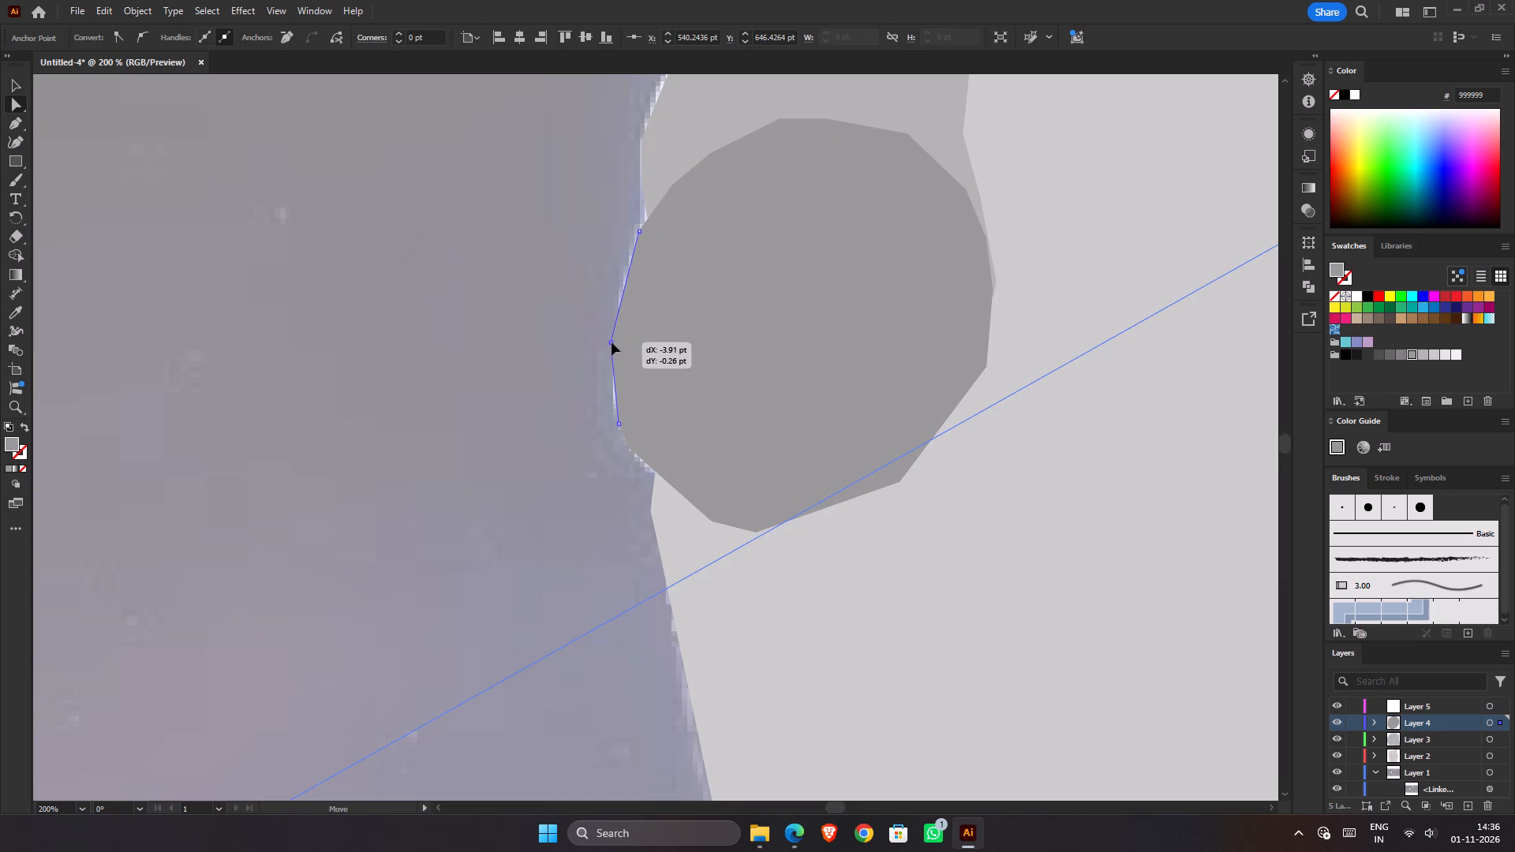
pyautogui.moveTo(612, 342); pyautogui.dragTo(617, 301)
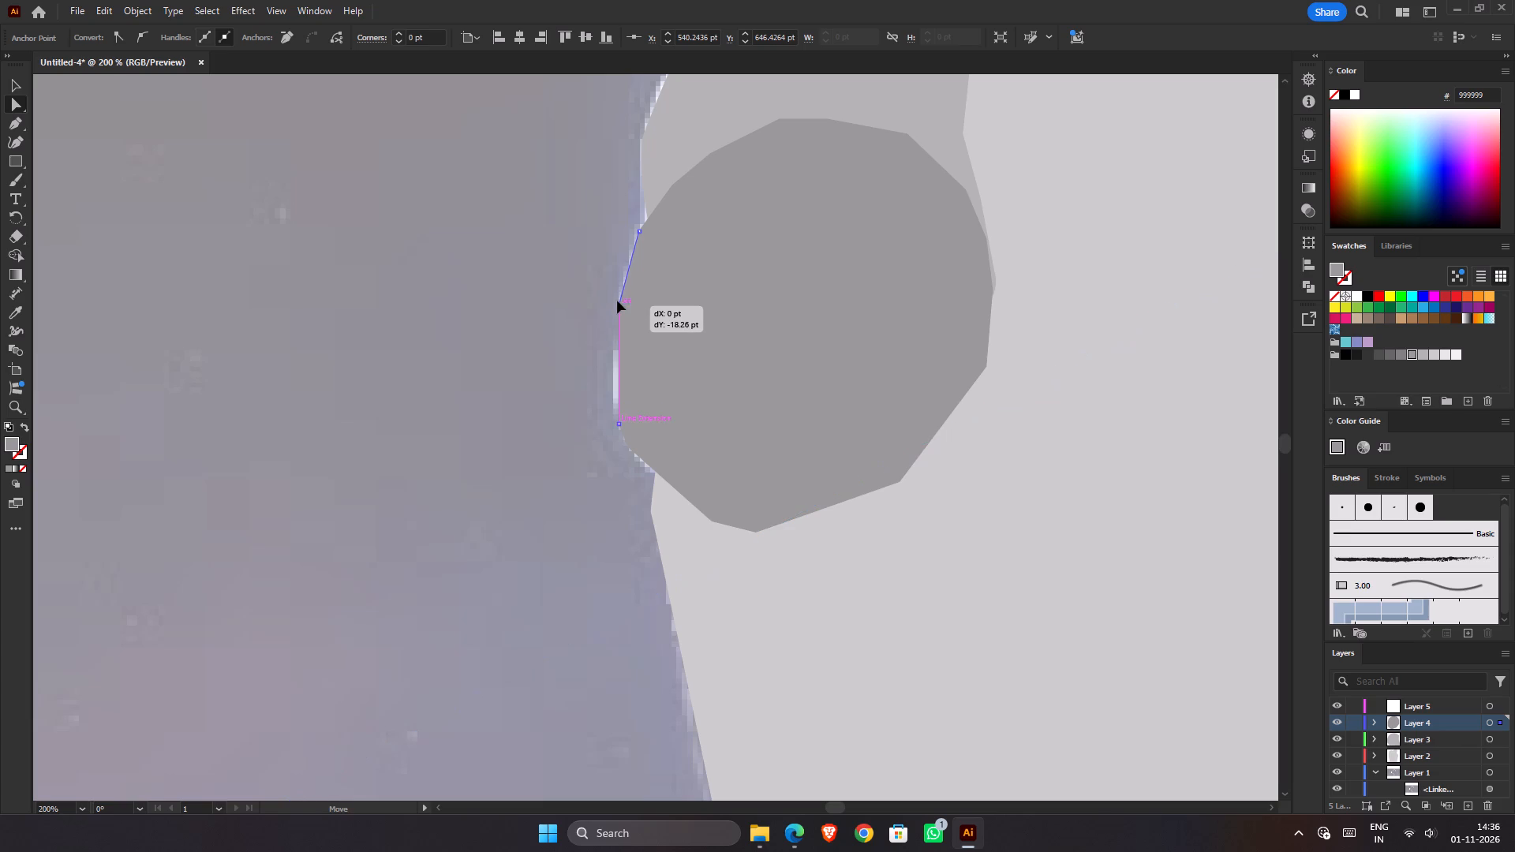
pyautogui.moveTo(617, 301); pyautogui.dragTo(617, 318)
# Round the four corners along the arm shape's outer edge, giving the topmost one a radius of about 20.5 pt.
pyautogui.moveTo(634, 319); pyautogui.dragTo(638, 319)
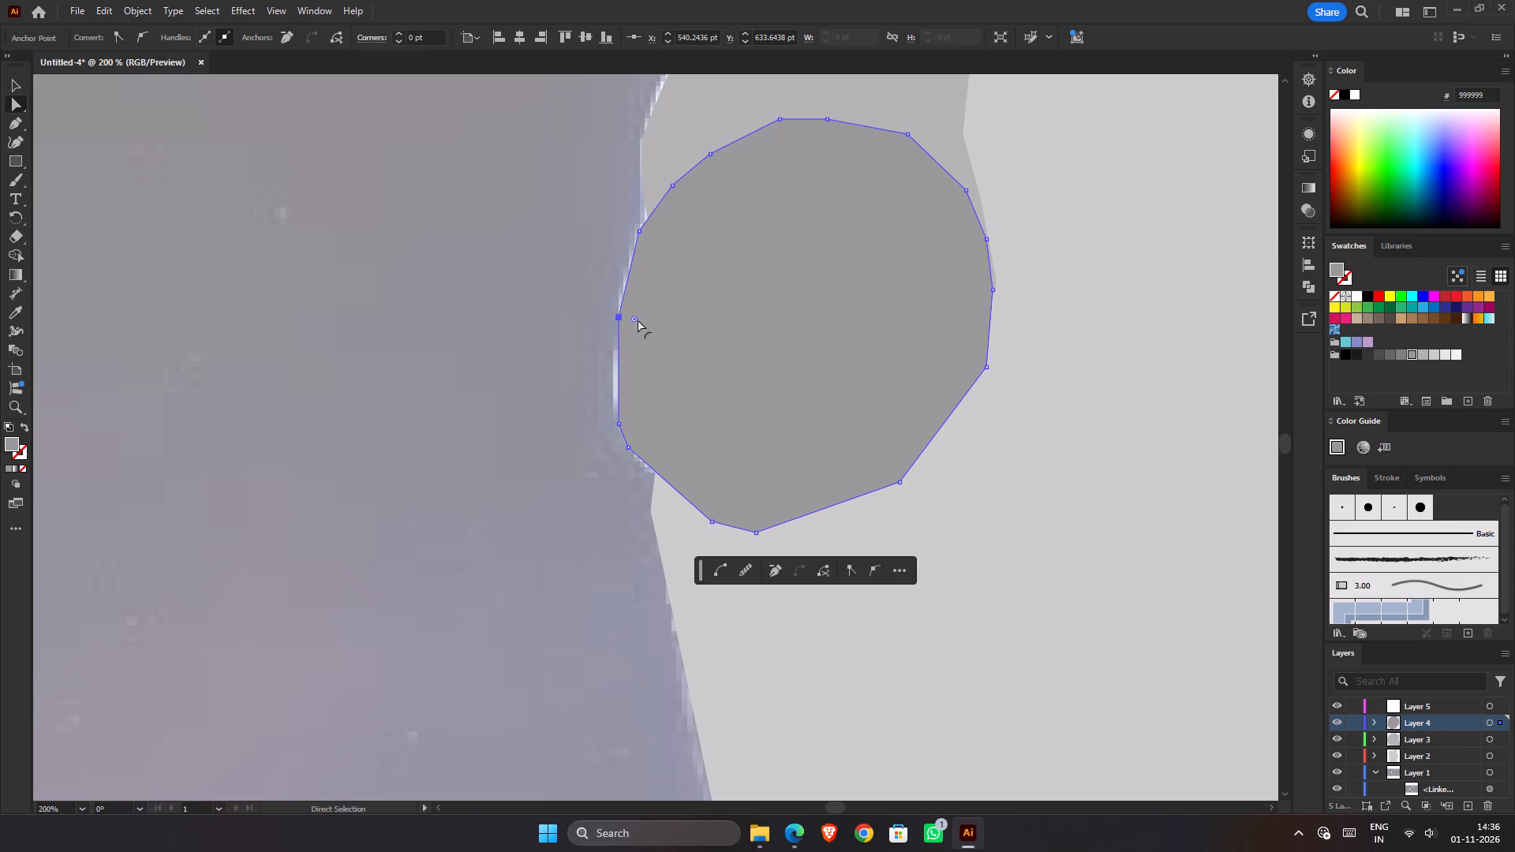
pyautogui.moveTo(638, 319); pyautogui.dragTo(811, 343)
pyautogui.click(620, 421)
pyautogui.moveTo(636, 421); pyautogui.dragTo(679, 420)
pyautogui.click(627, 446)
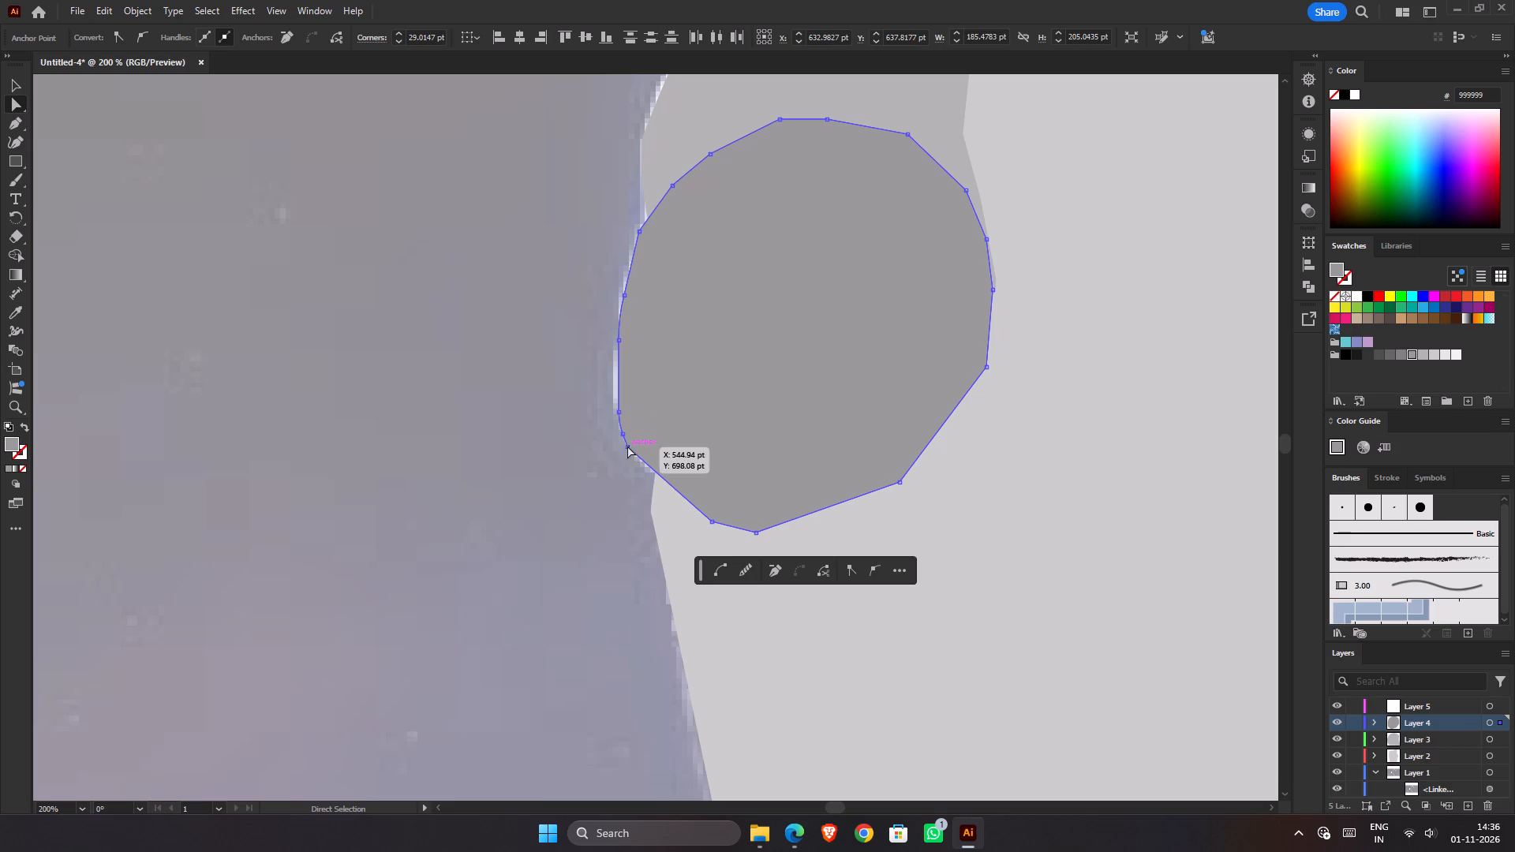
pyautogui.moveTo(639, 435); pyautogui.dragTo(651, 434)
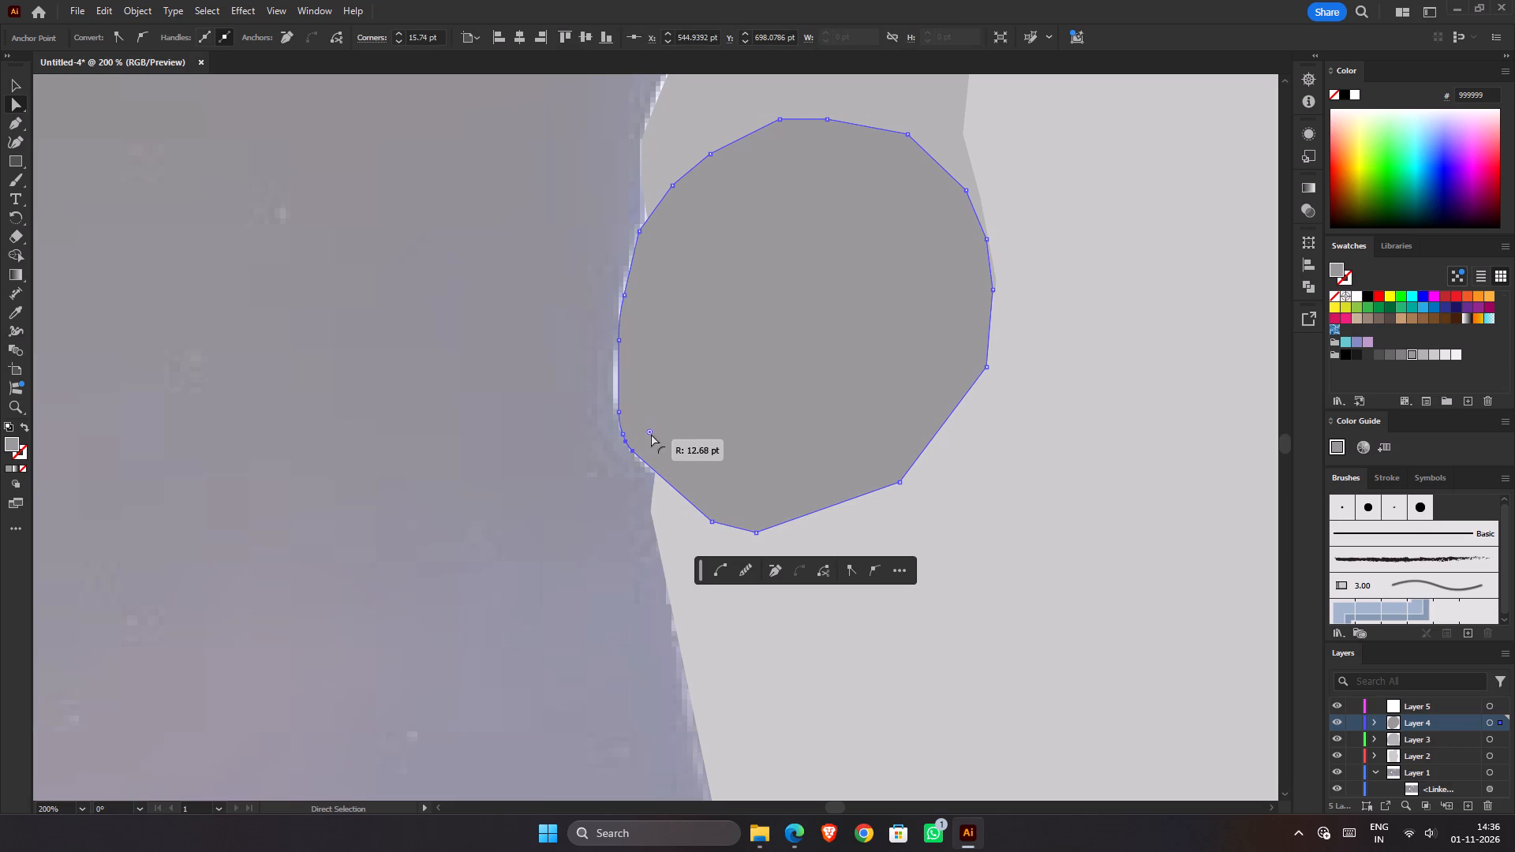
pyautogui.moveTo(651, 434); pyautogui.dragTo(651, 435)
pyautogui.click(642, 232)
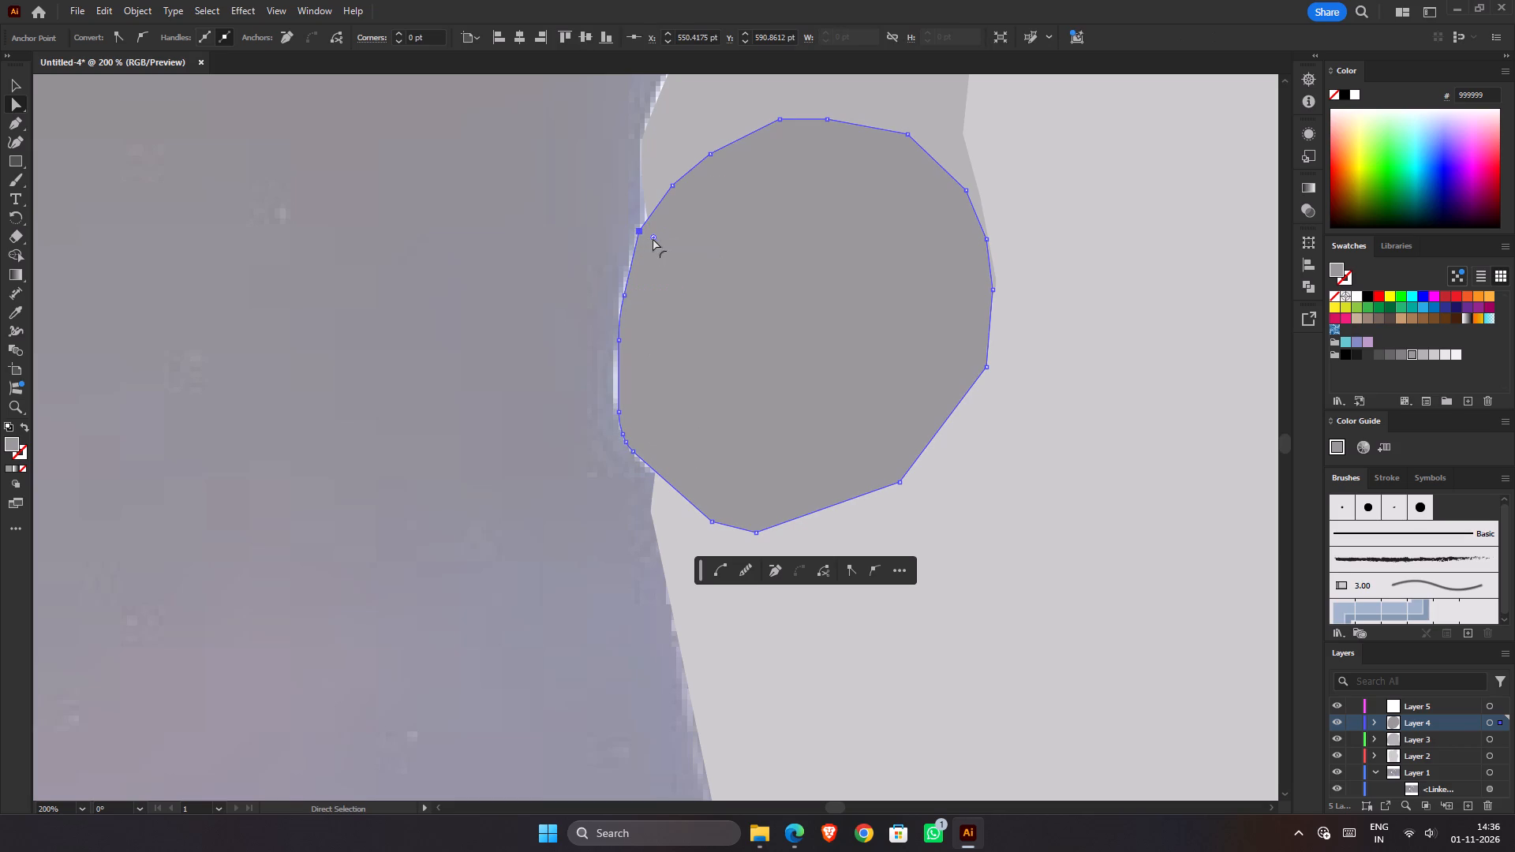
pyautogui.moveTo(653, 238); pyautogui.dragTo(685, 257)
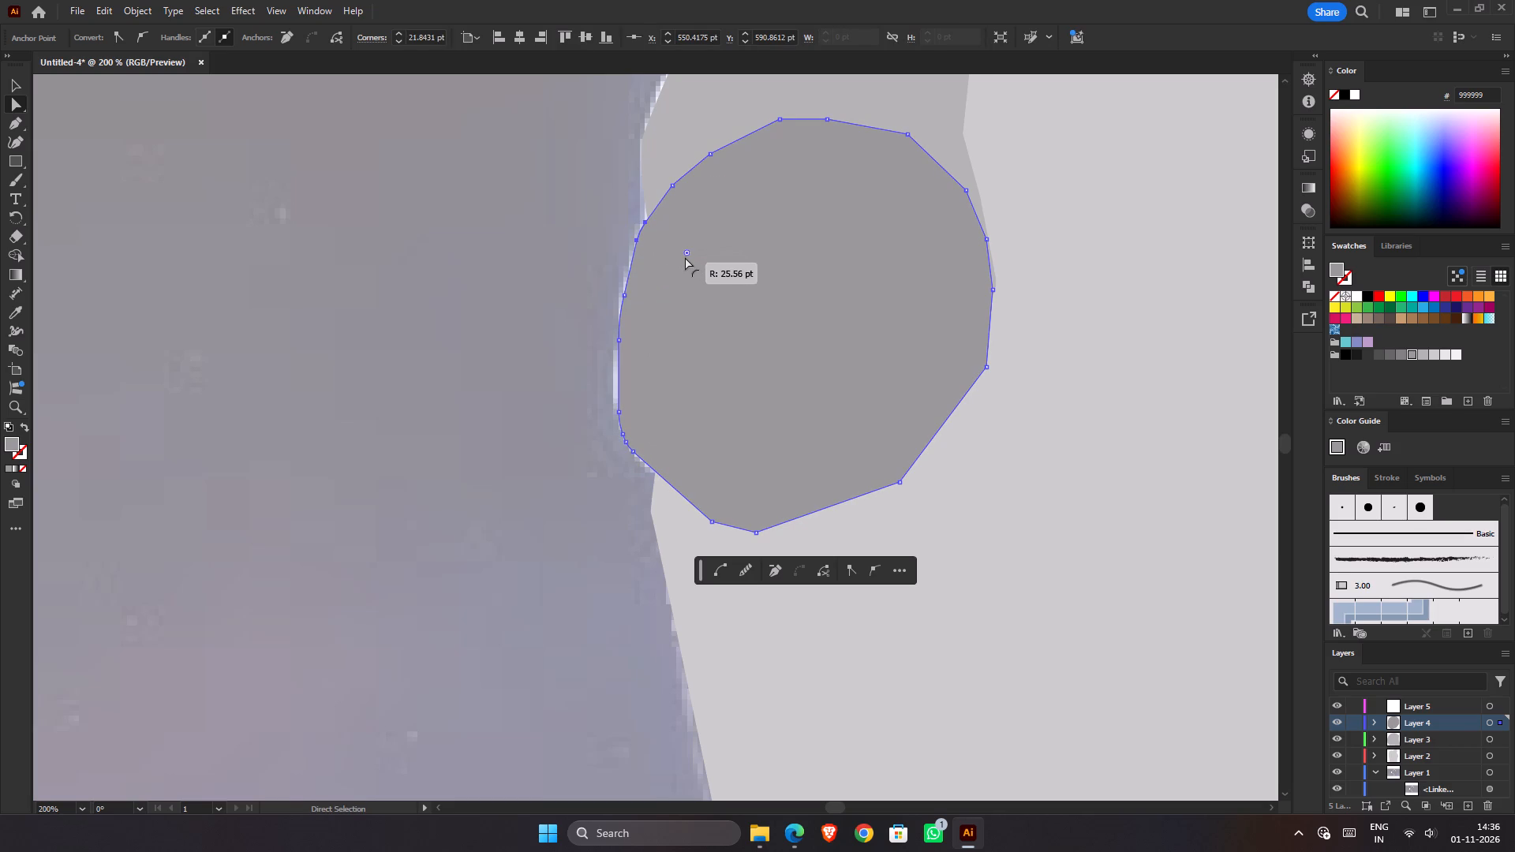
pyautogui.moveTo(685, 257); pyautogui.dragTo(675, 255)
# Move the anchor midway along the arm shape's outer edge slightly upward using Direct Selection.
pyautogui.moveTo(627, 294); pyautogui.dragTo(619, 295)
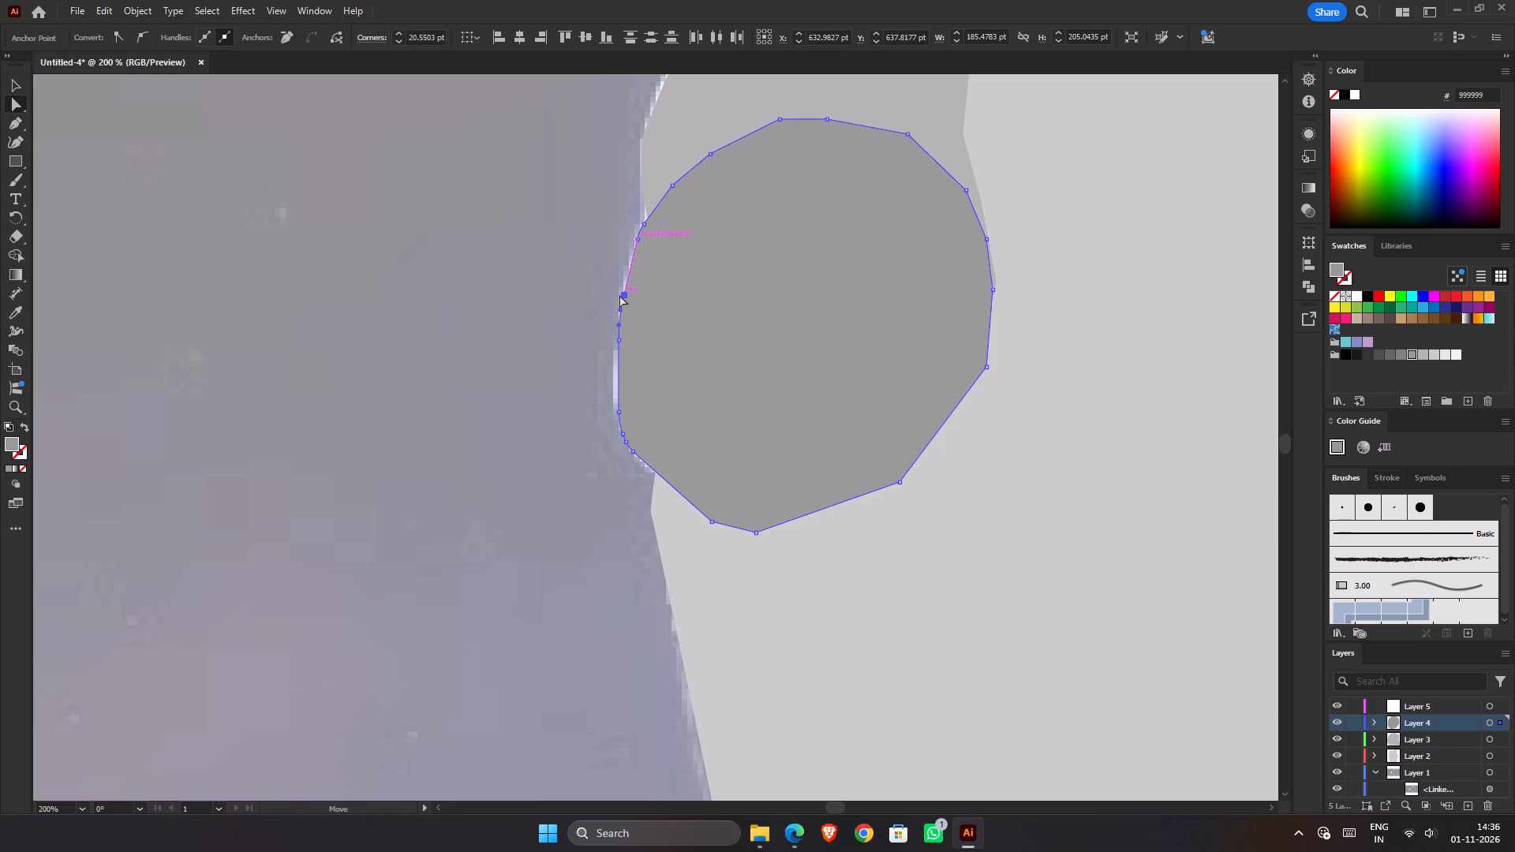
pyautogui.moveTo(619, 295); pyautogui.dragTo(623, 286)
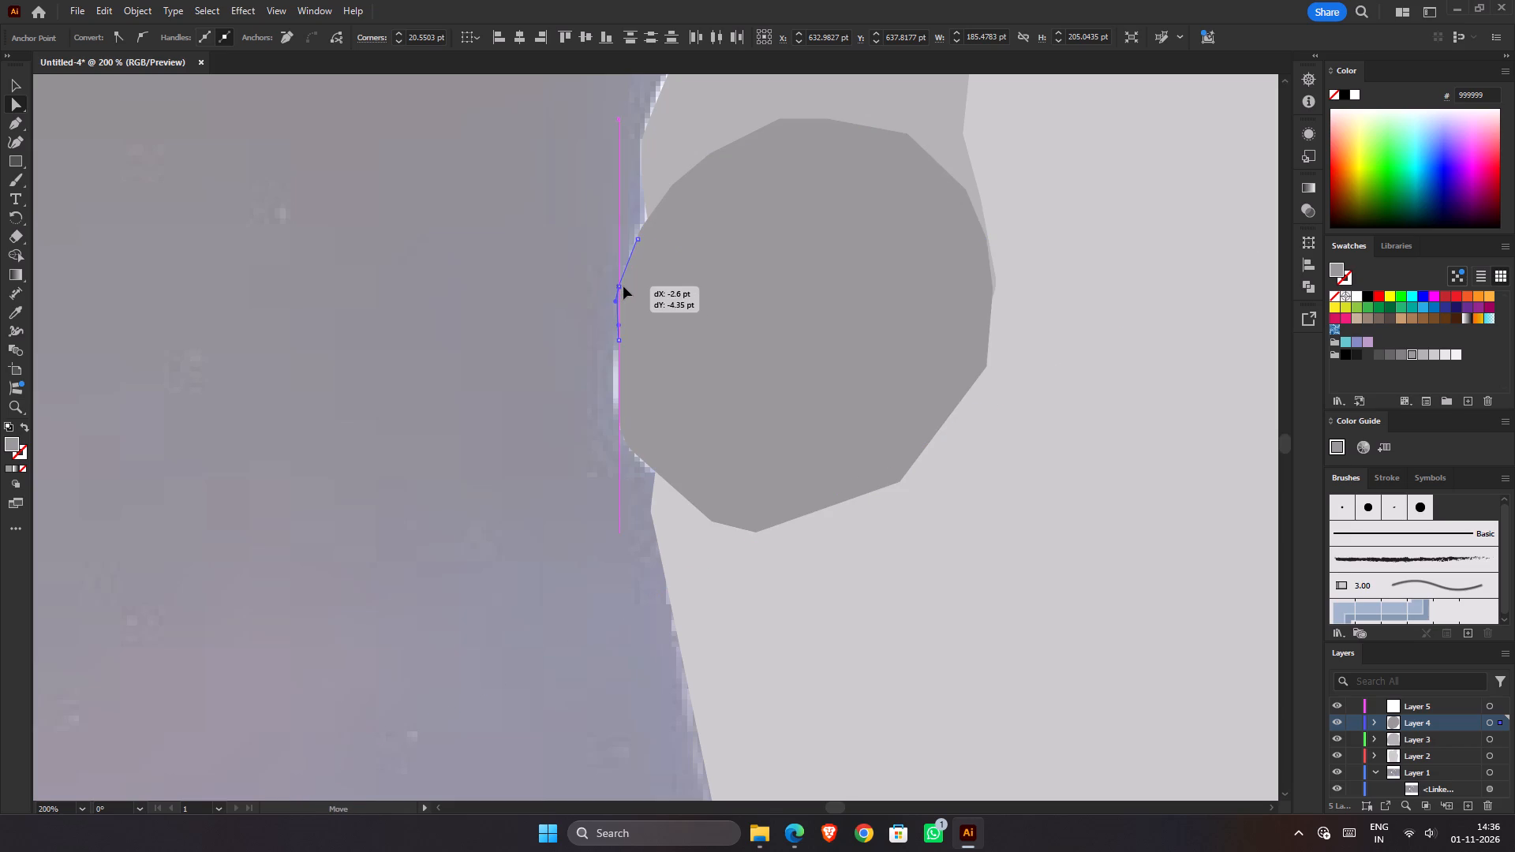
pyautogui.moveTo(623, 286); pyautogui.dragTo(623, 282)
pyautogui.click(641, 287)
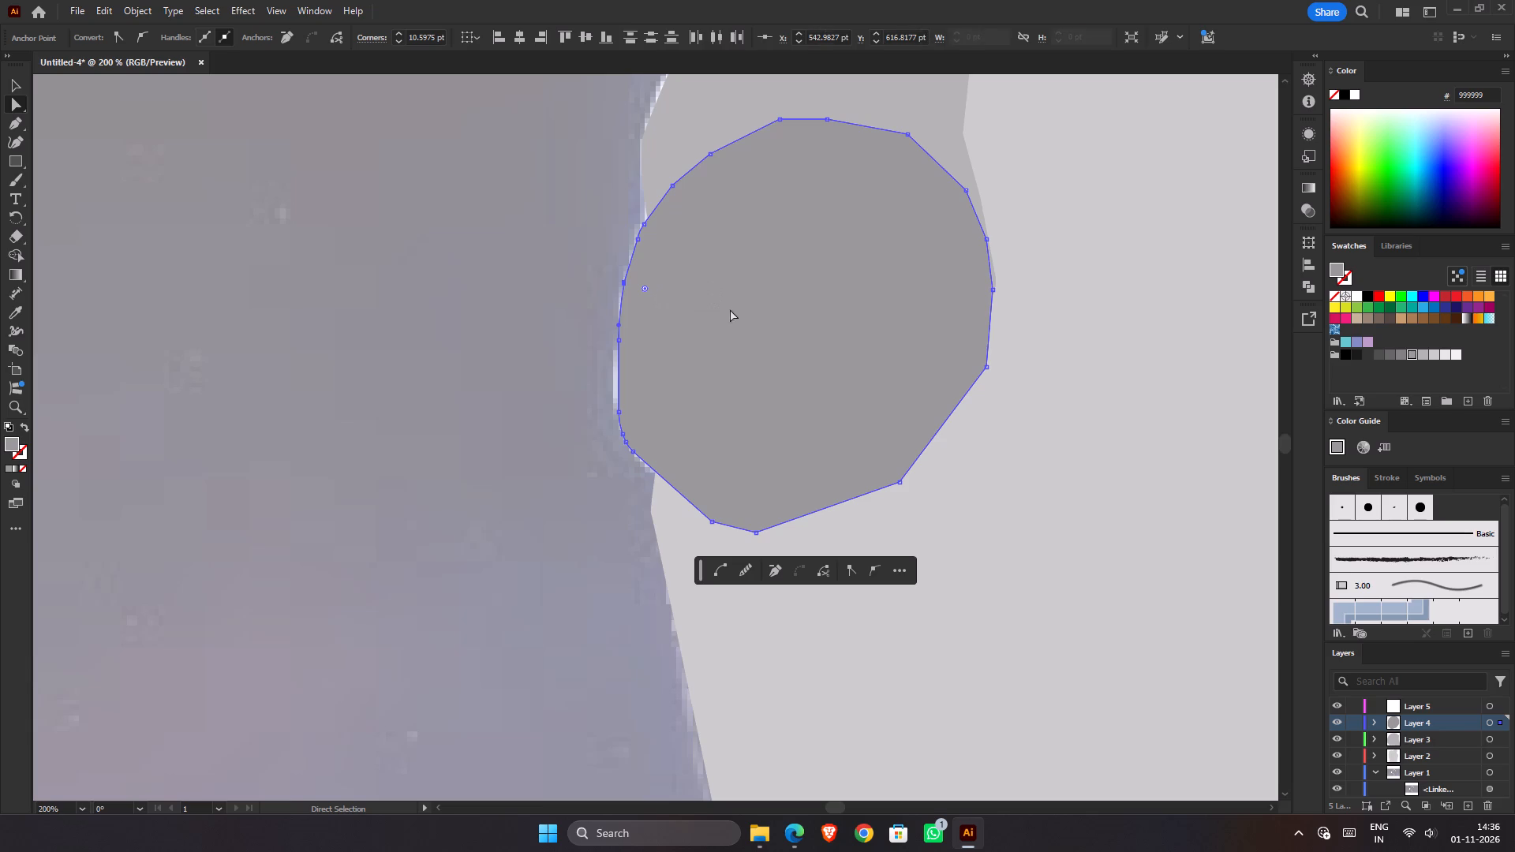
# Deselect the arm shape, make Layer 5 active, and hide Layers 4, 3 and 2.
pyautogui.click(1450, 710)
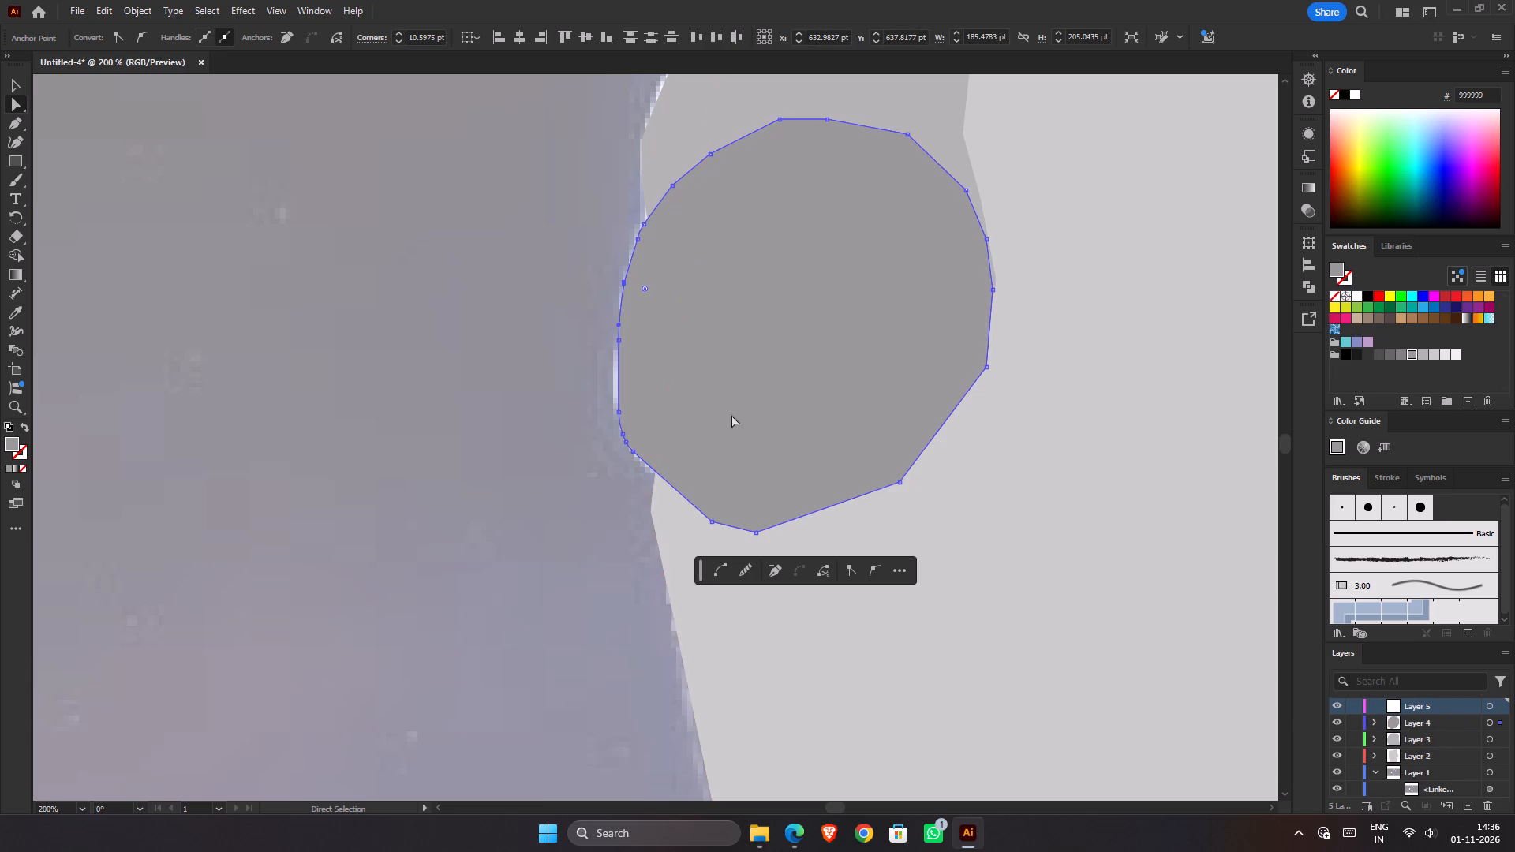
pyautogui.scroll(-3, 731, 415)
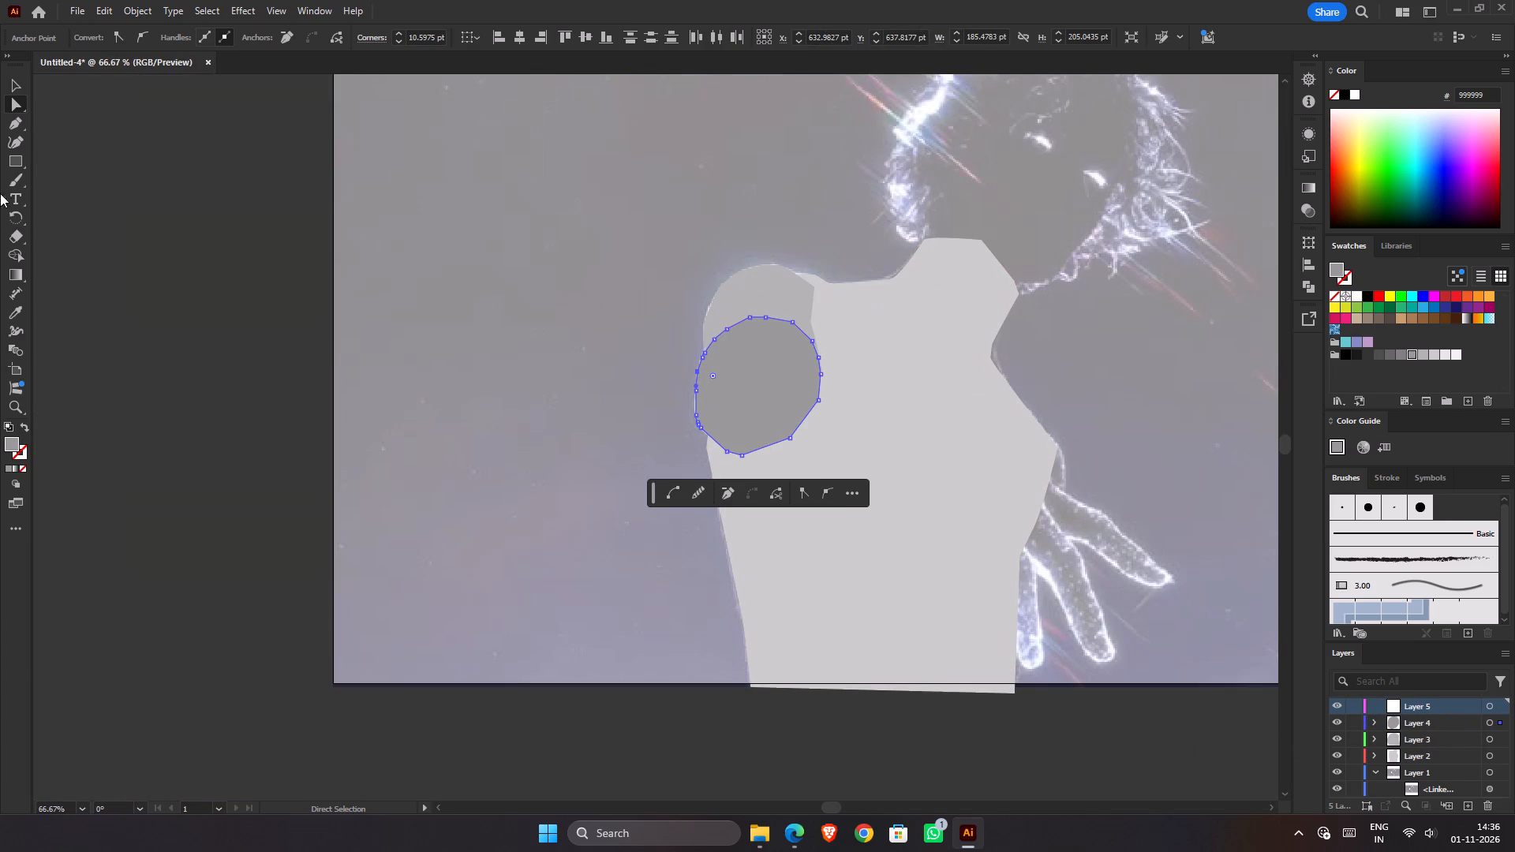
pyautogui.click(18, 94)
pyautogui.click(1091, 715)
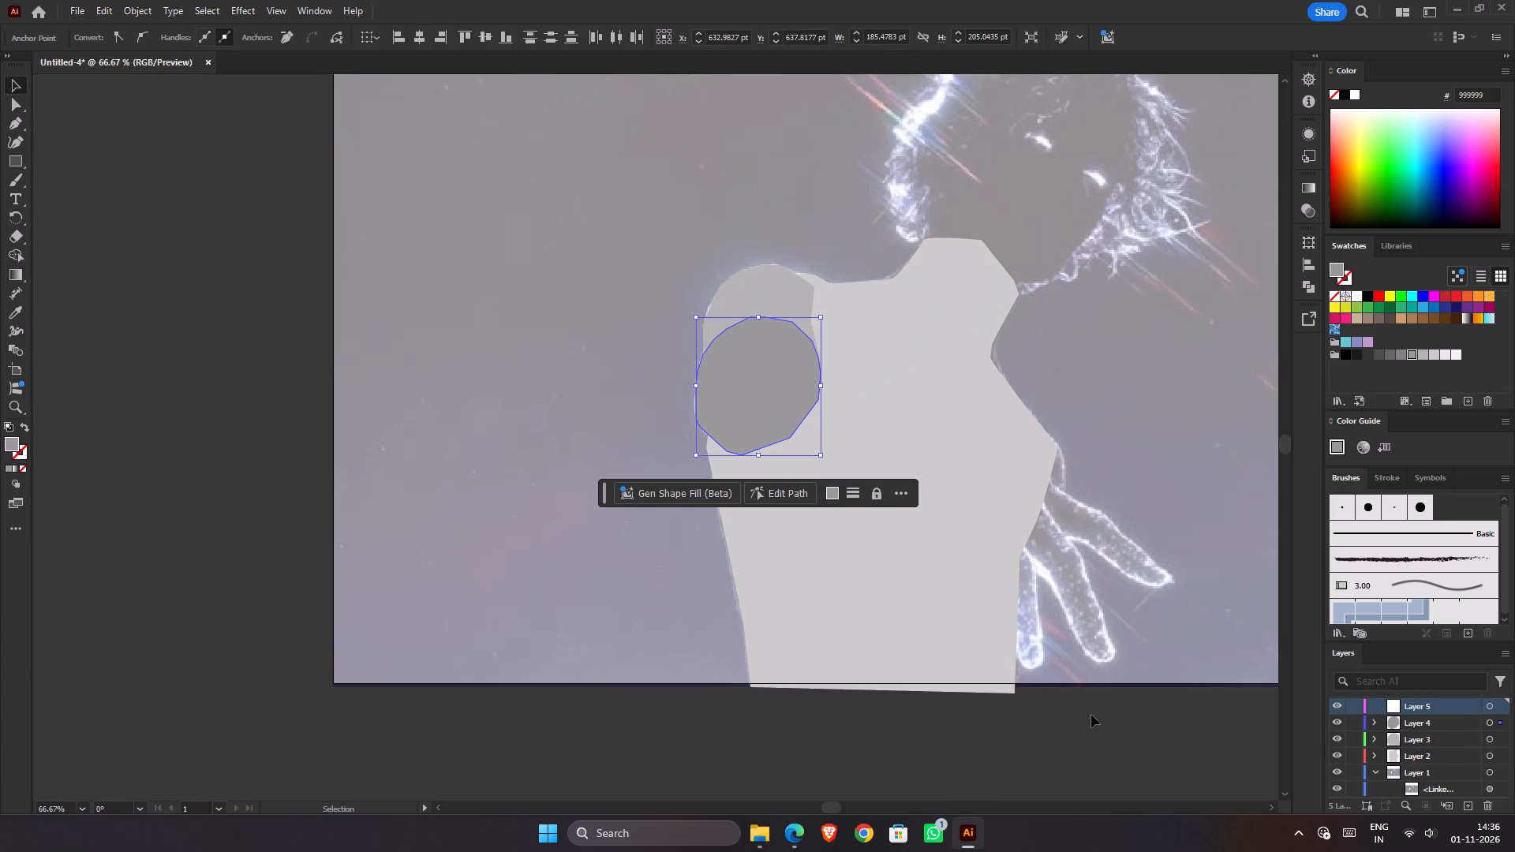
pyautogui.scroll(-2, 1014, 383)
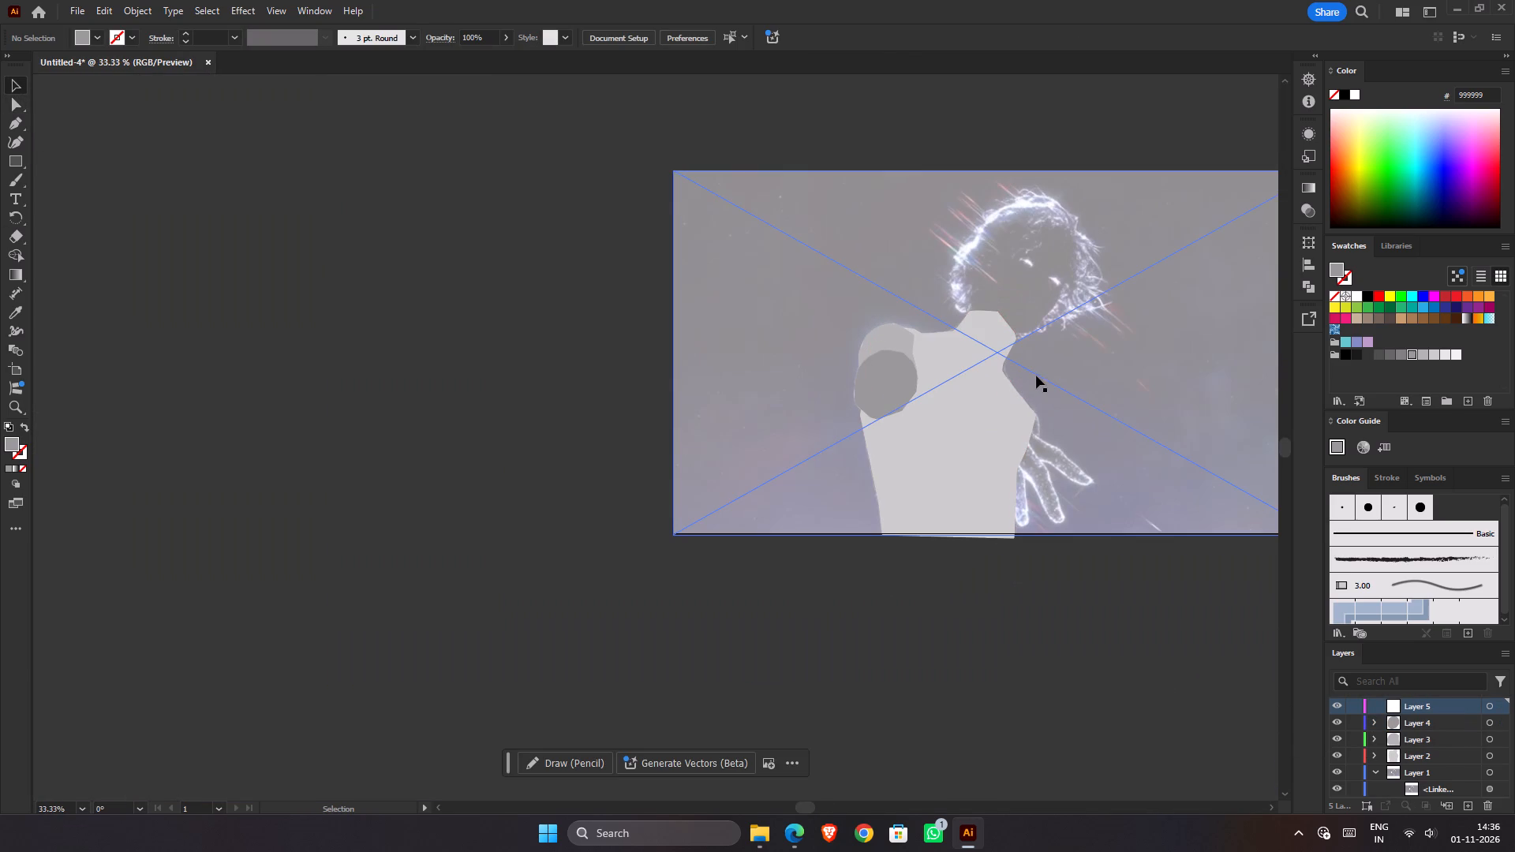
pyautogui.scroll(1, 905, 420)
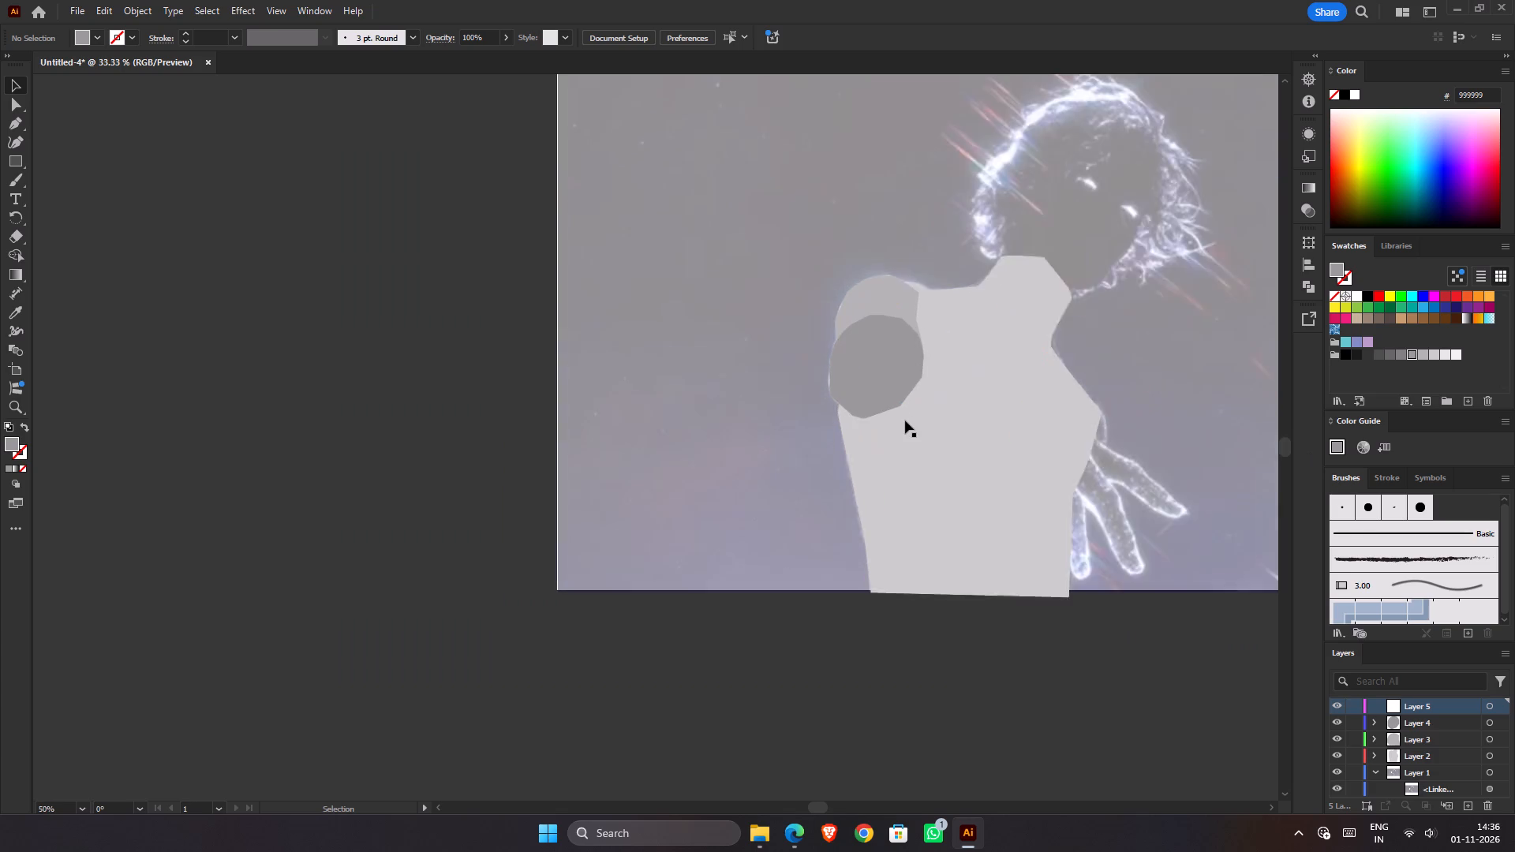
pyautogui.scroll(2, 905, 420)
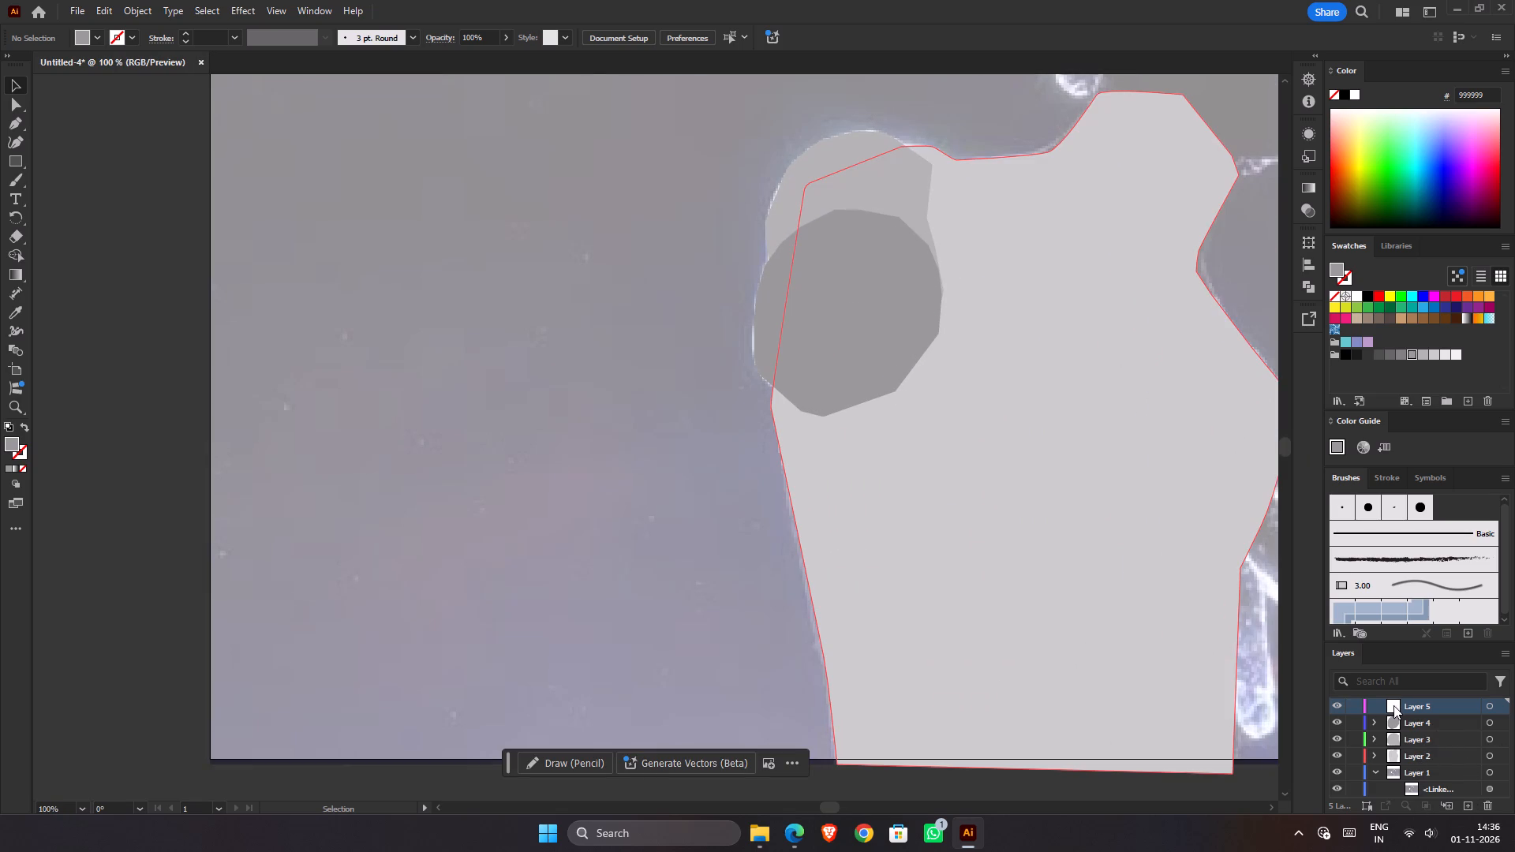
pyautogui.click(1416, 706)
pyautogui.moveTo(1338, 727); pyautogui.dragTo(1338, 753)
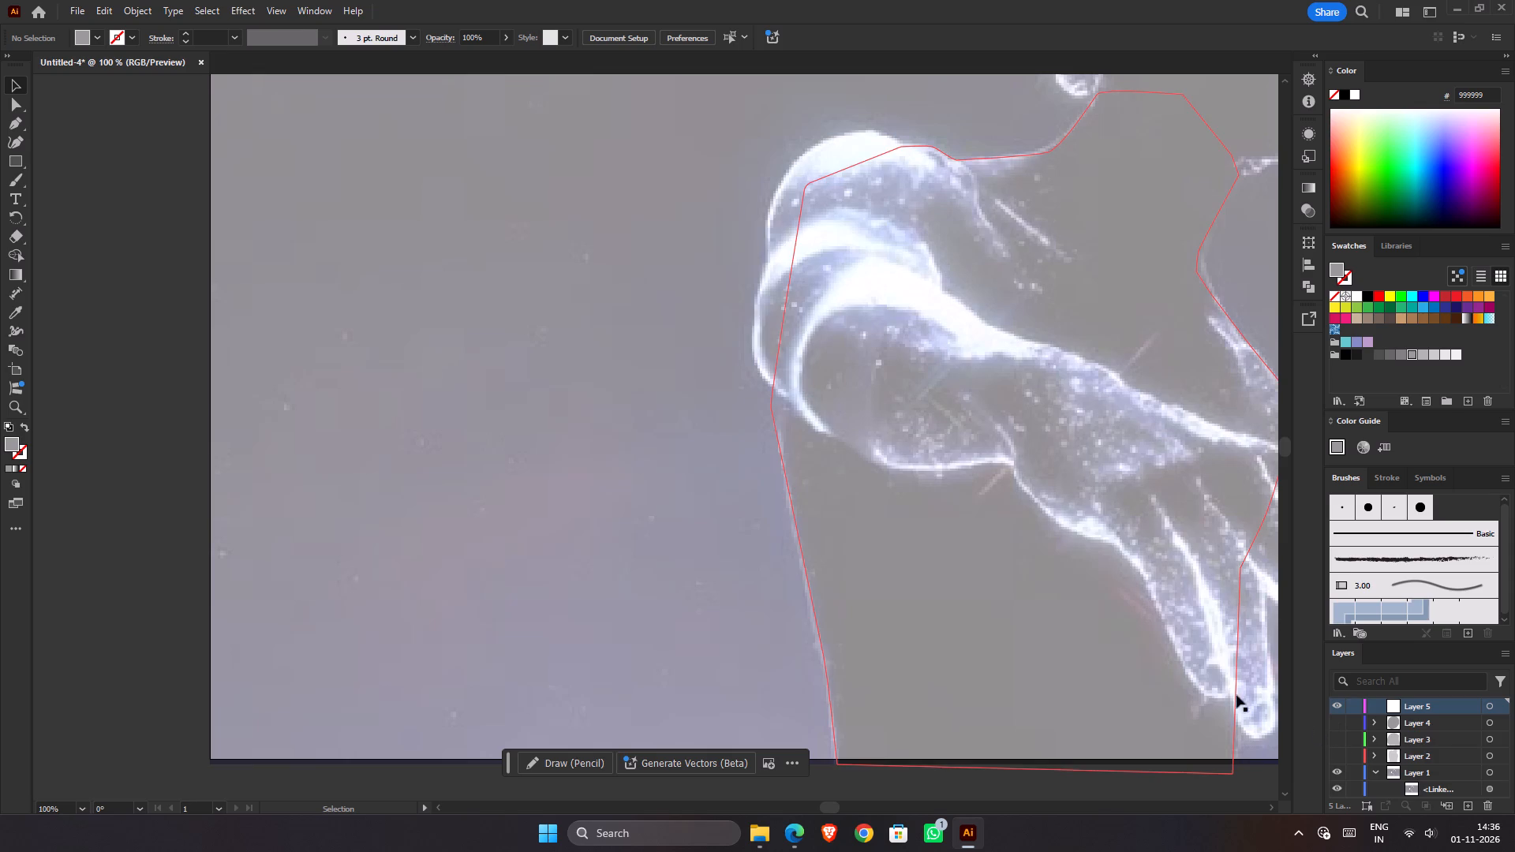
# On Layer 5, start a Pen tool path just below the elbow and trace the elbow's outer curve upward.
pyautogui.press('p')
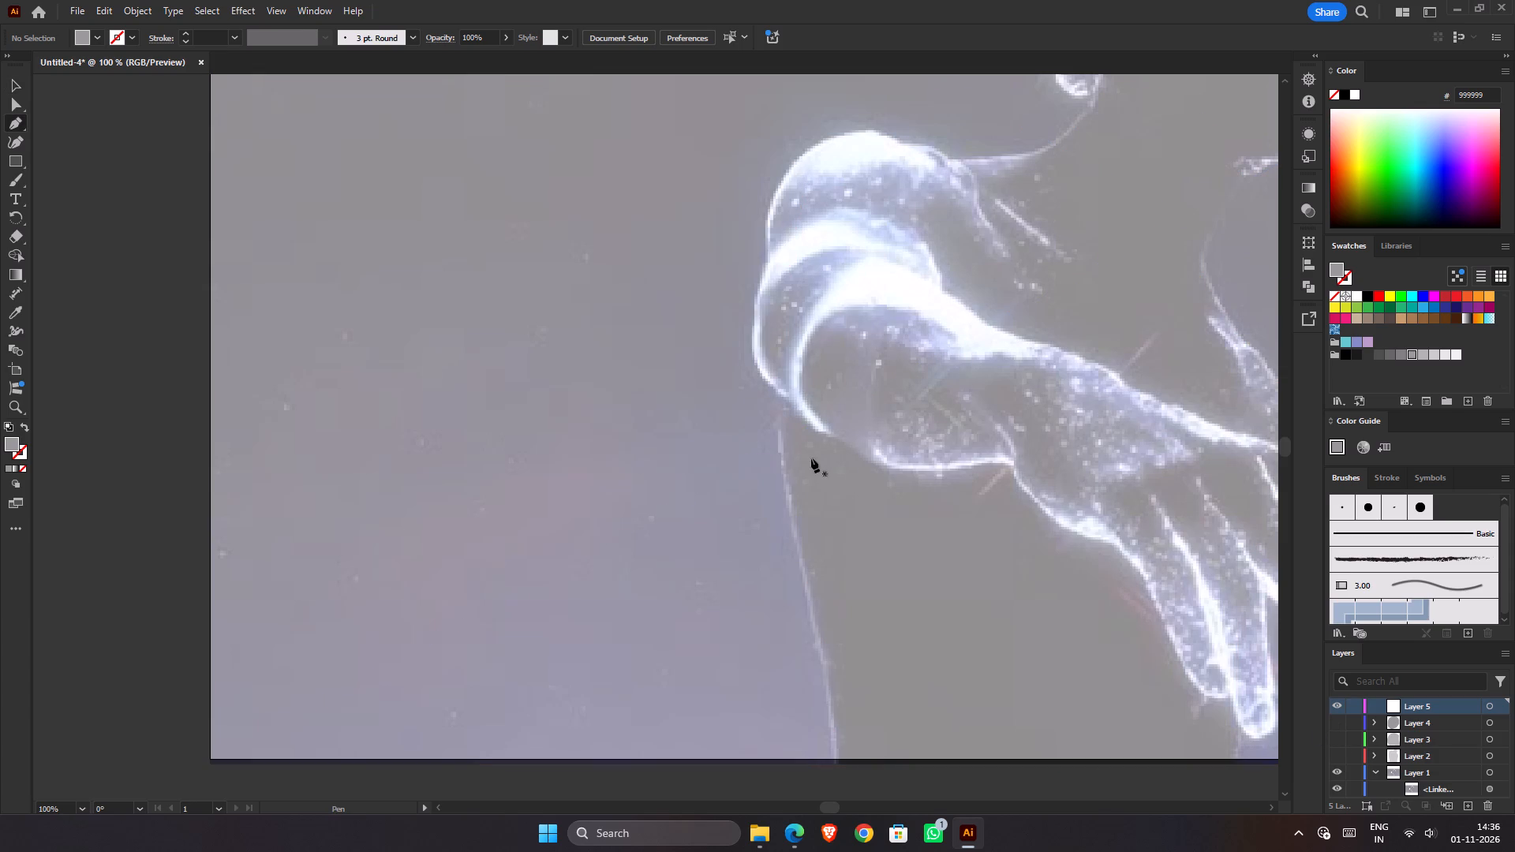
pyautogui.scroll(2, 829, 435)
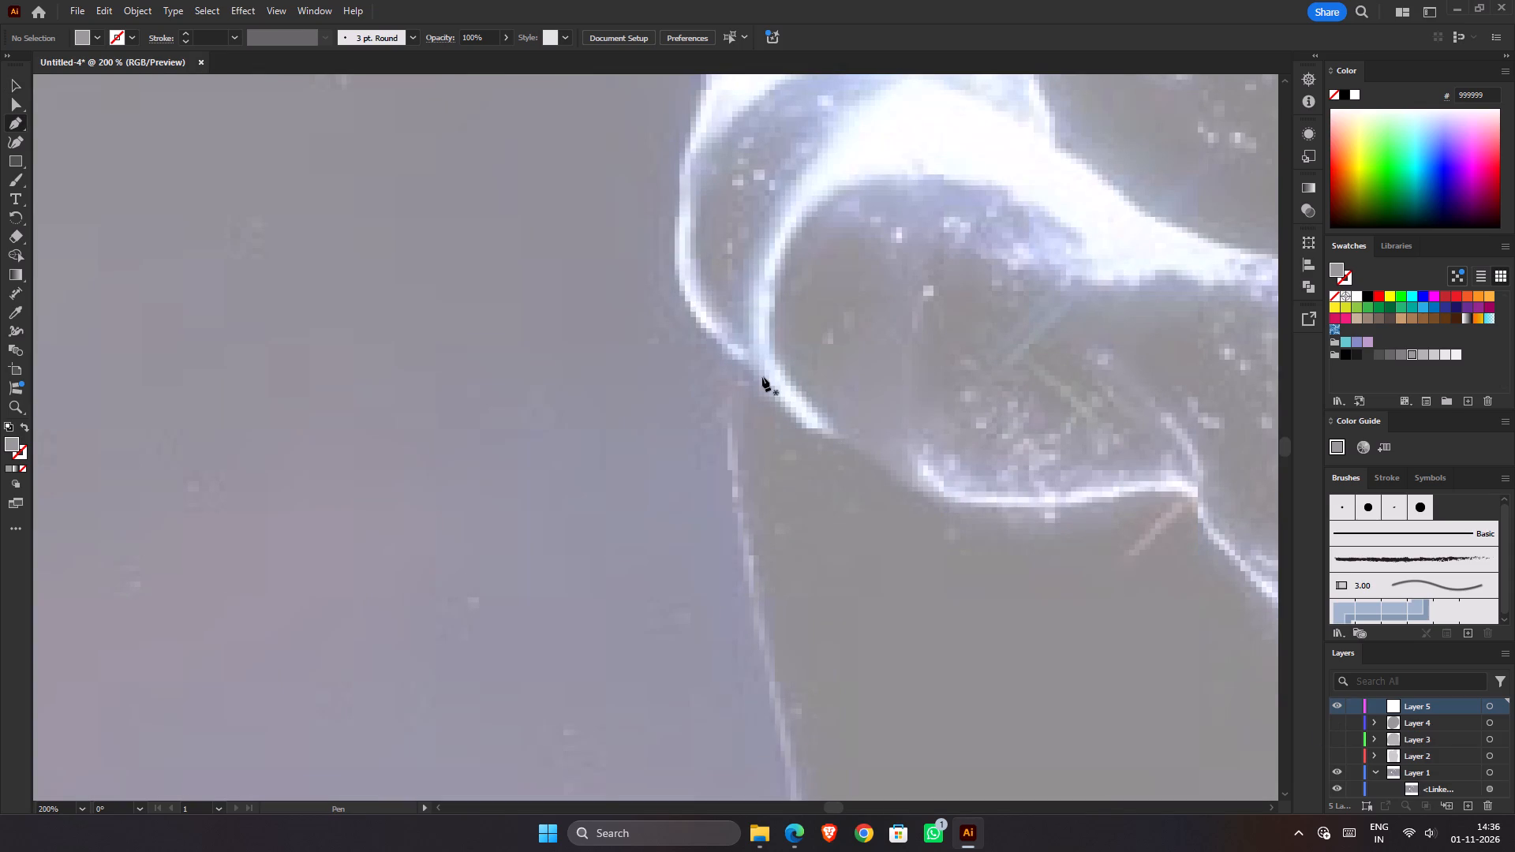
pyautogui.click(781, 403)
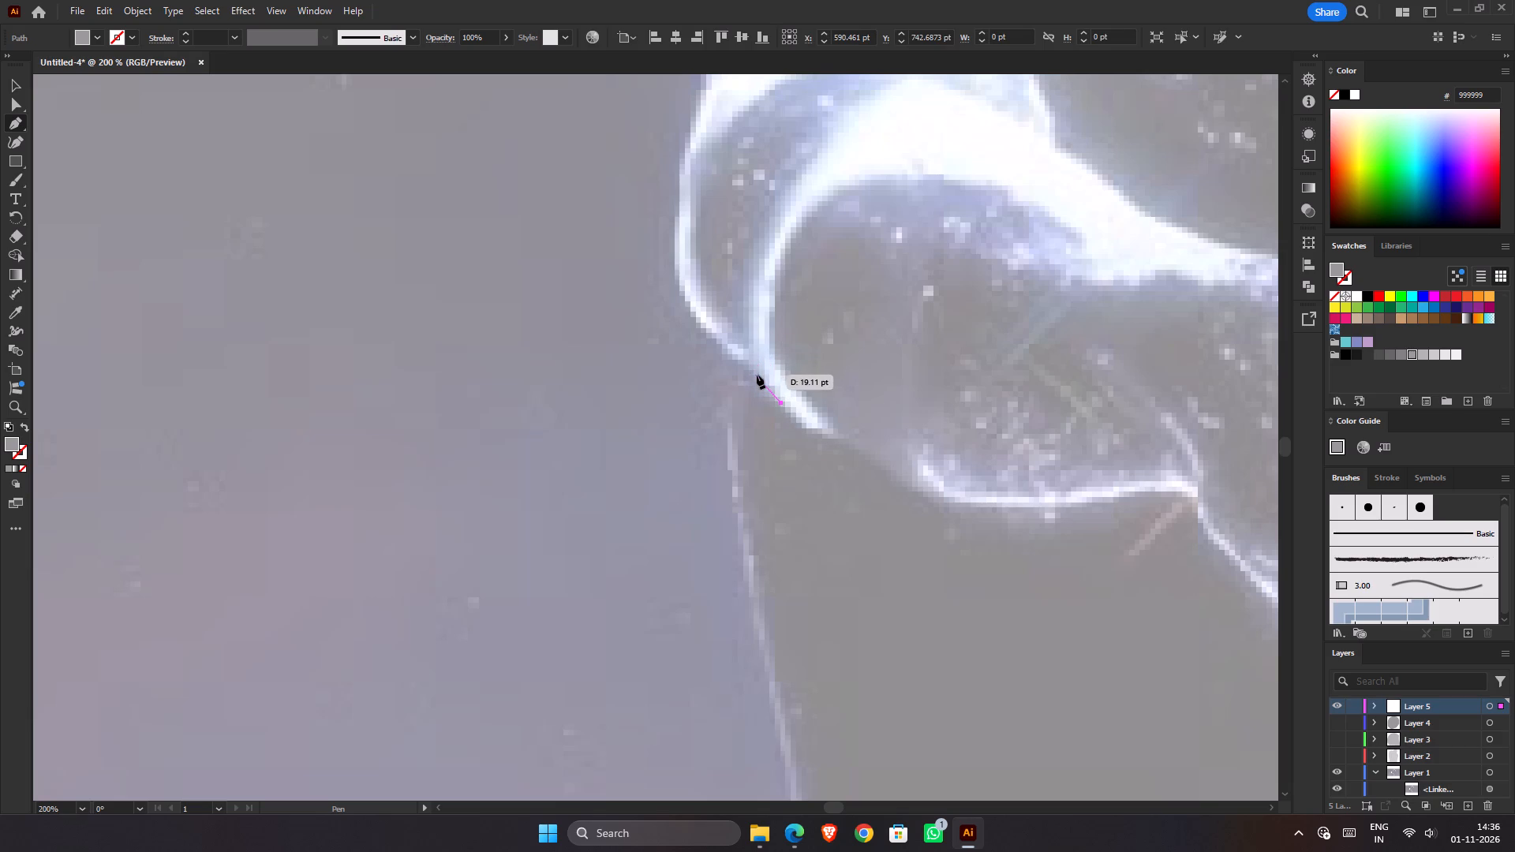
pyautogui.hotkey('ctrl', 'z')
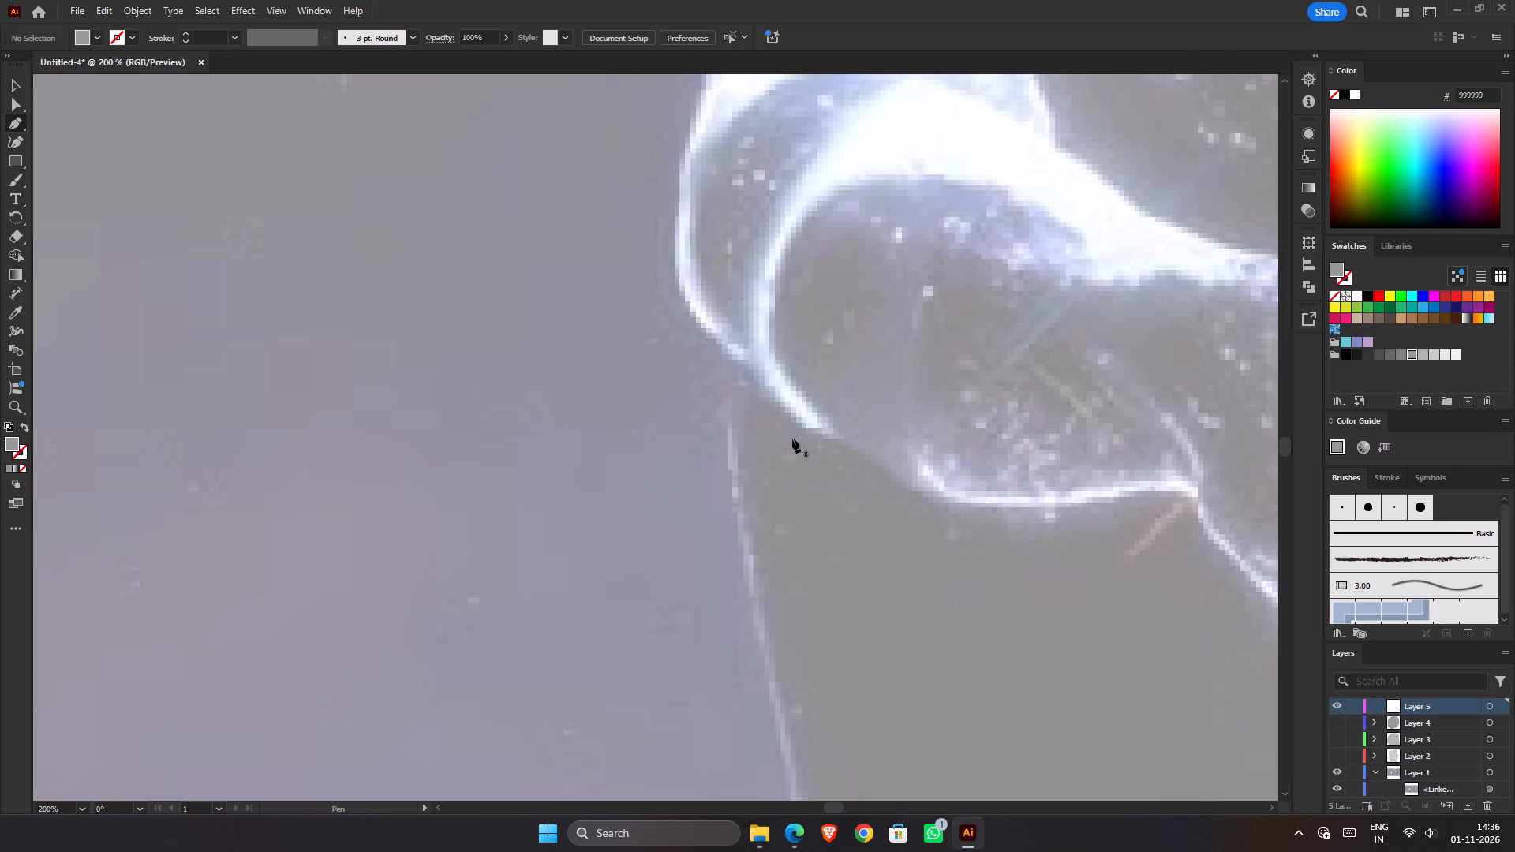
pyautogui.click(793, 438)
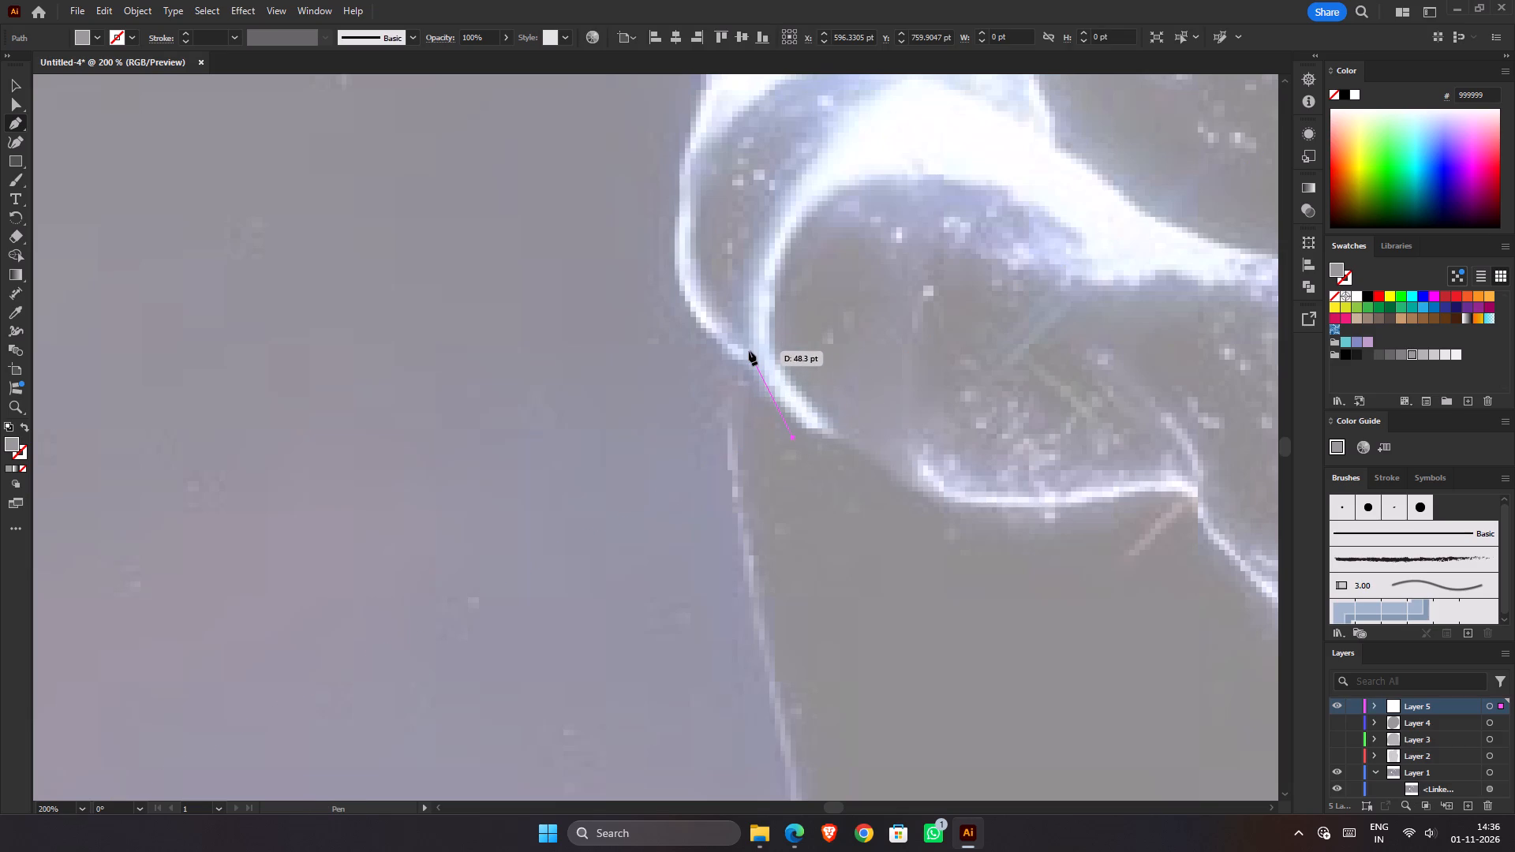
pyautogui.click(749, 351)
pyautogui.hotkey('ctrl', 'z')
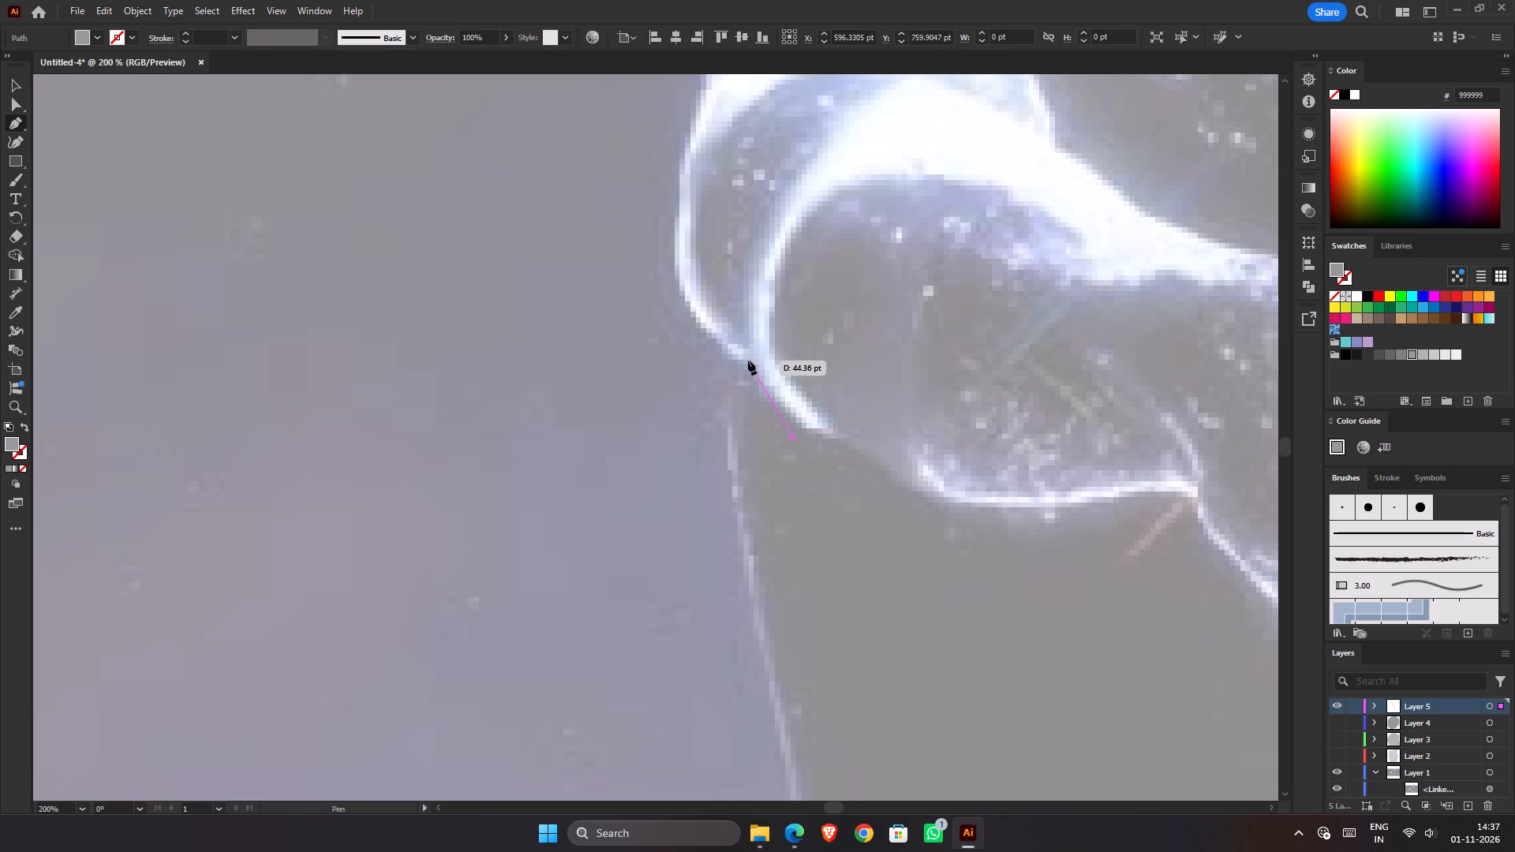
pyautogui.moveTo(751, 359); pyautogui.dragTo(743, 330)
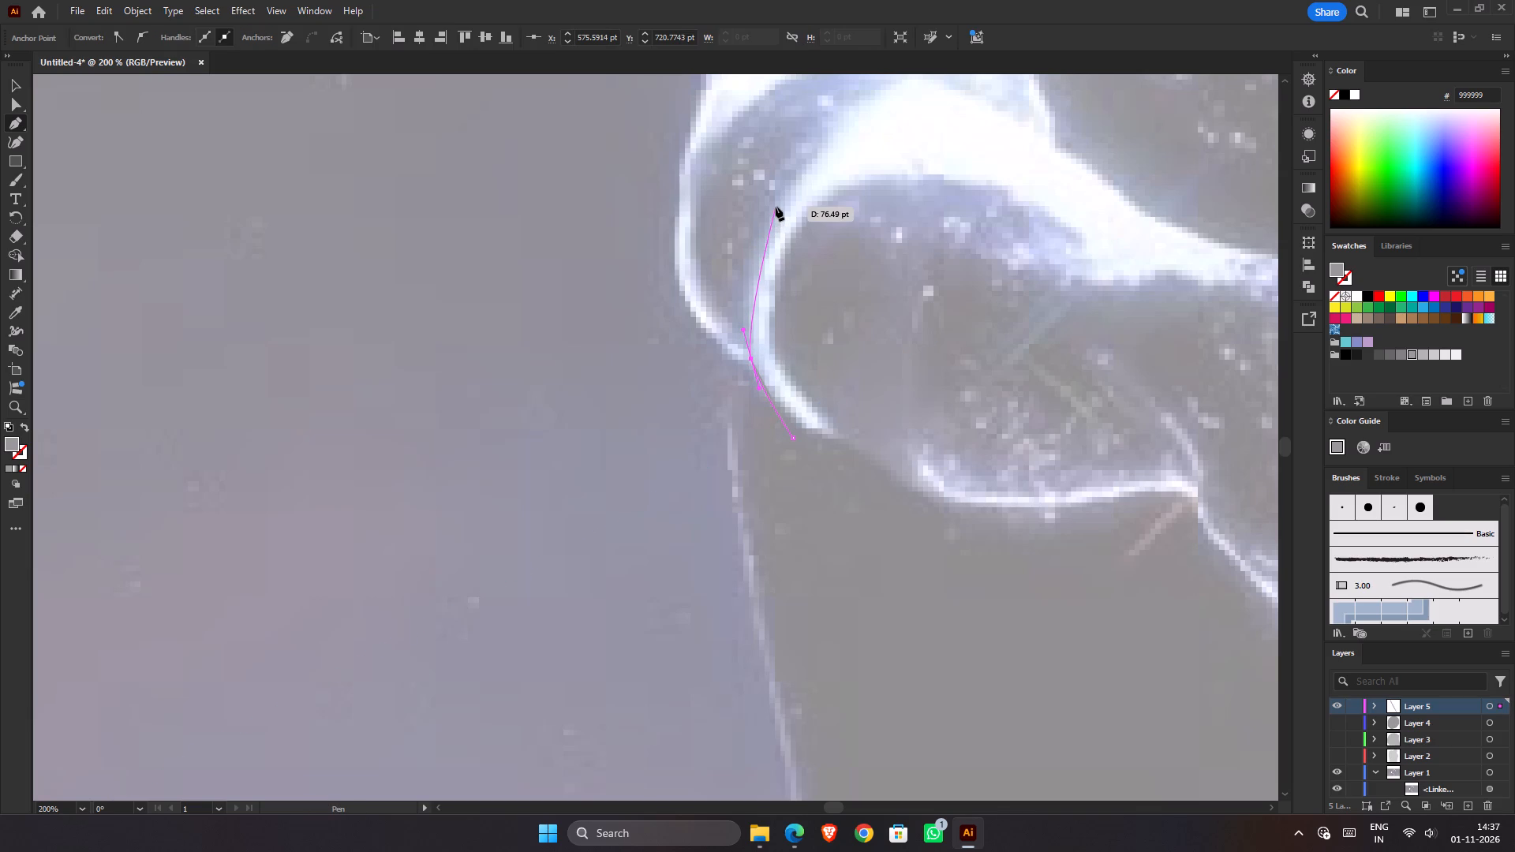
pyautogui.moveTo(776, 206); pyautogui.dragTo(788, 178)
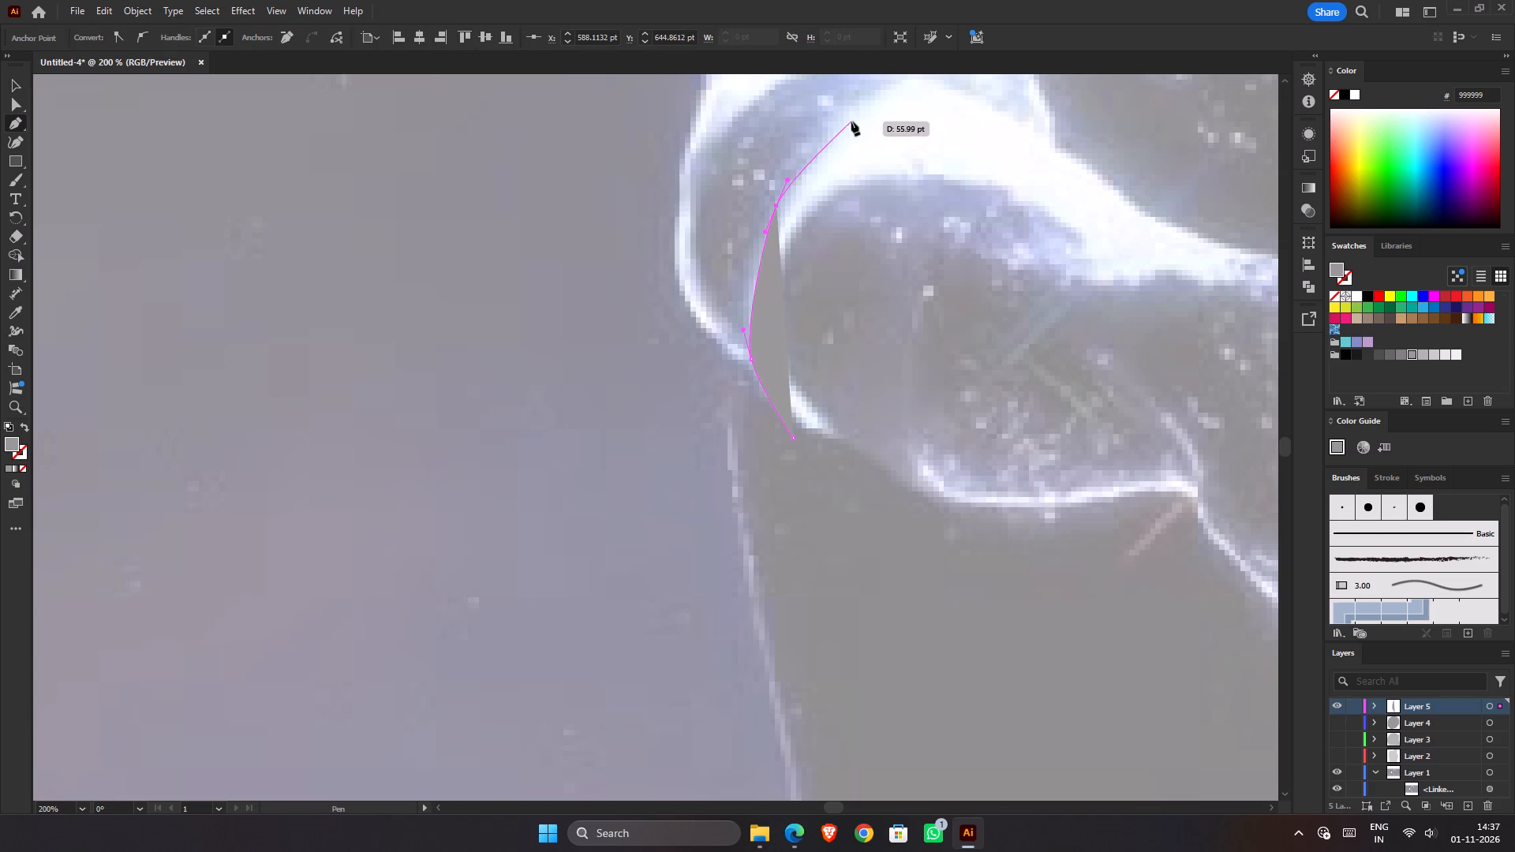
pyautogui.moveTo(858, 111); pyautogui.dragTo(874, 99)
# Continue the forearm path over the top of the elbow to where its upper edge meets the upper arm.
pyautogui.press('space')
pyautogui.press('space')
pyautogui.press('space')
pyautogui.press('space')
pyautogui.press('space')
pyautogui.press('space')
pyautogui.press('space')
pyautogui.press('space')
pyautogui.press('space')
pyautogui.press('space')
pyautogui.moveTo(895, 106); pyautogui.dragTo(739, 186)
pyautogui.moveTo(774, 168); pyautogui.dragTo(793, 168)
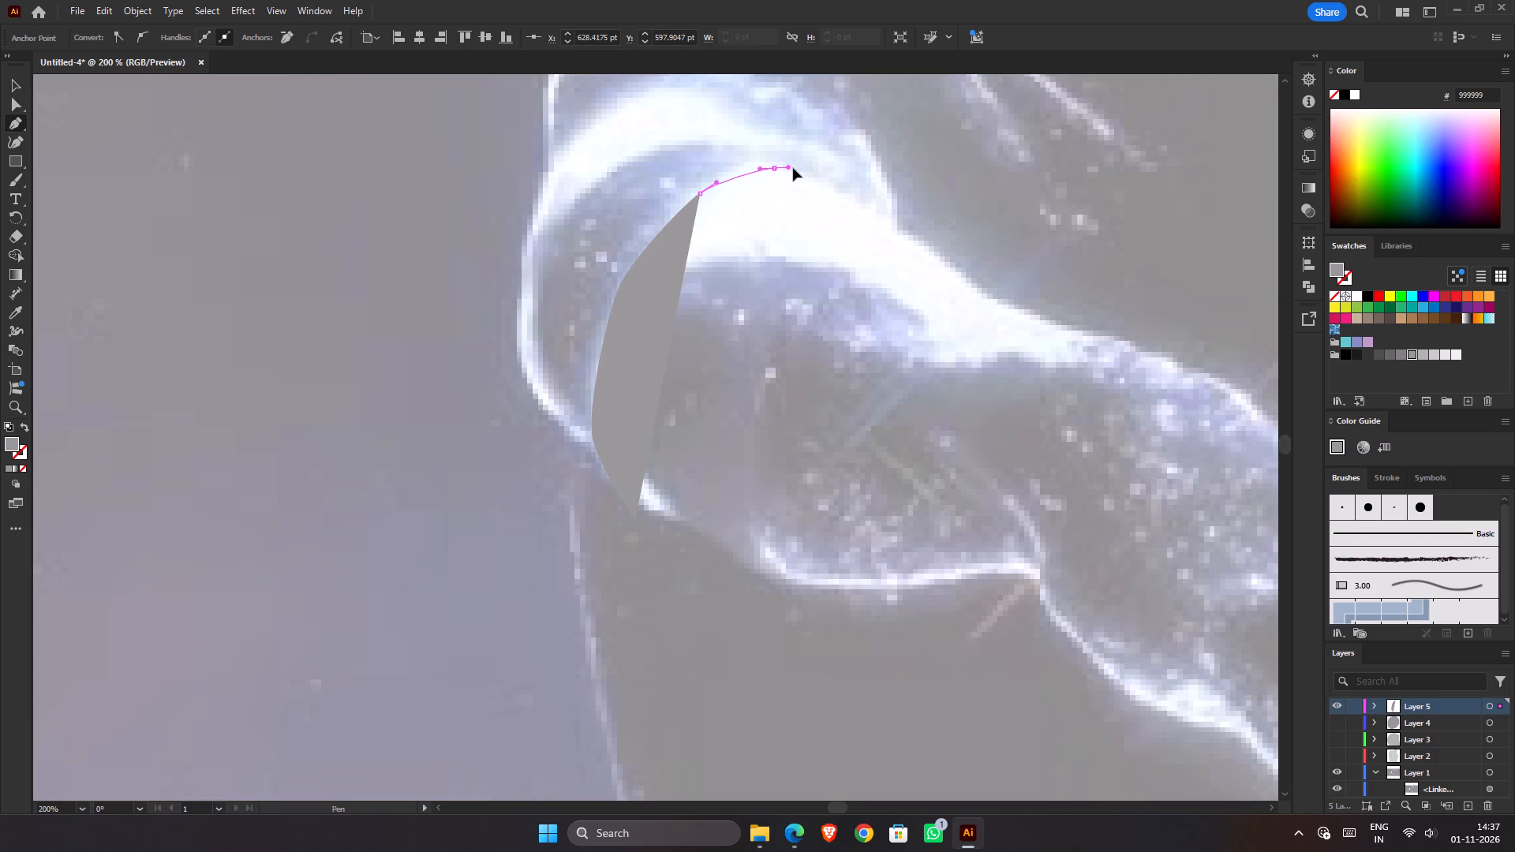
pyautogui.moveTo(793, 168); pyautogui.dragTo(798, 172)
pyautogui.hotkey('ctrl', 'z')
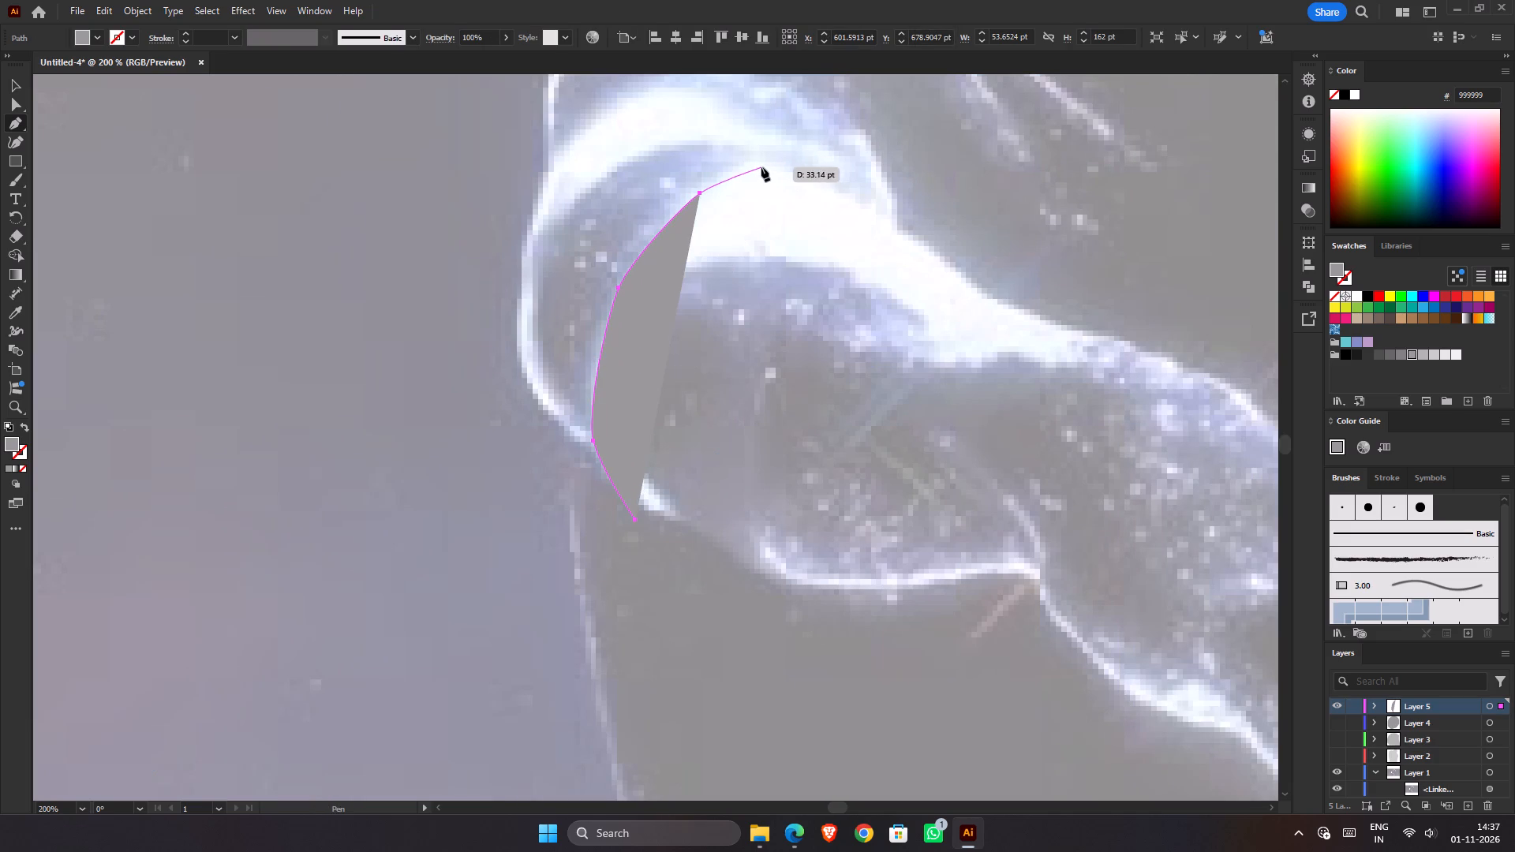
pyautogui.click(761, 167)
pyautogui.click(804, 173)
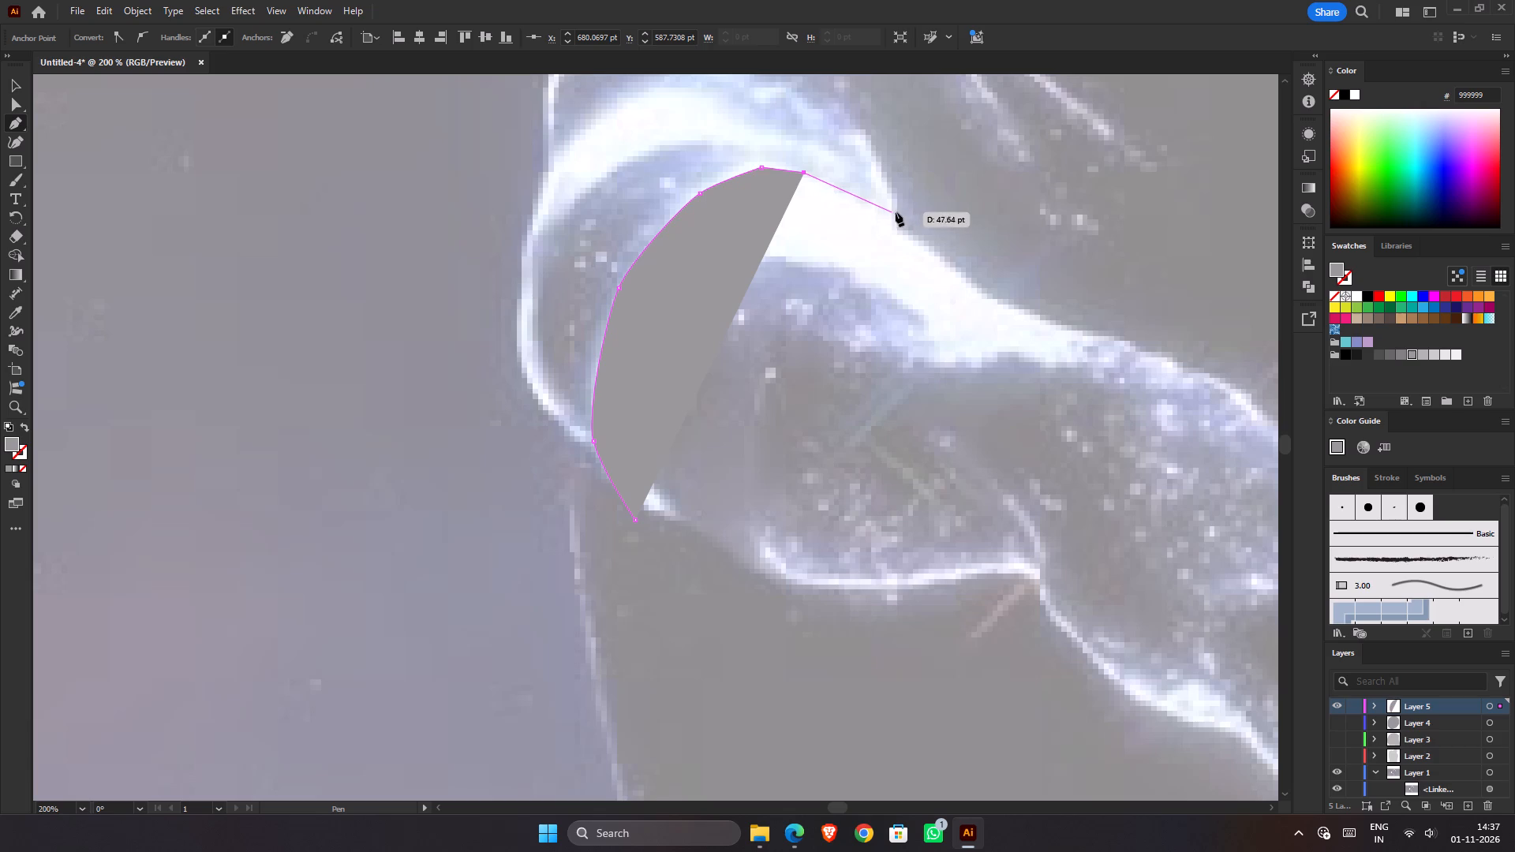
pyautogui.moveTo(899, 210); pyautogui.dragTo(919, 222)
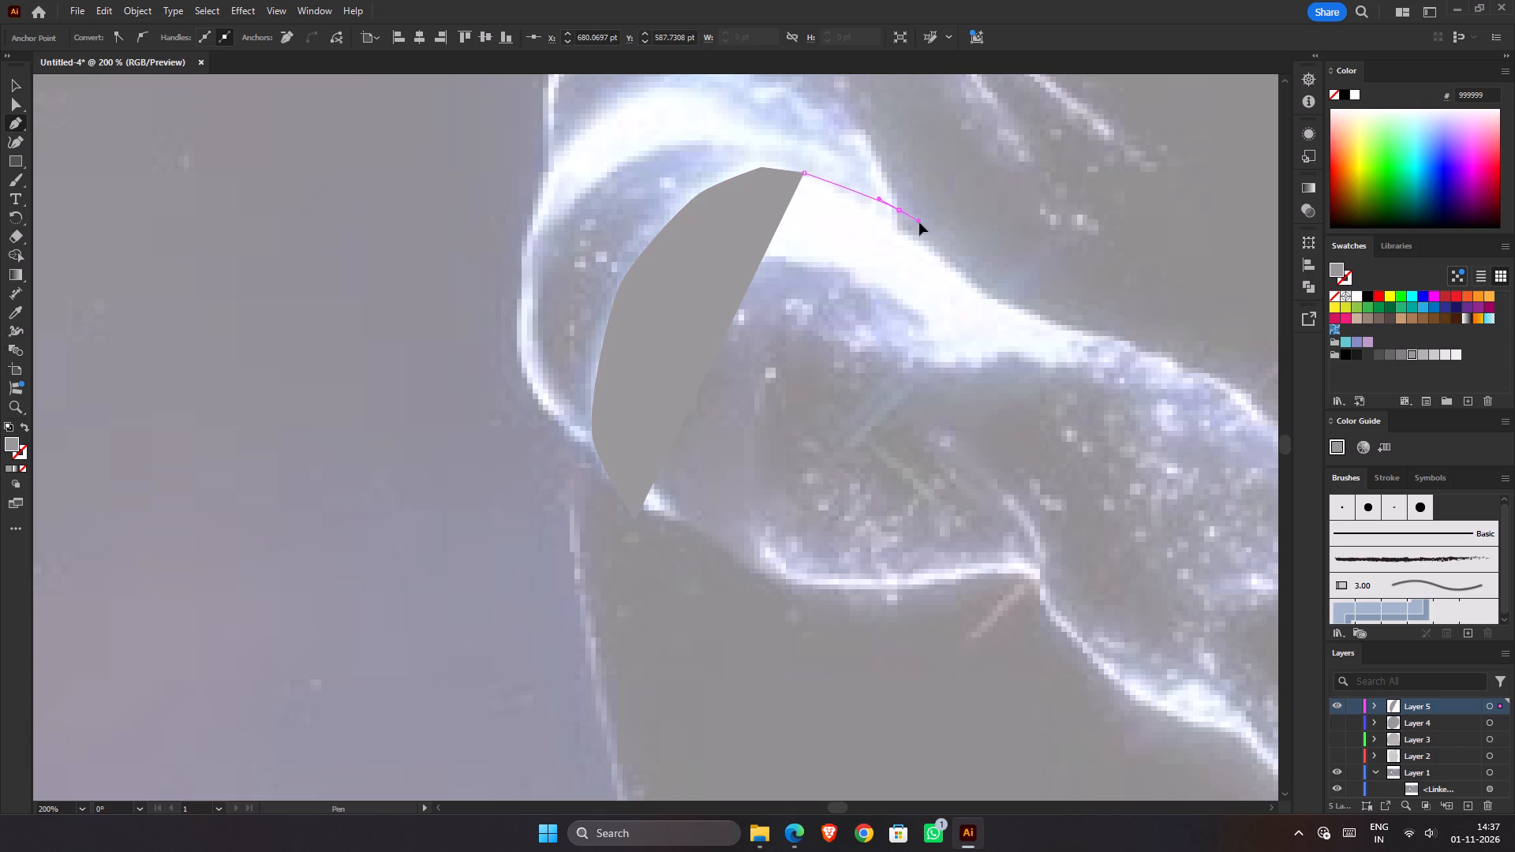
pyautogui.moveTo(919, 222); pyautogui.dragTo(921, 219)
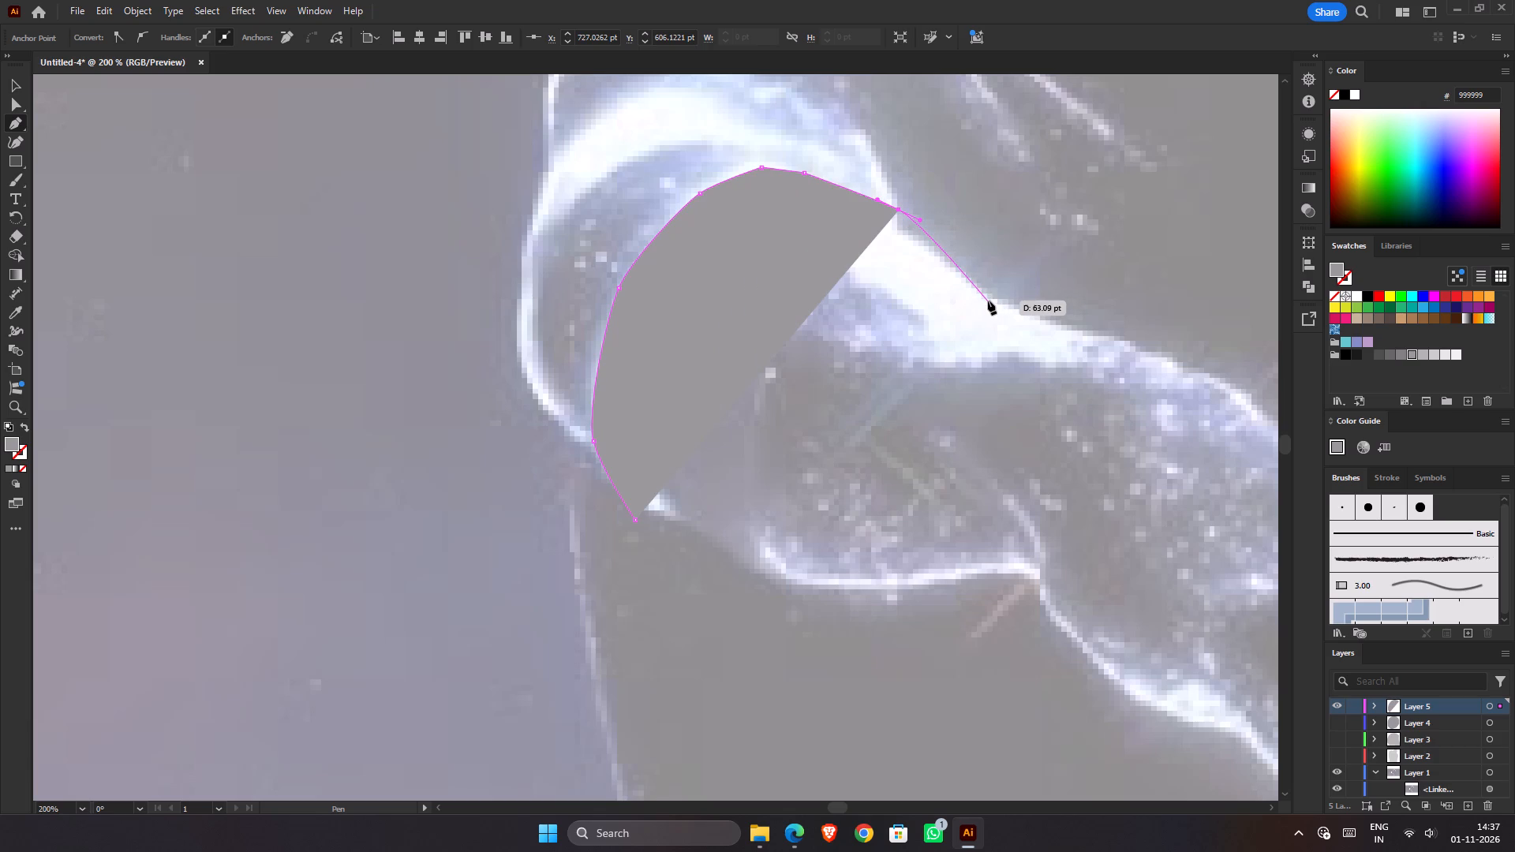
# Extend the path along the forearm's upper edge, through the dip past the elbow, toward the wrist.
pyautogui.click(992, 299)
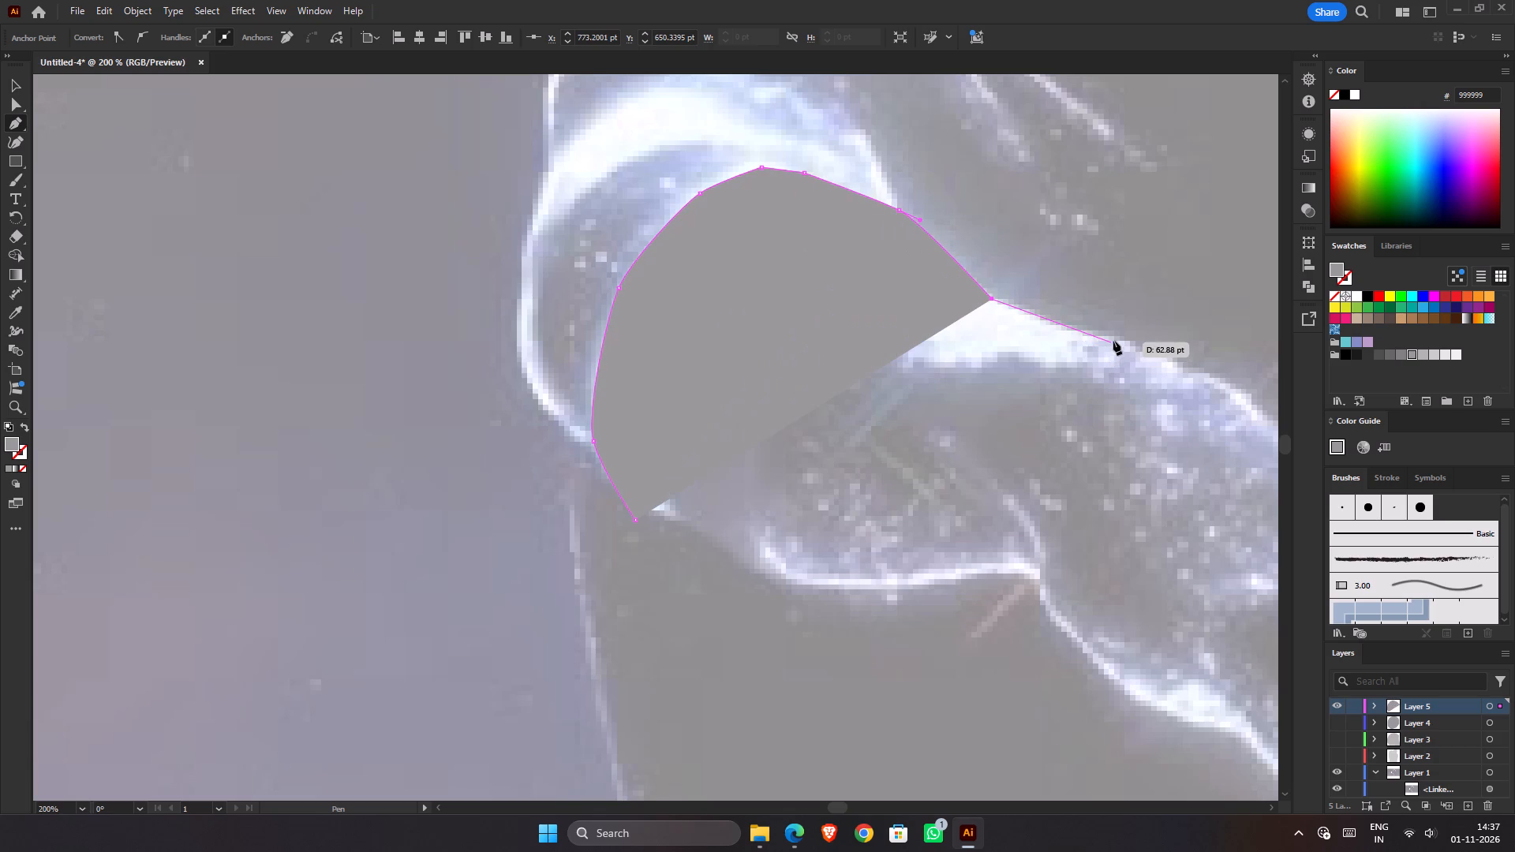
pyautogui.scroll(-2, 1106, 336)
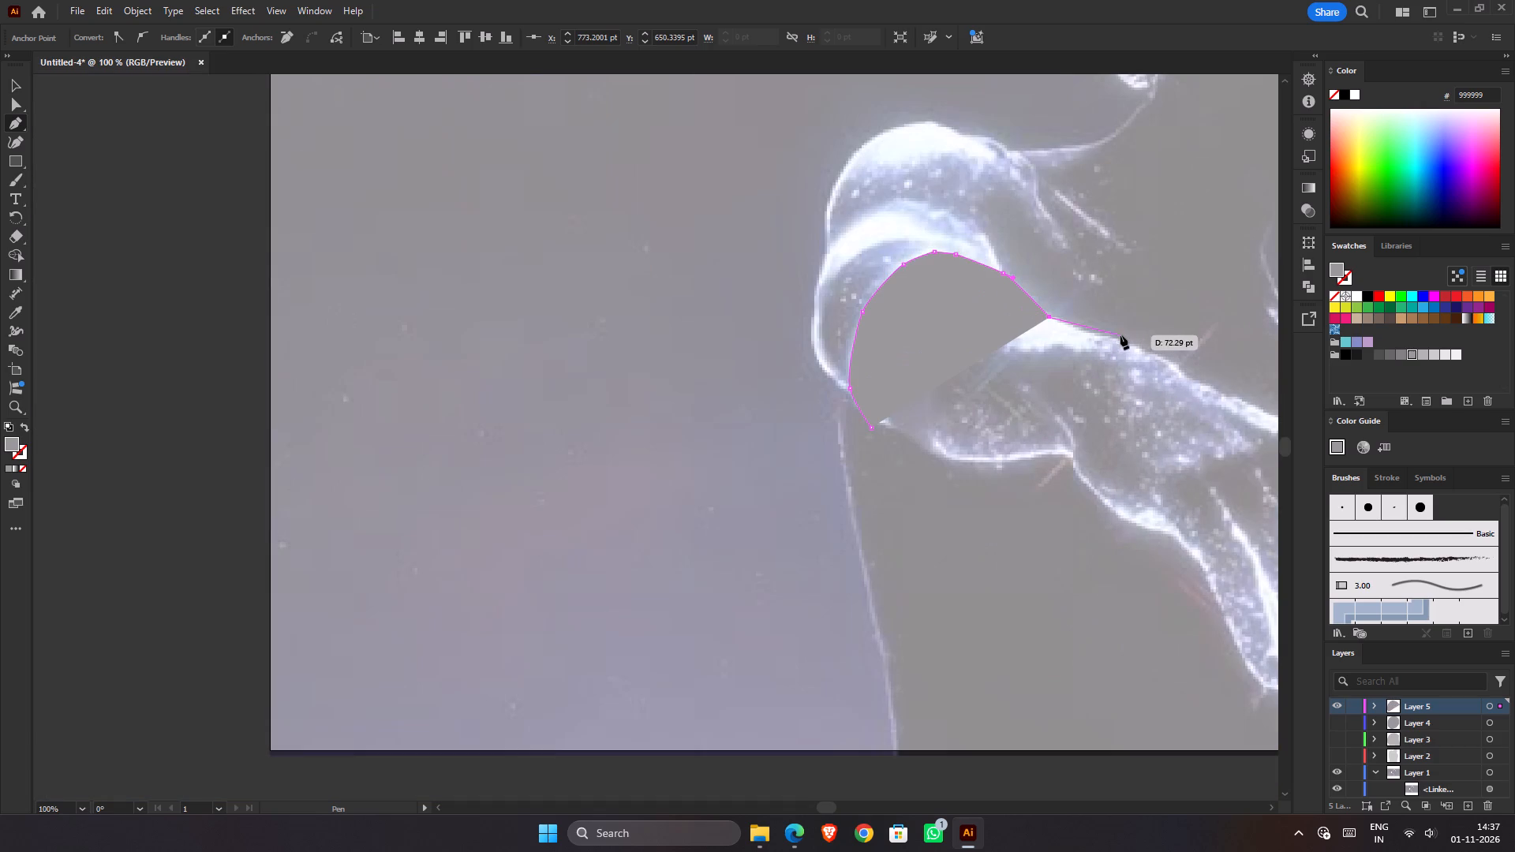
pyautogui.hotkey('ctrl', 'z')
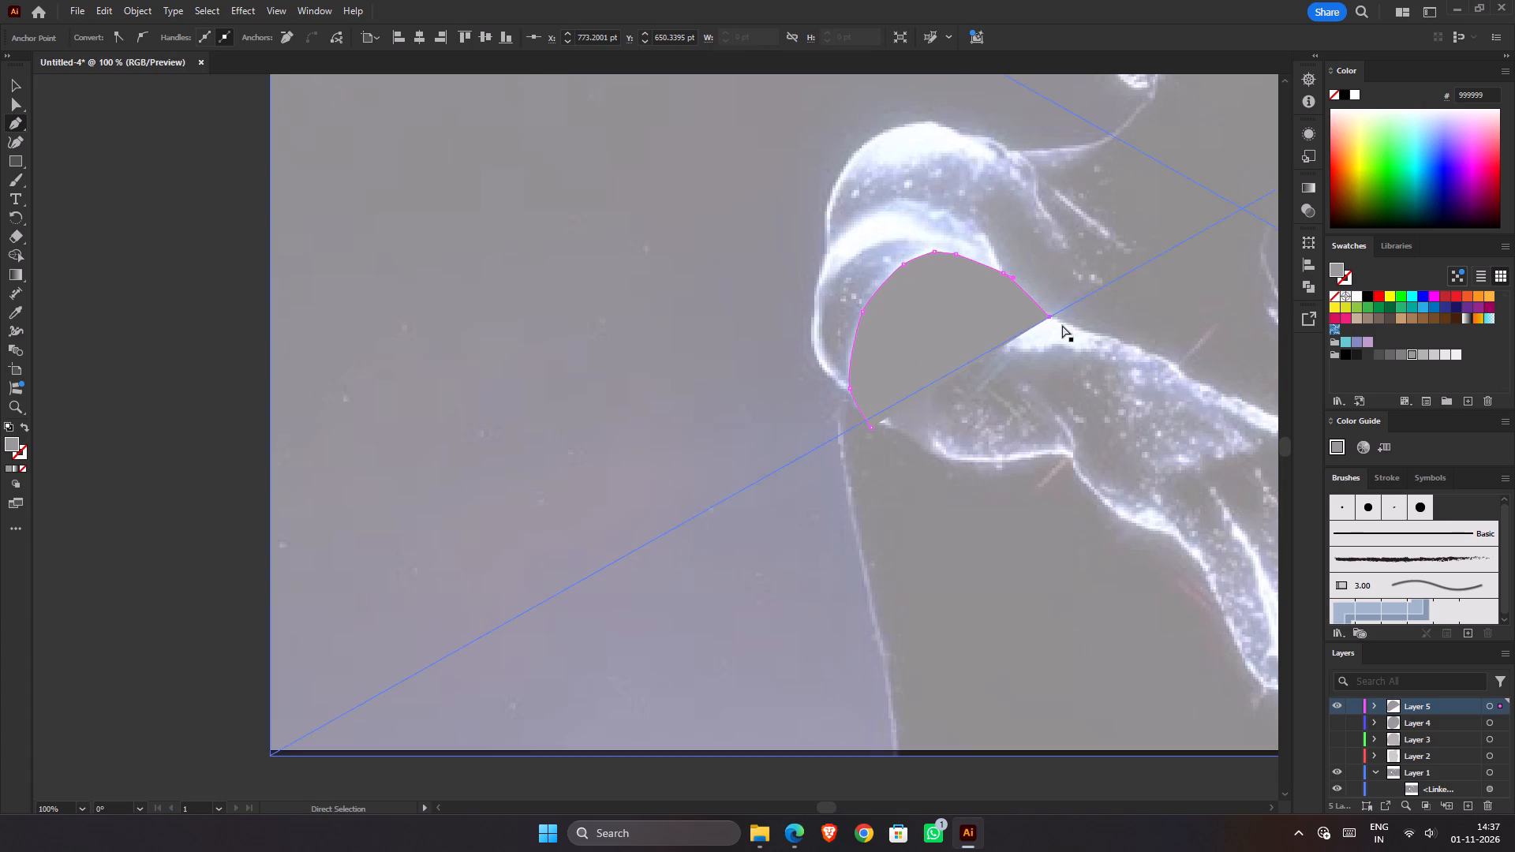
pyautogui.scroll(-1, 1060, 321)
pyautogui.scroll(1, 1060, 321)
pyautogui.scroll(-1, 1060, 321)
pyautogui.scroll(4, 1060, 321)
pyautogui.moveTo(1060, 325); pyautogui.dragTo(1074, 331)
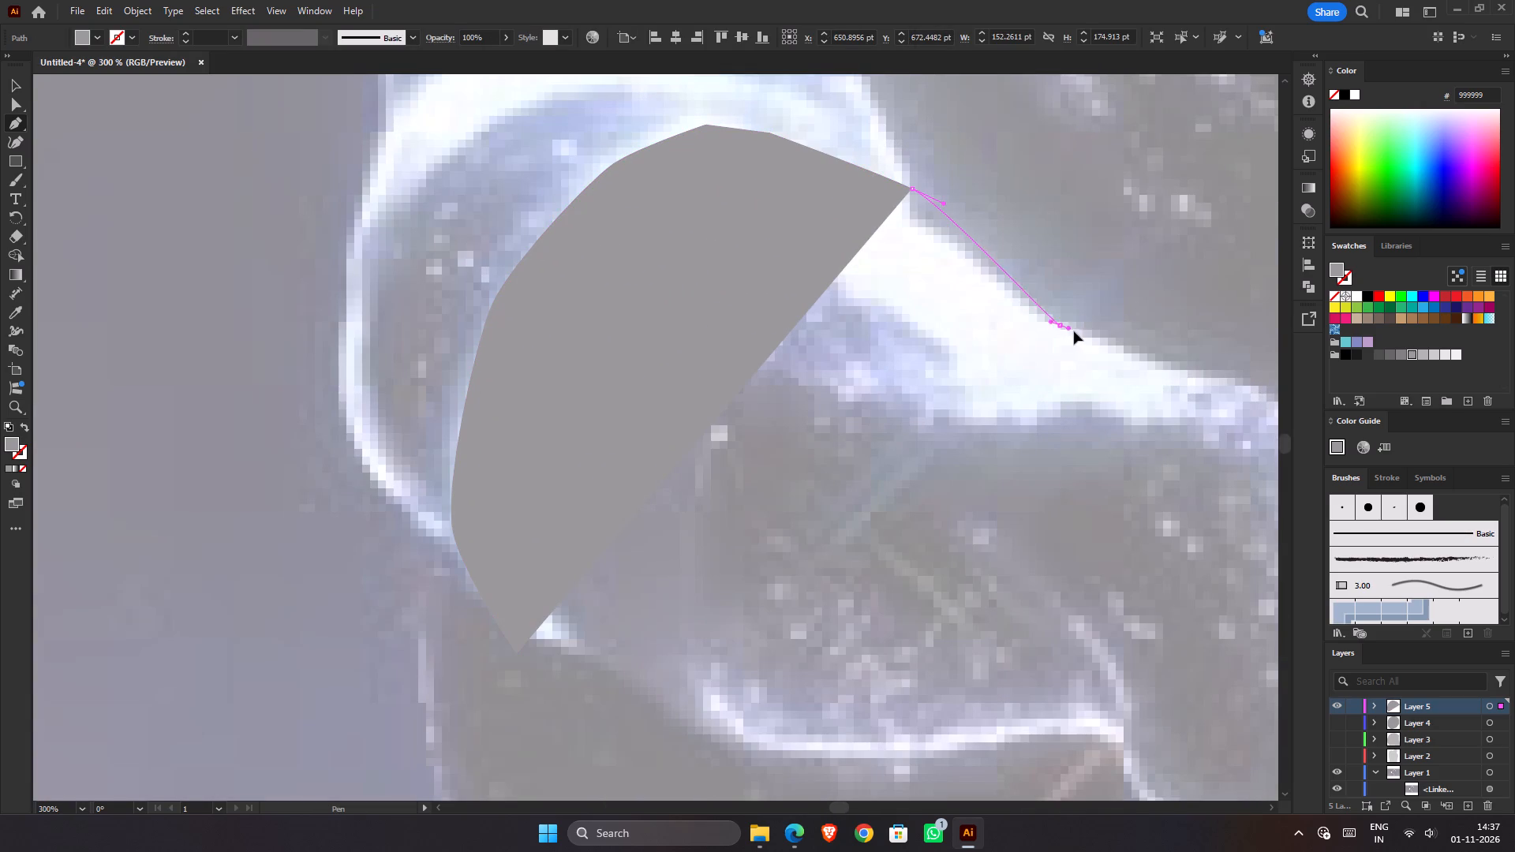
pyautogui.moveTo(1074, 331); pyautogui.dragTo(1089, 340)
pyautogui.scroll(-2, 1088, 341)
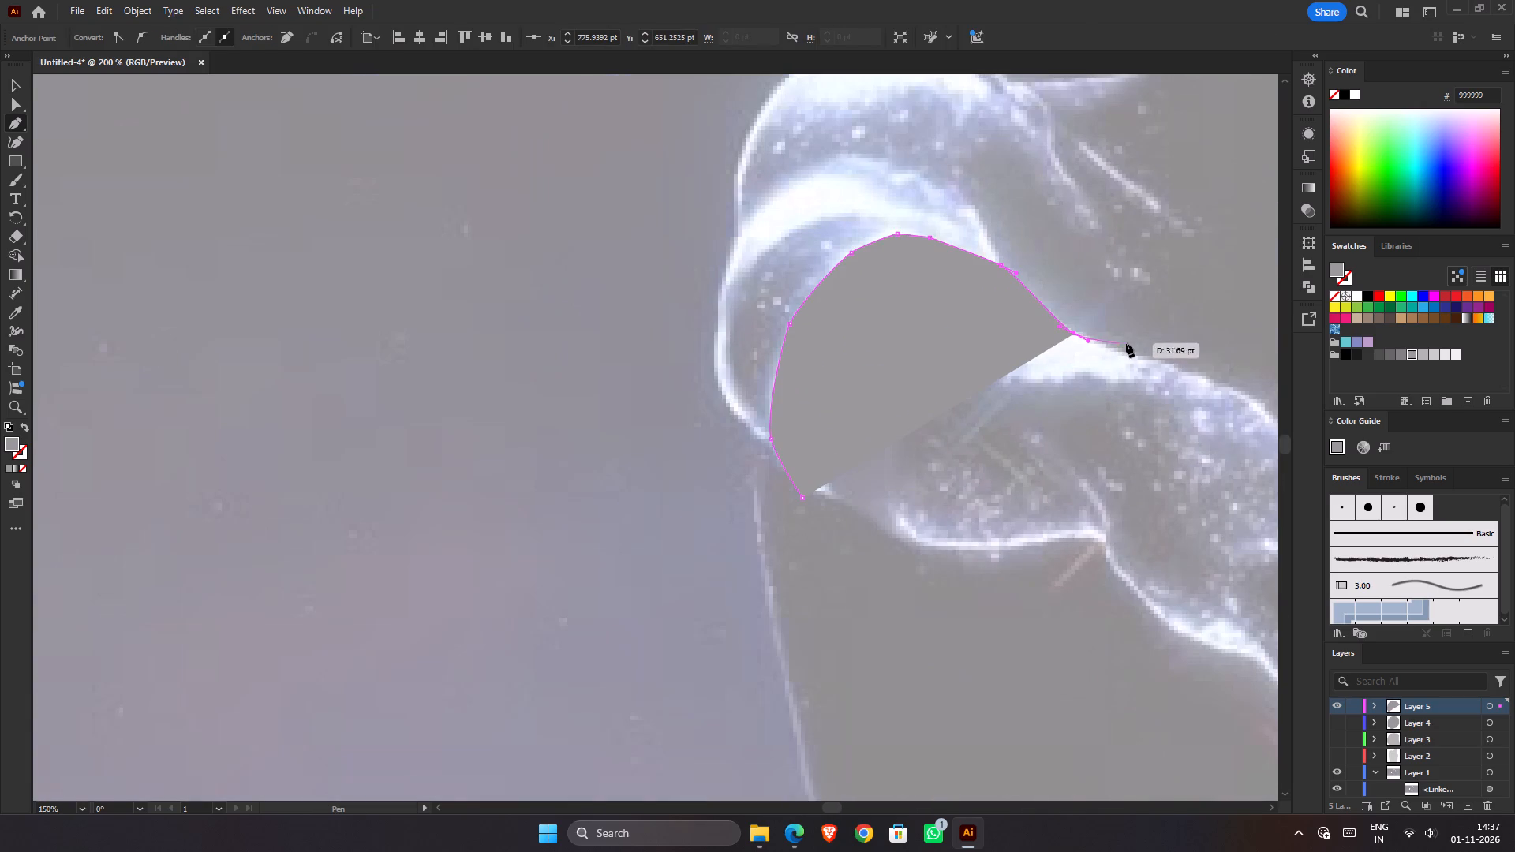
pyautogui.moveTo(1219, 379); pyautogui.dragTo(1237, 384)
# Carry the path around the wrist and back across the base of the palm to the crease on the forearm's lower edge.
pyautogui.press('space')
pyautogui.press('space')
pyautogui.press('space')
pyautogui.press('space')
pyautogui.press('space')
pyautogui.press('space')
pyautogui.press('space')
pyautogui.press('space')
pyautogui.press('space')
pyautogui.press('space')
pyautogui.press('space')
pyautogui.press('space')
pyautogui.press('space')
pyautogui.press('space')
pyautogui.press('space')
pyautogui.press('space')
pyautogui.moveTo(1237, 393); pyautogui.dragTo(733, 236)
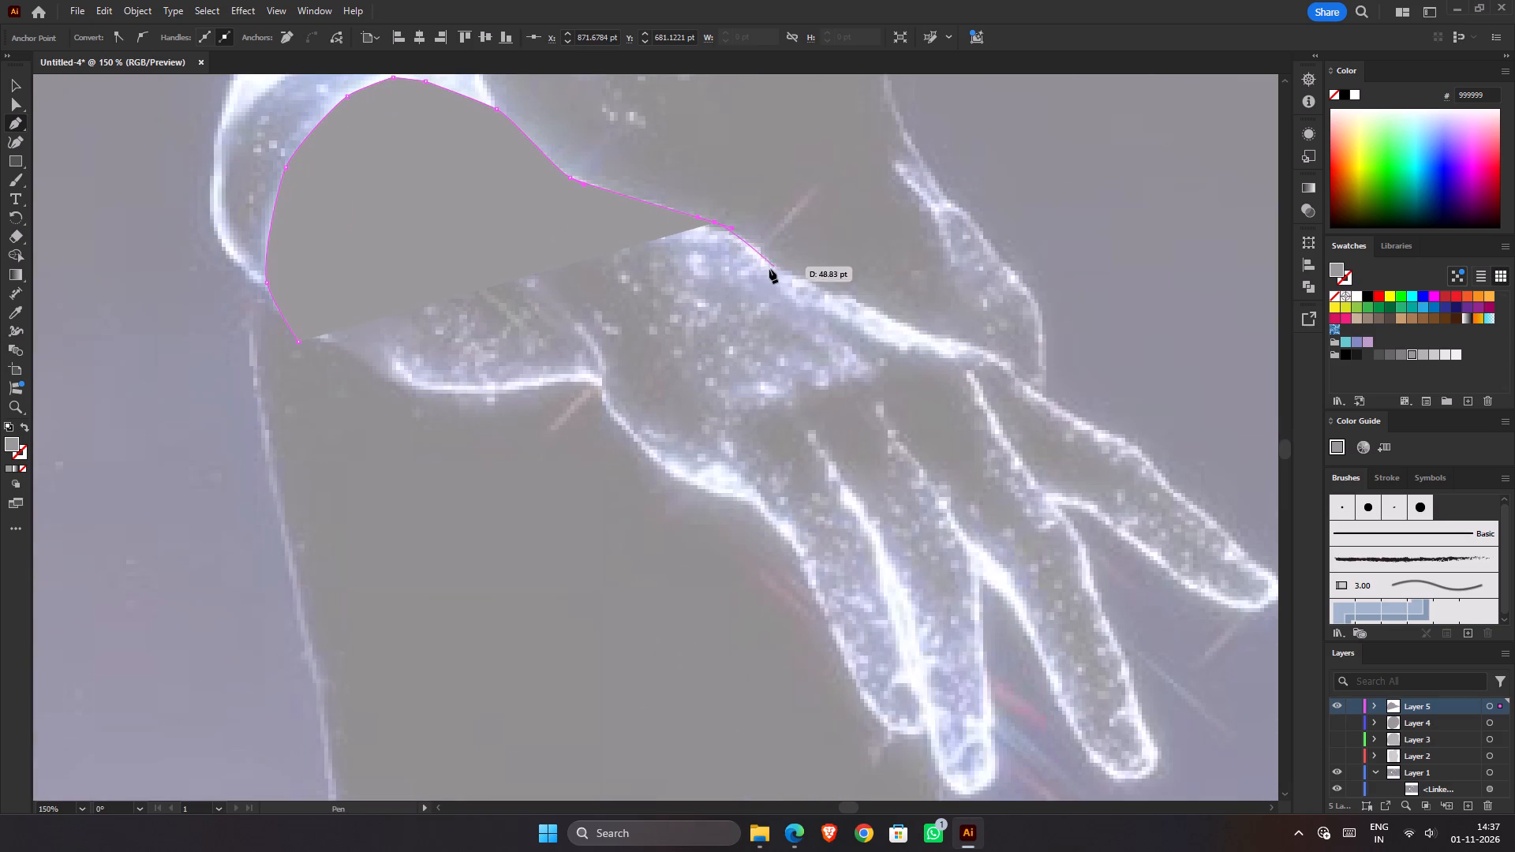
pyautogui.moveTo(765, 256); pyautogui.dragTo(790, 275)
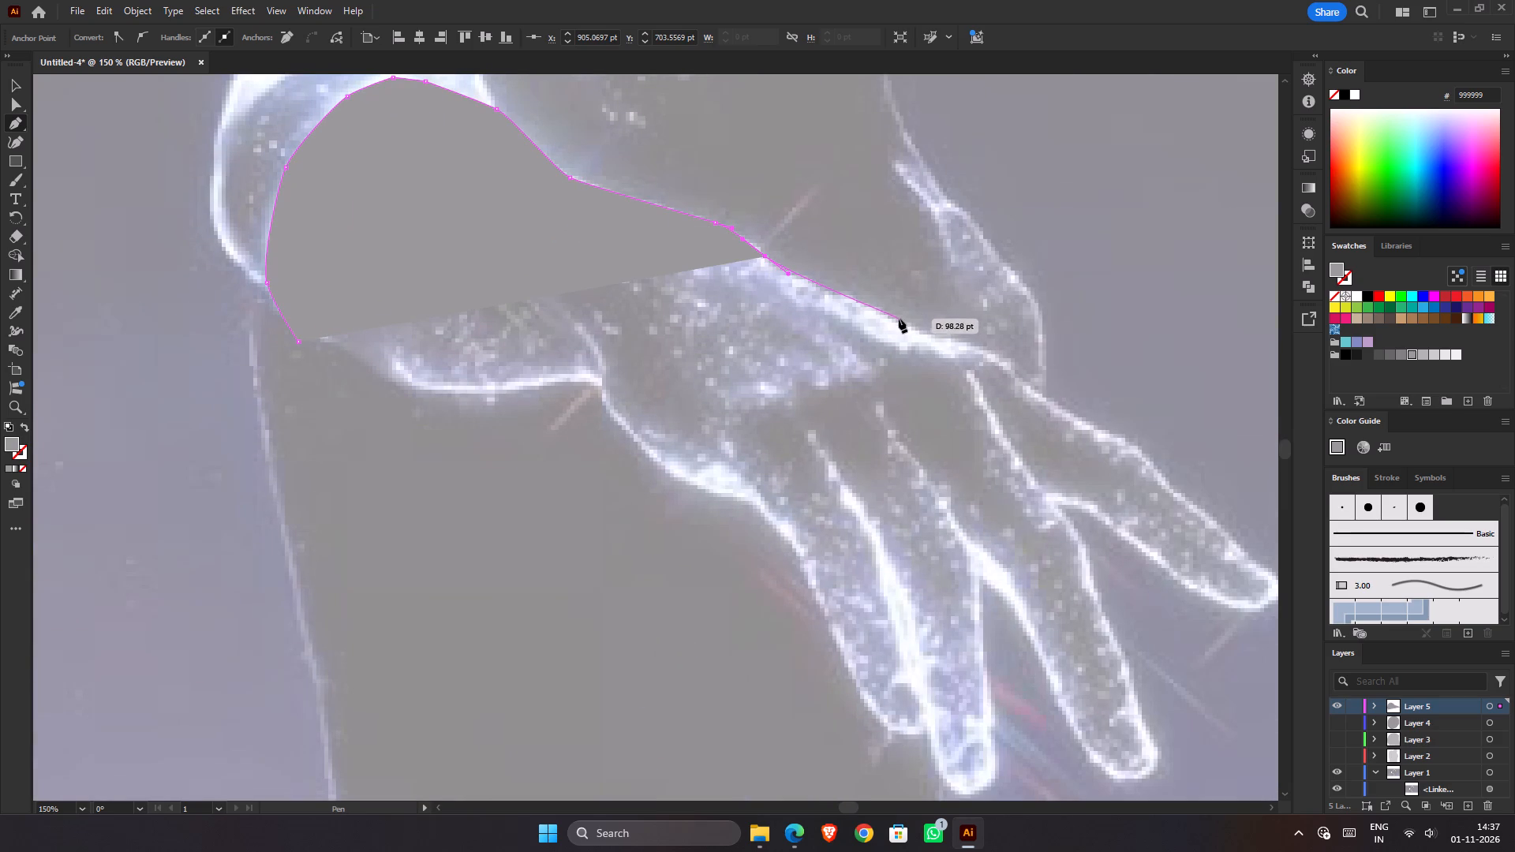
pyautogui.click(787, 327)
pyautogui.click(698, 384)
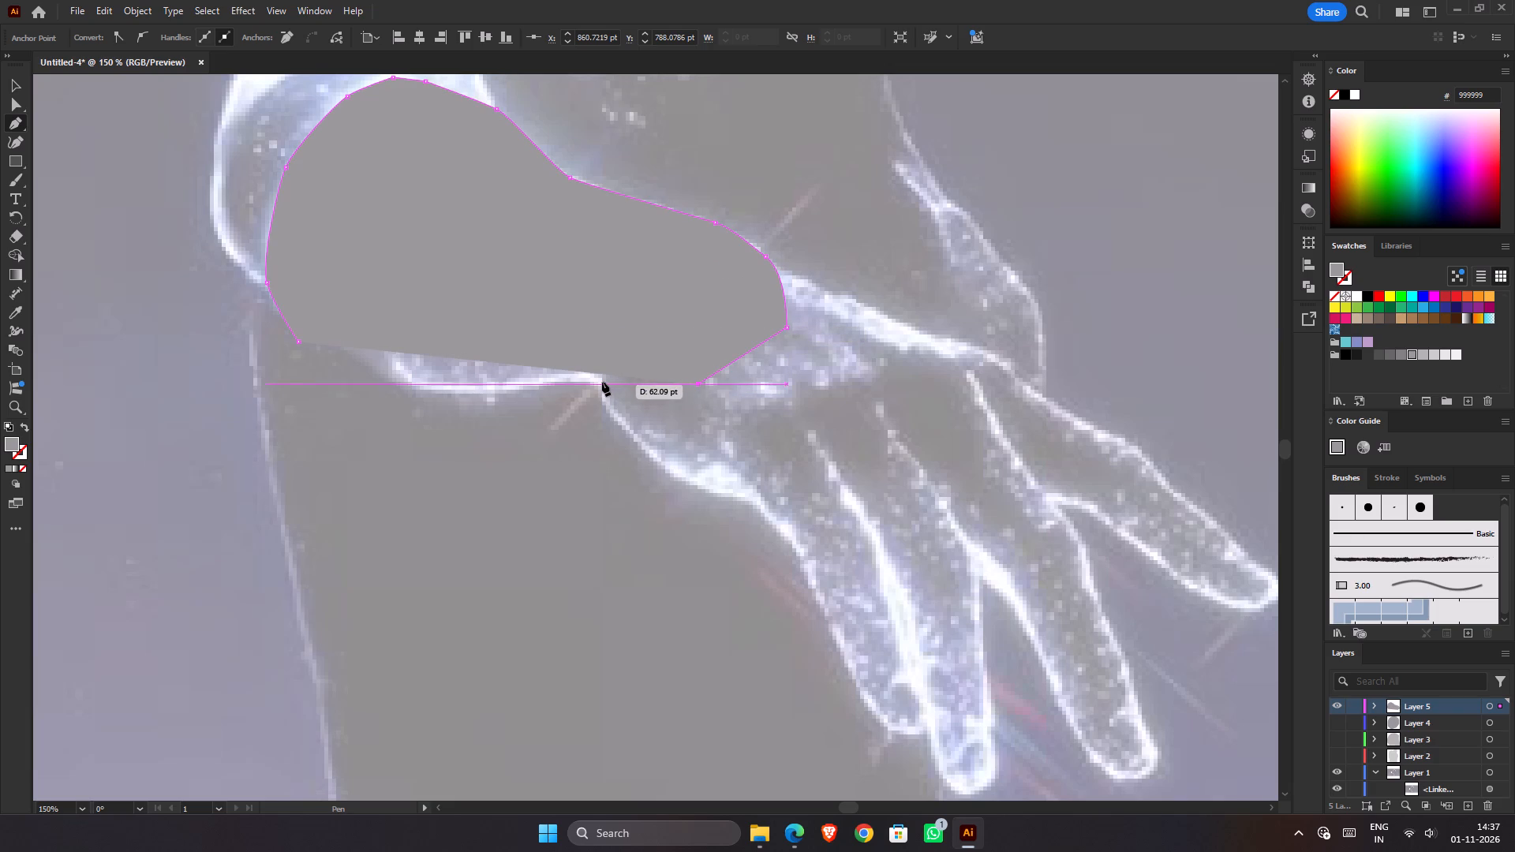
pyautogui.click(598, 382)
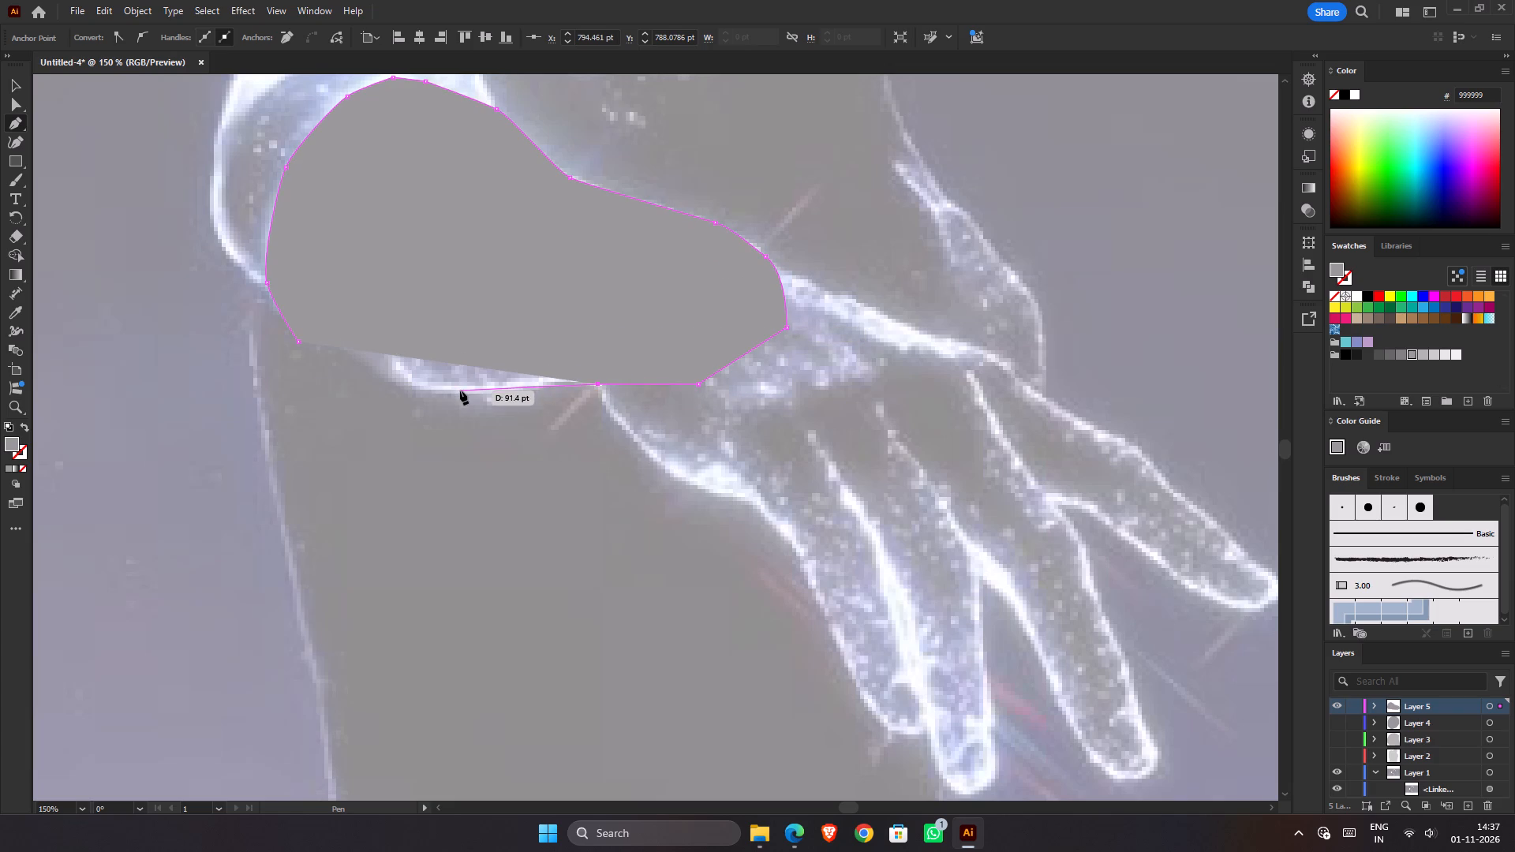
# Continue the forearm path along its lower edge toward the elbow and close it at the starting anchor.
pyautogui.click(469, 391)
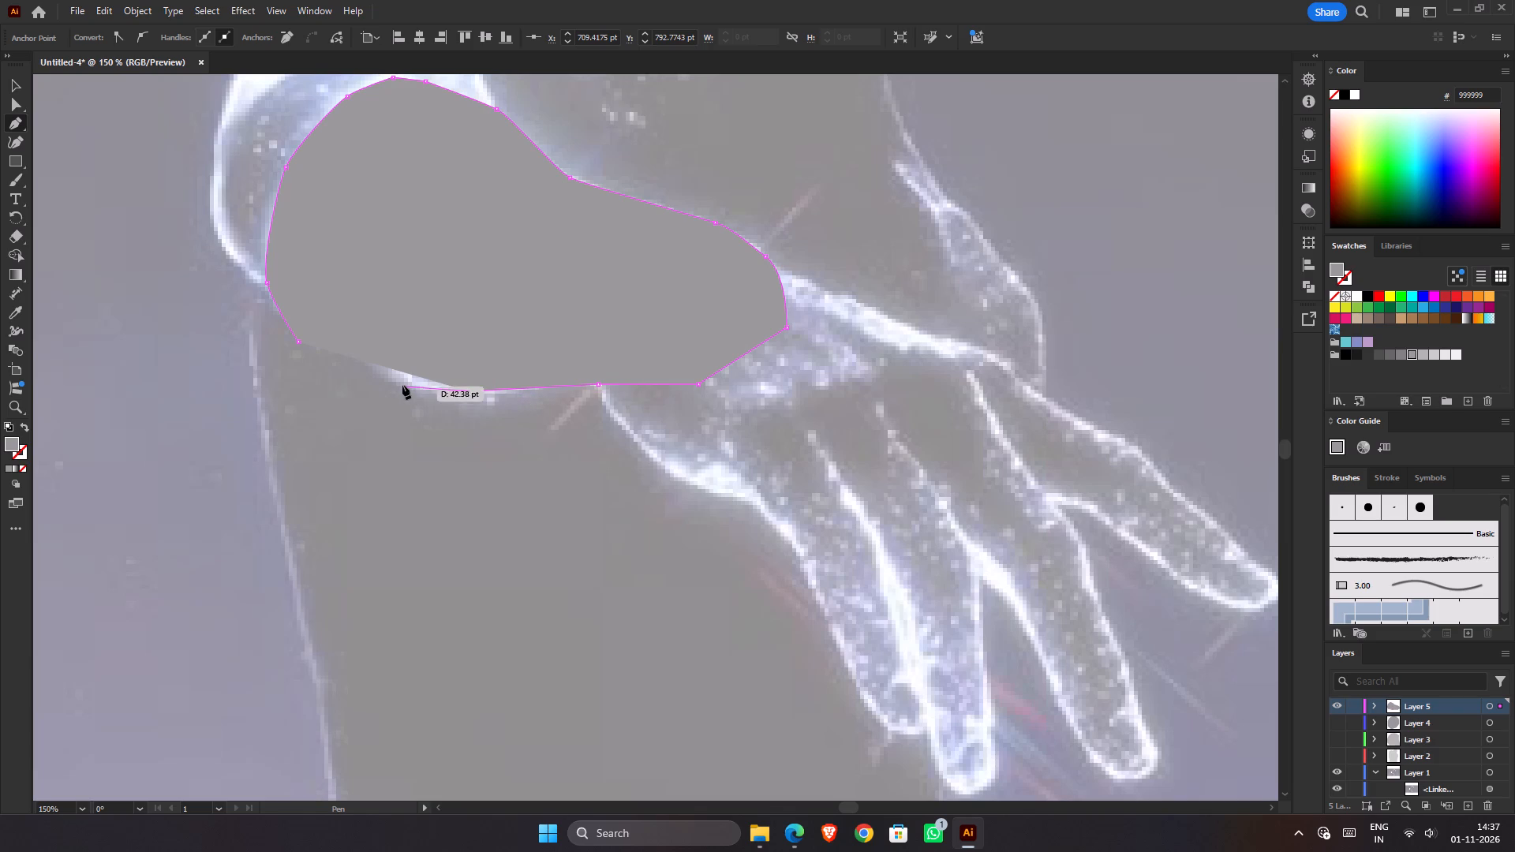
pyautogui.moveTo(402, 387); pyautogui.dragTo(376, 378)
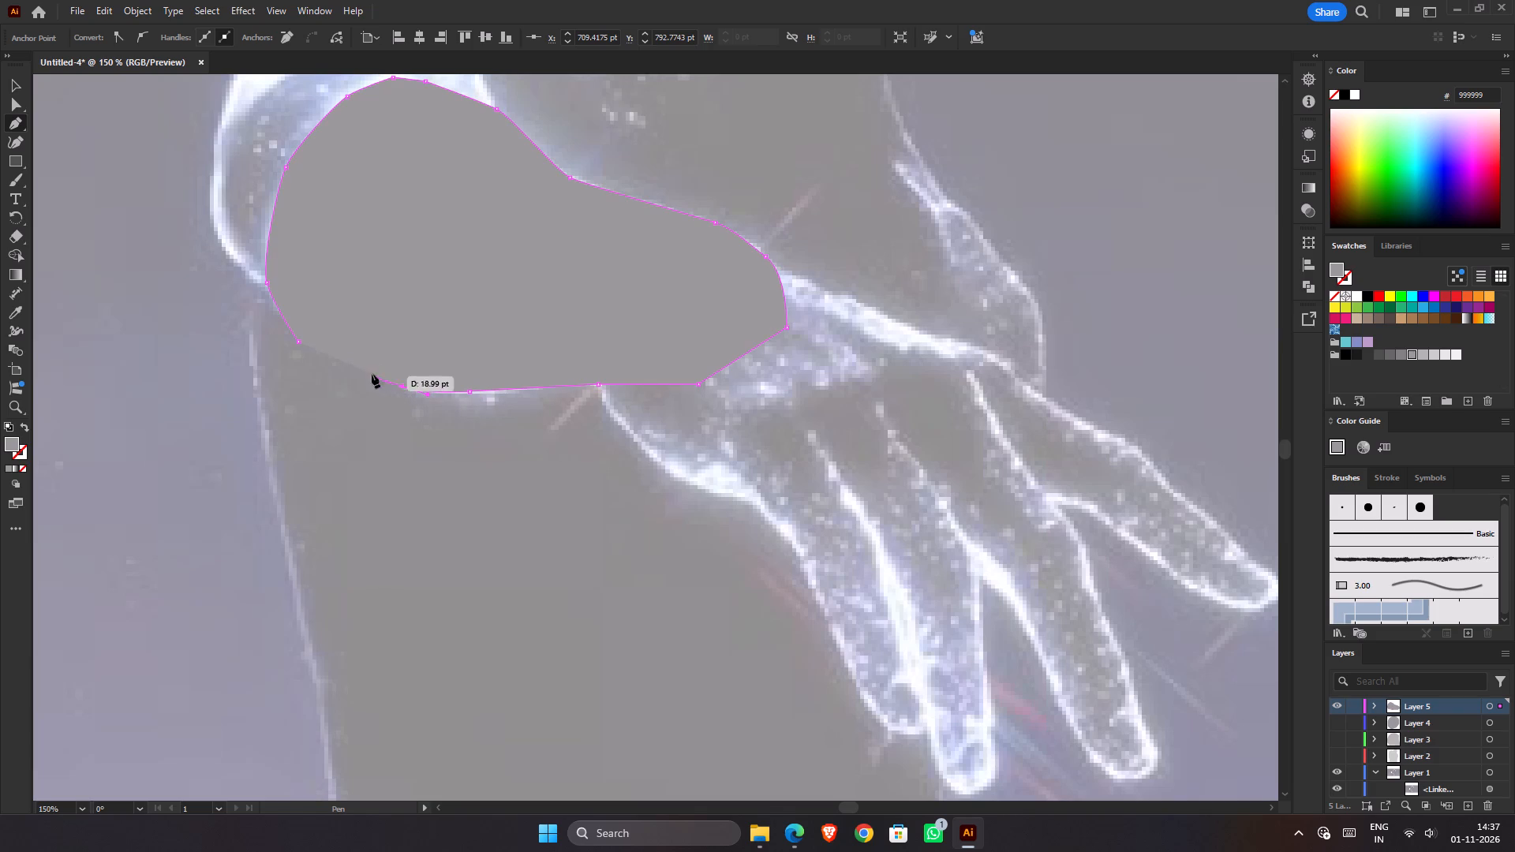
pyautogui.click(299, 342)
# Shift the two anchors on the forearm's lower edge nearest the elbow slightly inward to follow the reference outline.
pyautogui.scroll(-3, 417, 357)
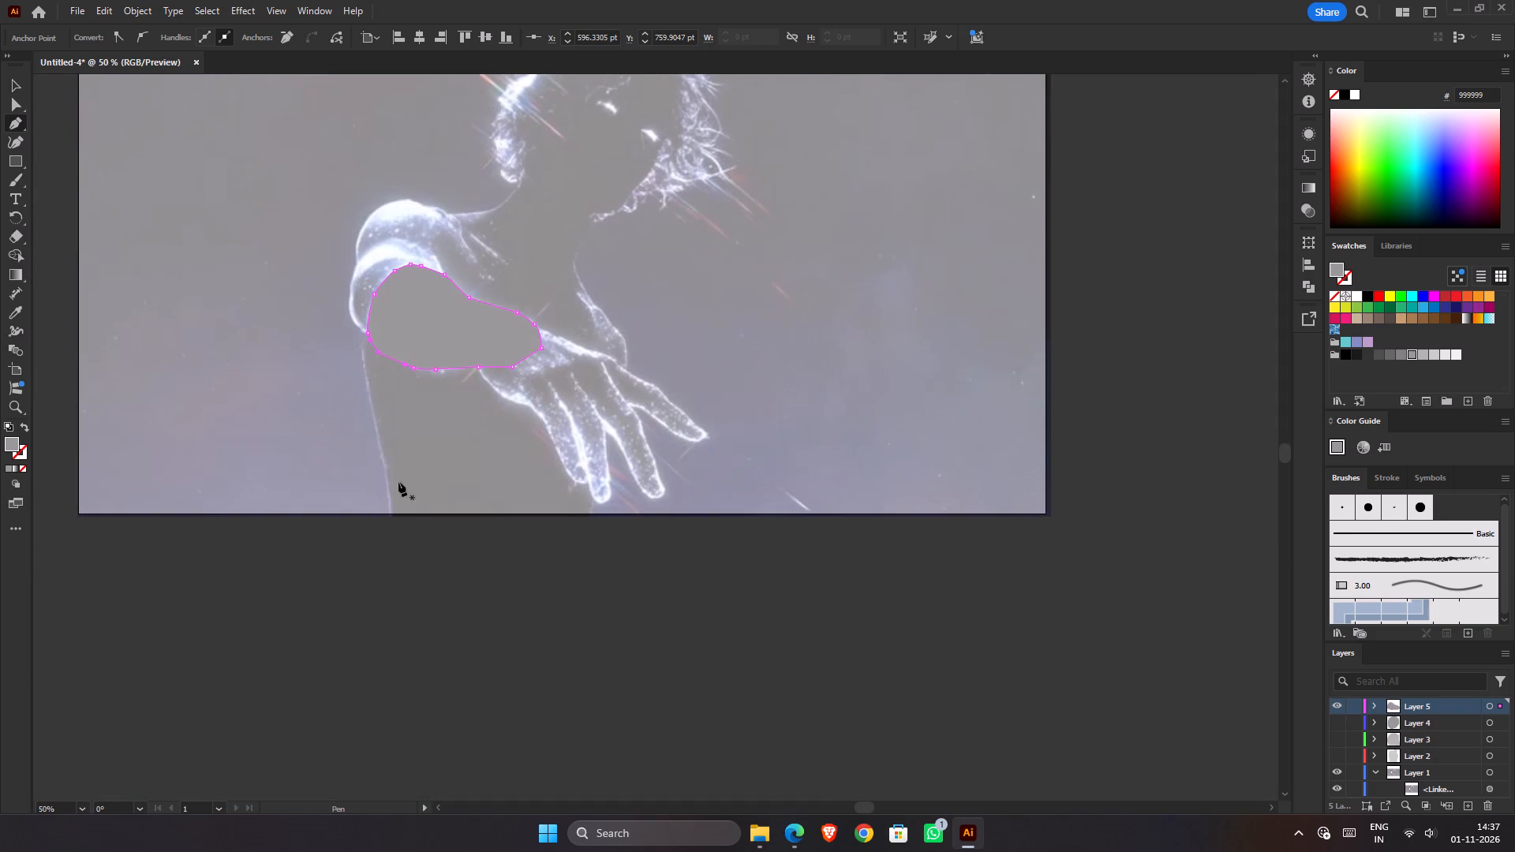
pyautogui.scroll(2, 357, 444)
pyautogui.scroll(2, 438, 392)
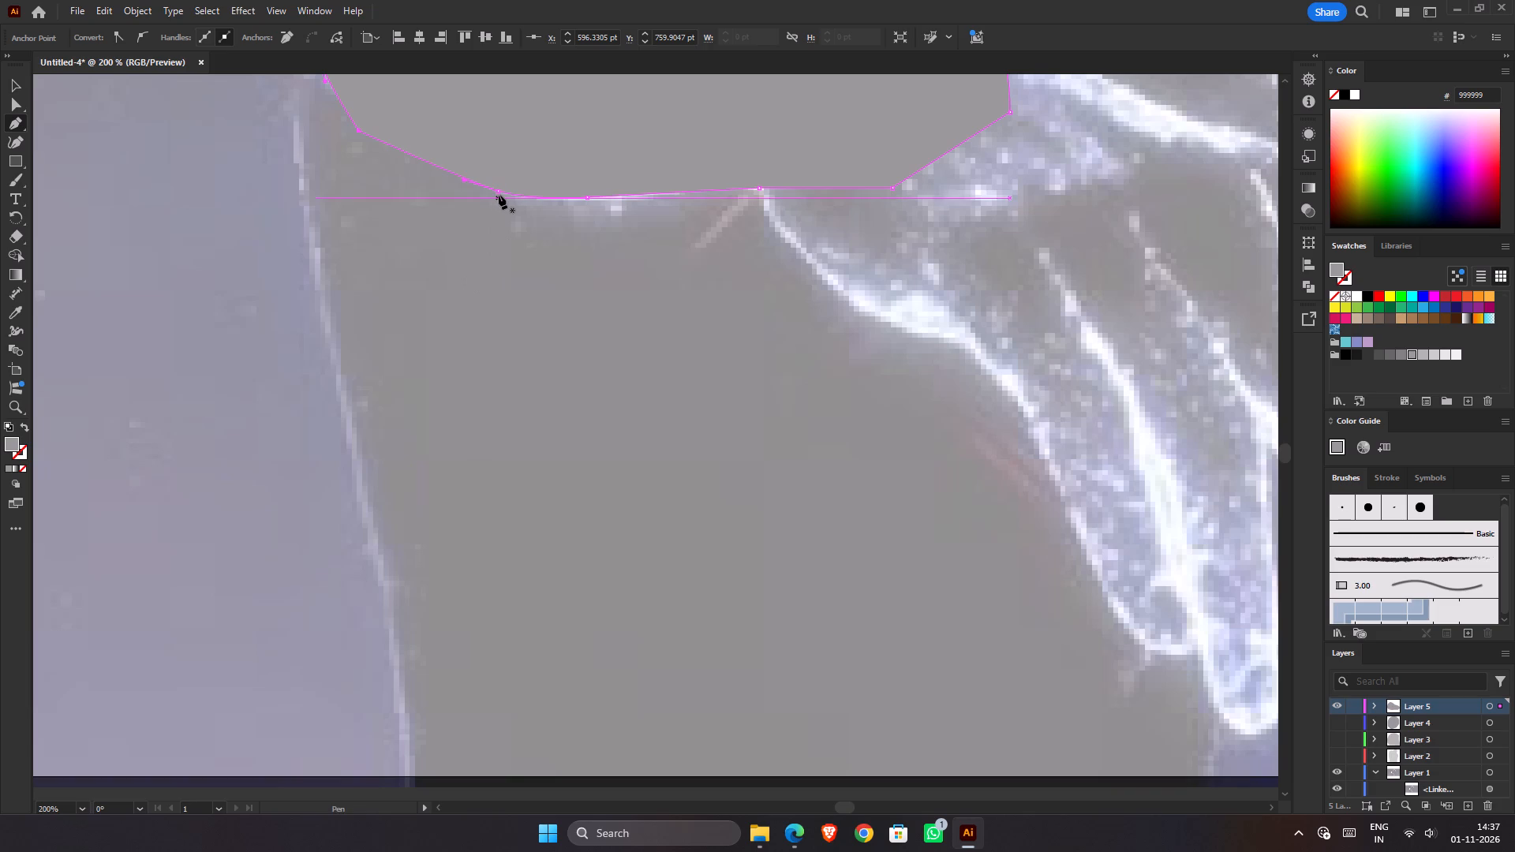
pyautogui.click(499, 192)
pyautogui.hotkey('ctrl', 'z')
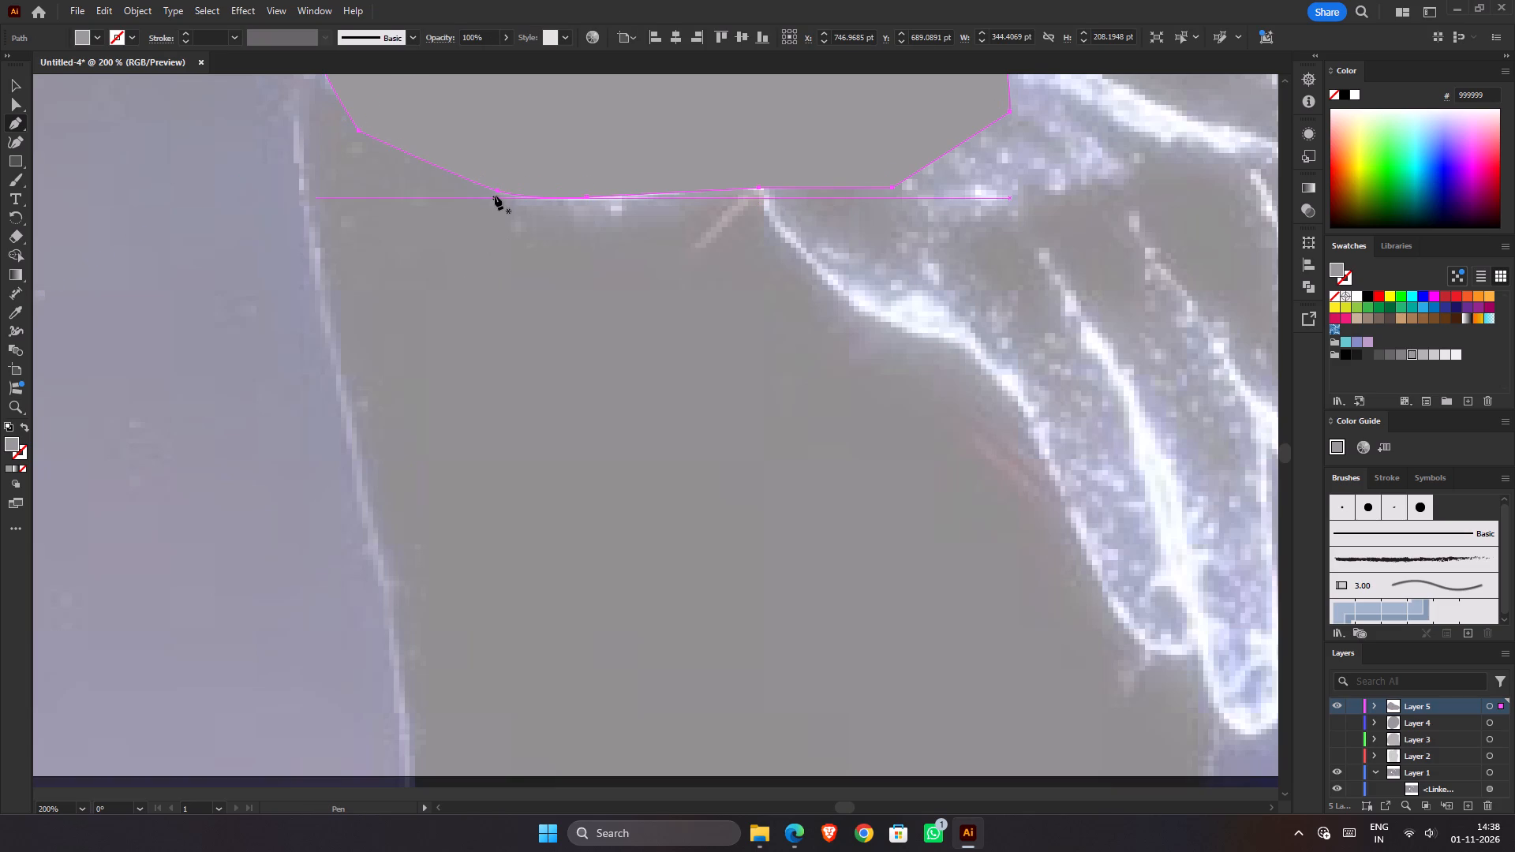
pyautogui.click(11, 106)
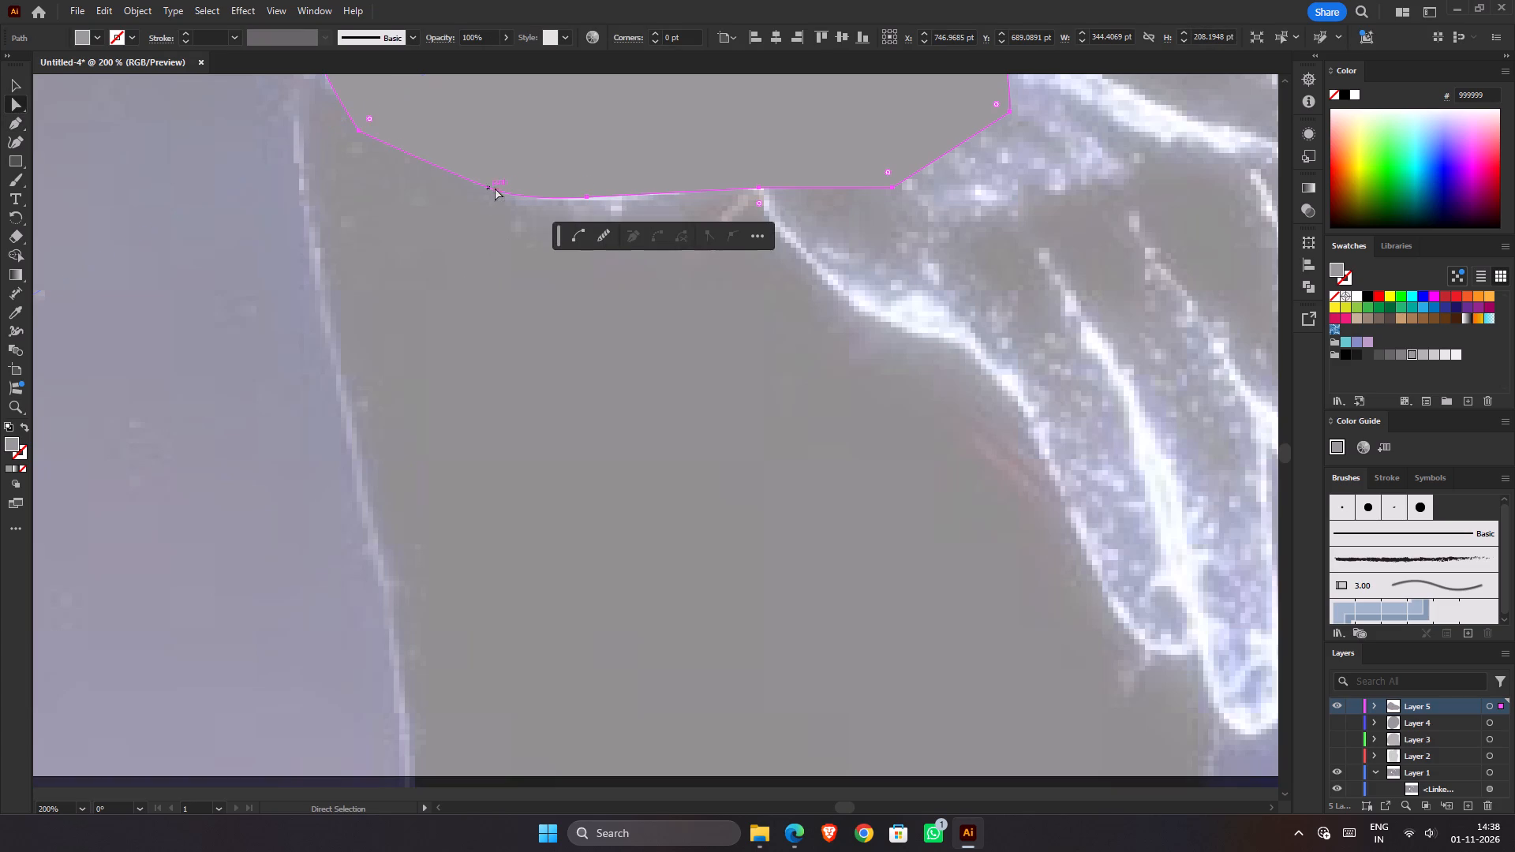
pyautogui.moveTo(497, 189); pyautogui.dragTo(499, 181)
pyautogui.hotkey('ctrl', 'z')
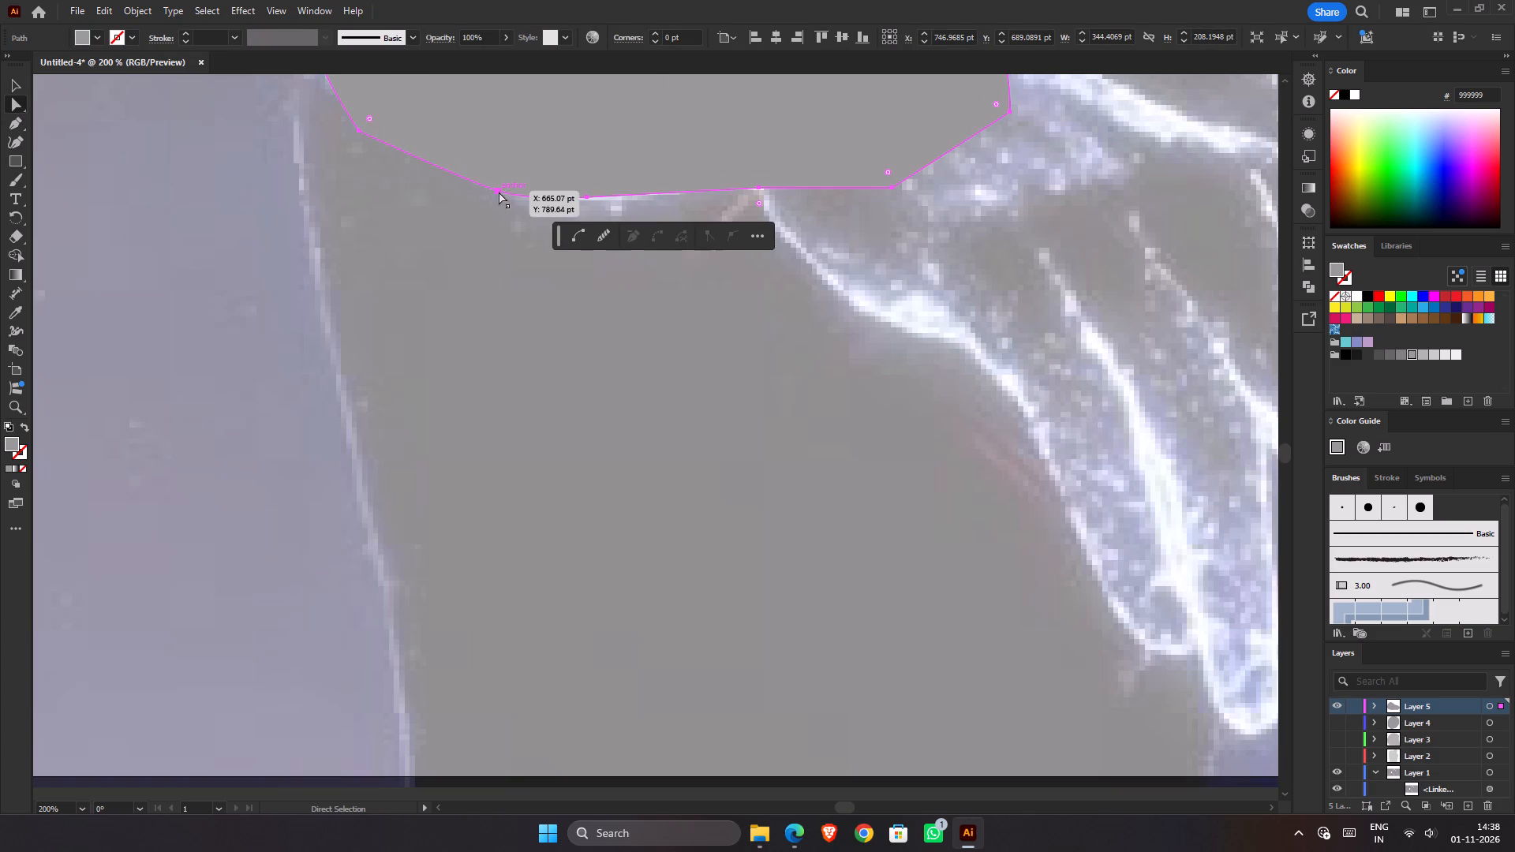
pyautogui.click(498, 190)
pyautogui.moveTo(498, 191); pyautogui.dragTo(504, 185)
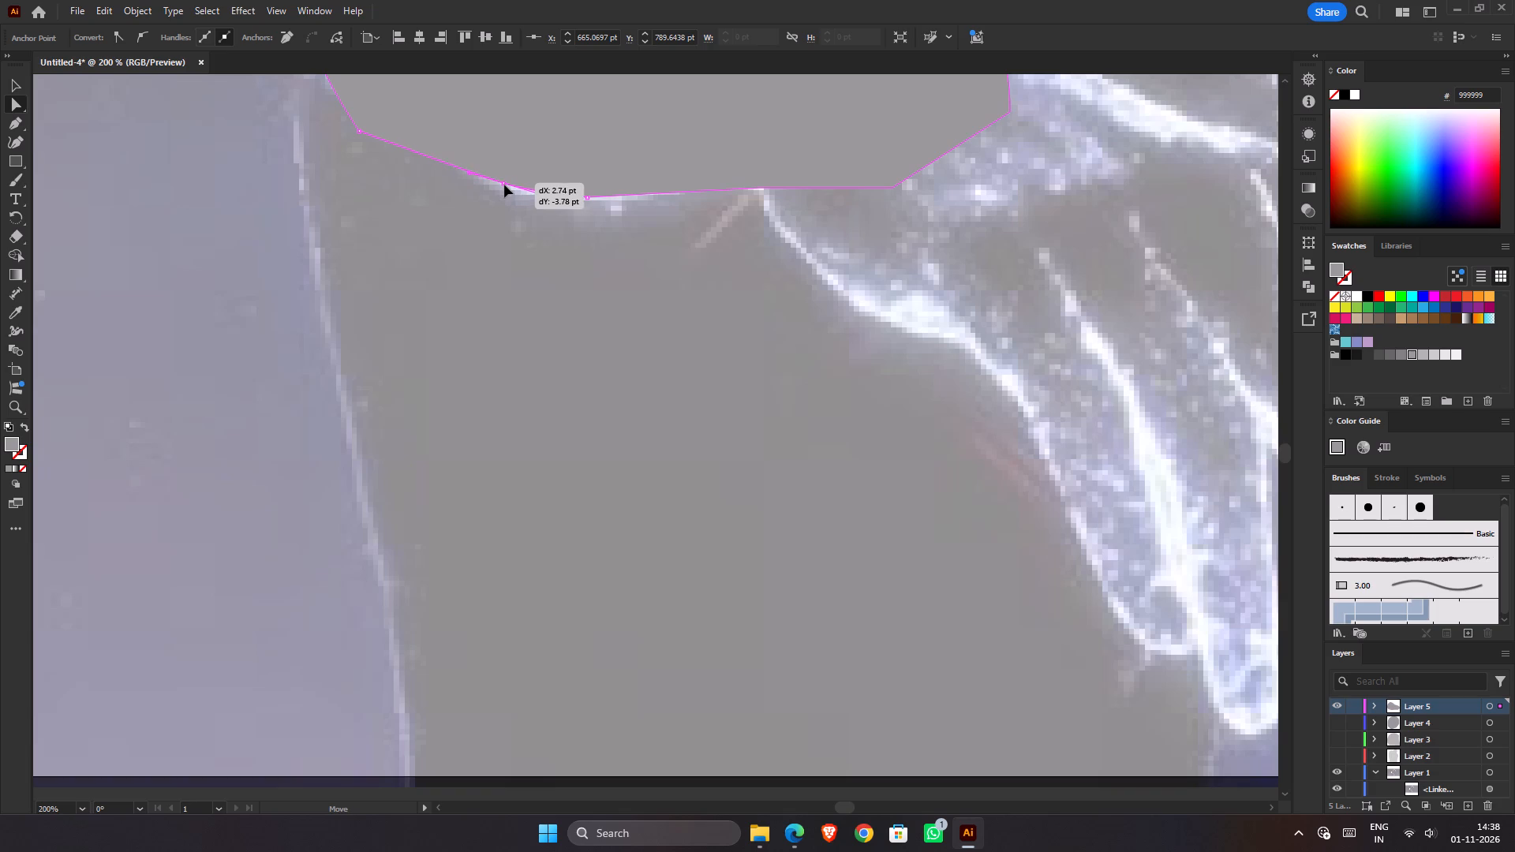
pyautogui.moveTo(504, 185); pyautogui.dragTo(507, 177)
pyautogui.scroll(-1, 505, 183)
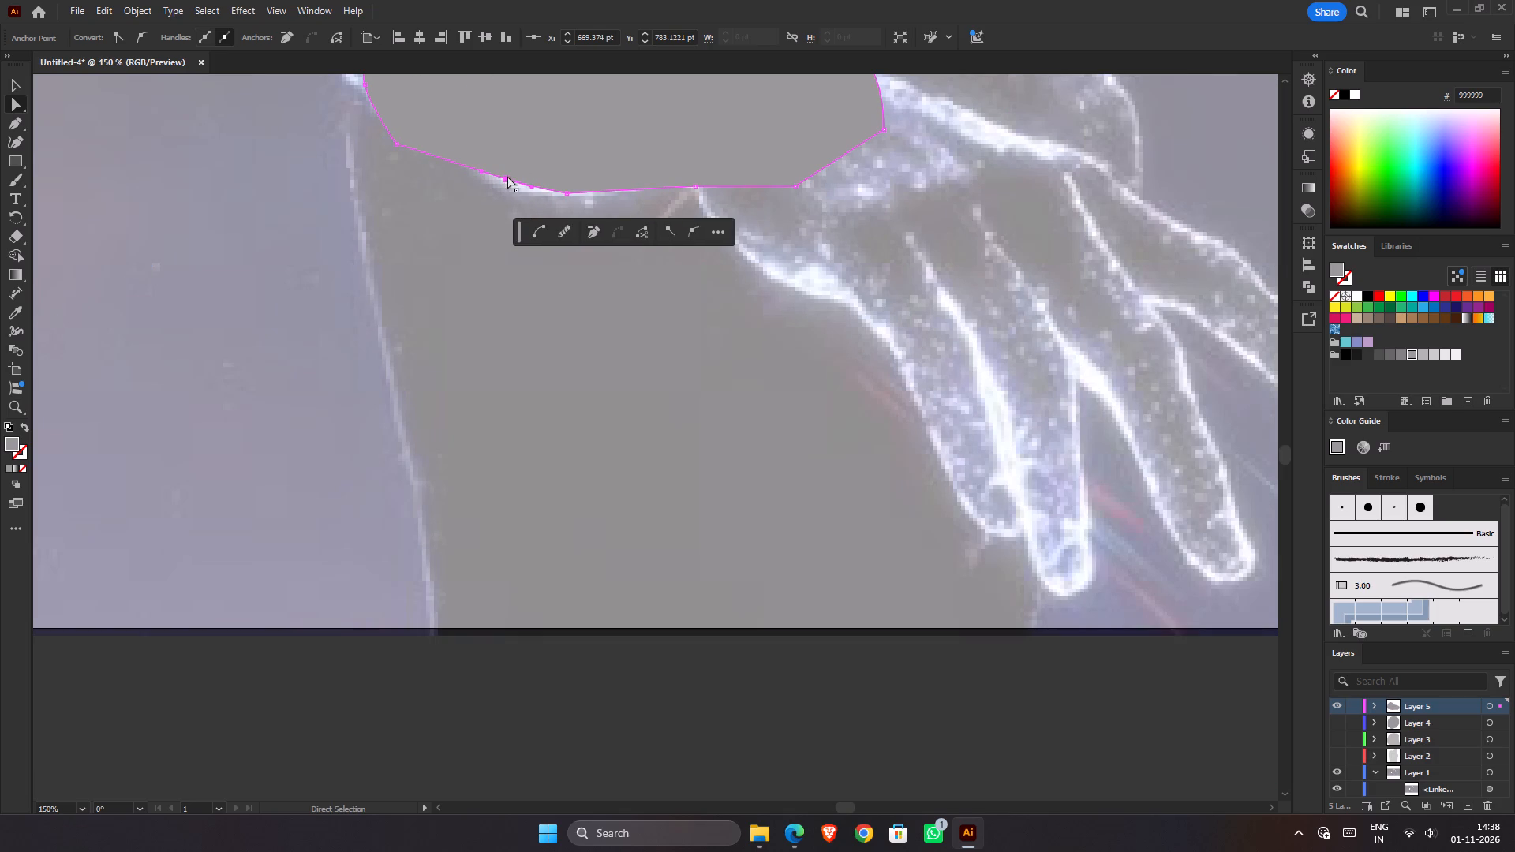
pyautogui.click(398, 144)
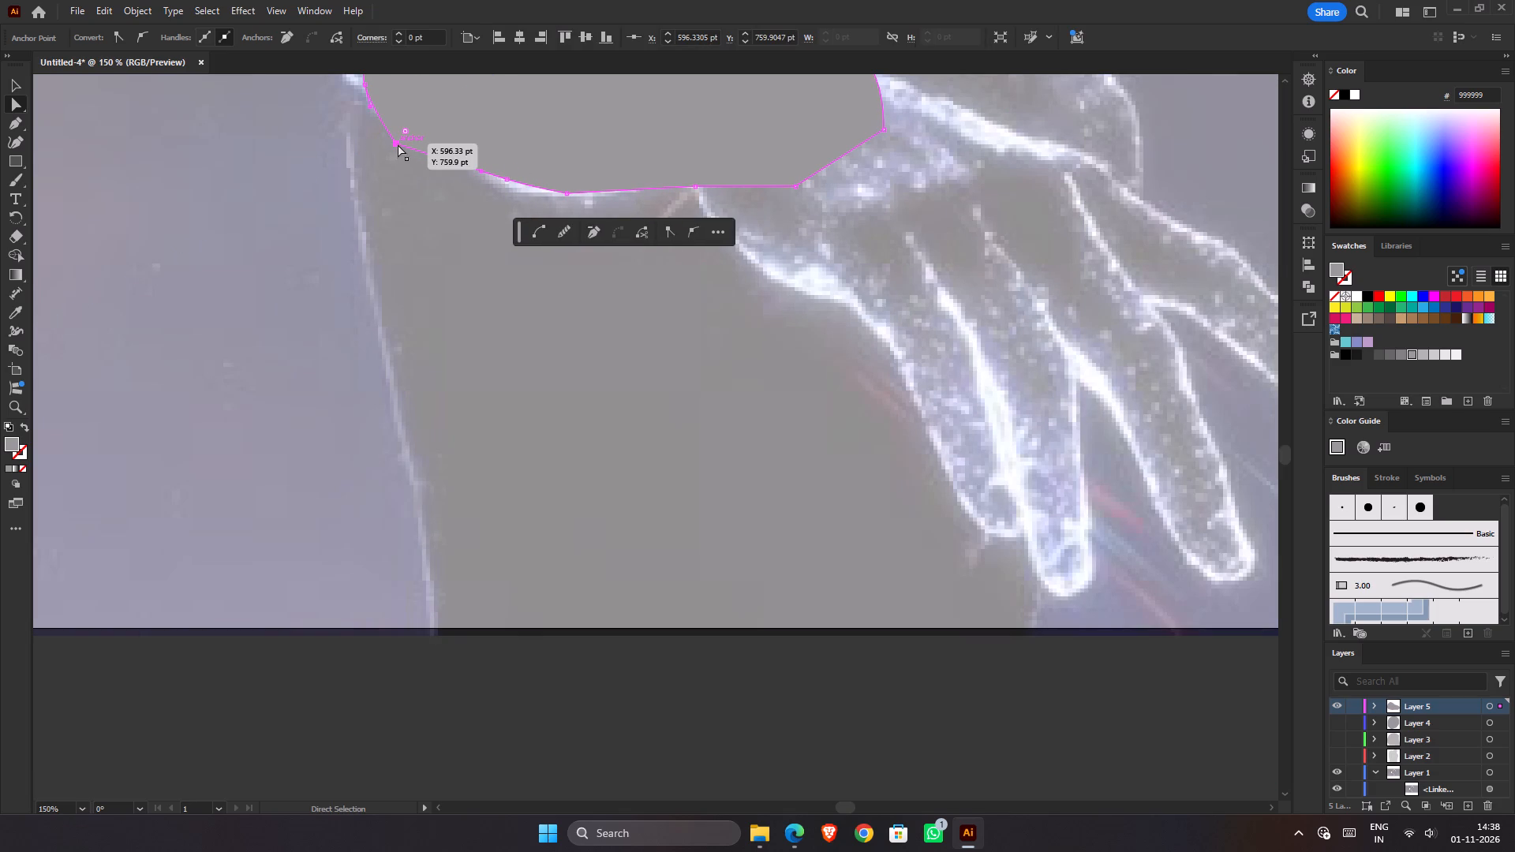
pyautogui.click(398, 144)
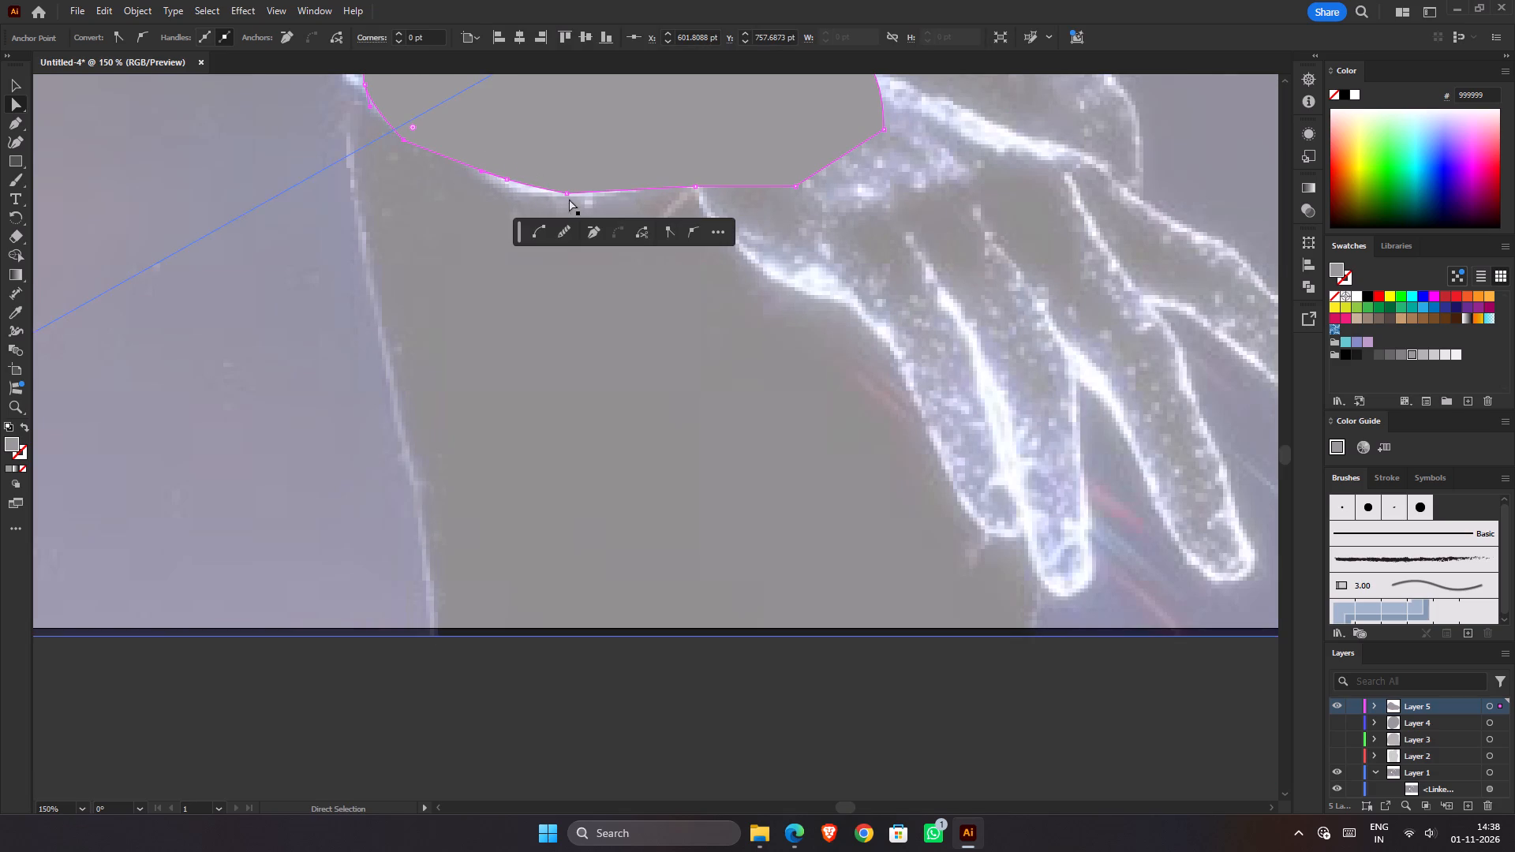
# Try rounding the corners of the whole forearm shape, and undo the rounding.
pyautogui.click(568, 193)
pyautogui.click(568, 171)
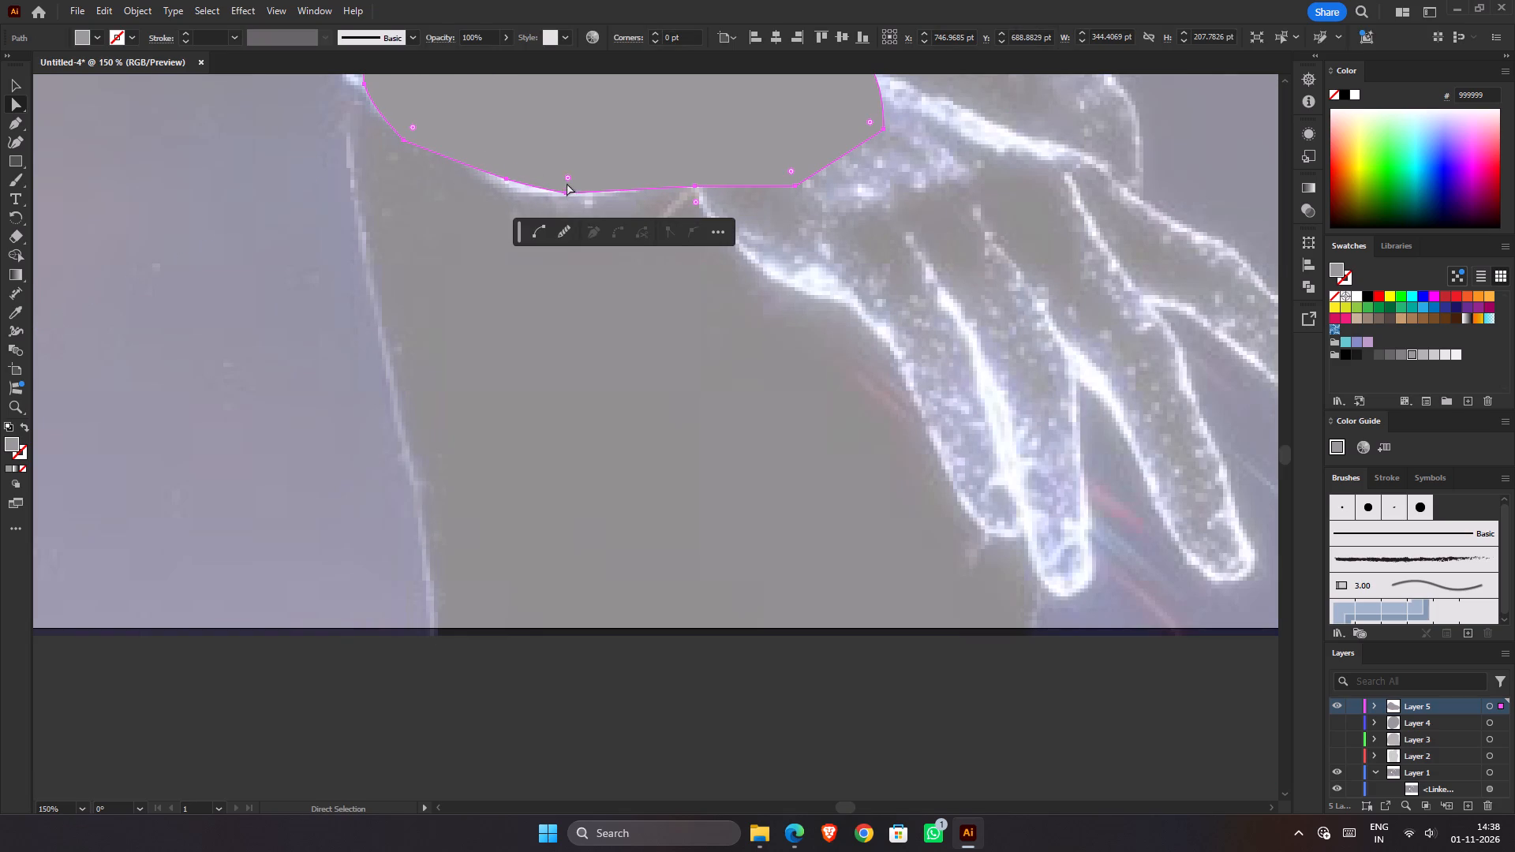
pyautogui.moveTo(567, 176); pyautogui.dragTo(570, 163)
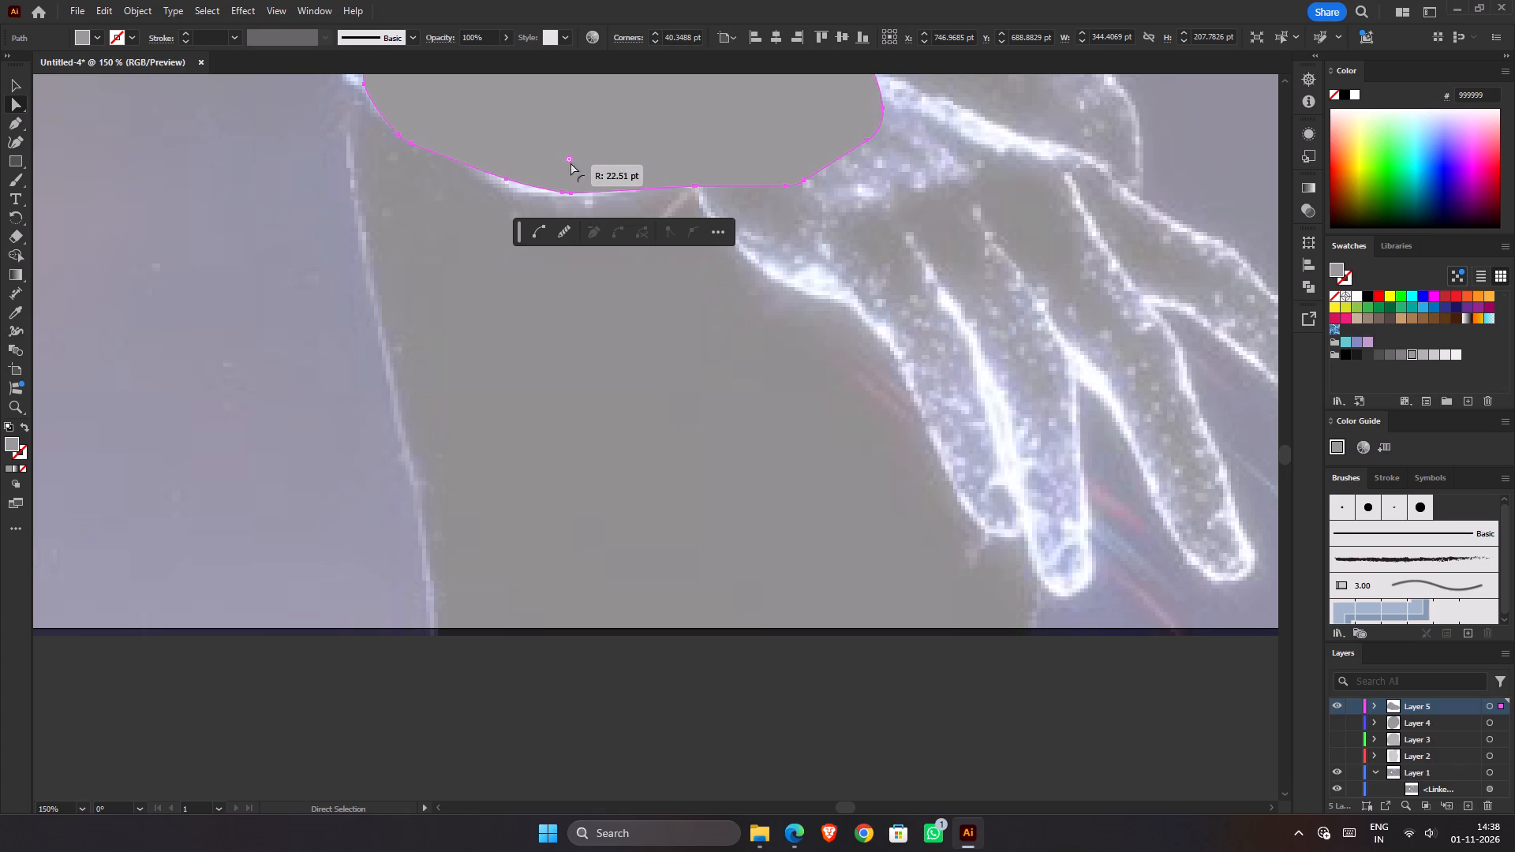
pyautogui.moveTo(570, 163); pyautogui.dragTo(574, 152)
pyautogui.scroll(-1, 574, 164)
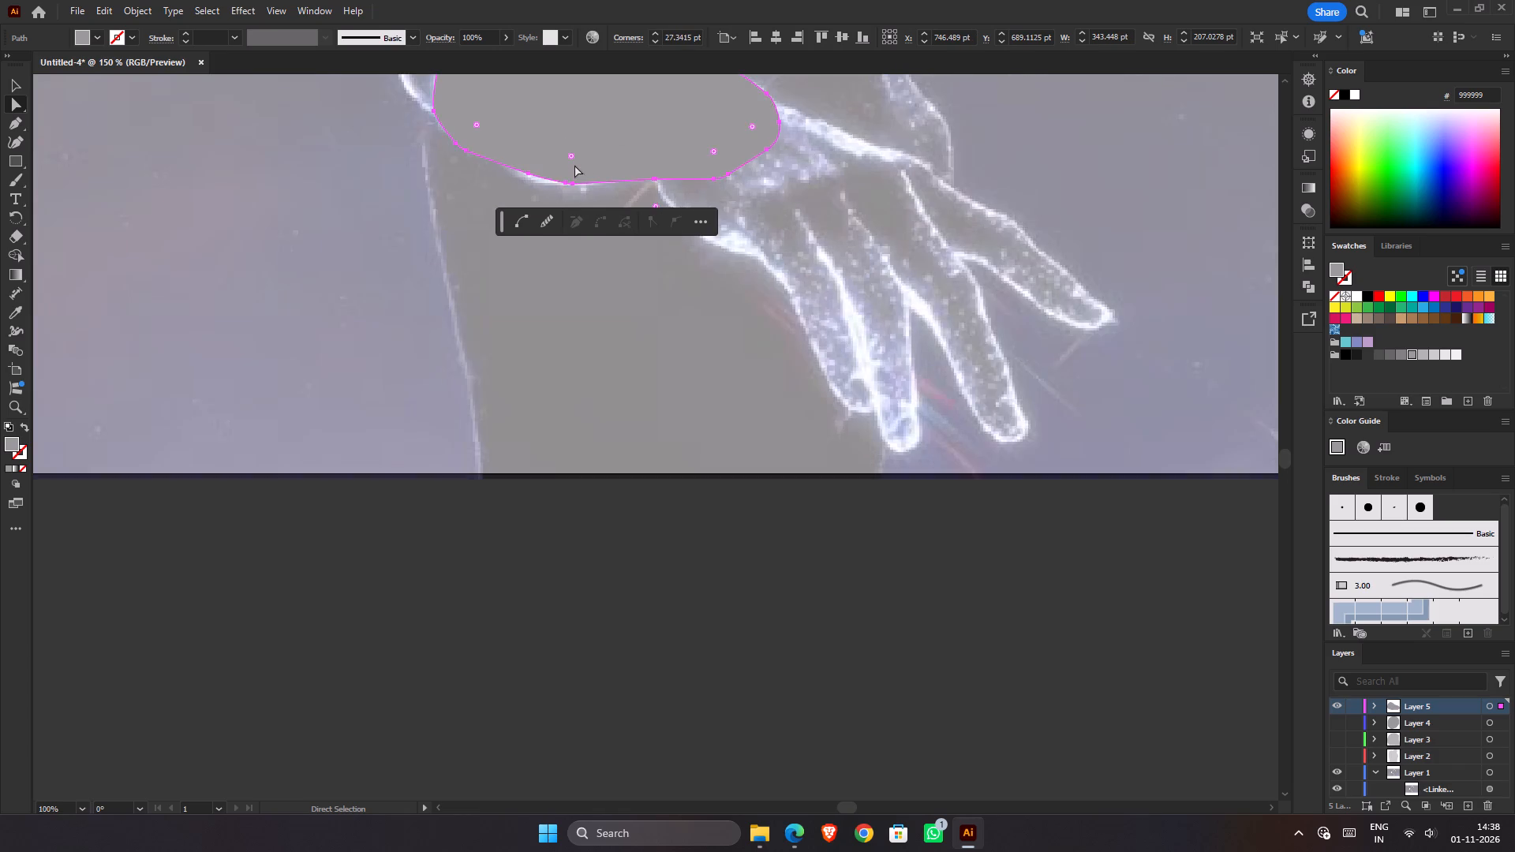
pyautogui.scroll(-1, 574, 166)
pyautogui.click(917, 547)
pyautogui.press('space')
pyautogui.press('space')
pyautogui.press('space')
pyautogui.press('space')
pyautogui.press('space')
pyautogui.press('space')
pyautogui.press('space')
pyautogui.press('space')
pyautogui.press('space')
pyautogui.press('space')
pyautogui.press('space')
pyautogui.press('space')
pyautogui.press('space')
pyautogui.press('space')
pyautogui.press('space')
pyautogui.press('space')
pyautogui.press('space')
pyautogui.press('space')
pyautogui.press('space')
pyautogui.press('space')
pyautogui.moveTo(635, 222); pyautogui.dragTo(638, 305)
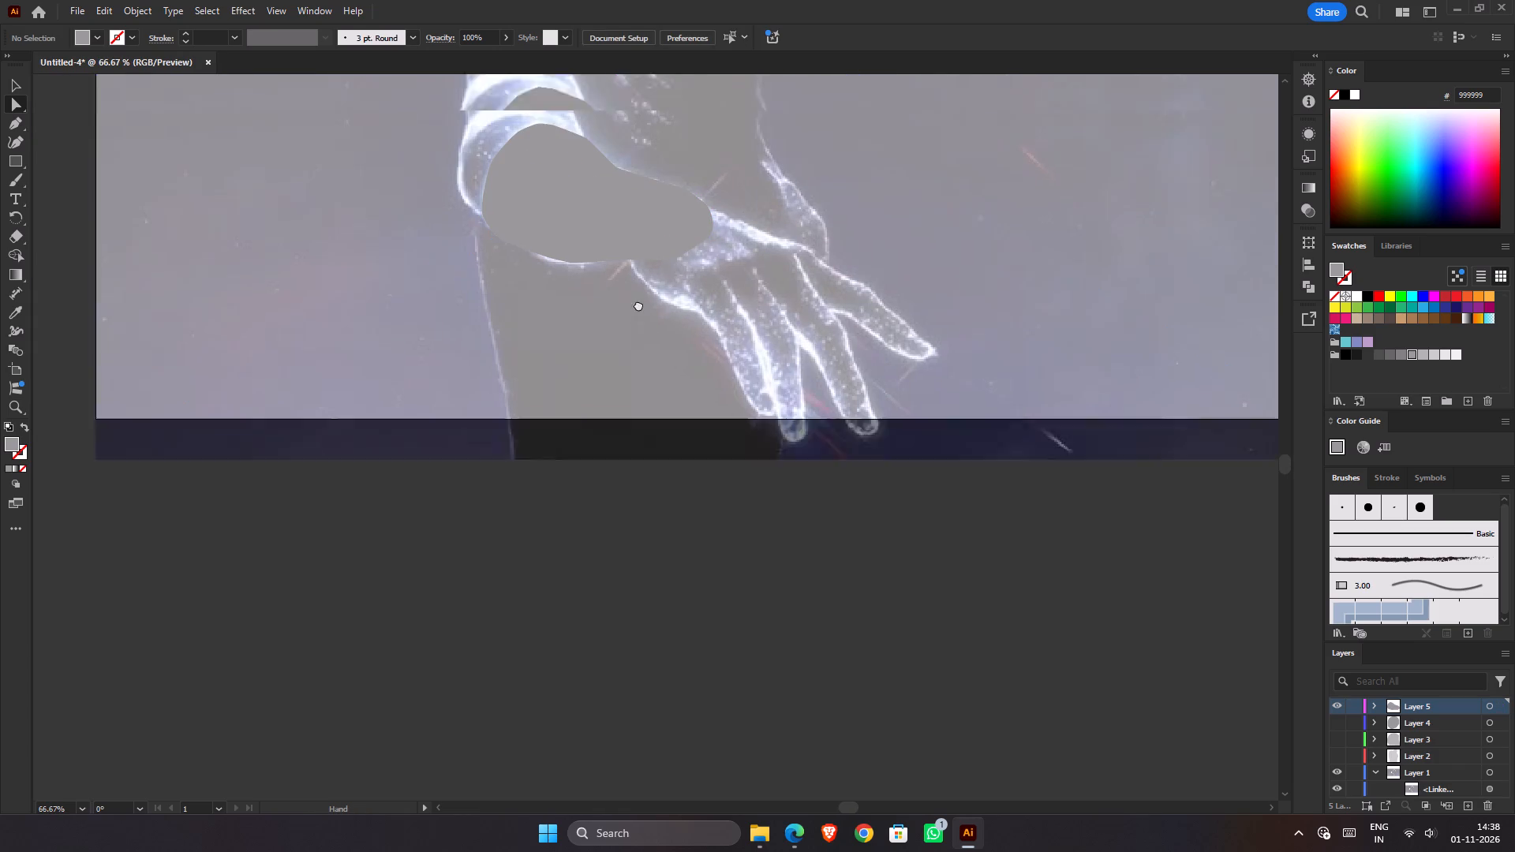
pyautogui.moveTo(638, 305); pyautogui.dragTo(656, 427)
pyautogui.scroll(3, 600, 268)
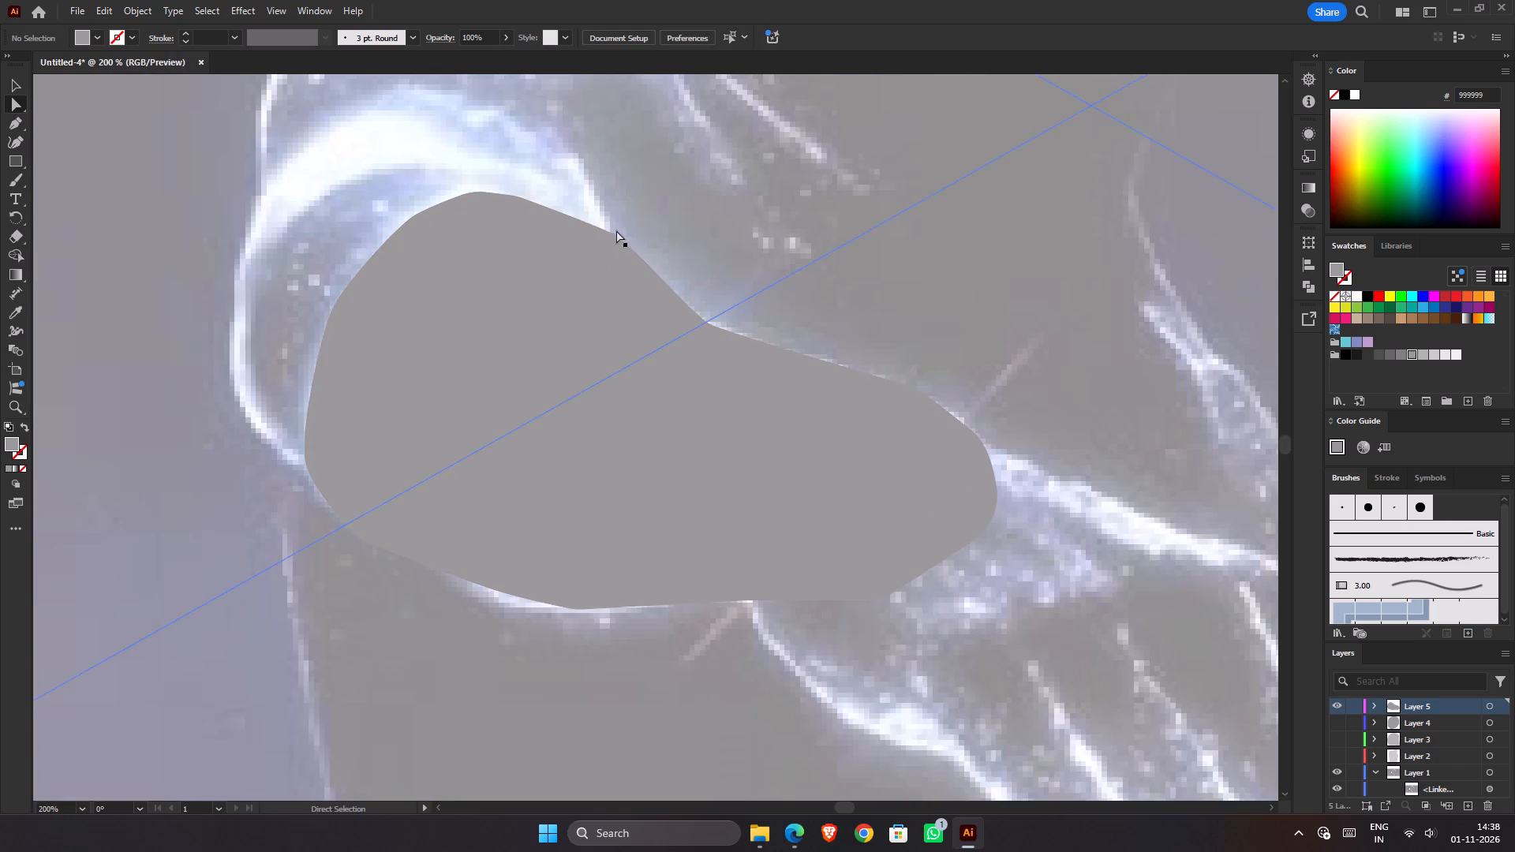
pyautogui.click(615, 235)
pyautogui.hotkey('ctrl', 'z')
# Adjust both handles of the anchor where the forearm's upper edge meets the upper arm to smooth the curve, and deselect the shape.
pyautogui.click(612, 233)
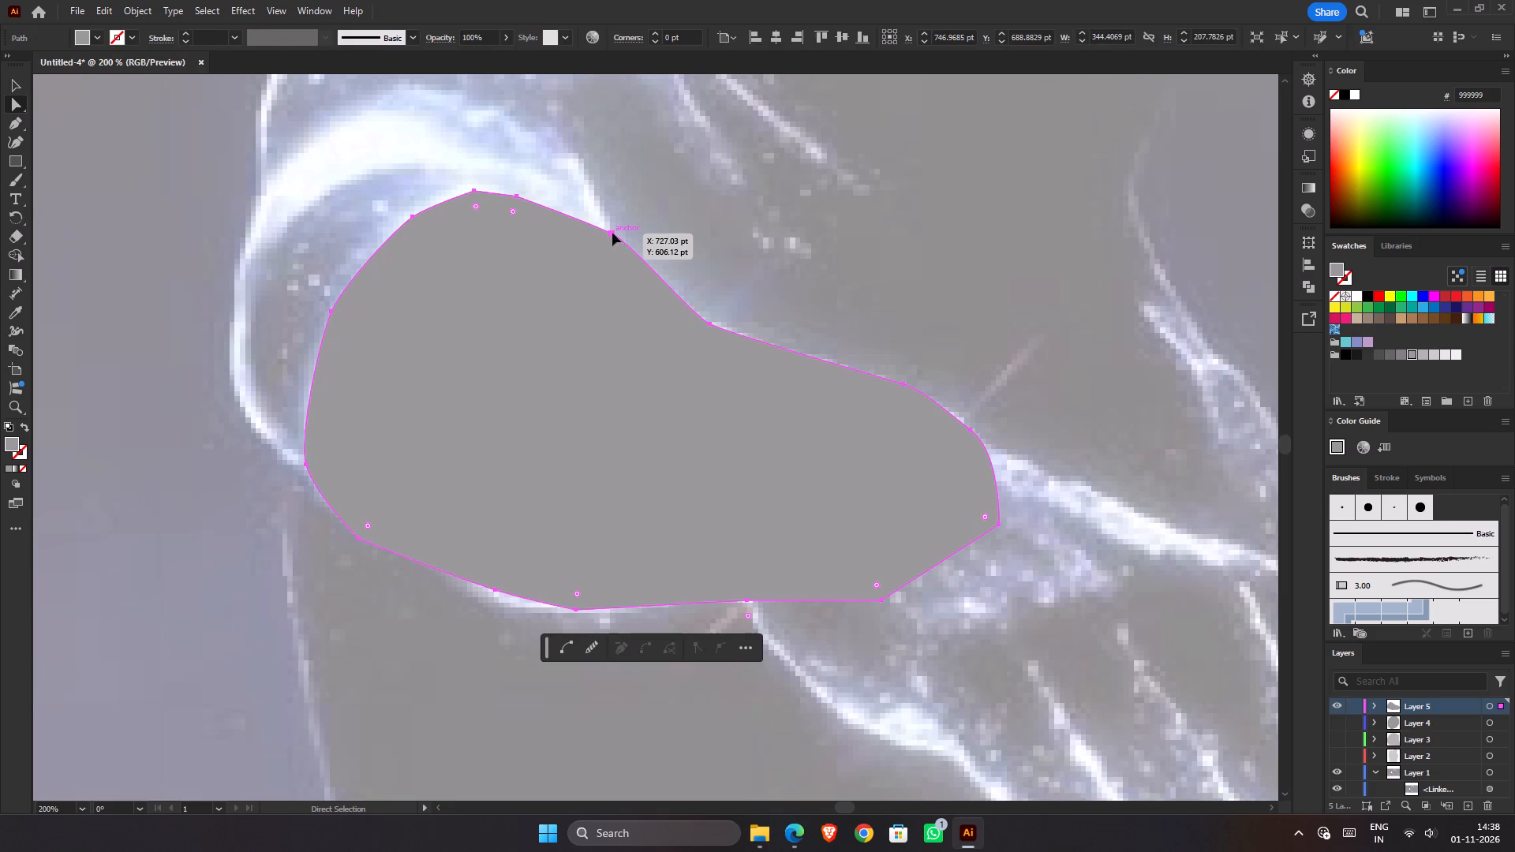
pyautogui.click(612, 234)
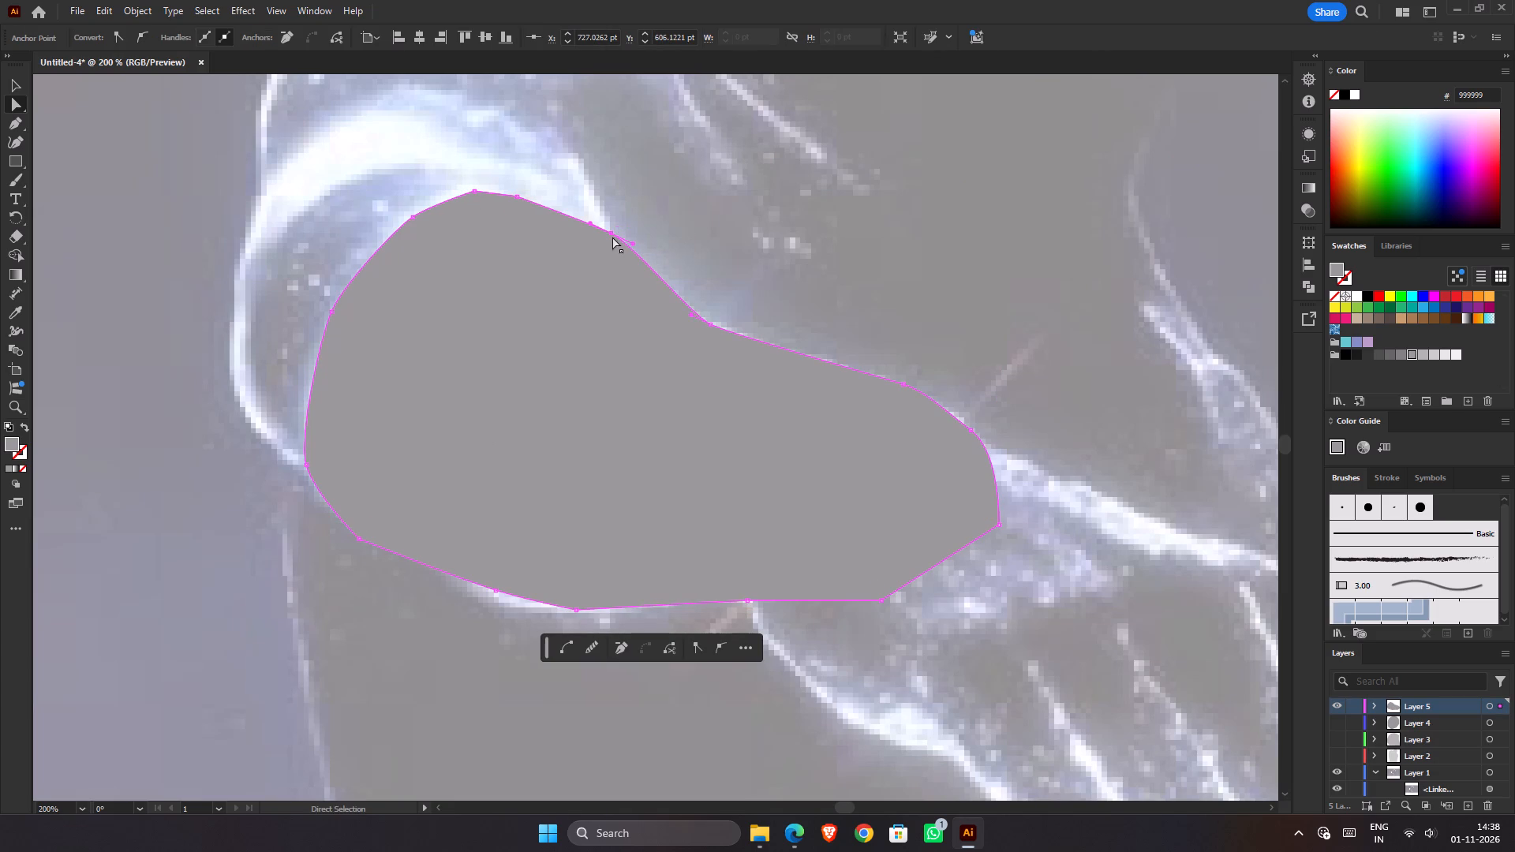
pyautogui.keyDown('shift'); pyautogui.click(612, 235); pyautogui.keyUp('shift')
pyautogui.keyDown('shift'); pyautogui.click(612, 235); pyautogui.keyUp('shift')
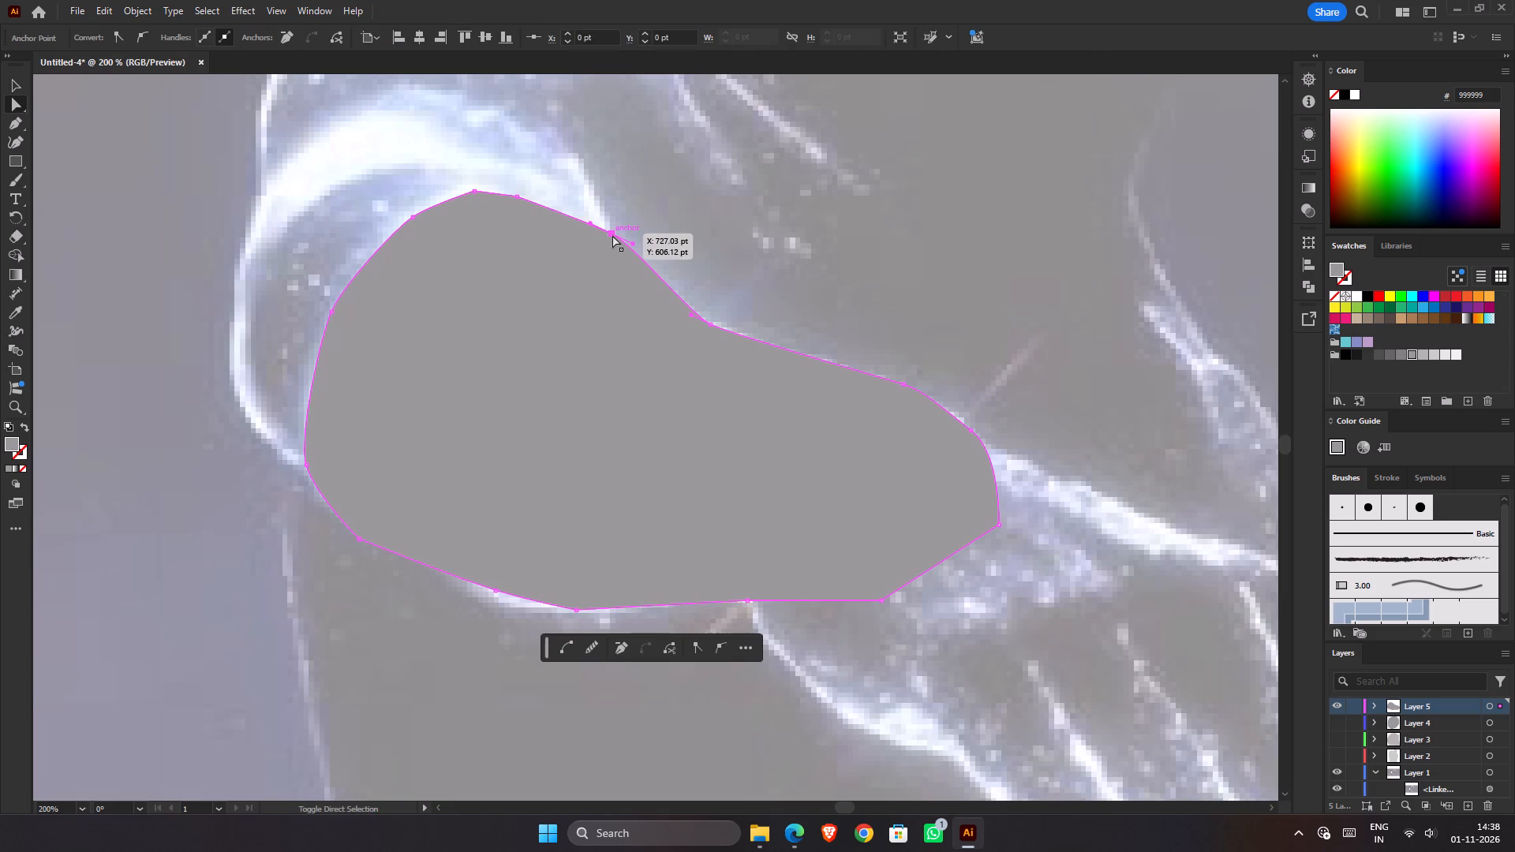
pyautogui.click(612, 234)
pyautogui.click(612, 234)
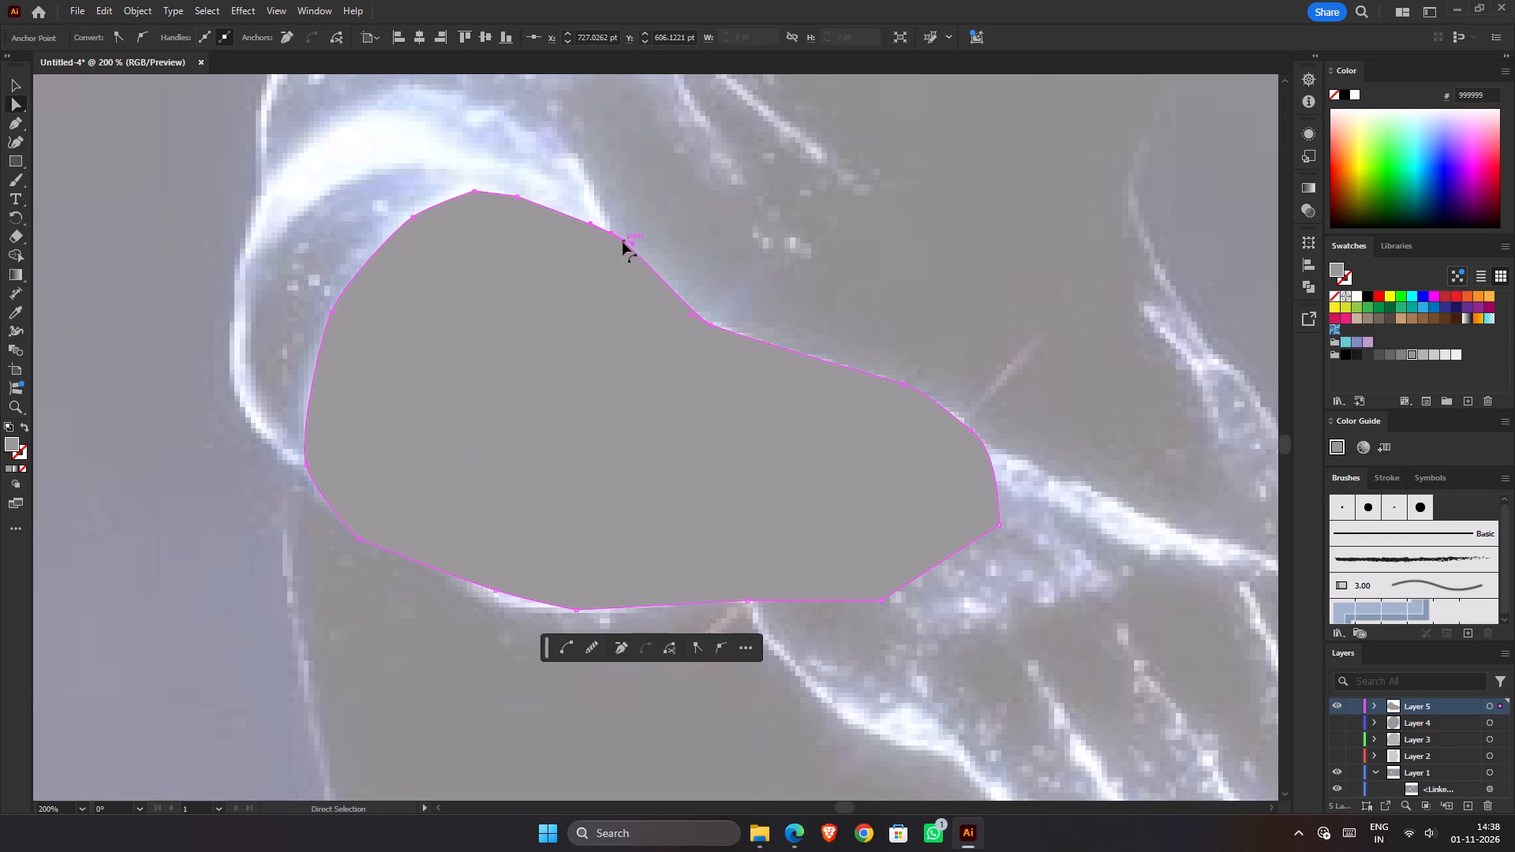
pyautogui.moveTo(634, 244); pyautogui.dragTo(647, 261)
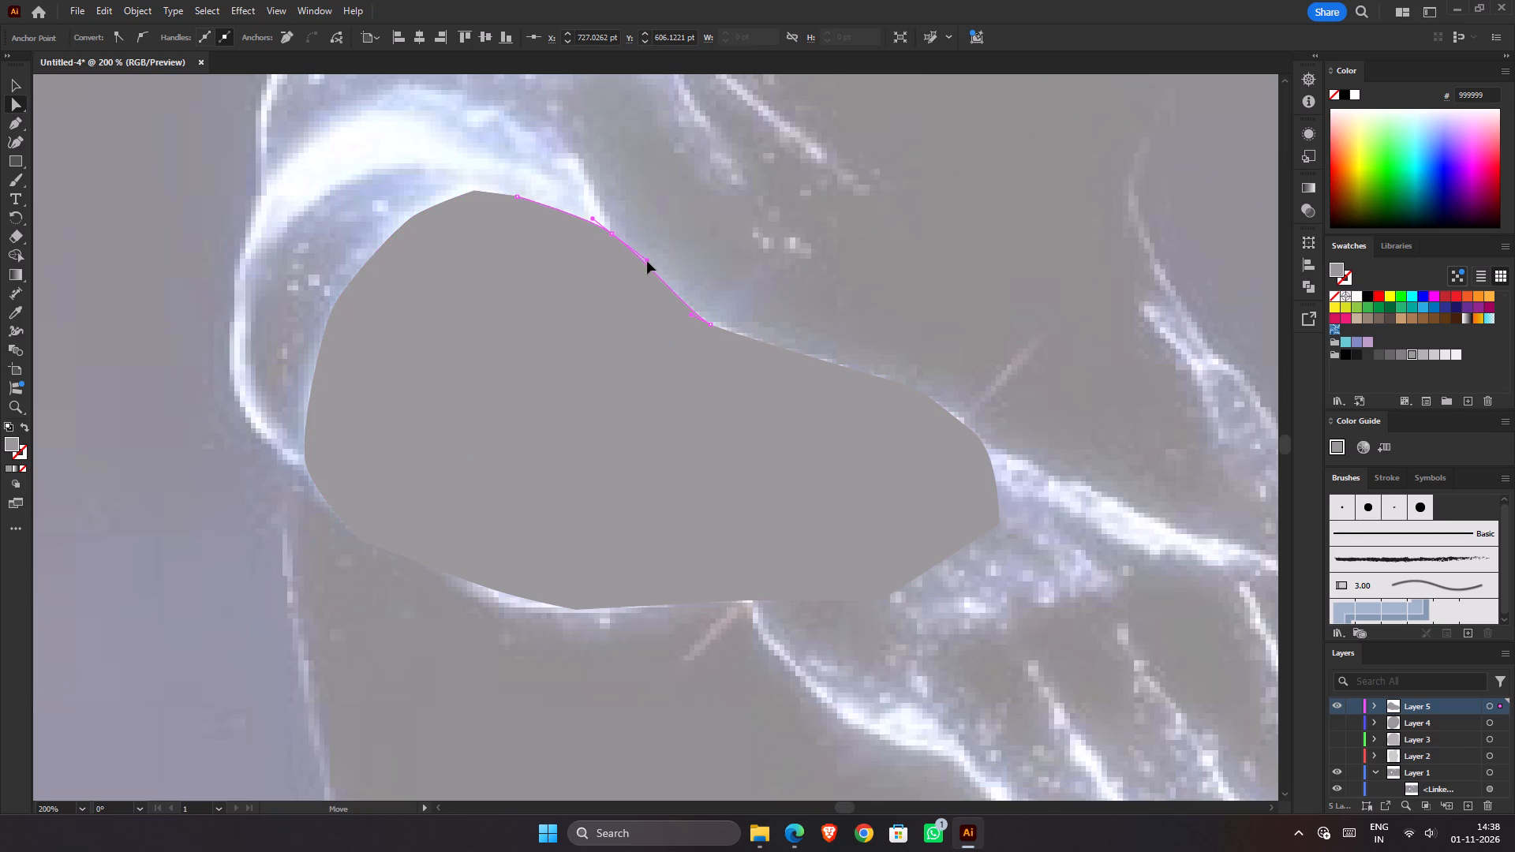
pyautogui.moveTo(647, 261); pyautogui.dragTo(639, 254)
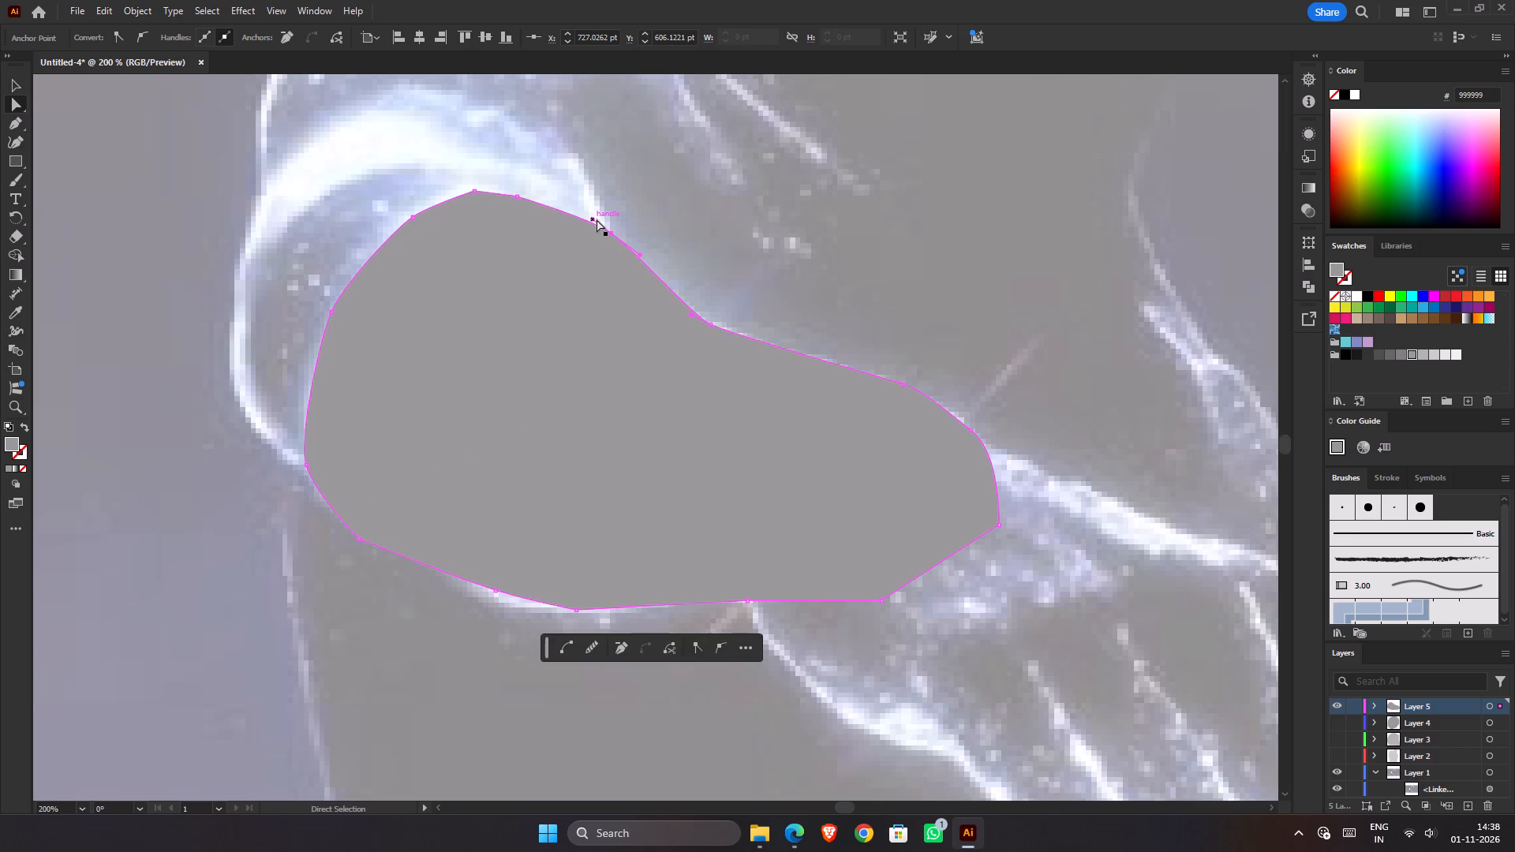
pyautogui.moveTo(593, 219); pyautogui.dragTo(578, 209)
pyautogui.click(1052, 677)
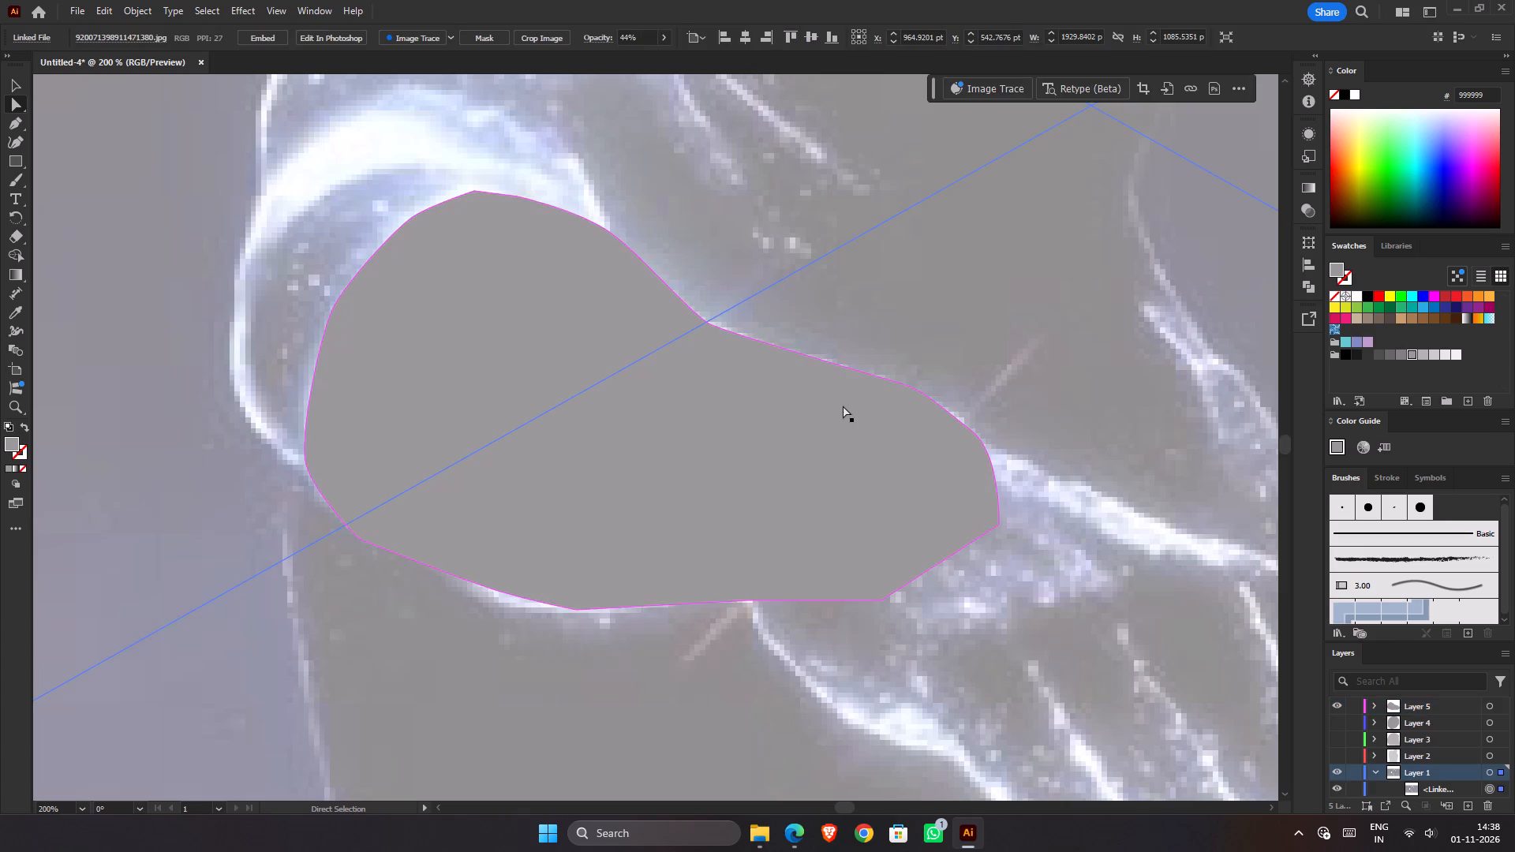
# Select the forearm shape and round all its corners together with a radius of about 40 pt.
pyautogui.scroll(-2, 843, 405)
pyautogui.click(838, 660)
pyautogui.scroll(-2, 815, 521)
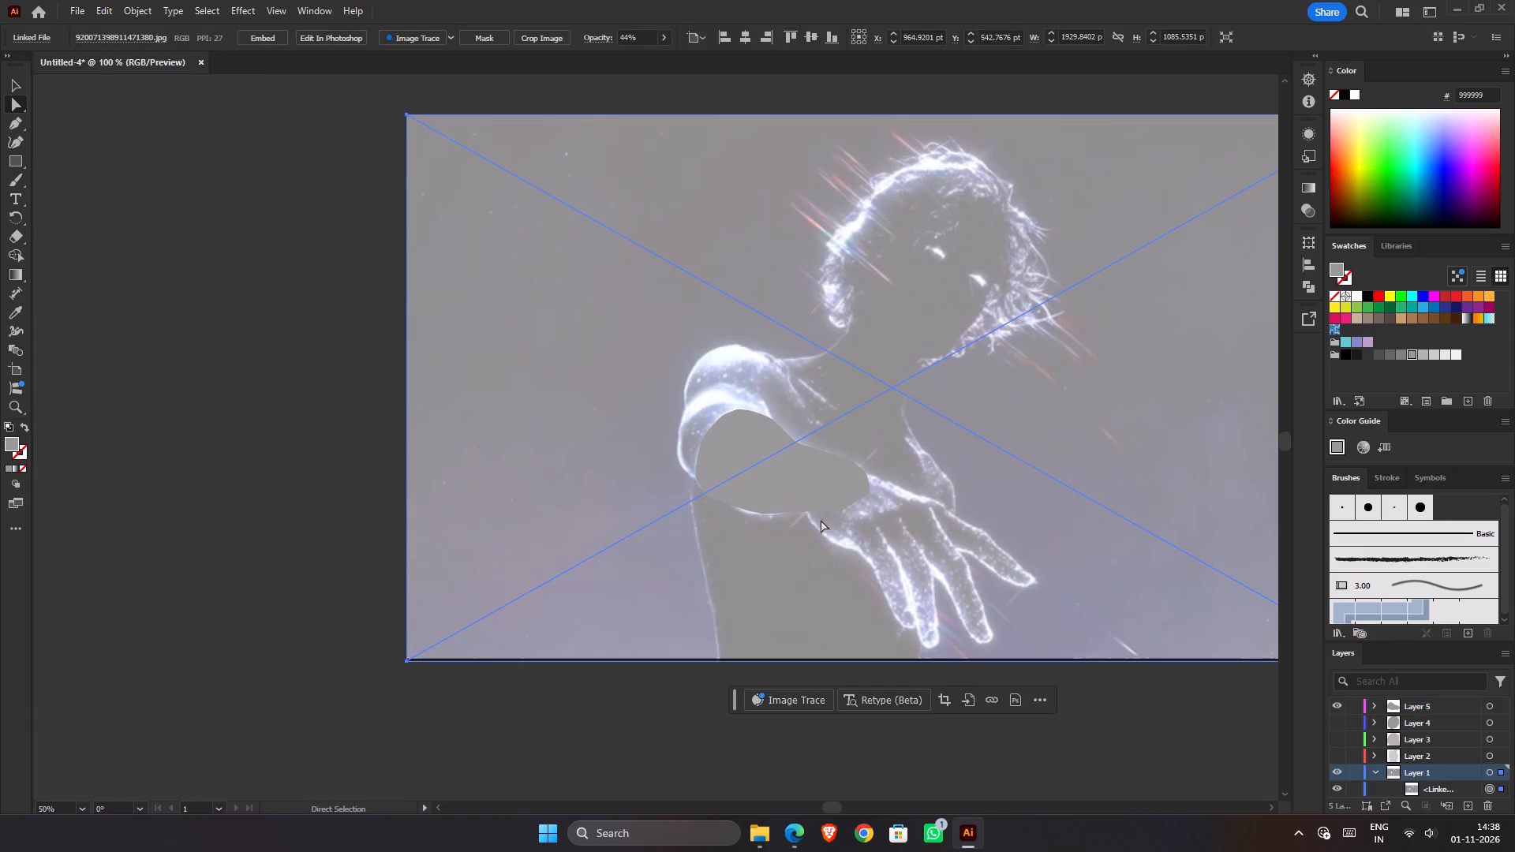
pyautogui.scroll(4, 735, 425)
pyautogui.scroll(-2, 735, 425)
pyautogui.scroll(1, 735, 425)
pyautogui.click(757, 407)
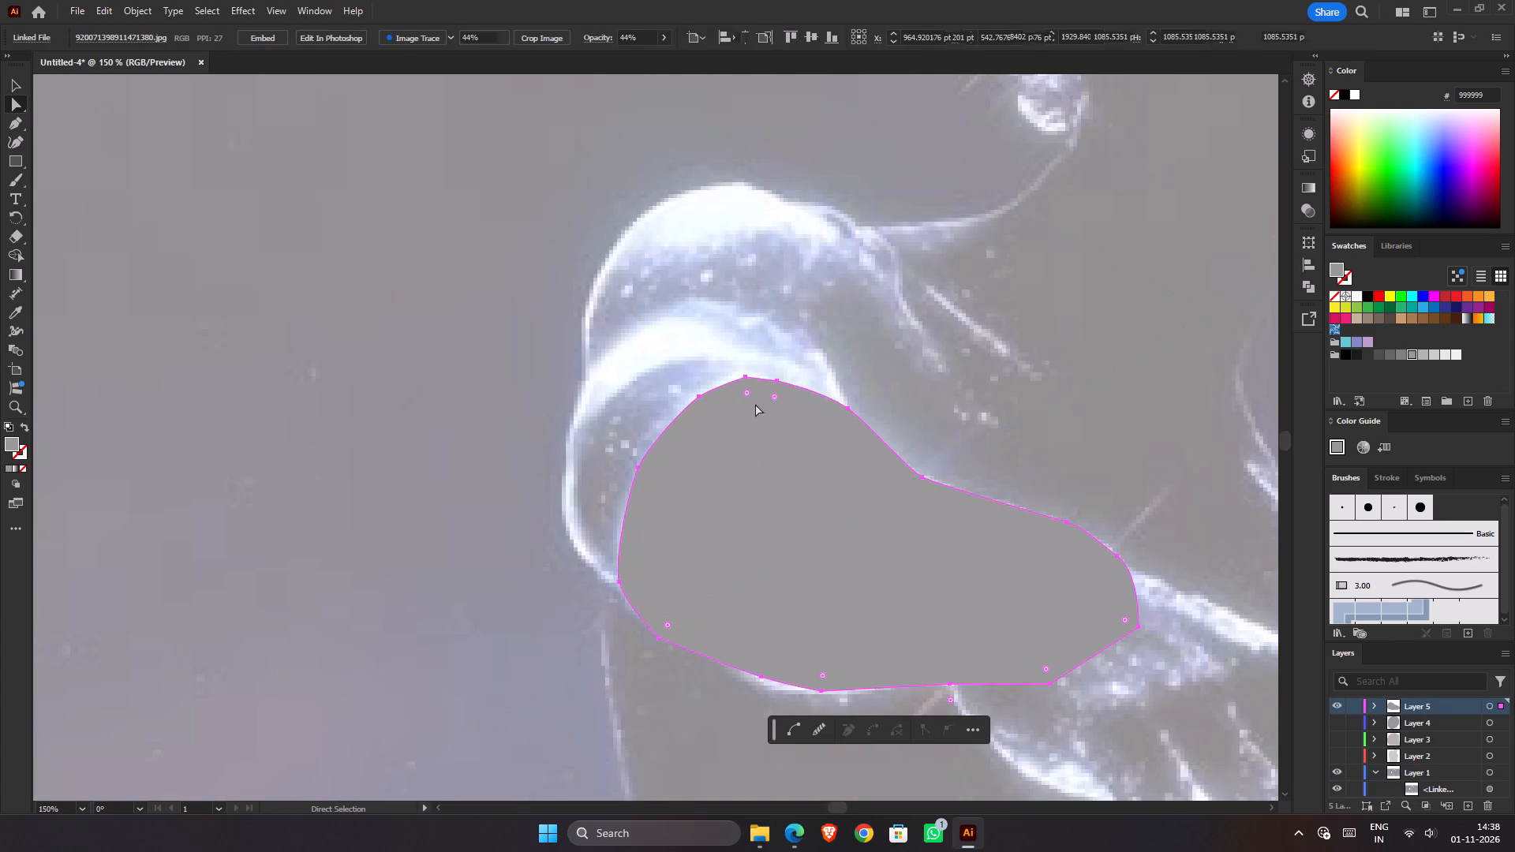
pyautogui.scroll(2, 749, 390)
pyautogui.moveTo(741, 380); pyautogui.dragTo(745, 404)
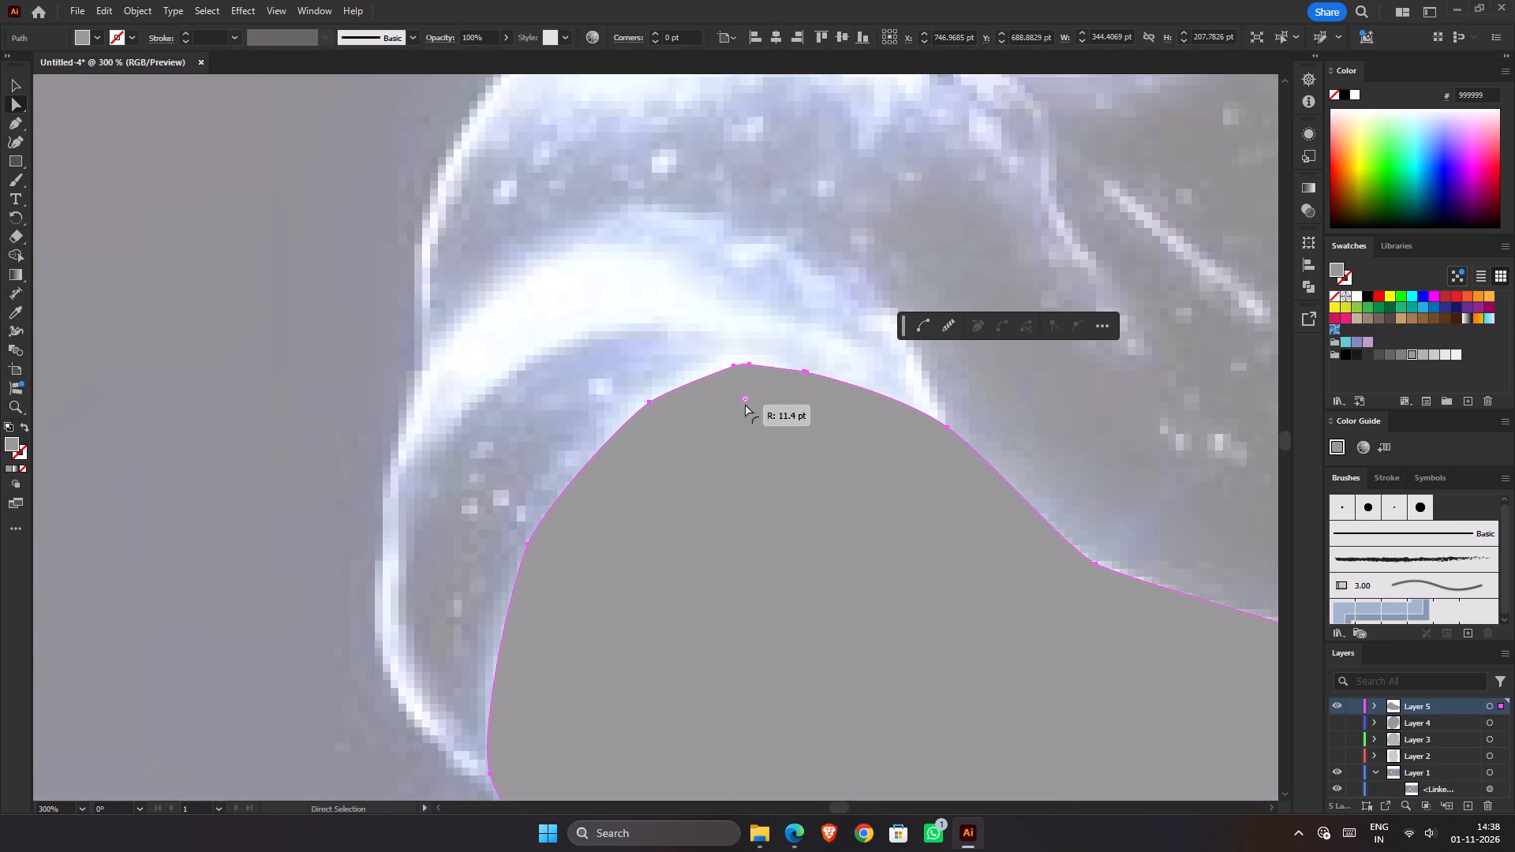
pyautogui.moveTo(745, 404); pyautogui.dragTo(763, 570)
pyautogui.scroll(-2, 759, 529)
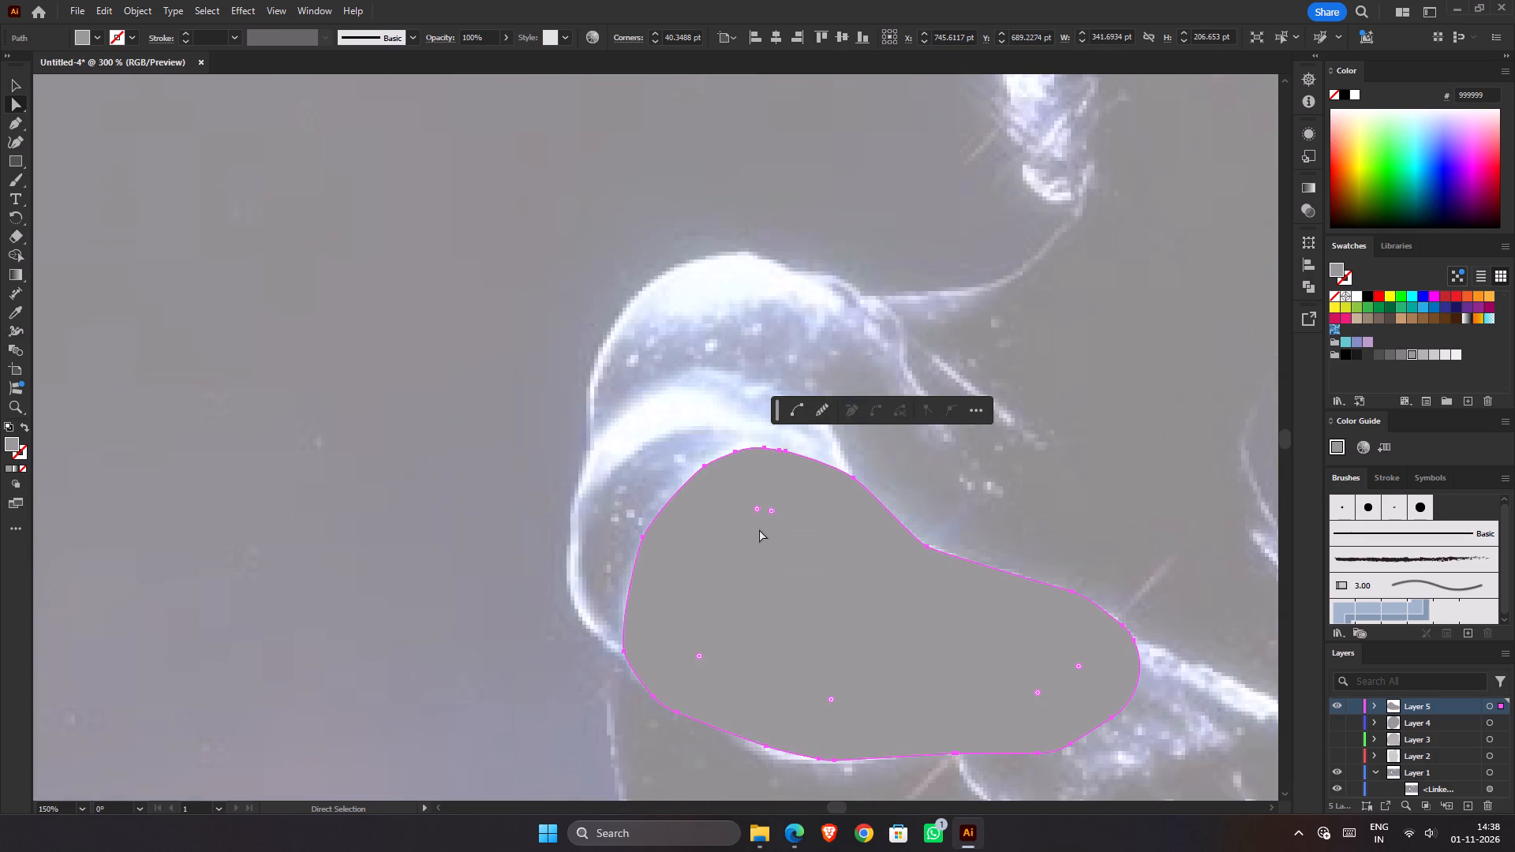
pyautogui.click(935, 779)
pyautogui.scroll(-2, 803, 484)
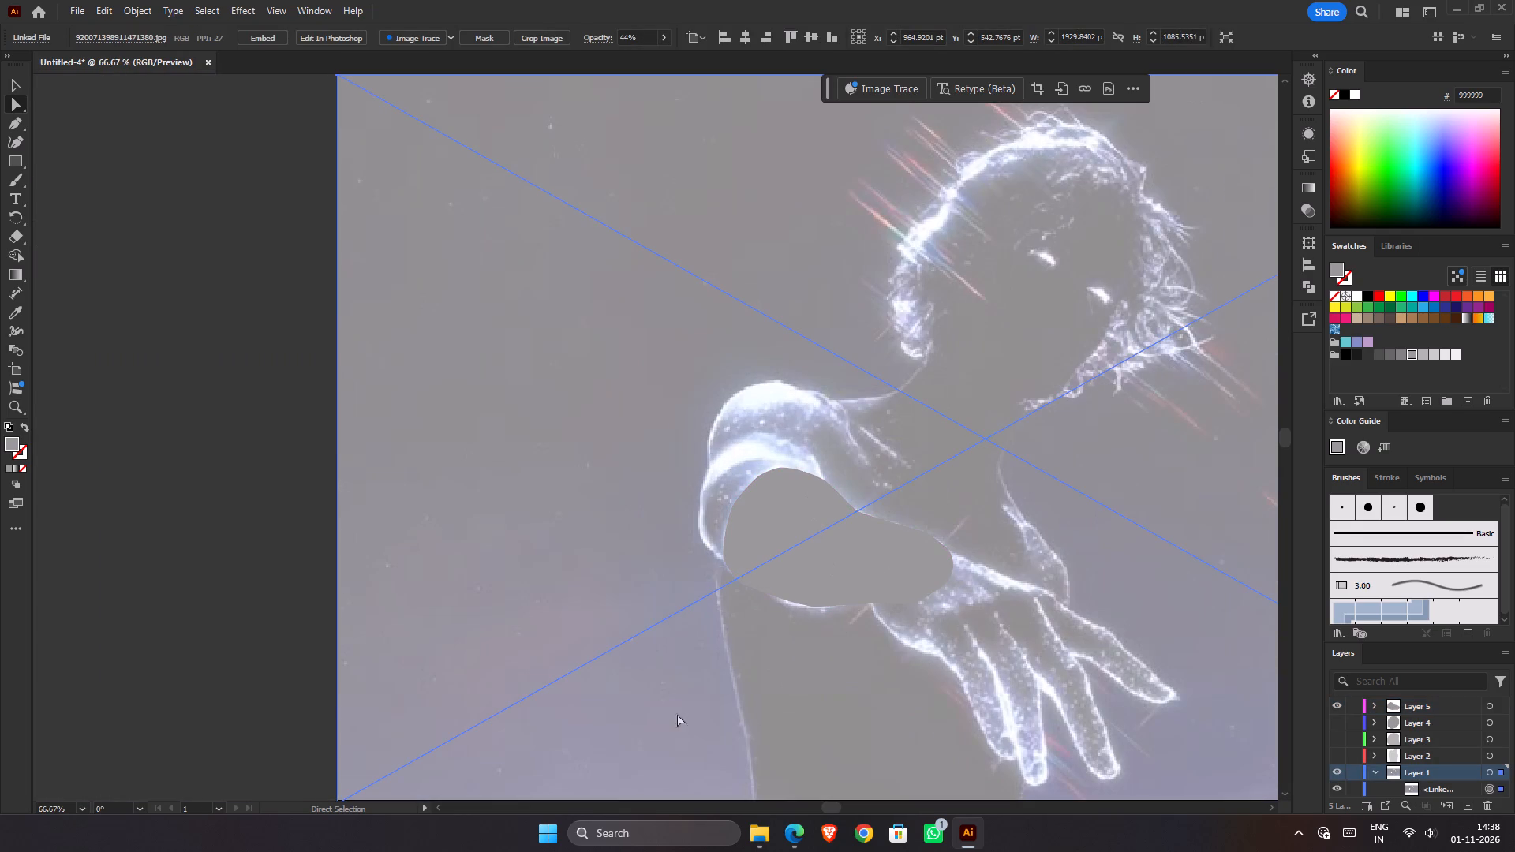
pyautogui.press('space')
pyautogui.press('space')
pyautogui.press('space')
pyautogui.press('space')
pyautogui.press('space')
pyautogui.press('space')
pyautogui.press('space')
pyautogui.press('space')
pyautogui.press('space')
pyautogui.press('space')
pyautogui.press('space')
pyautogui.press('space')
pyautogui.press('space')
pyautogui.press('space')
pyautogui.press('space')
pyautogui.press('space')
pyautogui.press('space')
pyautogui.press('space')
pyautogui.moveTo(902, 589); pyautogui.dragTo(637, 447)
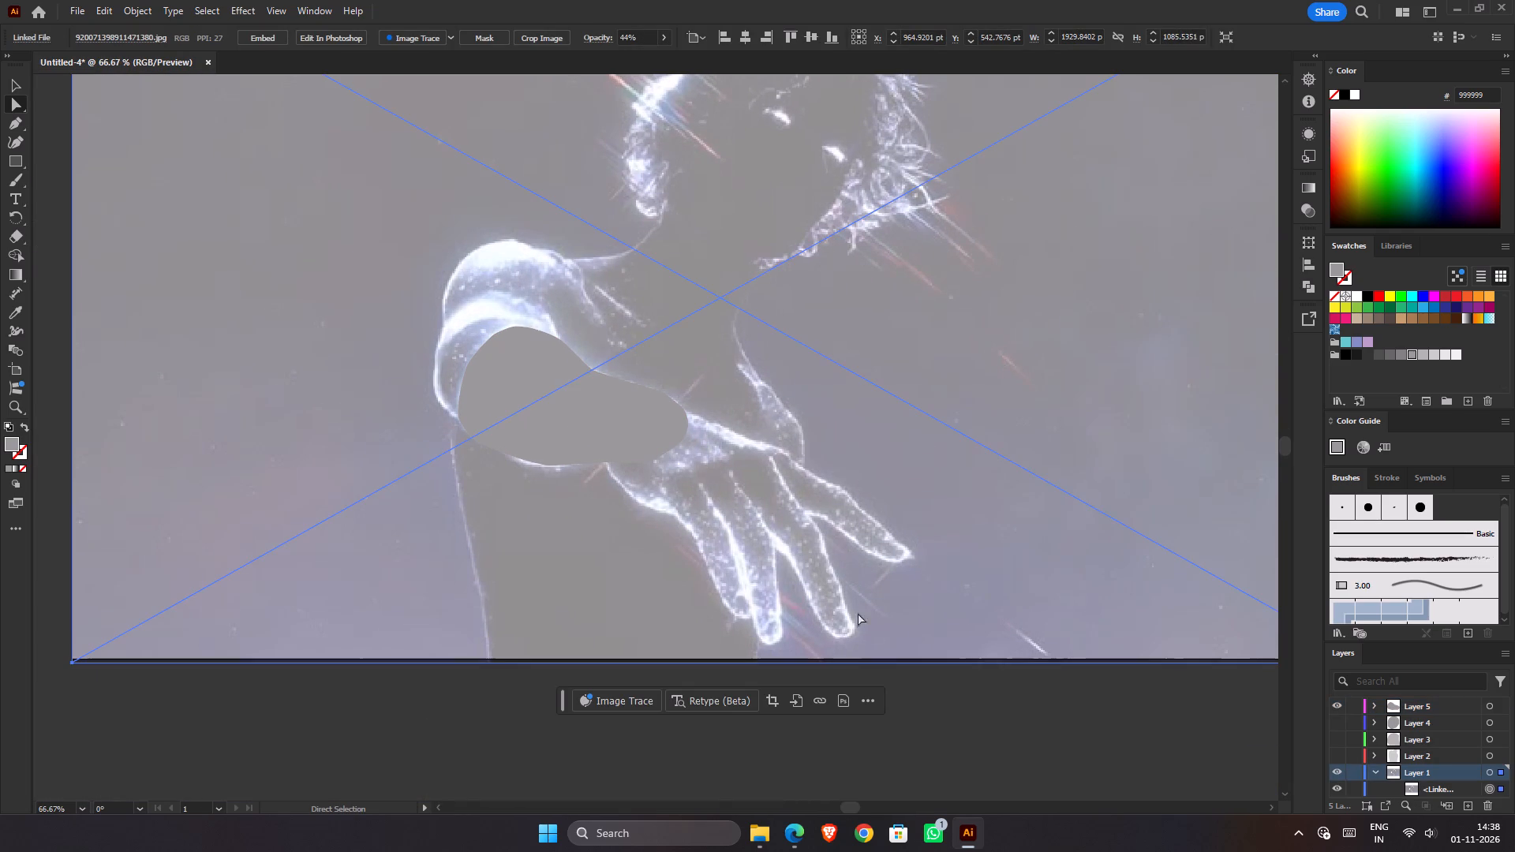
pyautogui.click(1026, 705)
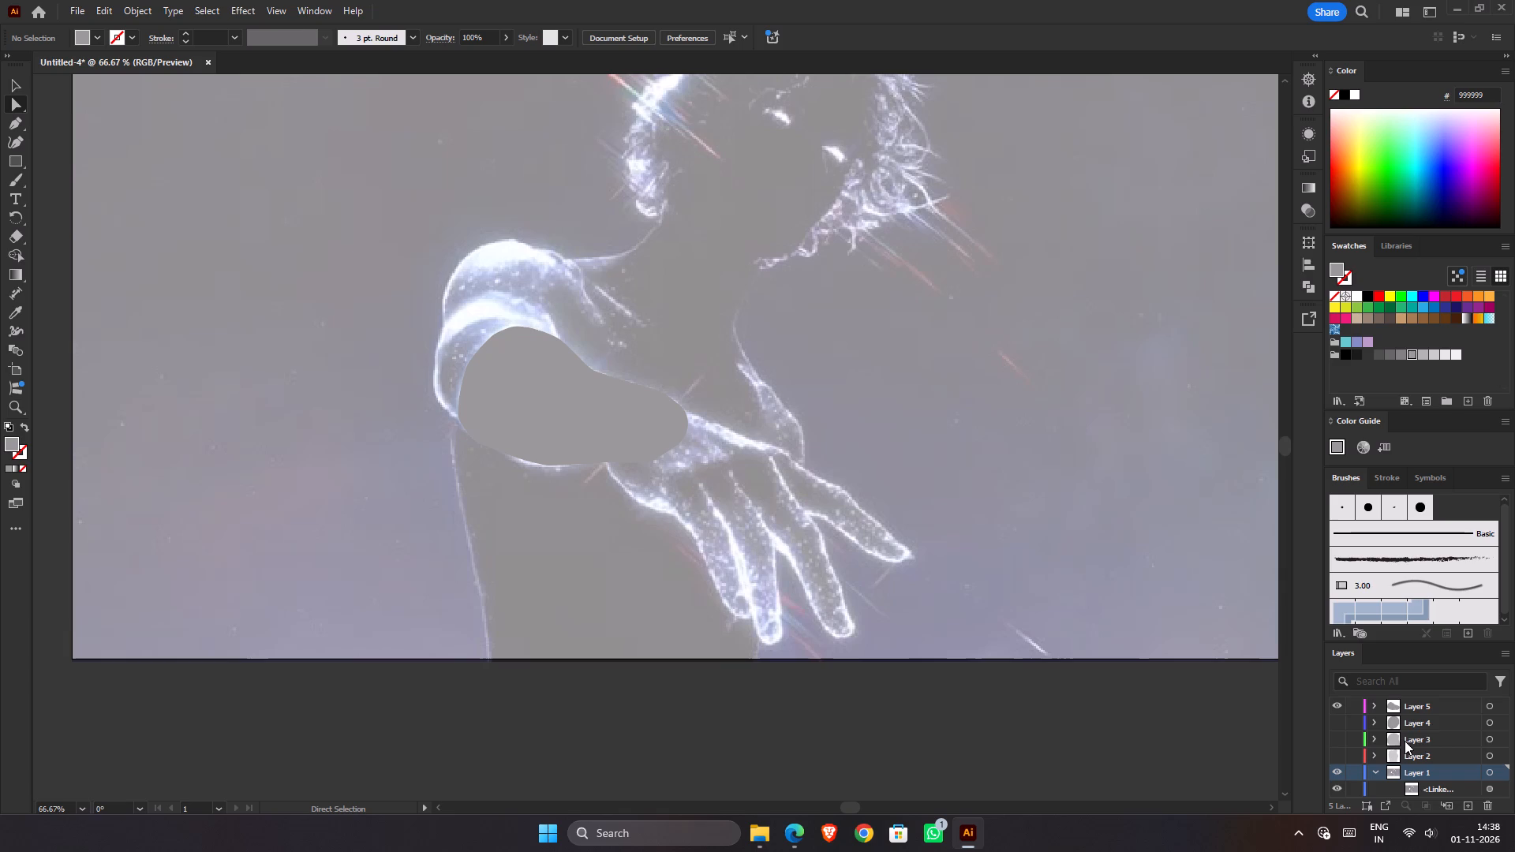
# Look through the contents of Layer 1 and Layer 5 to identify the forearm's path.
pyautogui.click(1377, 772)
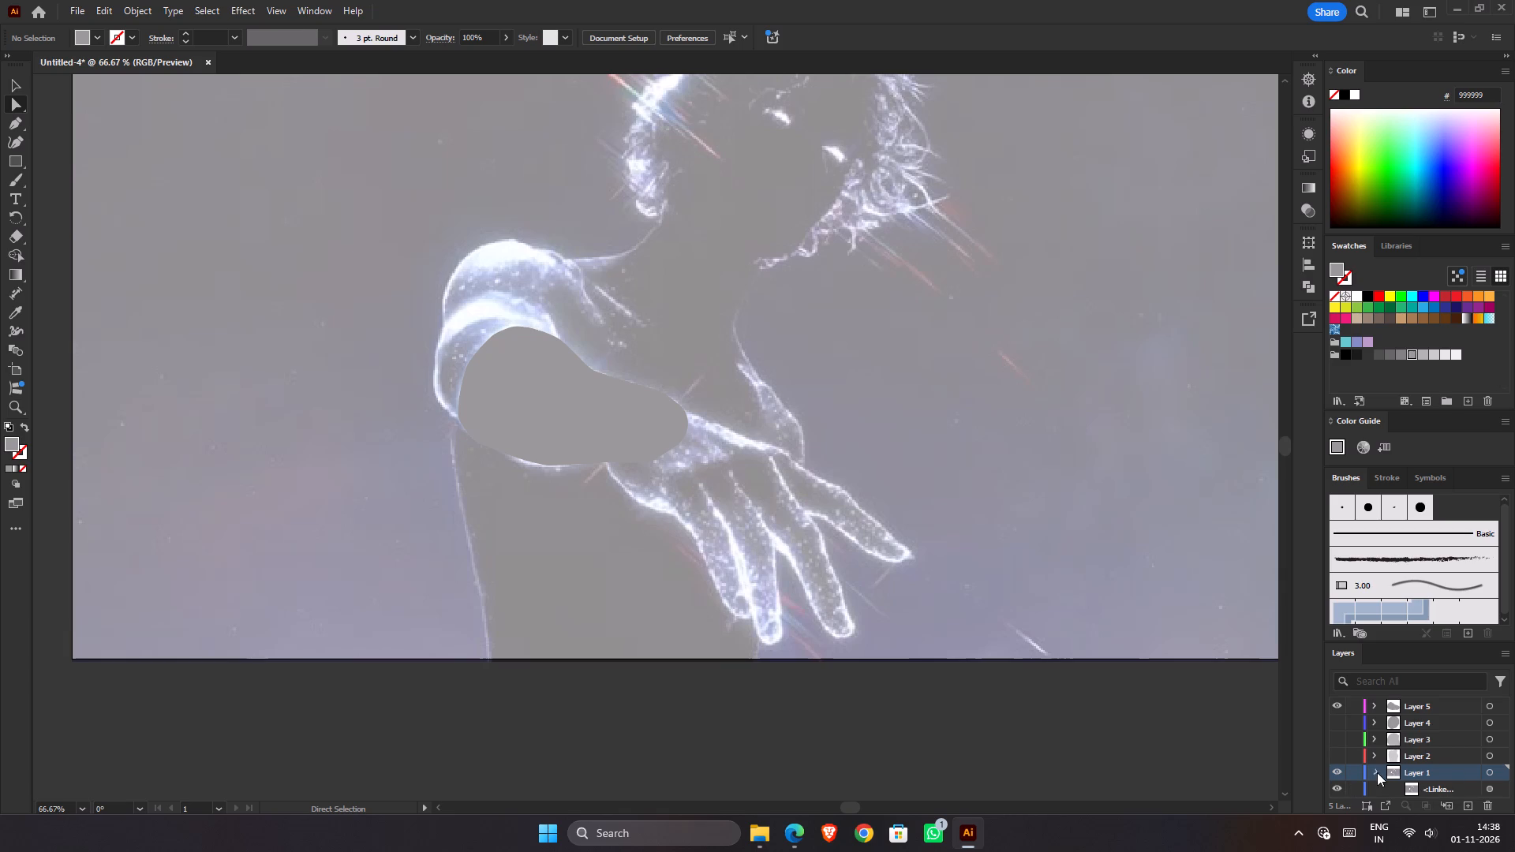
pyautogui.click(1370, 774)
pyautogui.scroll(-2, 1390, 774)
pyautogui.click(1375, 703)
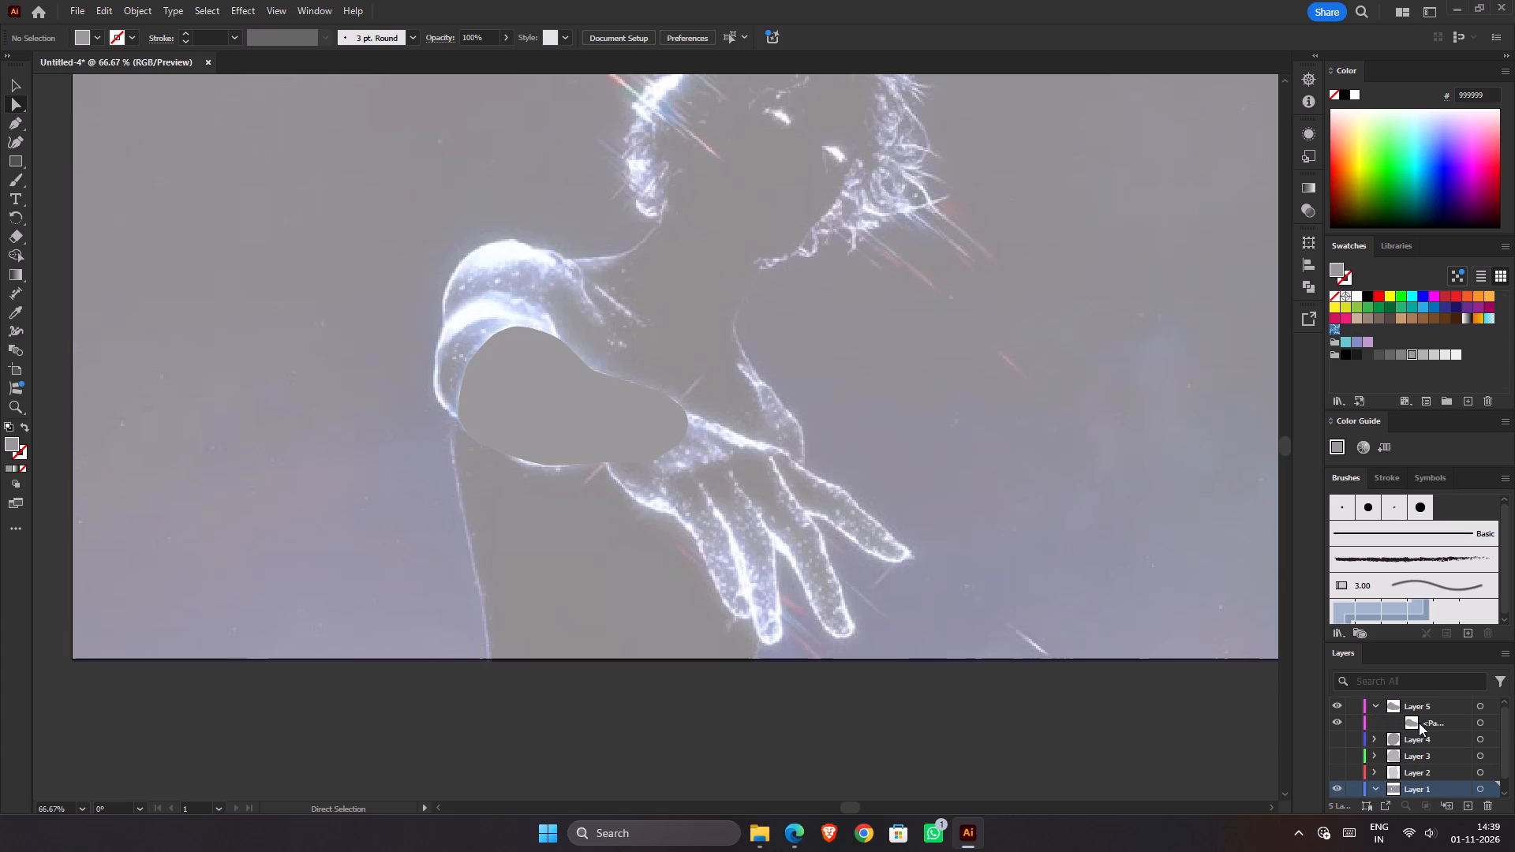
pyautogui.click(1419, 723)
pyautogui.click(1431, 725)
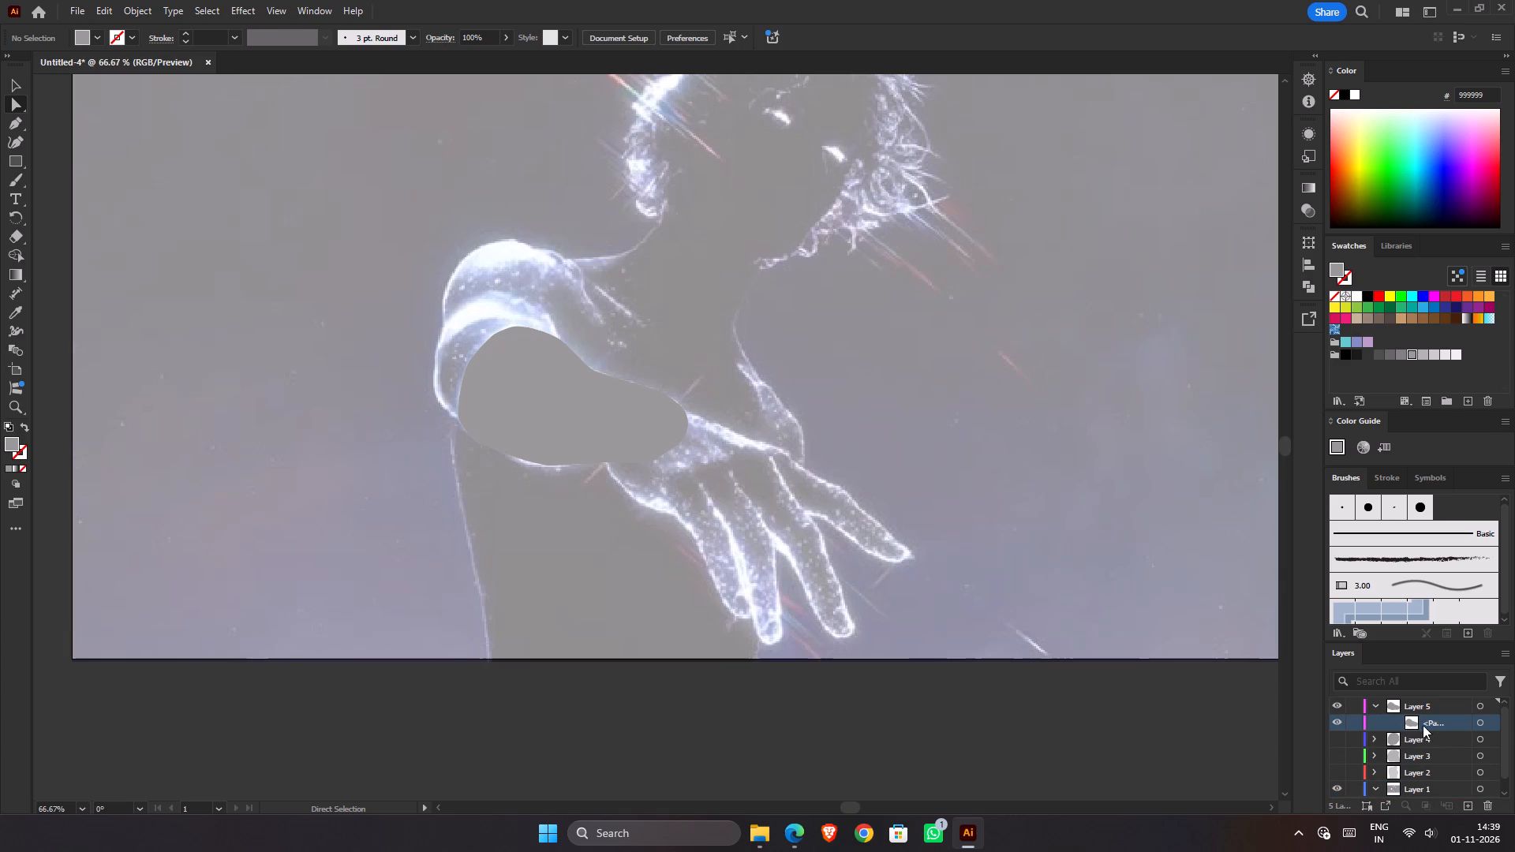
pyautogui.click(599, 447)
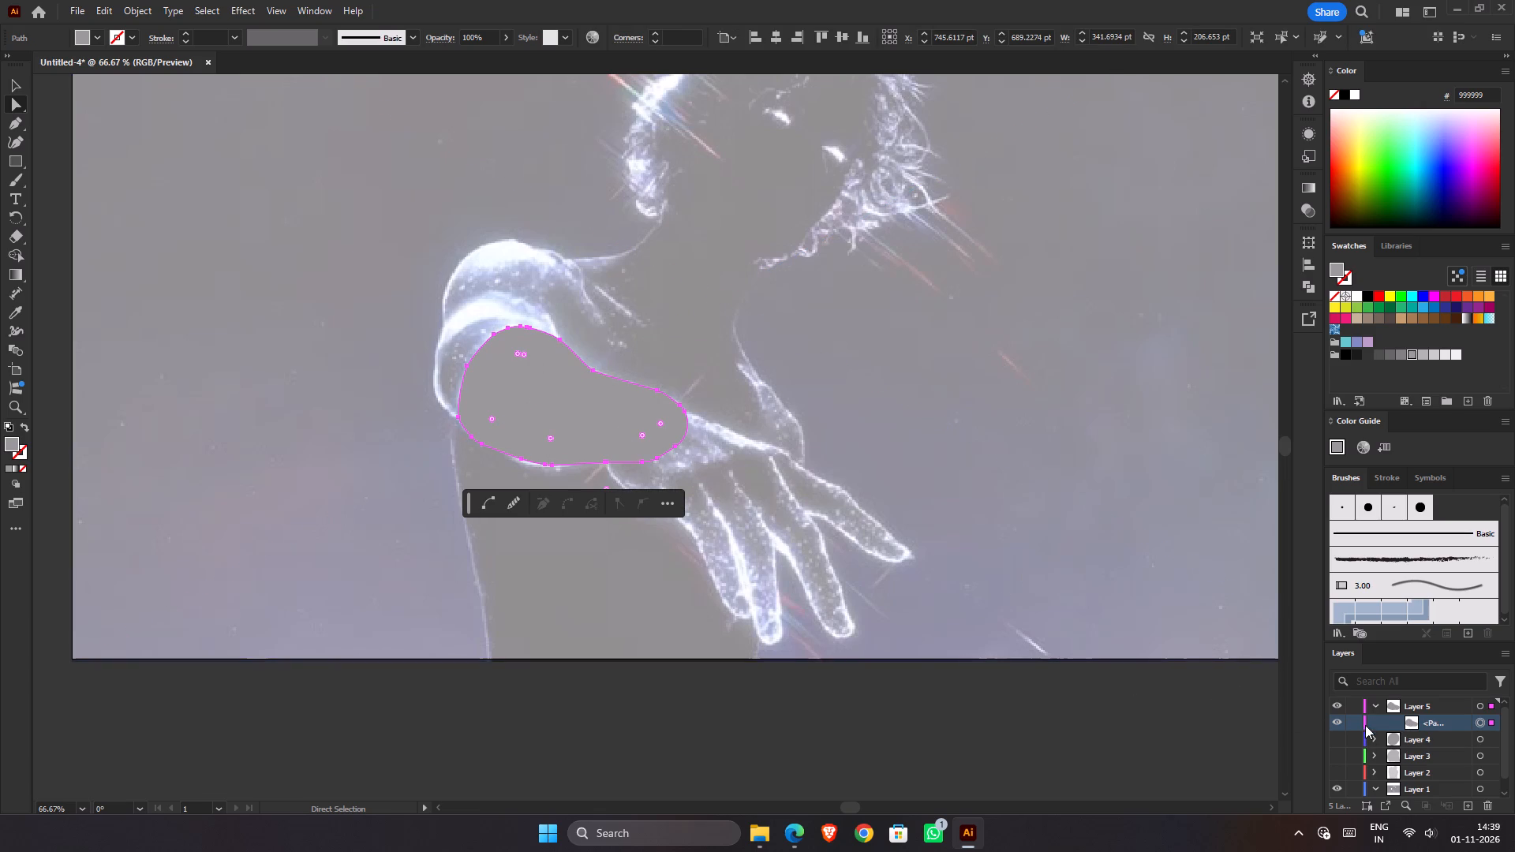
pyautogui.click(1371, 705)
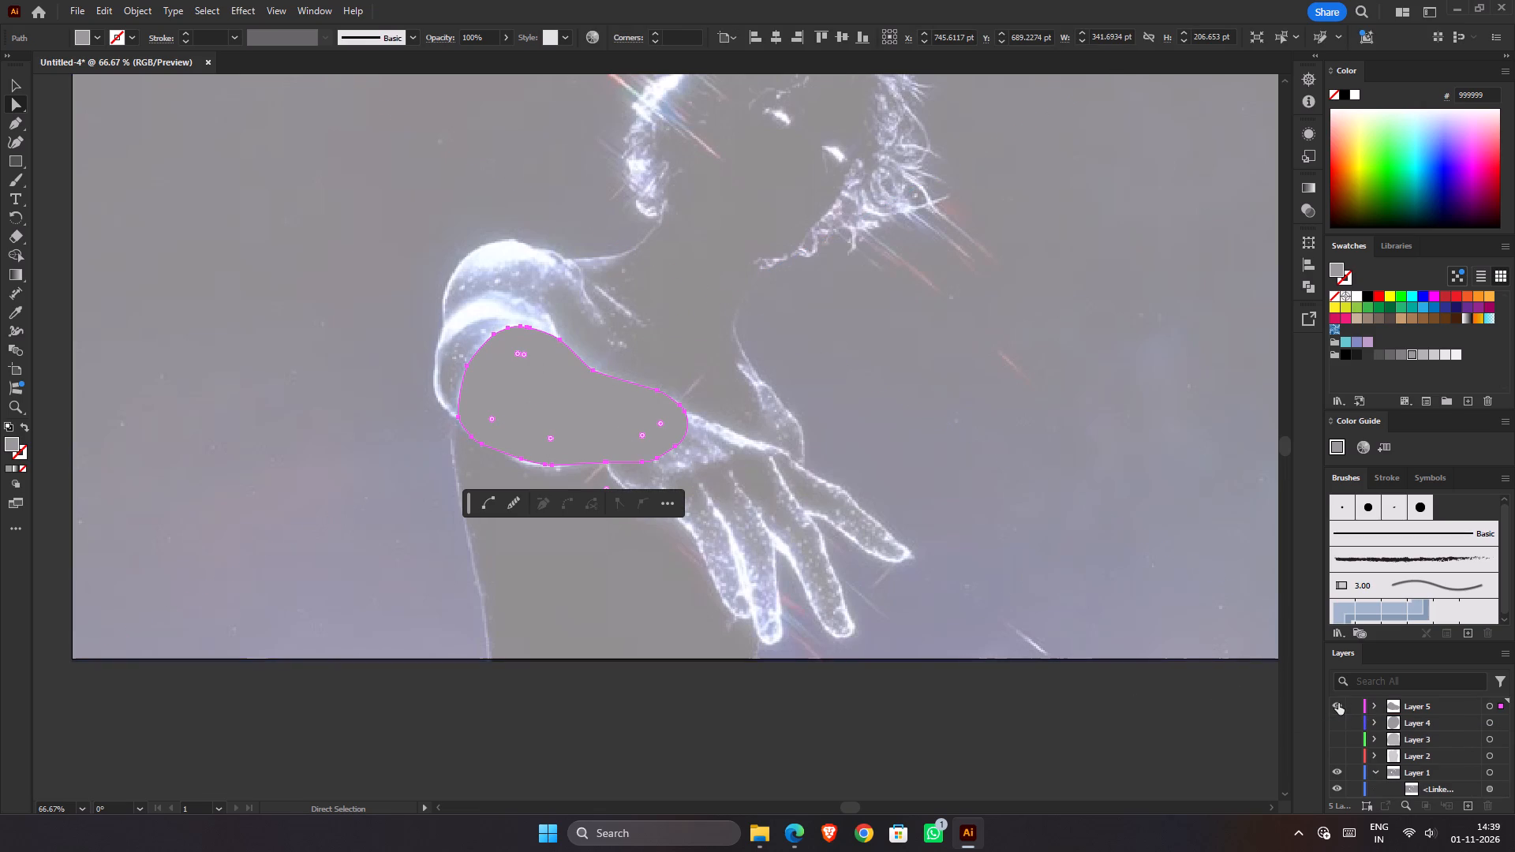
# Hide the reference image's Layer 1 and show Layers 2 to 5 with the torso, shoulder, upper arm and forearm shapes.
pyautogui.click(1338, 703)
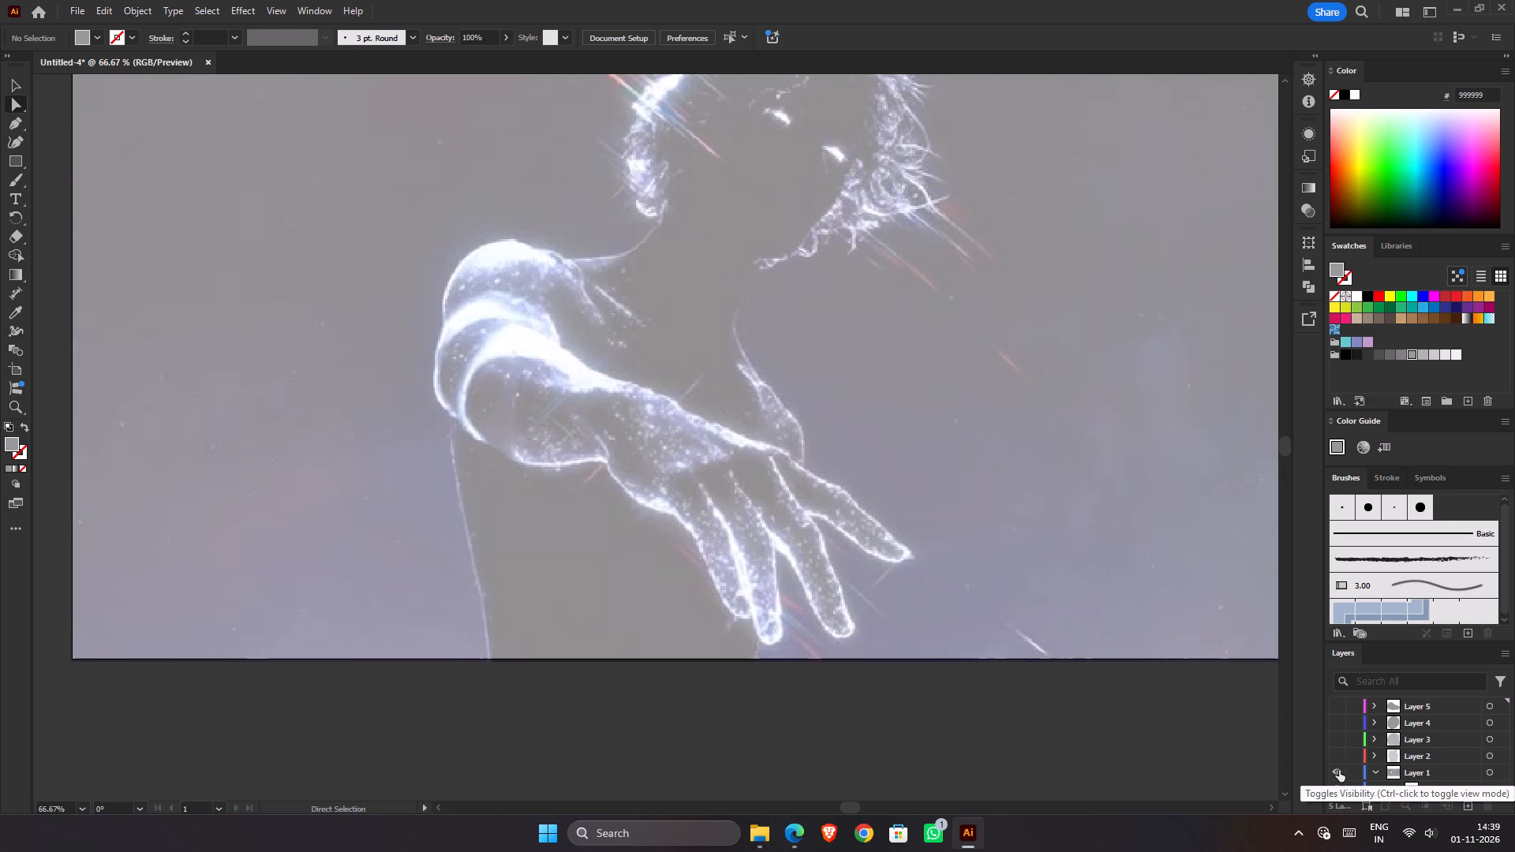
pyautogui.click(1339, 770)
pyautogui.click(1339, 770)
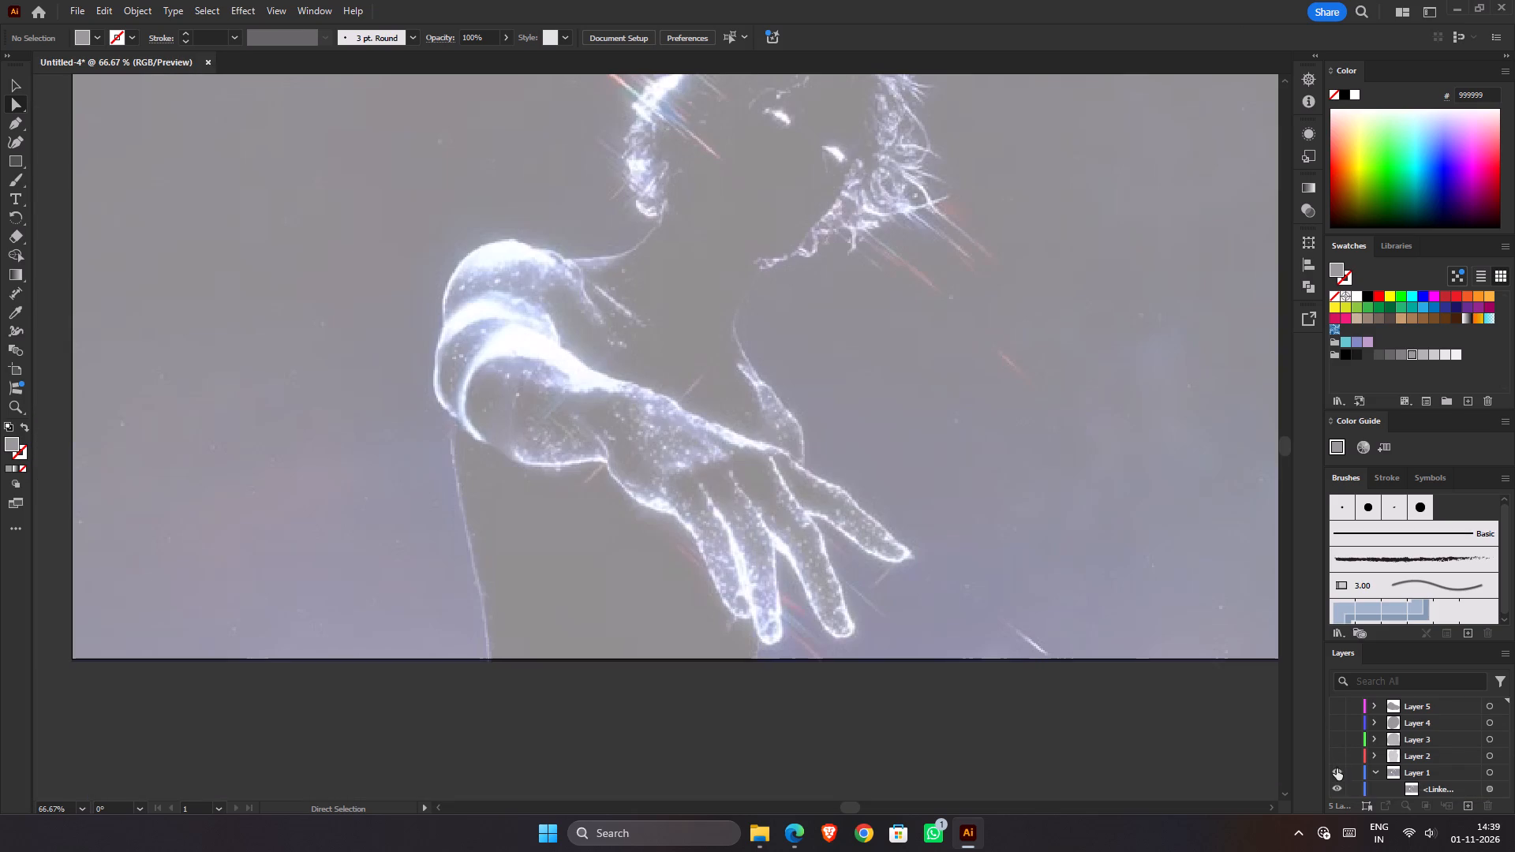
pyautogui.click(1337, 768)
pyautogui.click(1337, 760)
pyautogui.click(1341, 739)
pyautogui.click(1341, 727)
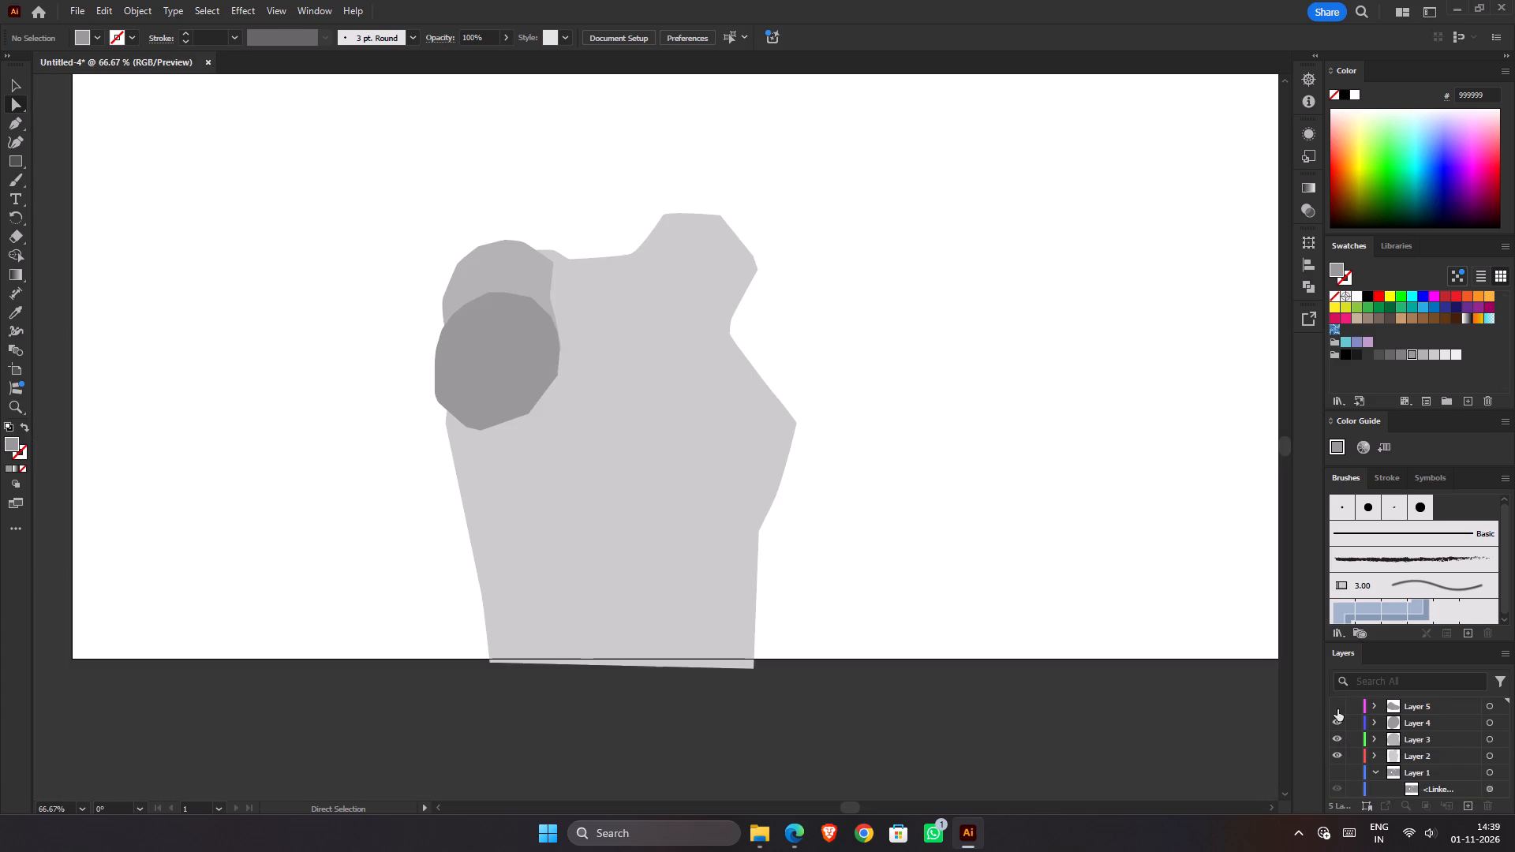
pyautogui.click(1337, 709)
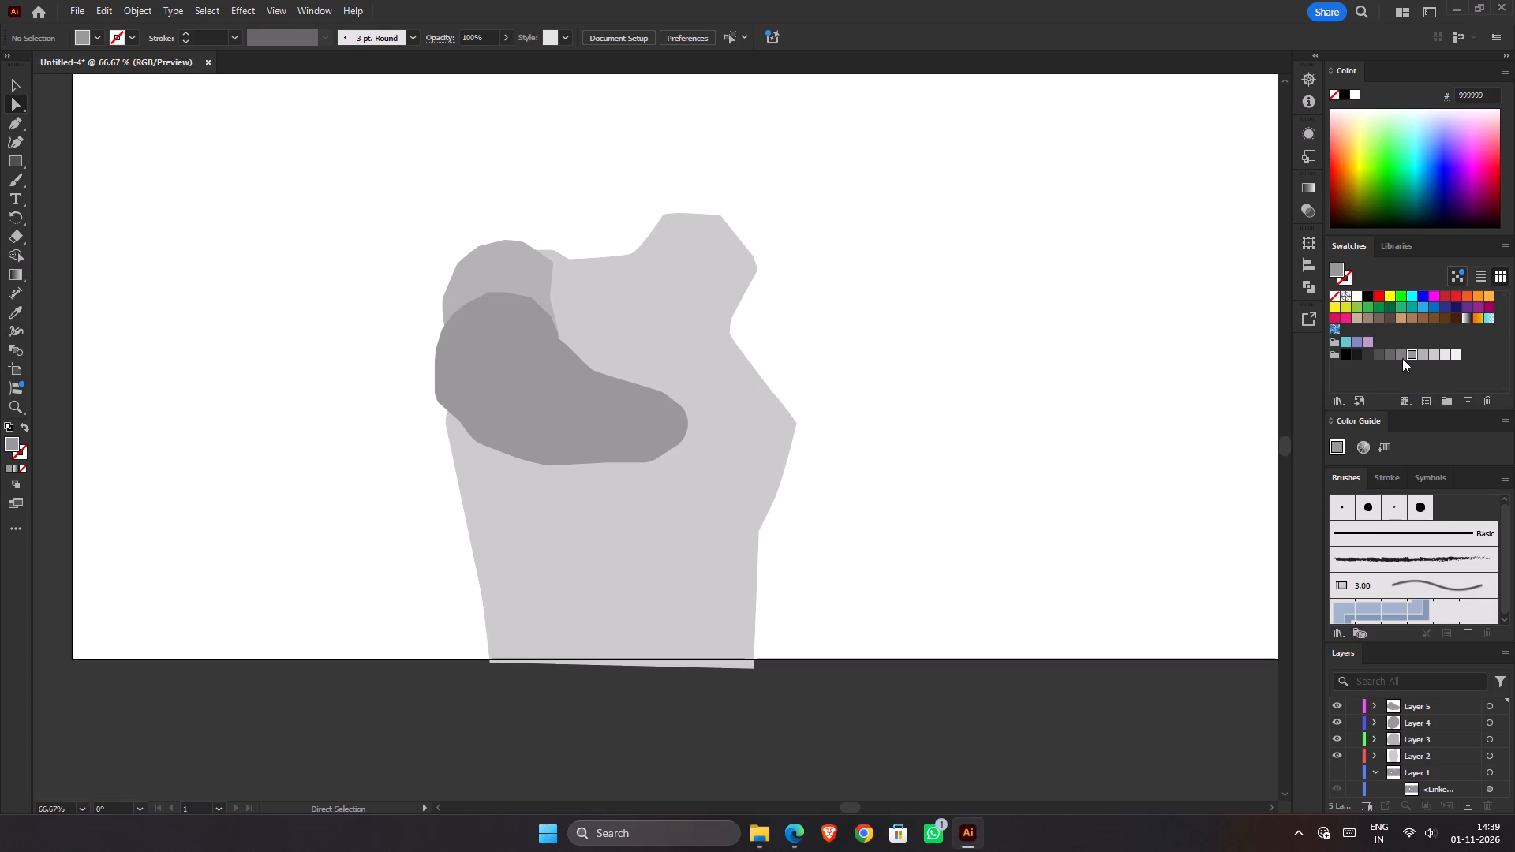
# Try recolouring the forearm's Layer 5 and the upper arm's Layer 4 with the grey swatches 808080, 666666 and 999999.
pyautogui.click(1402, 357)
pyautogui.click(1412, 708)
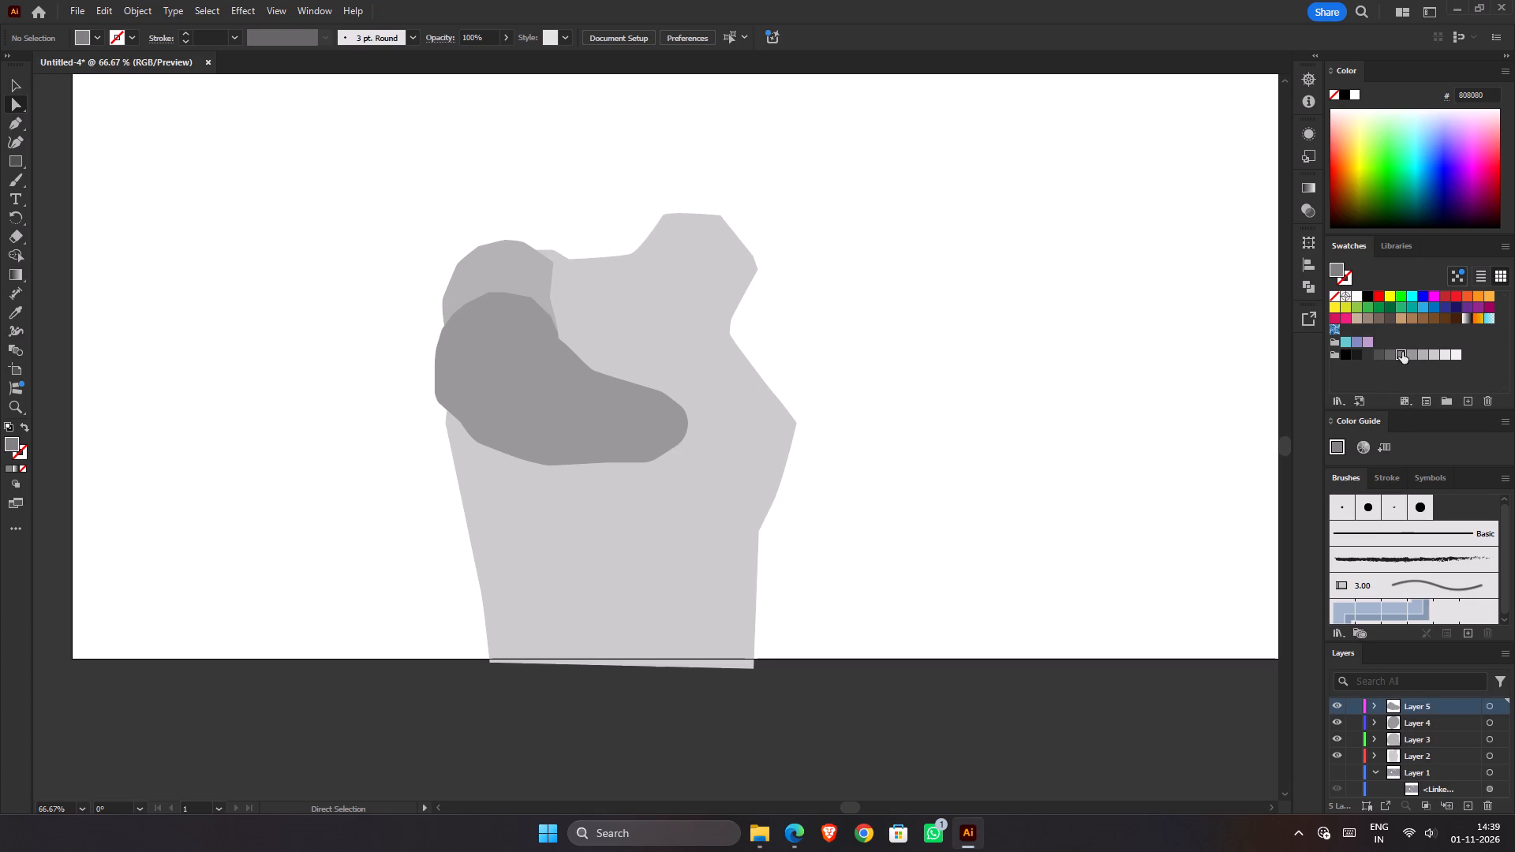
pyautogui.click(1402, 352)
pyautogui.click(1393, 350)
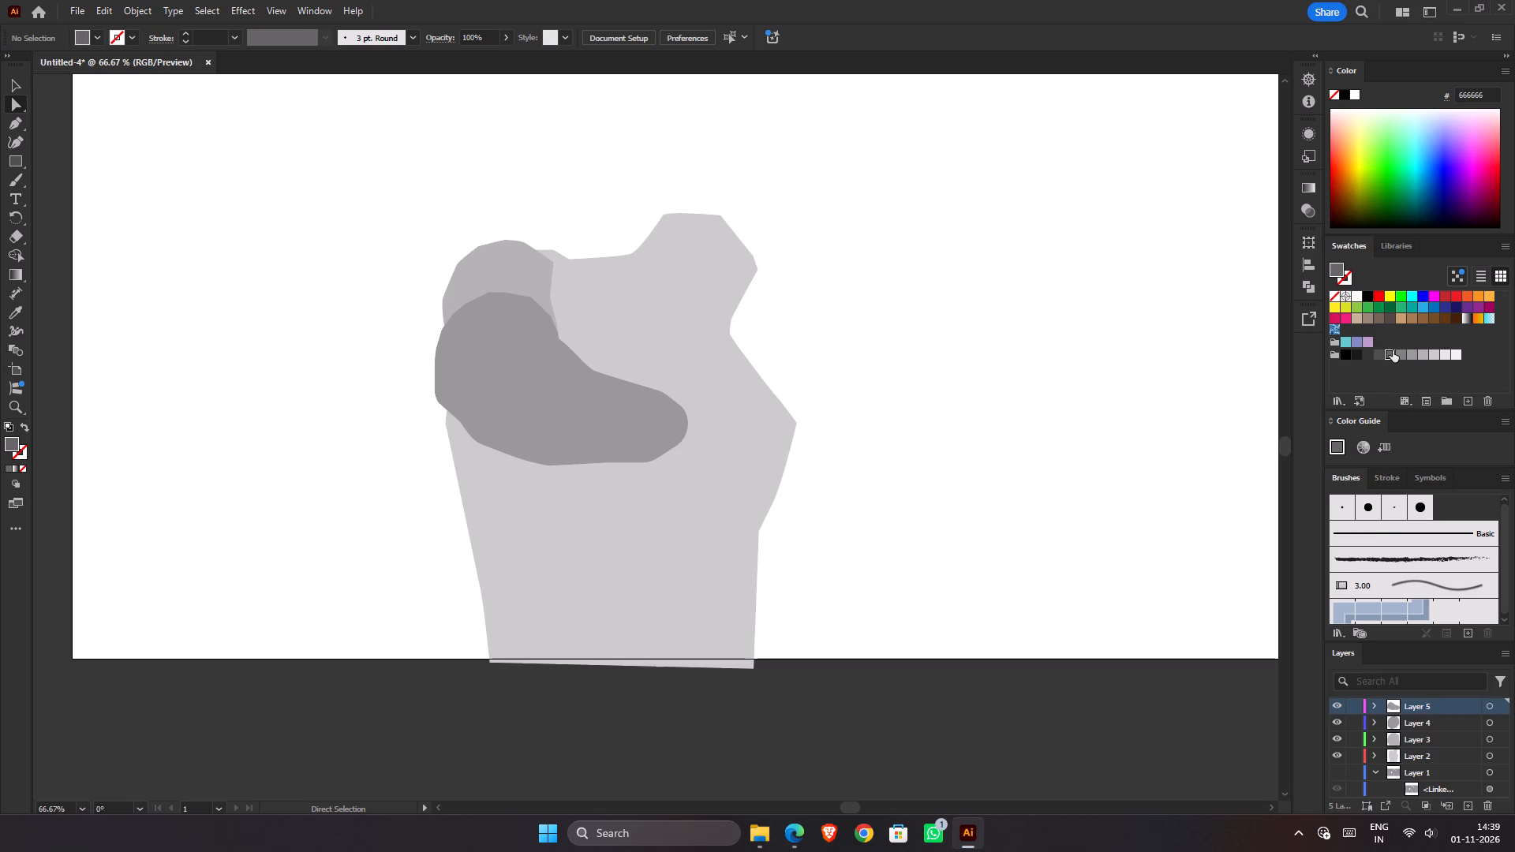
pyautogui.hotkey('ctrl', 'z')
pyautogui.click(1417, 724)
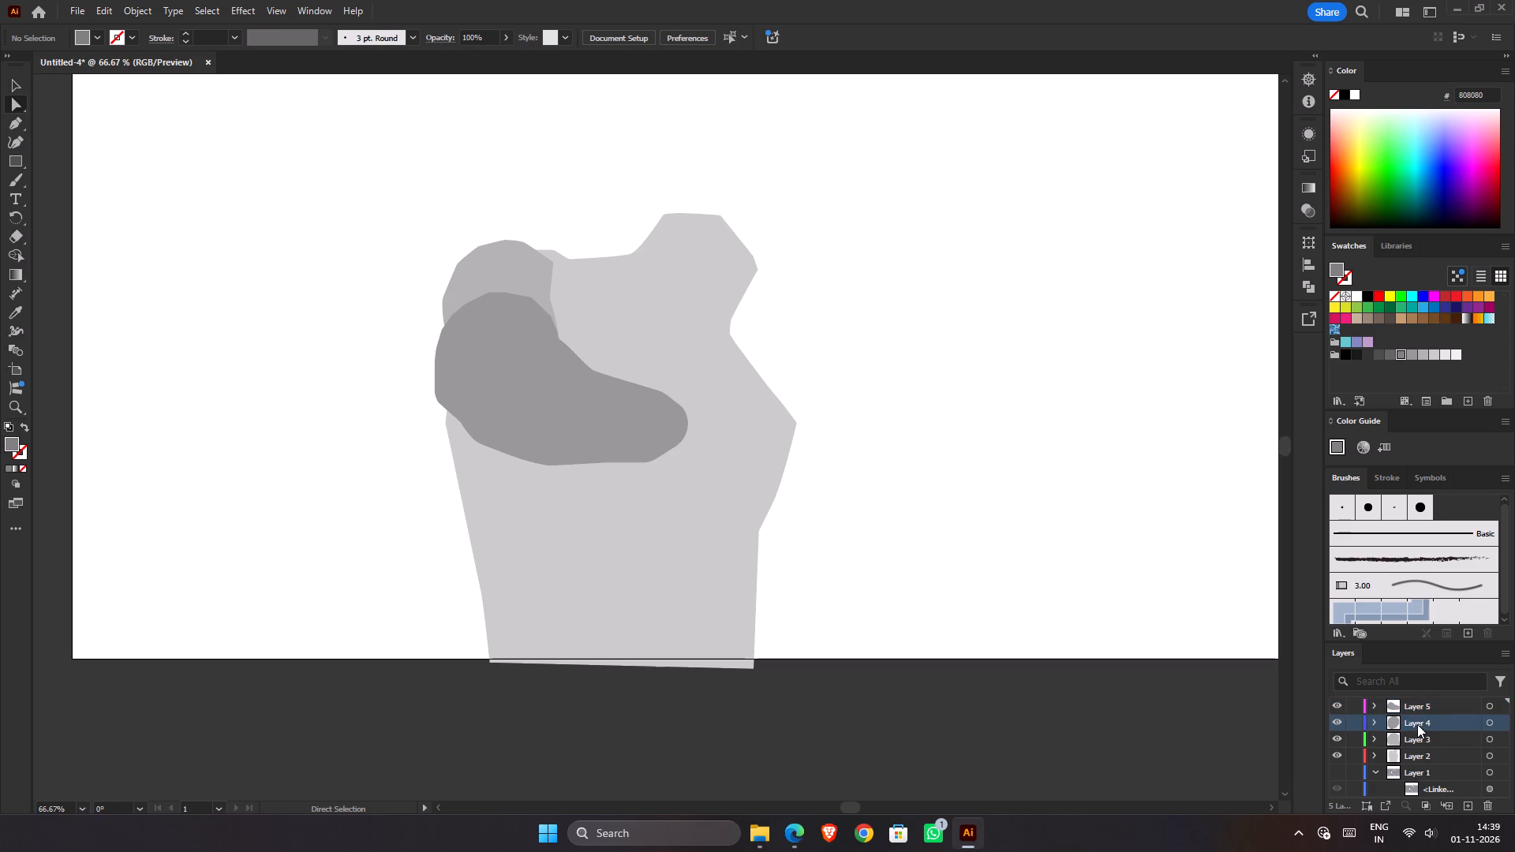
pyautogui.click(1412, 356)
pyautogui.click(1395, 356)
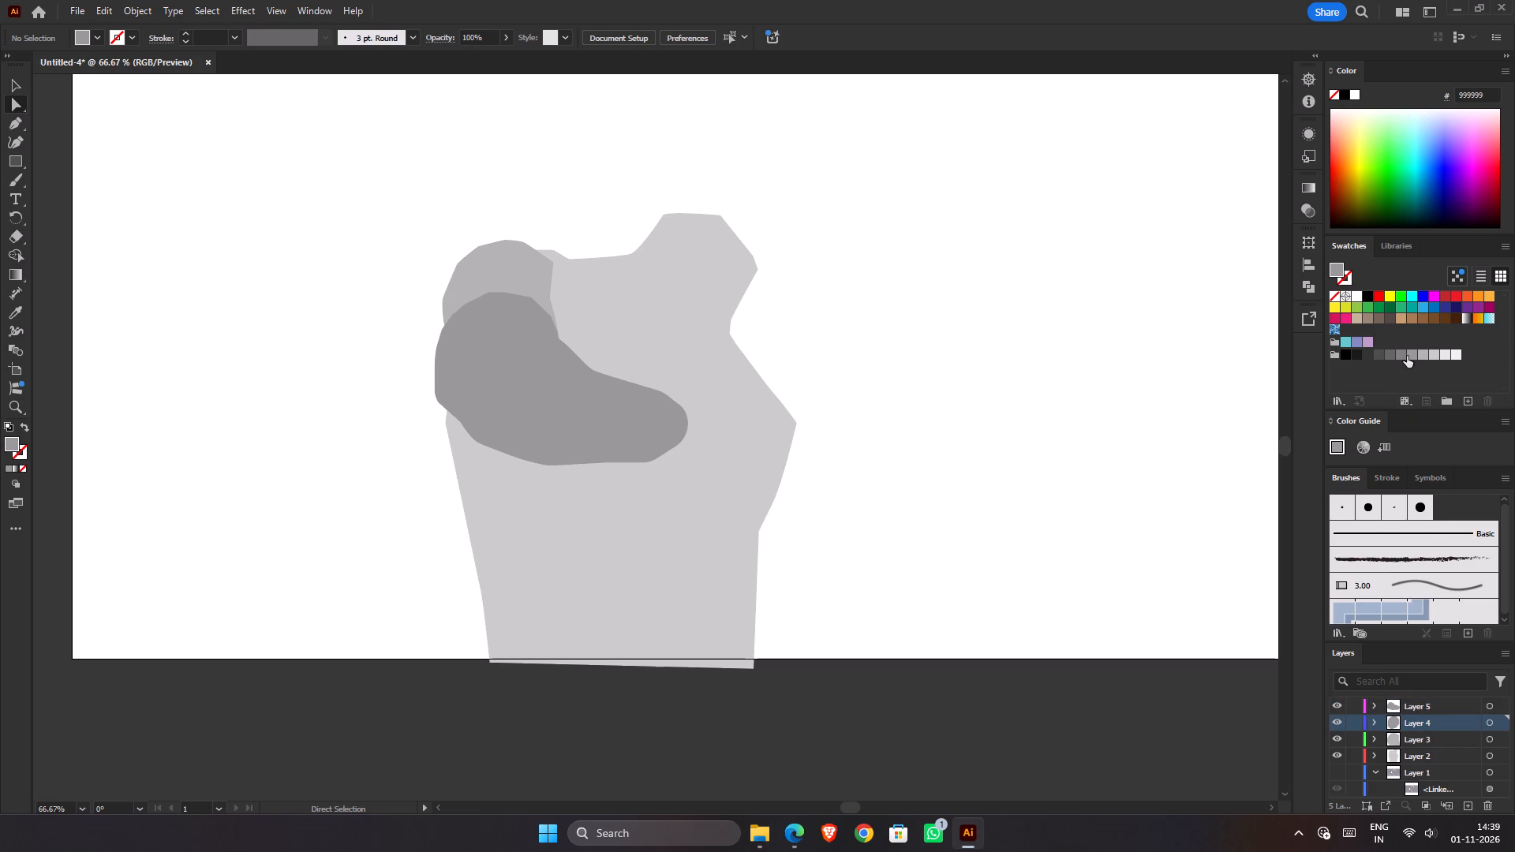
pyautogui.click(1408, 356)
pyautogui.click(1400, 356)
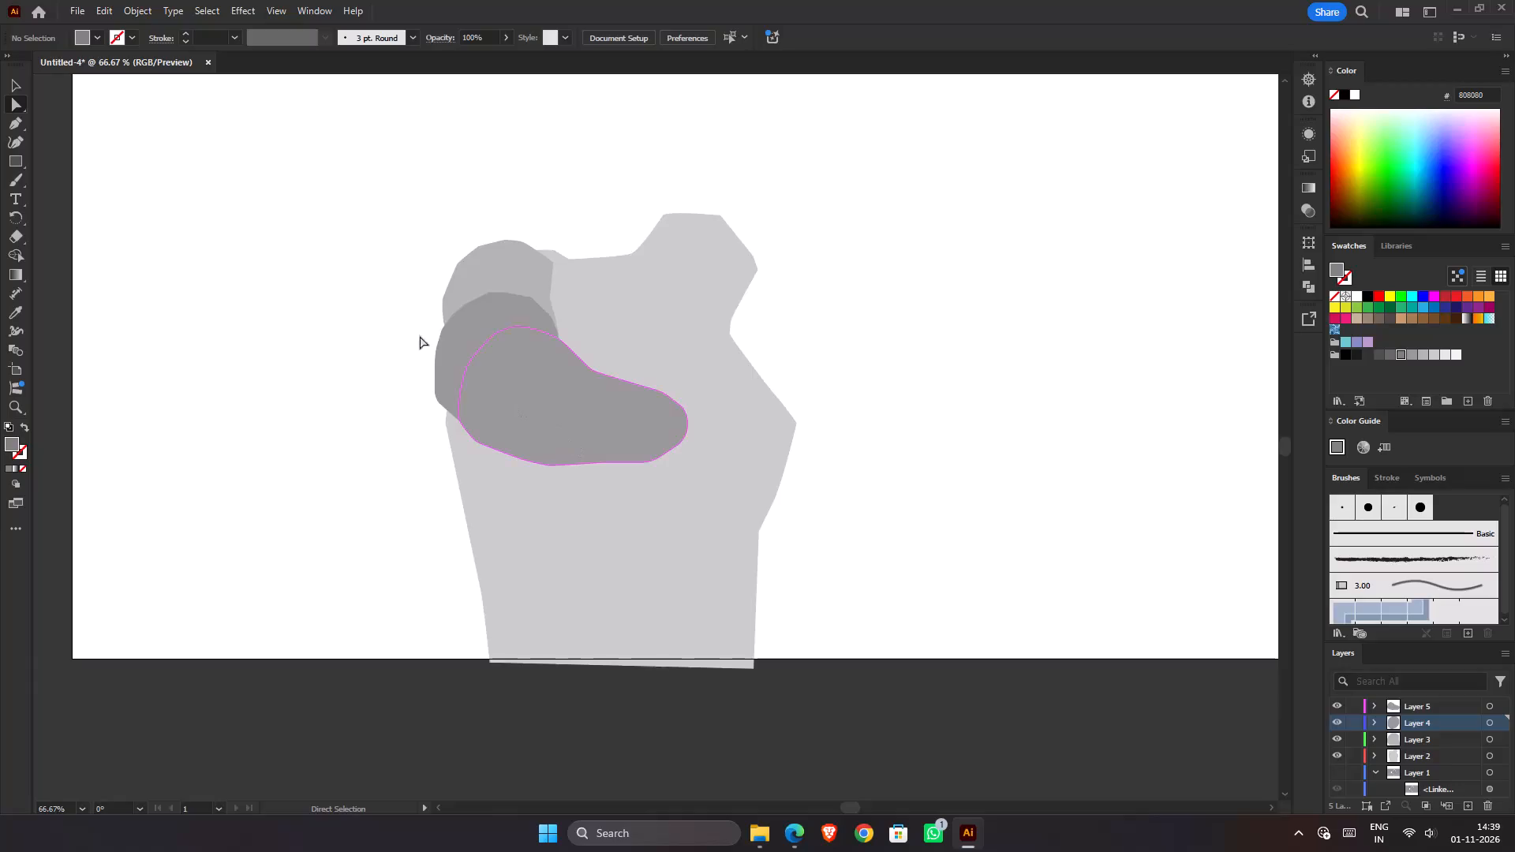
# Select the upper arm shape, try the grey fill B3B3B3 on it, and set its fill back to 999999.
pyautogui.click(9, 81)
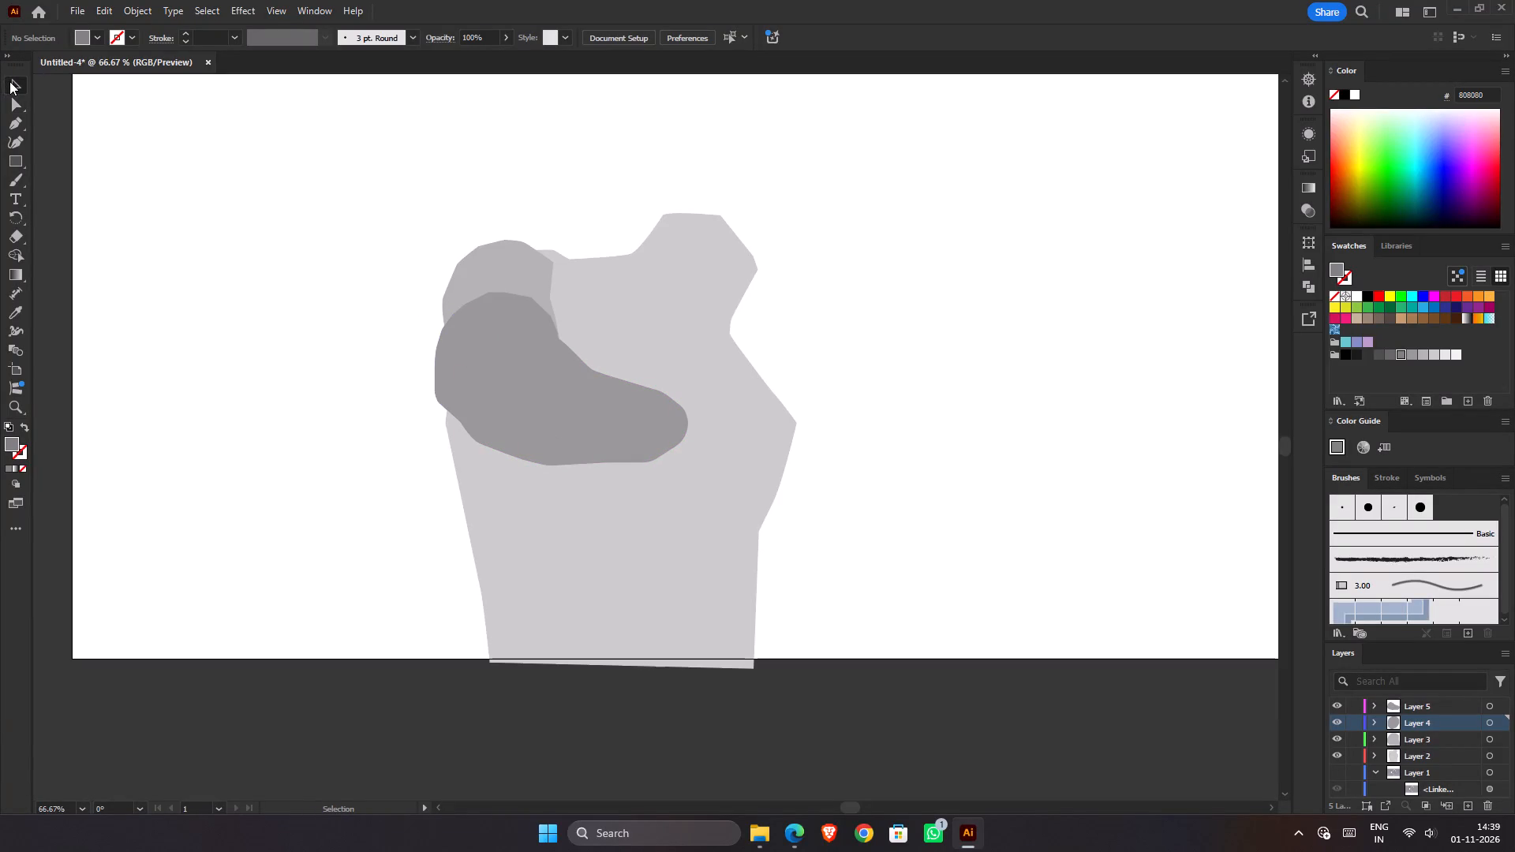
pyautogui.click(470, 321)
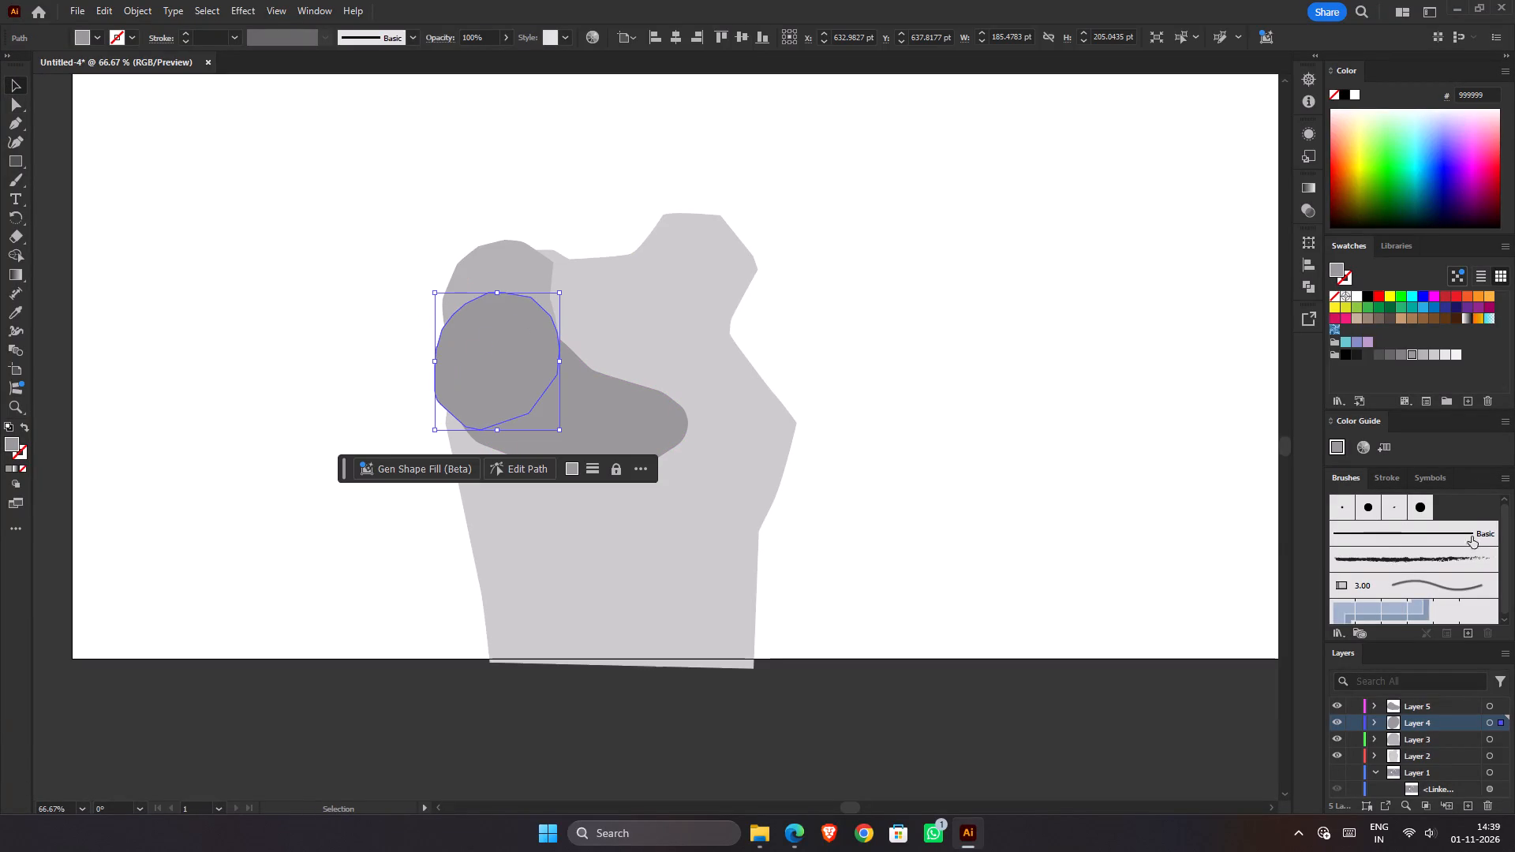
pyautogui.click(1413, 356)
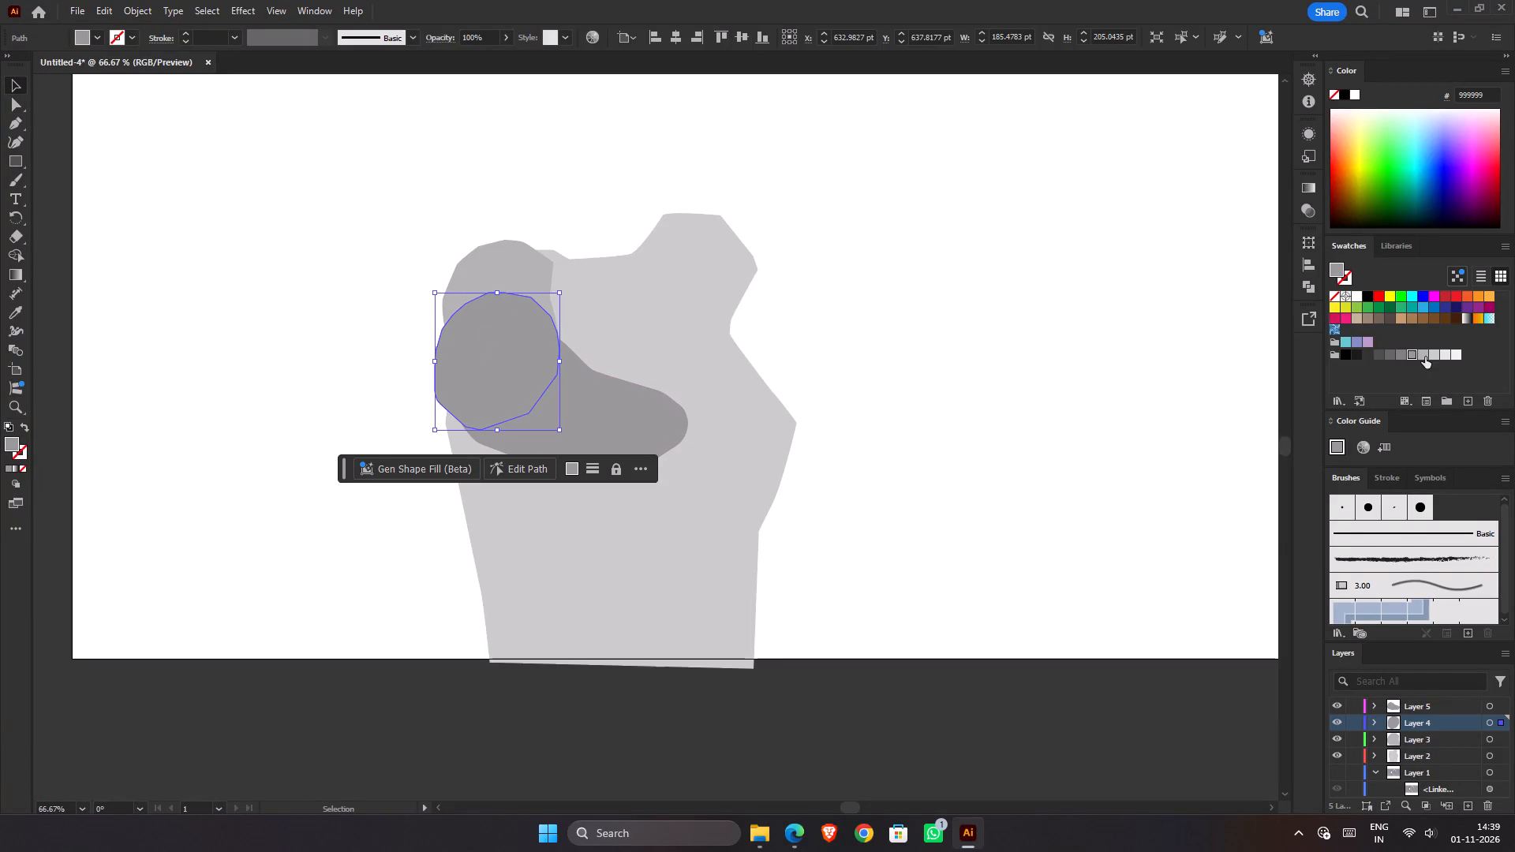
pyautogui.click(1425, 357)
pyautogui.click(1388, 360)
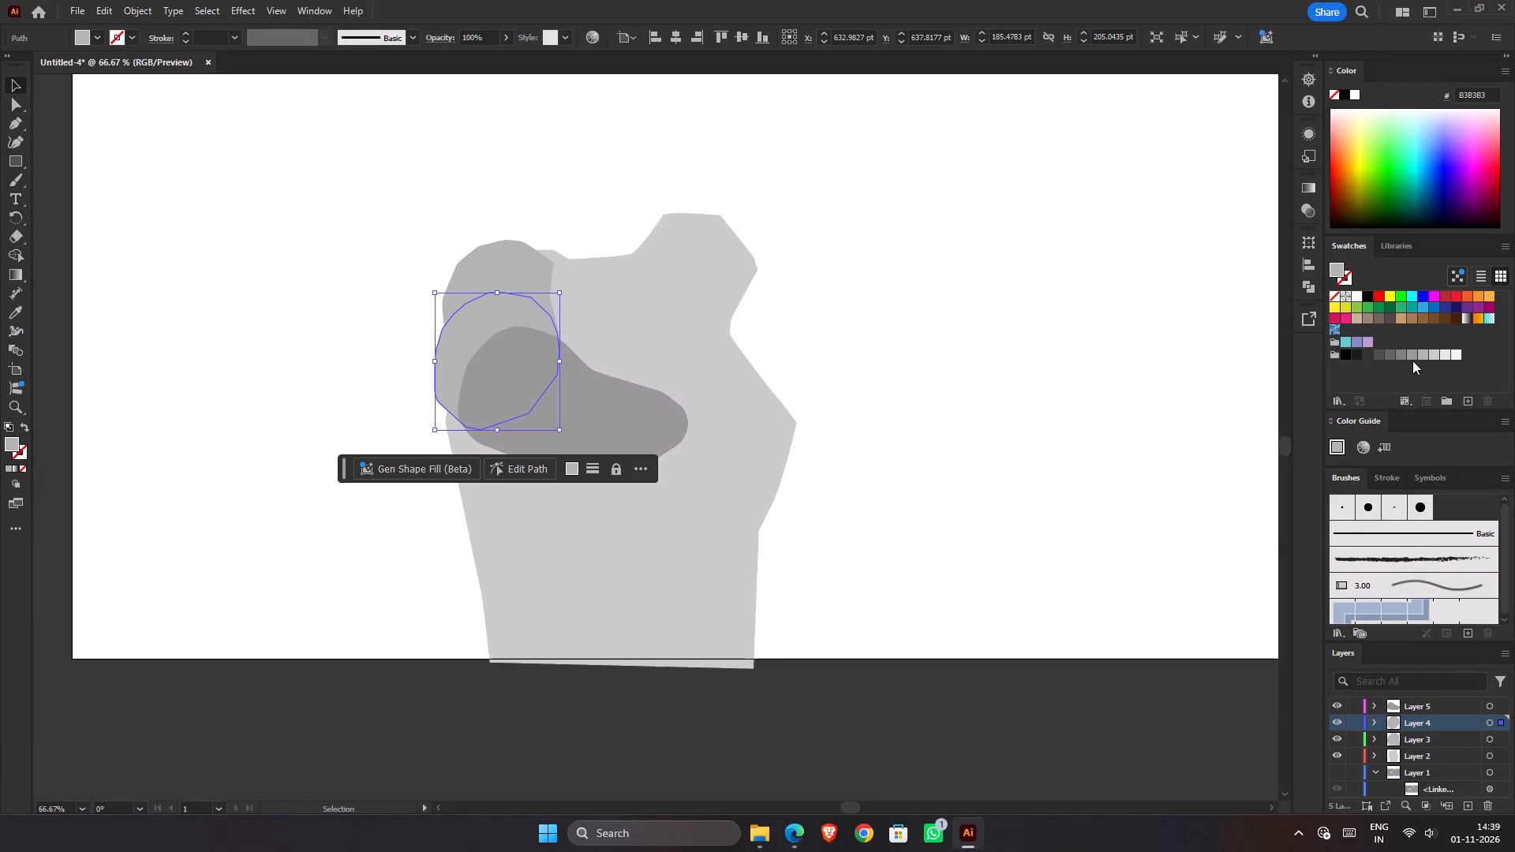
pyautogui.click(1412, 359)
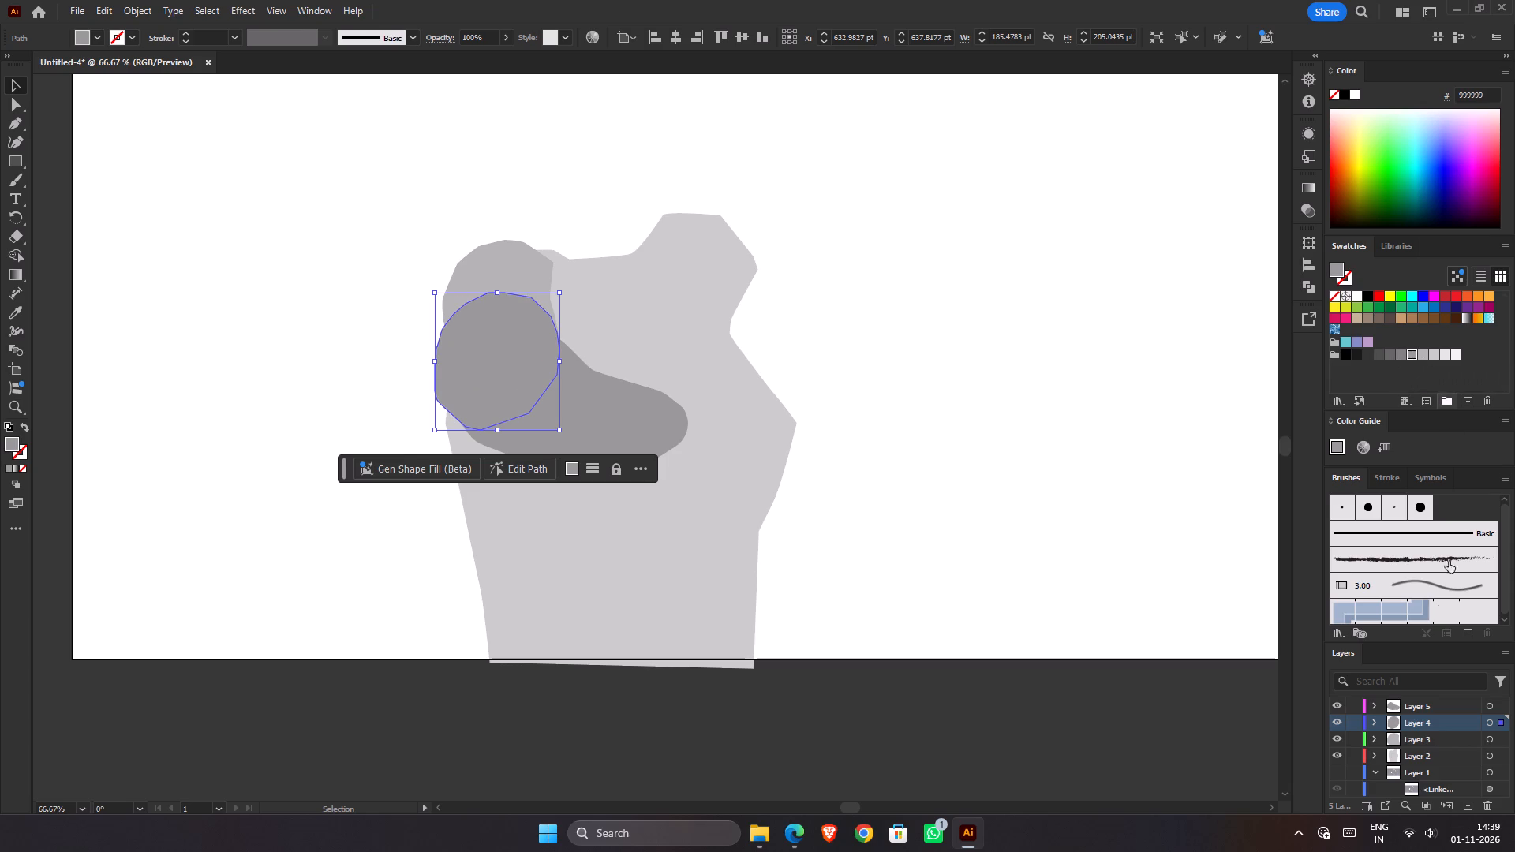
# Fill the forearm shape on Layer 5 with the darker grey 666666 and deselect it.
pyautogui.click(1429, 711)
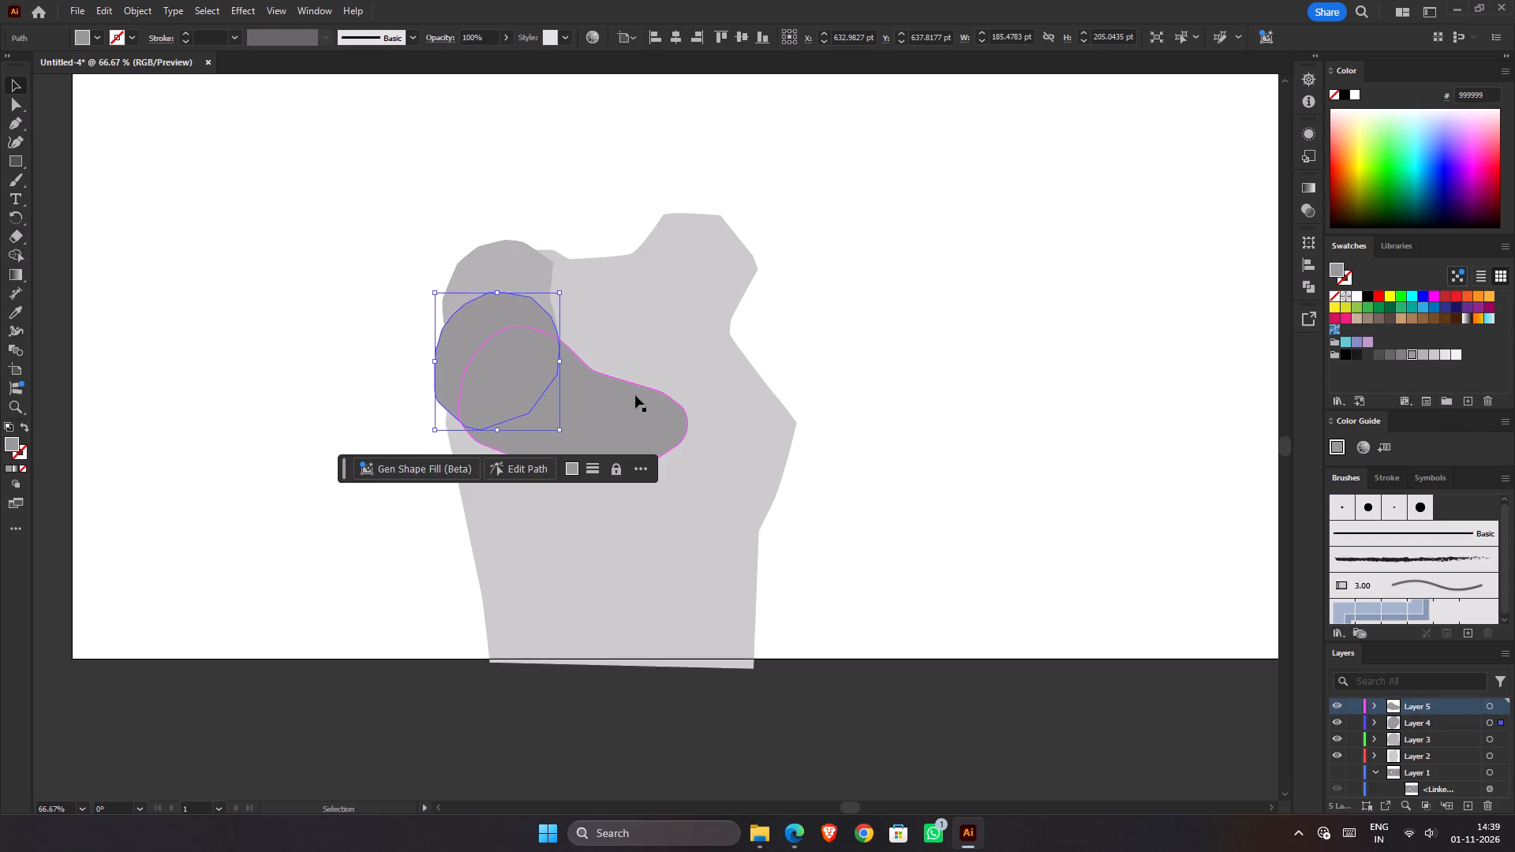
pyautogui.click(624, 402)
pyautogui.click(1393, 358)
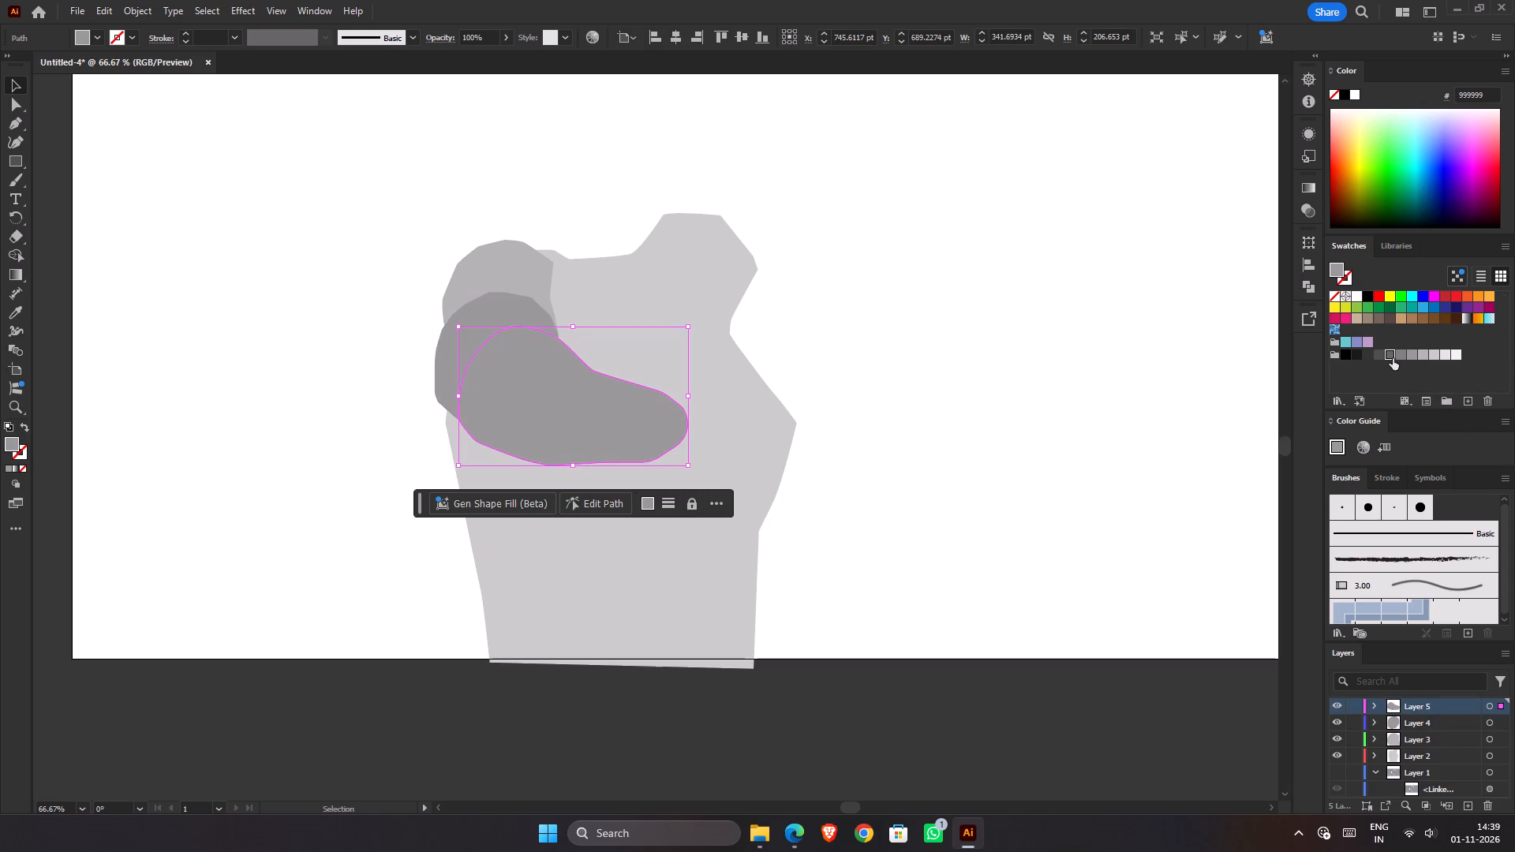
pyautogui.click(889, 701)
# Examine the whole grey figure and the forearm's edges up close to judge tonal contrast and outline smoothness.
pyautogui.scroll(-2, 875, 433)
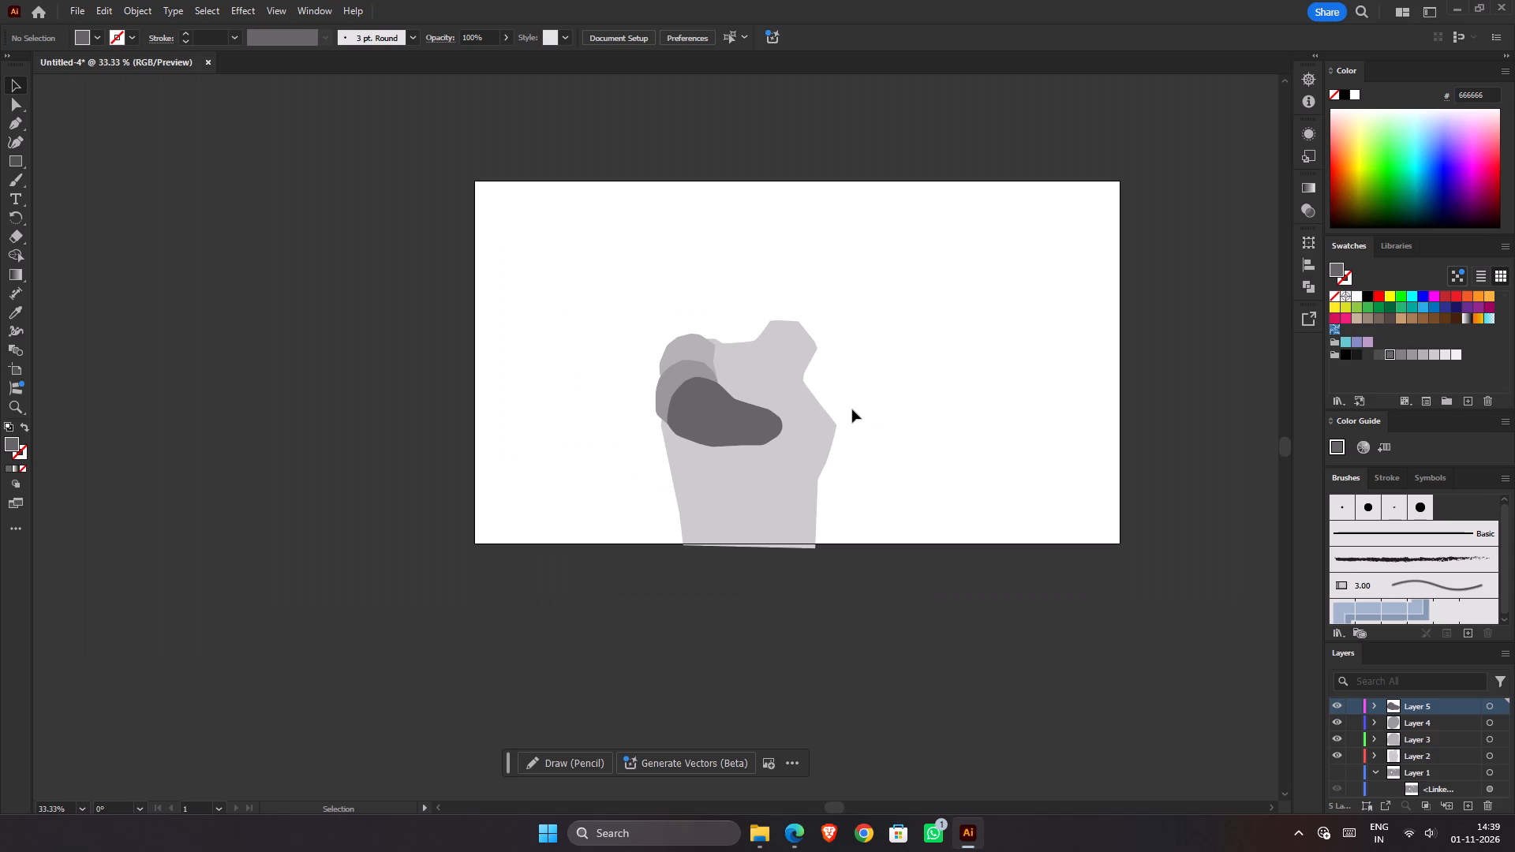
pyautogui.scroll(-3, 852, 409)
pyautogui.scroll(1, 839, 404)
pyautogui.scroll(-1, 837, 405)
pyautogui.scroll(2, 837, 405)
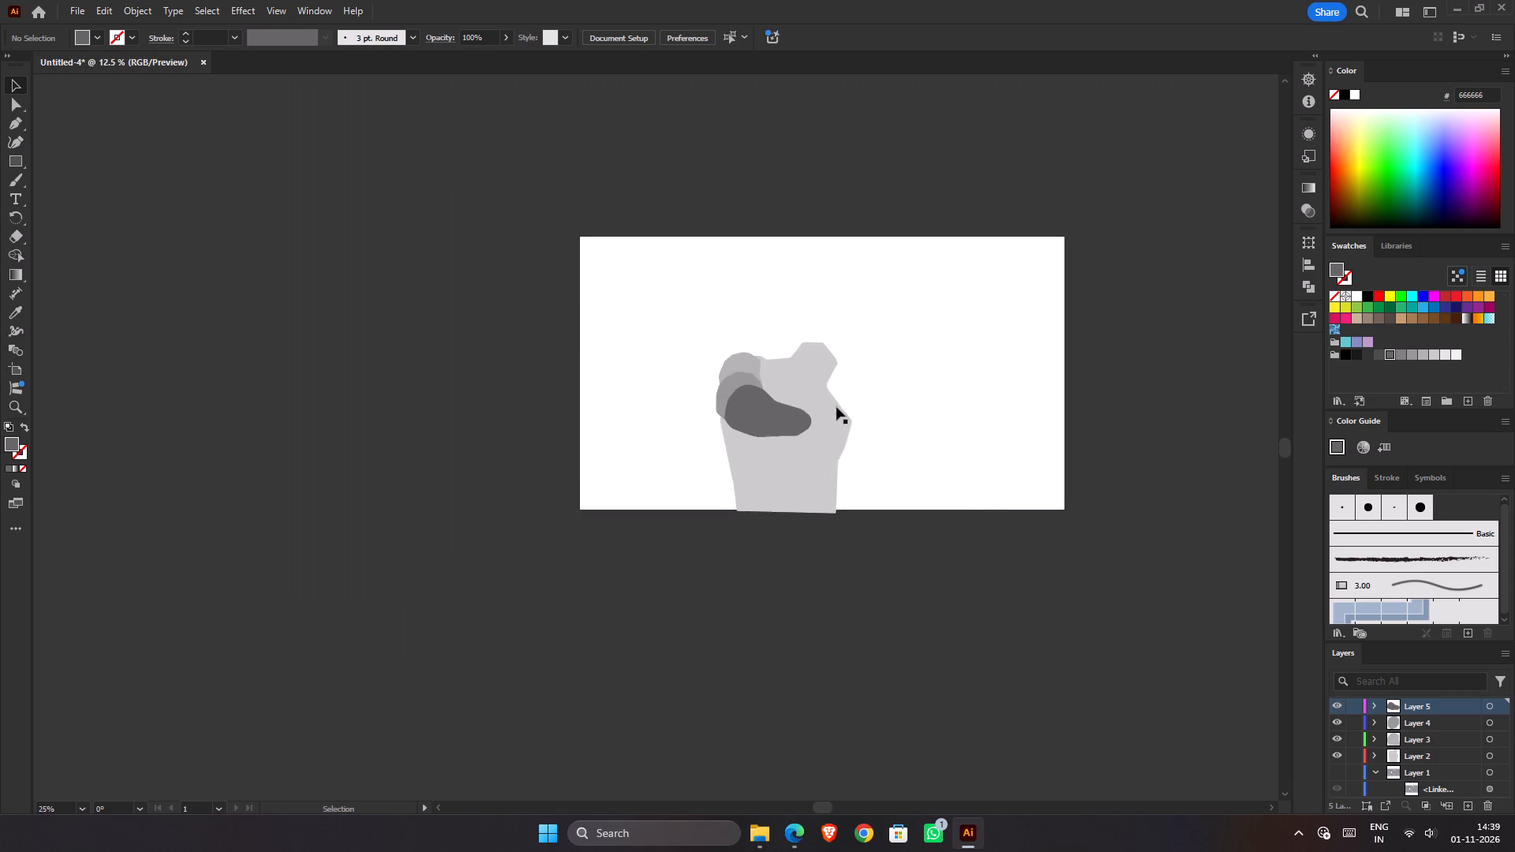
pyautogui.scroll(4, 836, 407)
pyautogui.scroll(-2, 802, 411)
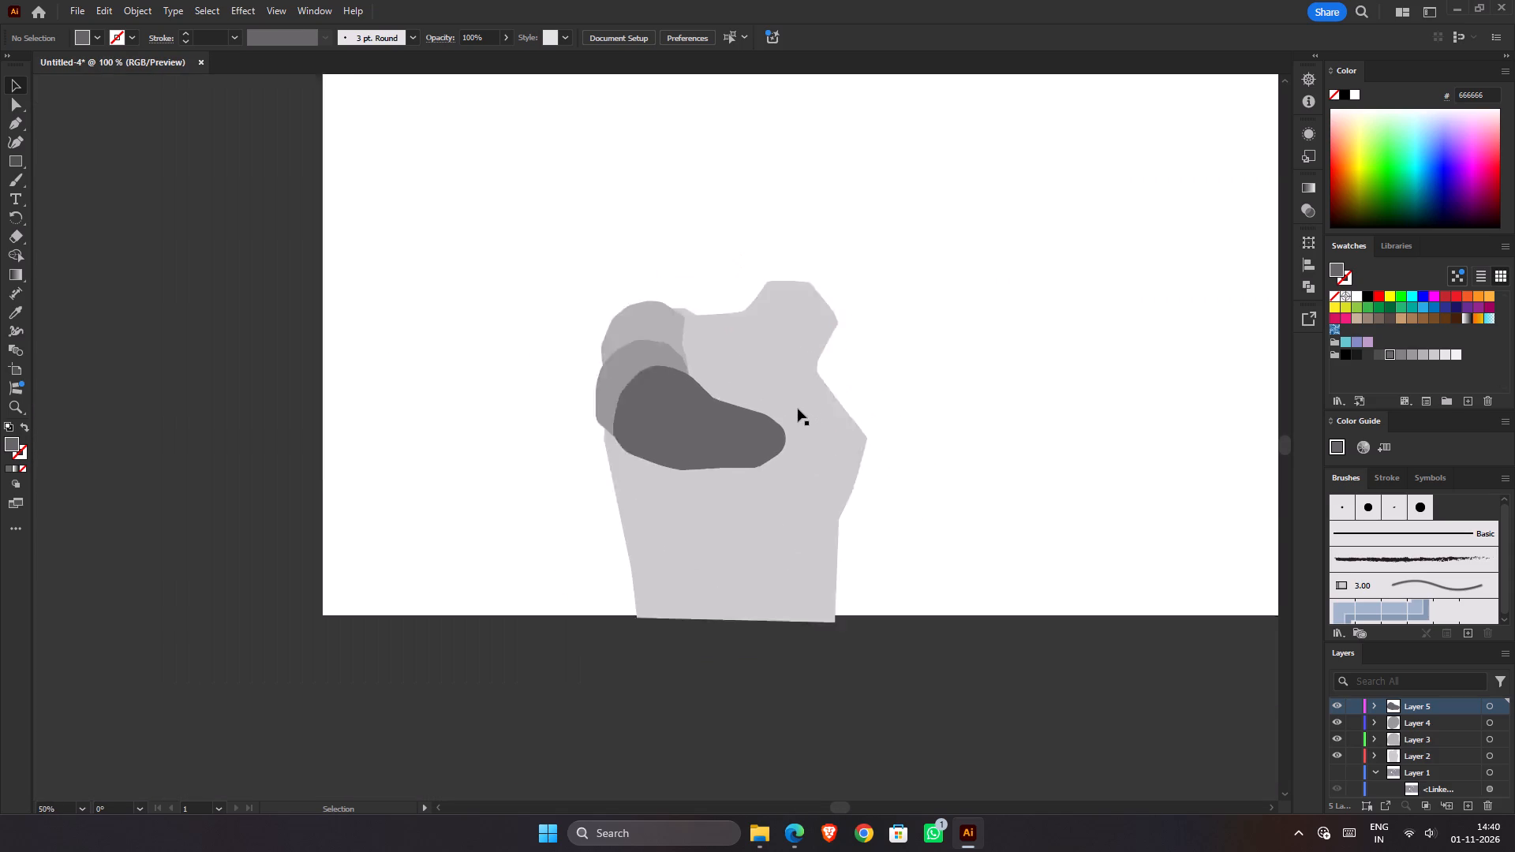
pyautogui.scroll(-1, 798, 409)
pyautogui.scroll(4, 795, 409)
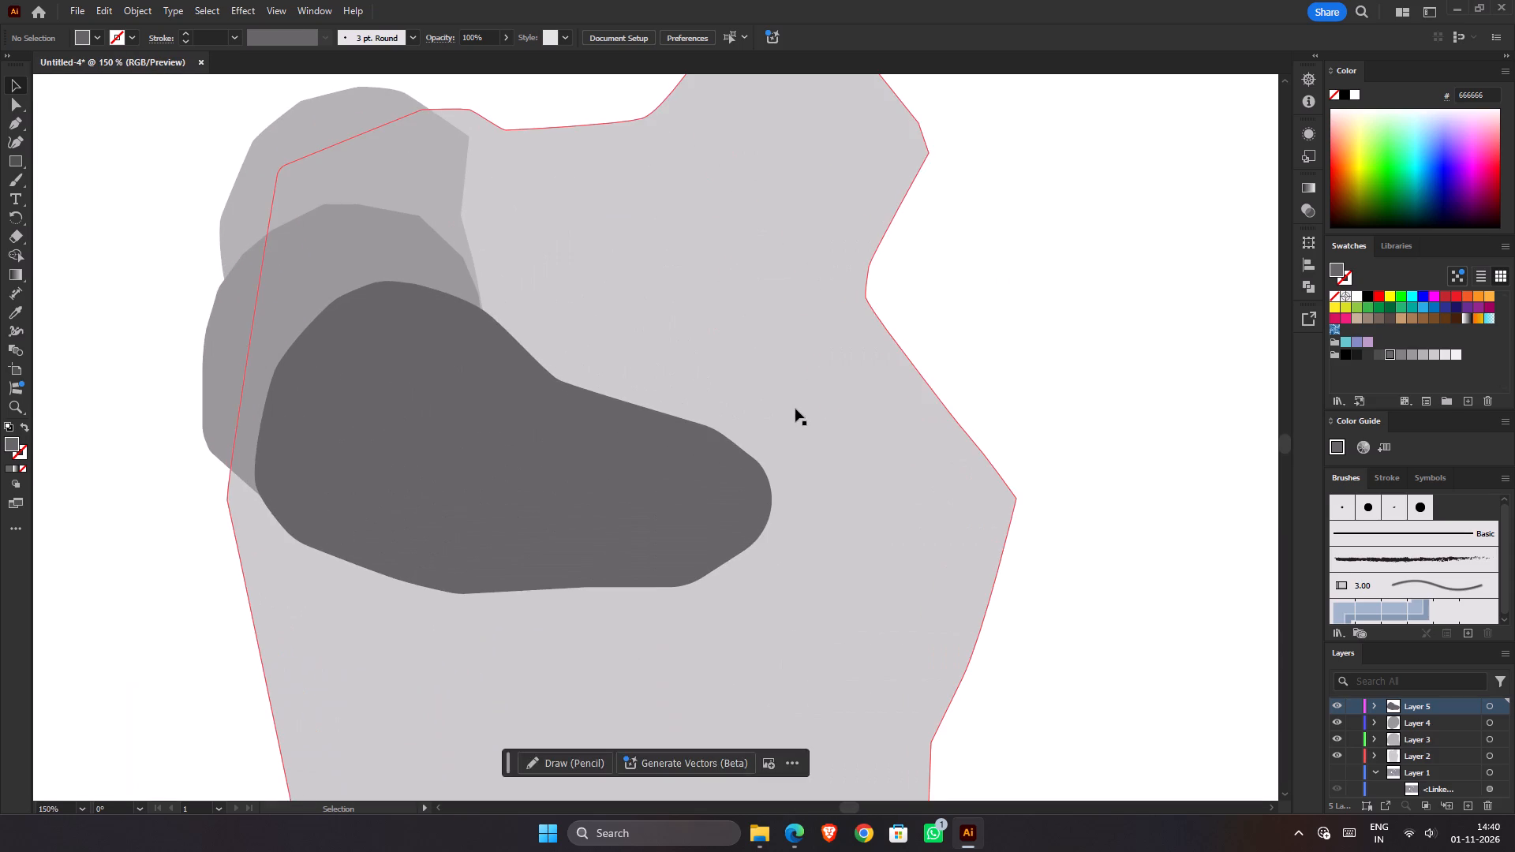
pyautogui.scroll(-4, 794, 409)
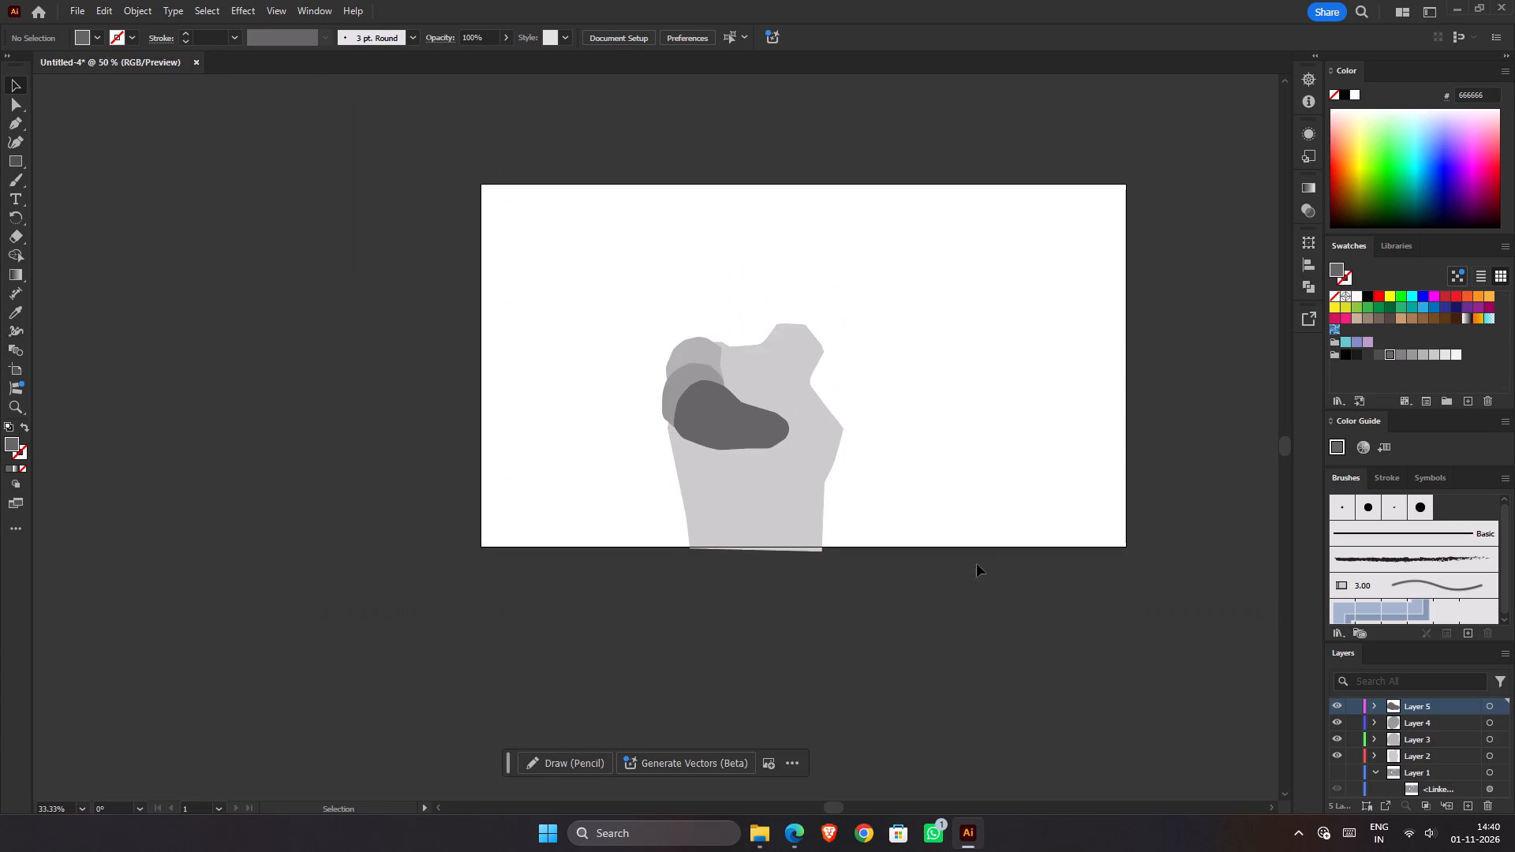
pyautogui.scroll(4, 709, 449)
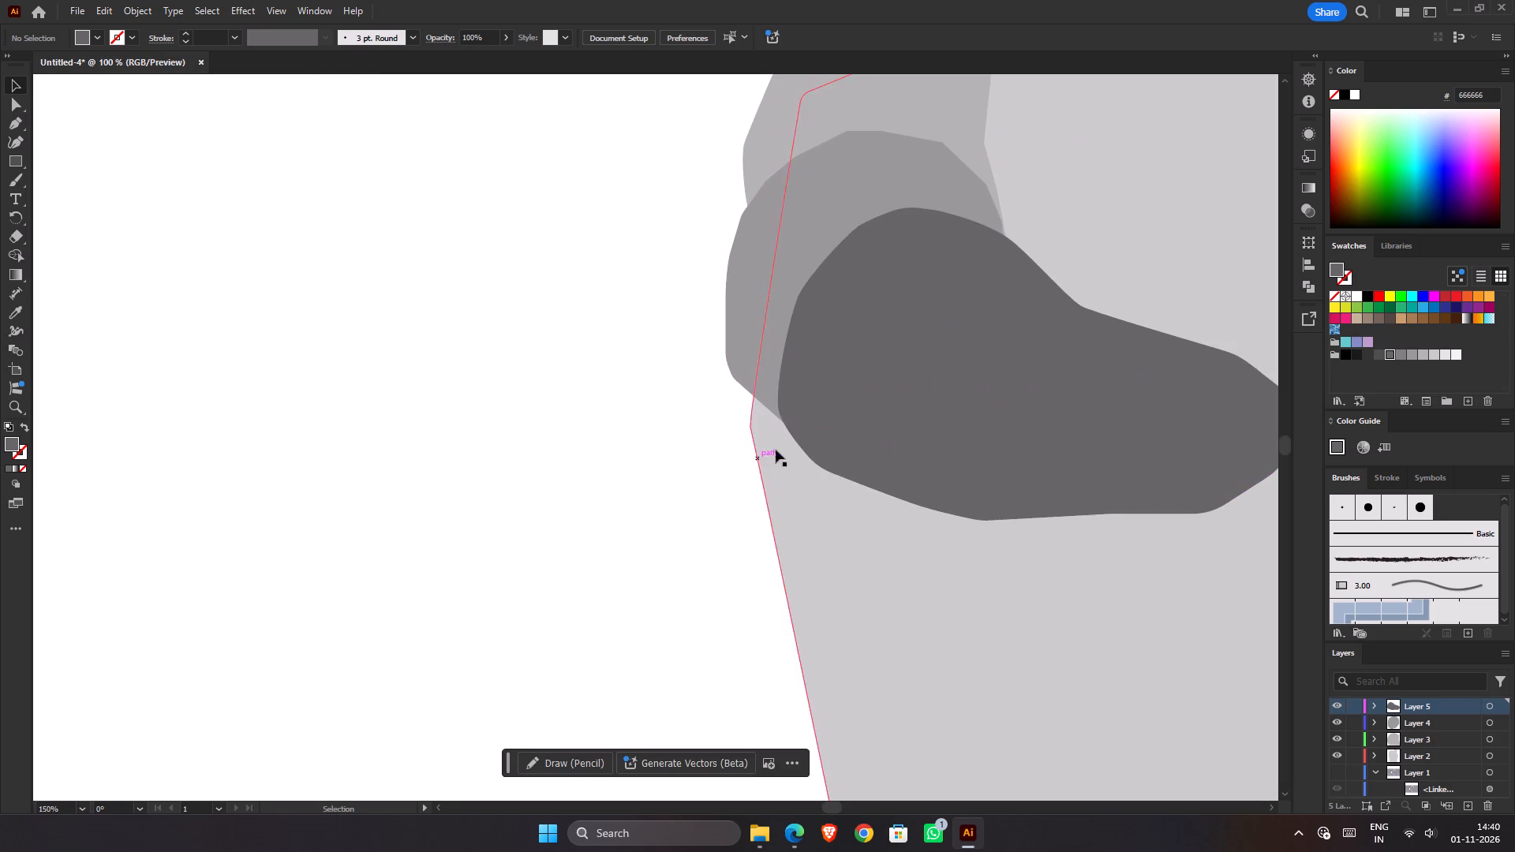
# Reposition the forearm shape's anchor points along the elbow and underside to smooth its lower outline, and deselect it.
pyautogui.click(878, 435)
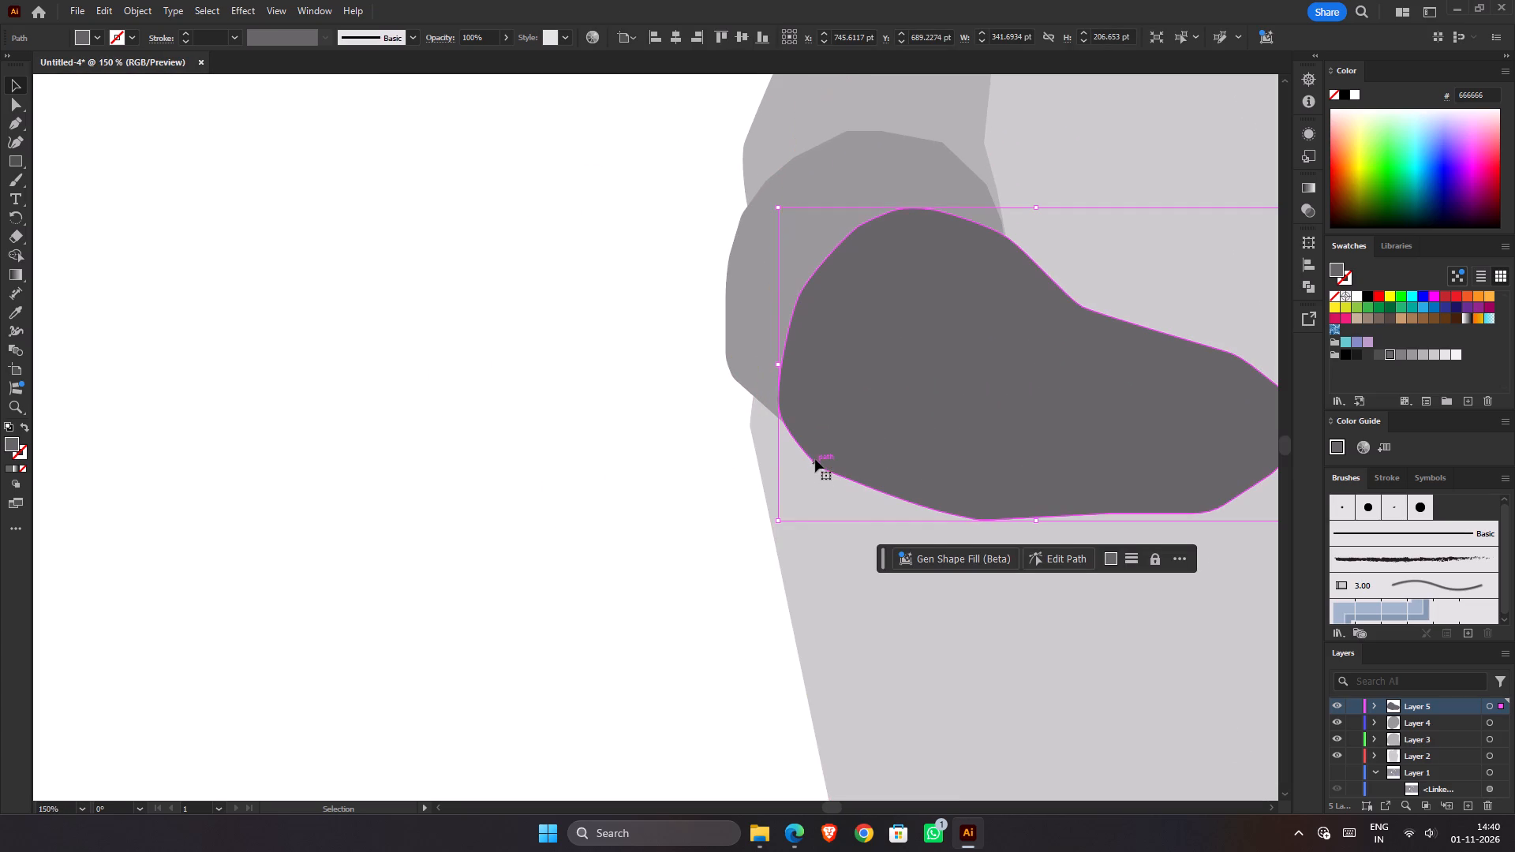
pyautogui.click(16, 108)
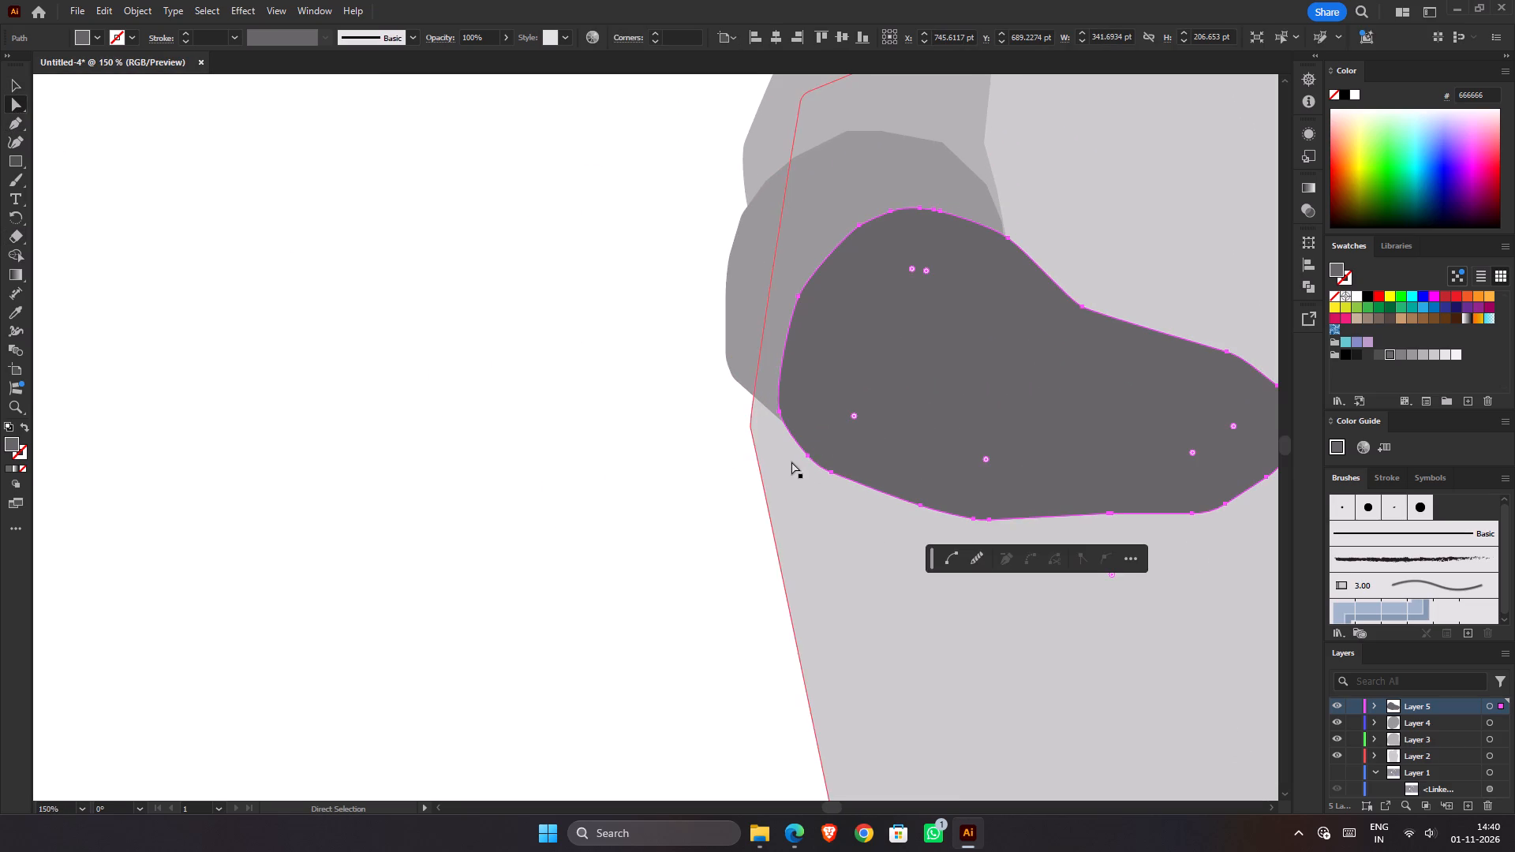
pyautogui.click(809, 455)
pyautogui.hotkey('ctrl', 'z')
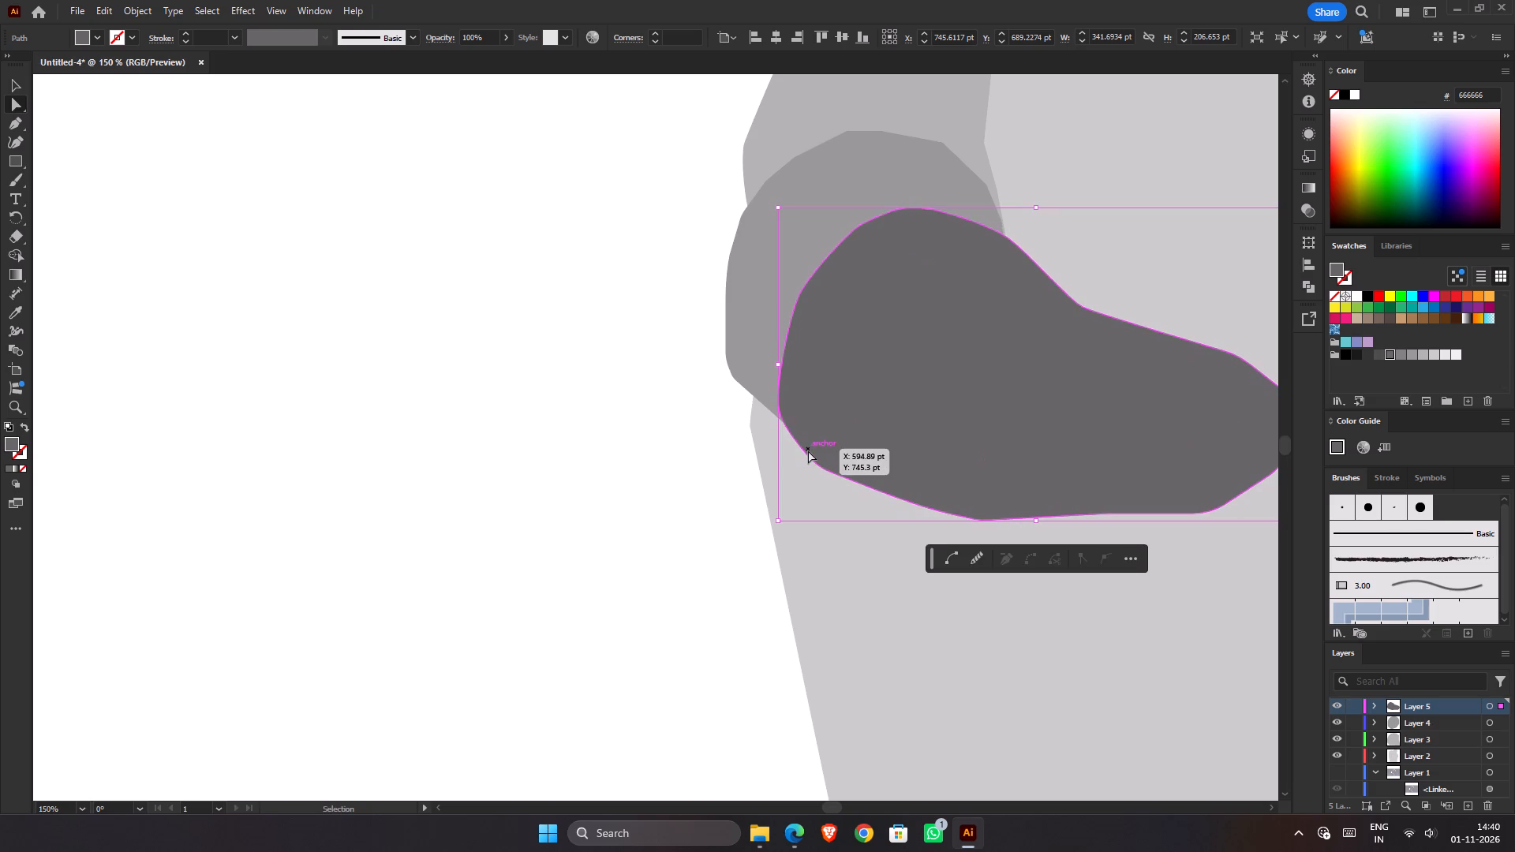
pyautogui.click(810, 455)
pyautogui.click(809, 454)
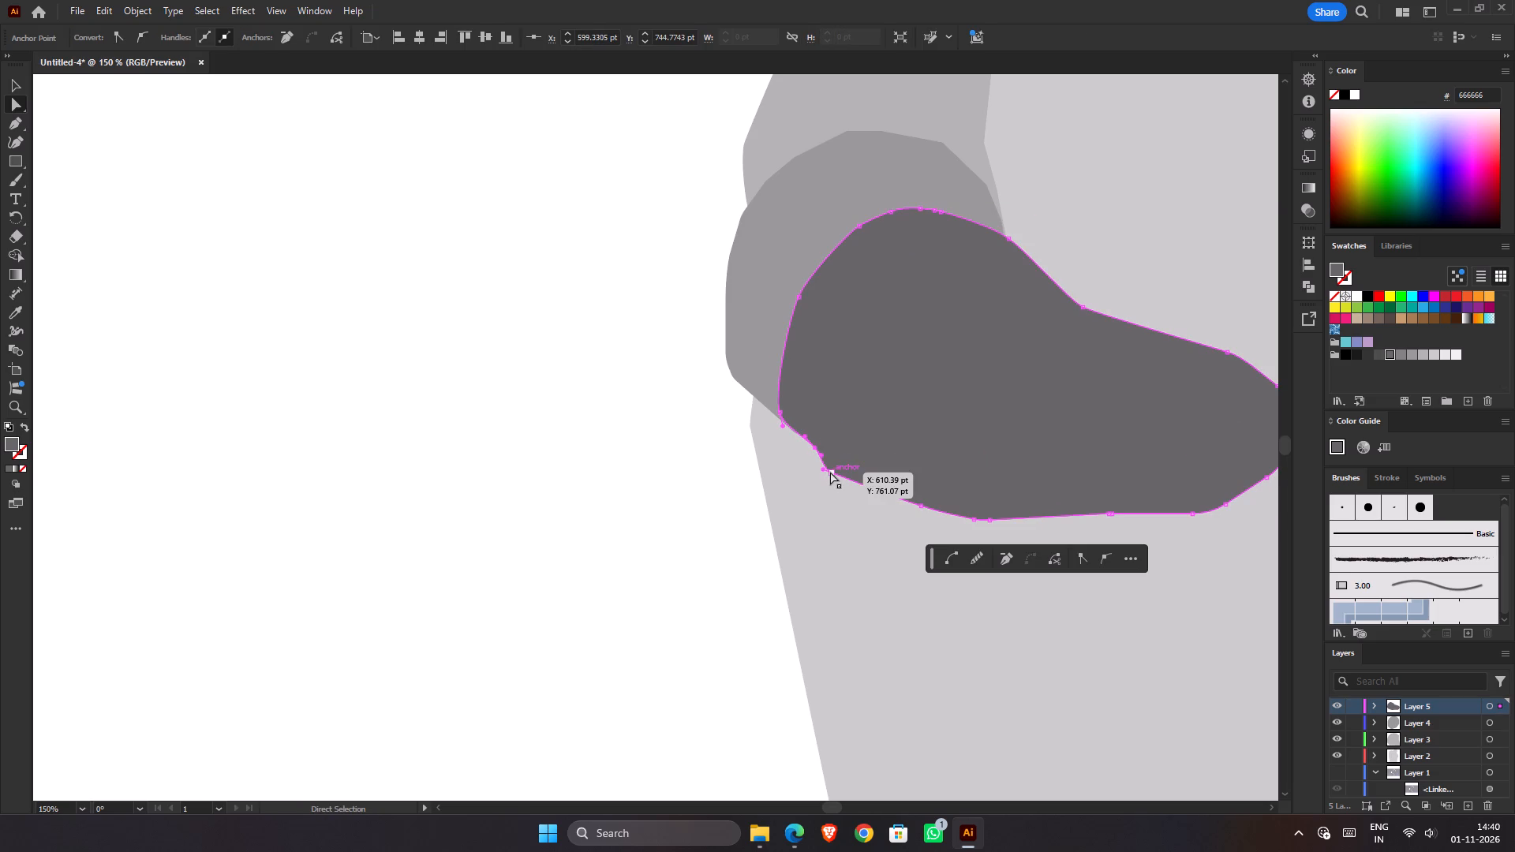
pyautogui.moveTo(832, 473); pyautogui.dragTo(852, 473)
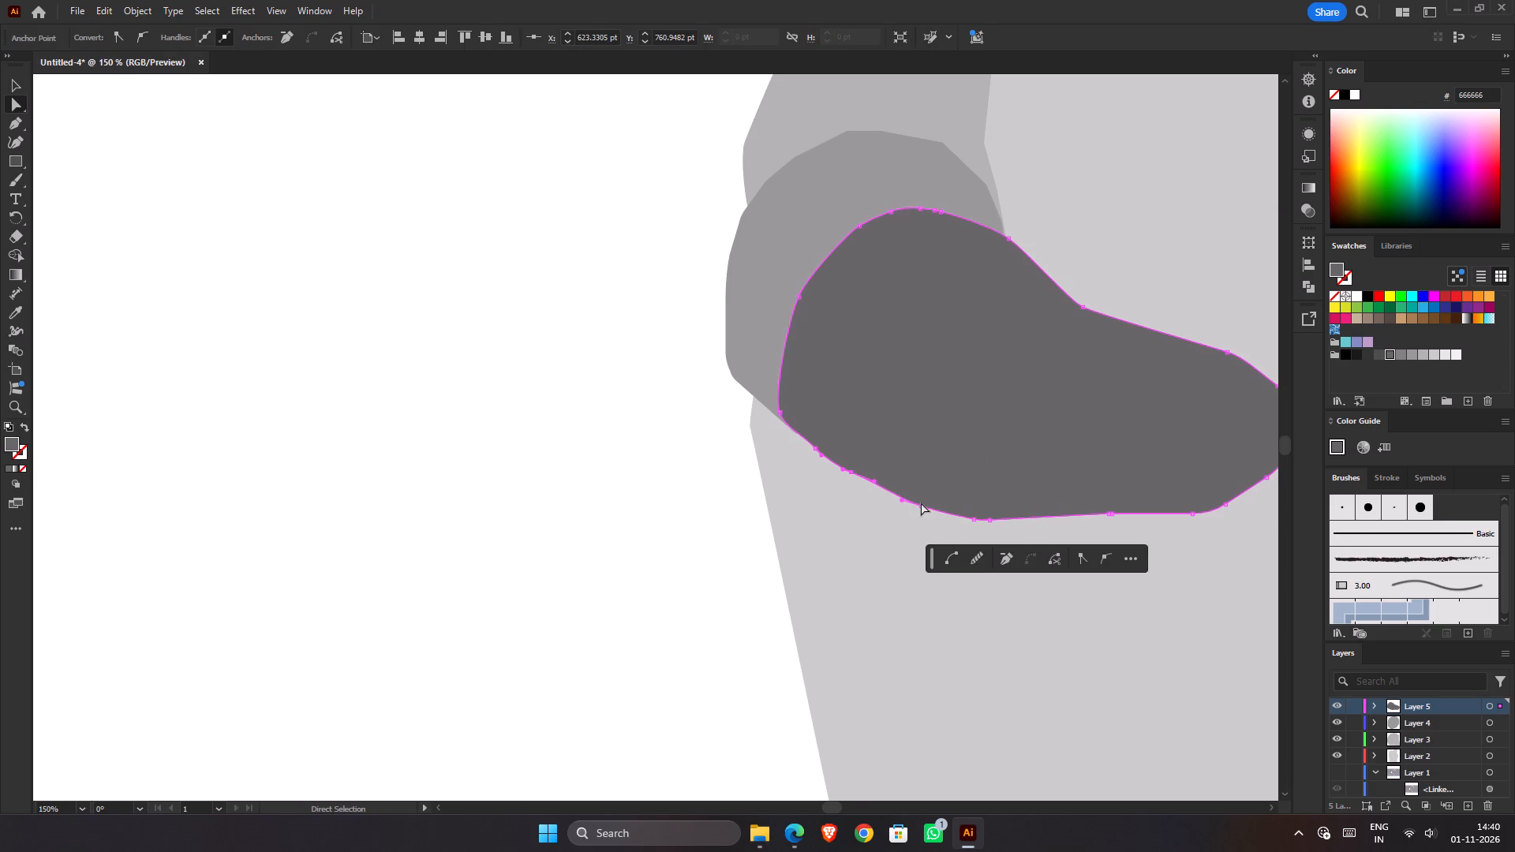
pyautogui.click(922, 505)
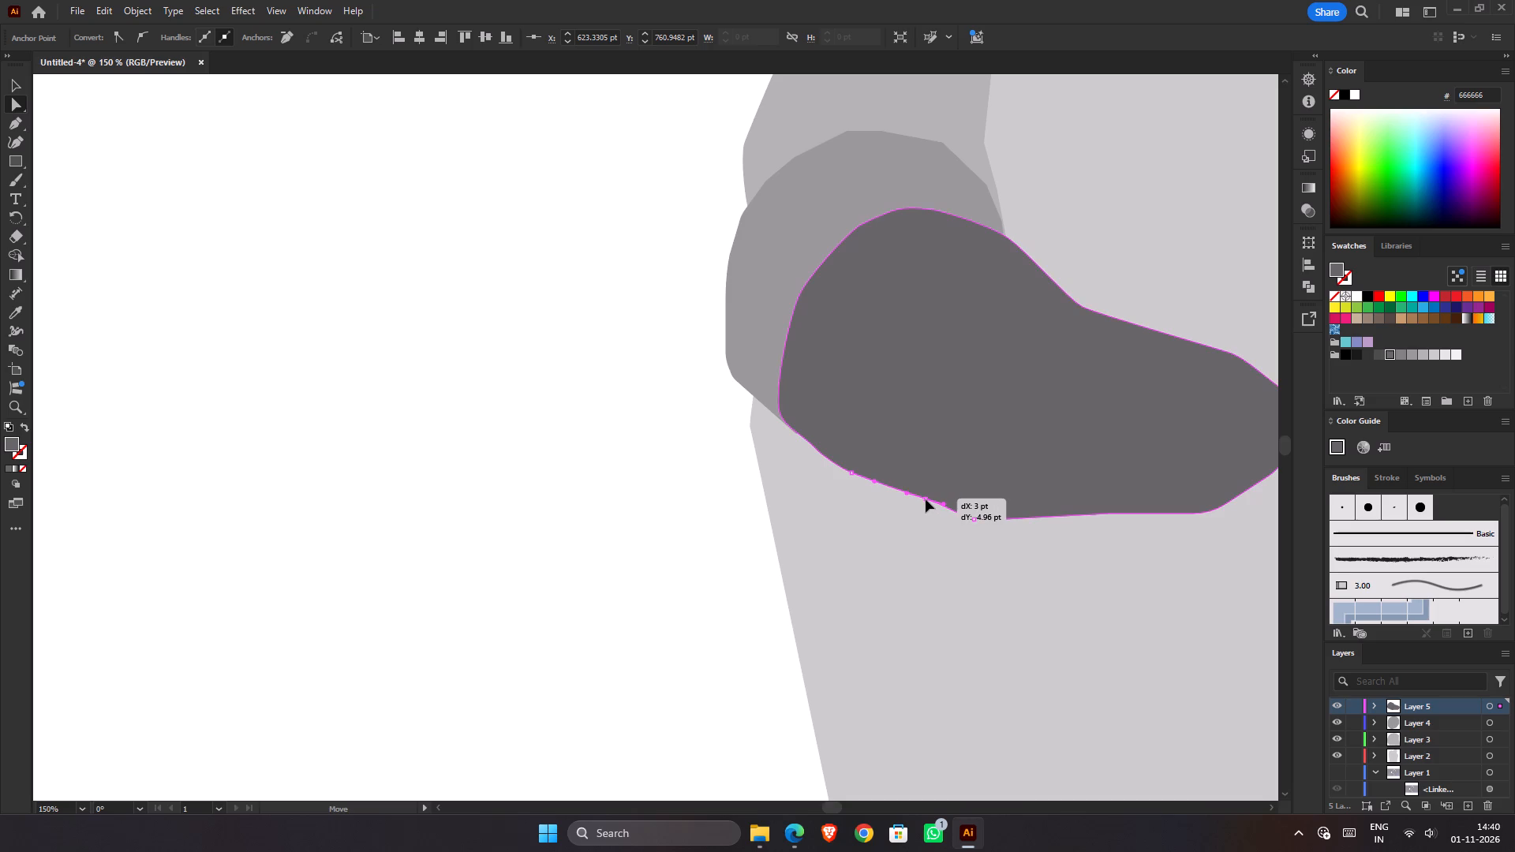
pyautogui.click(973, 519)
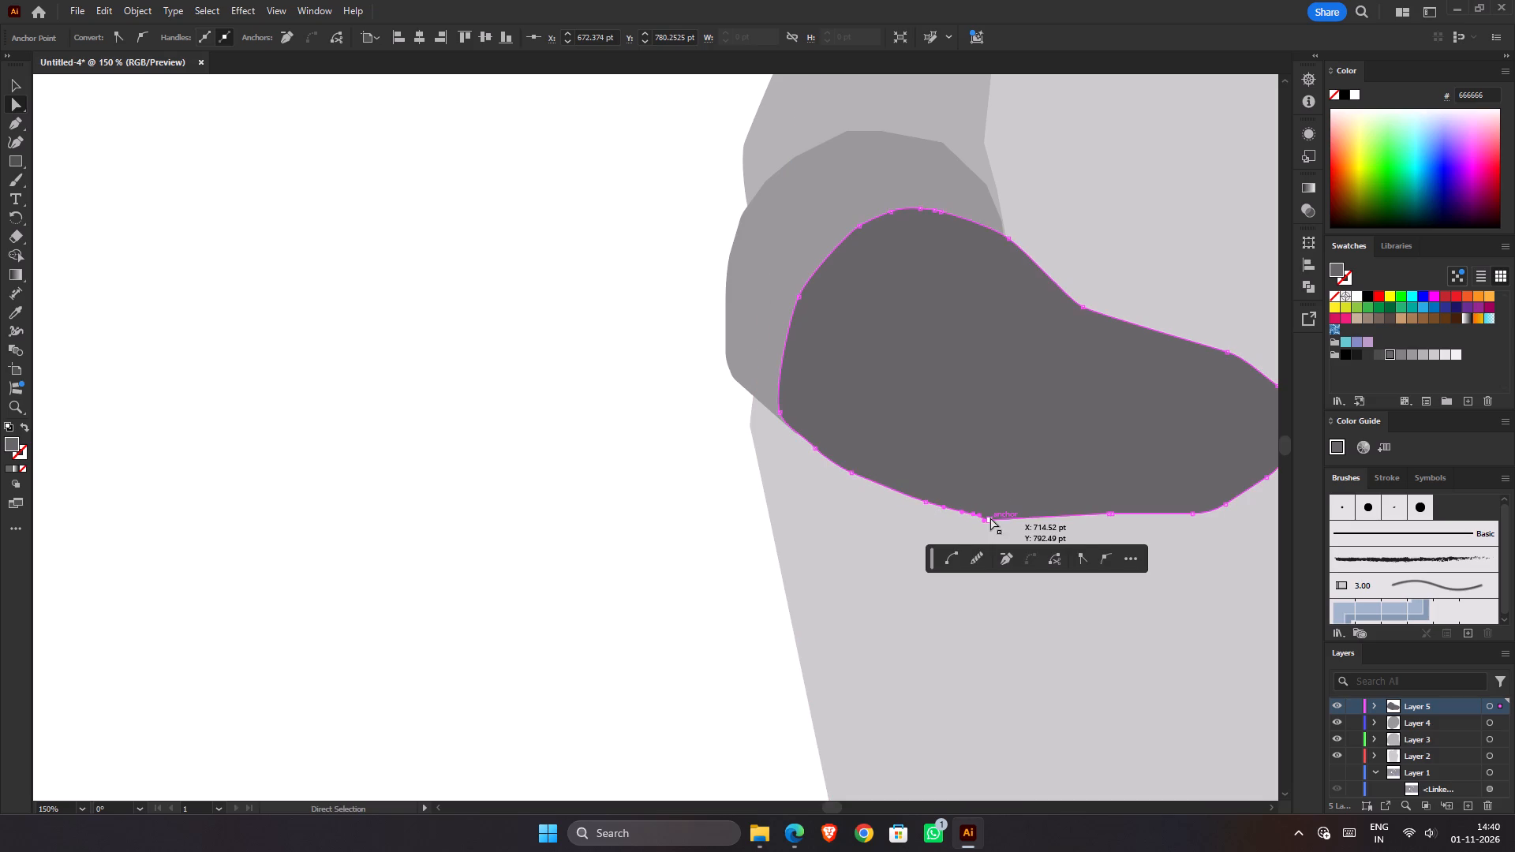
pyautogui.moveTo(990, 521); pyautogui.dragTo(1005, 512)
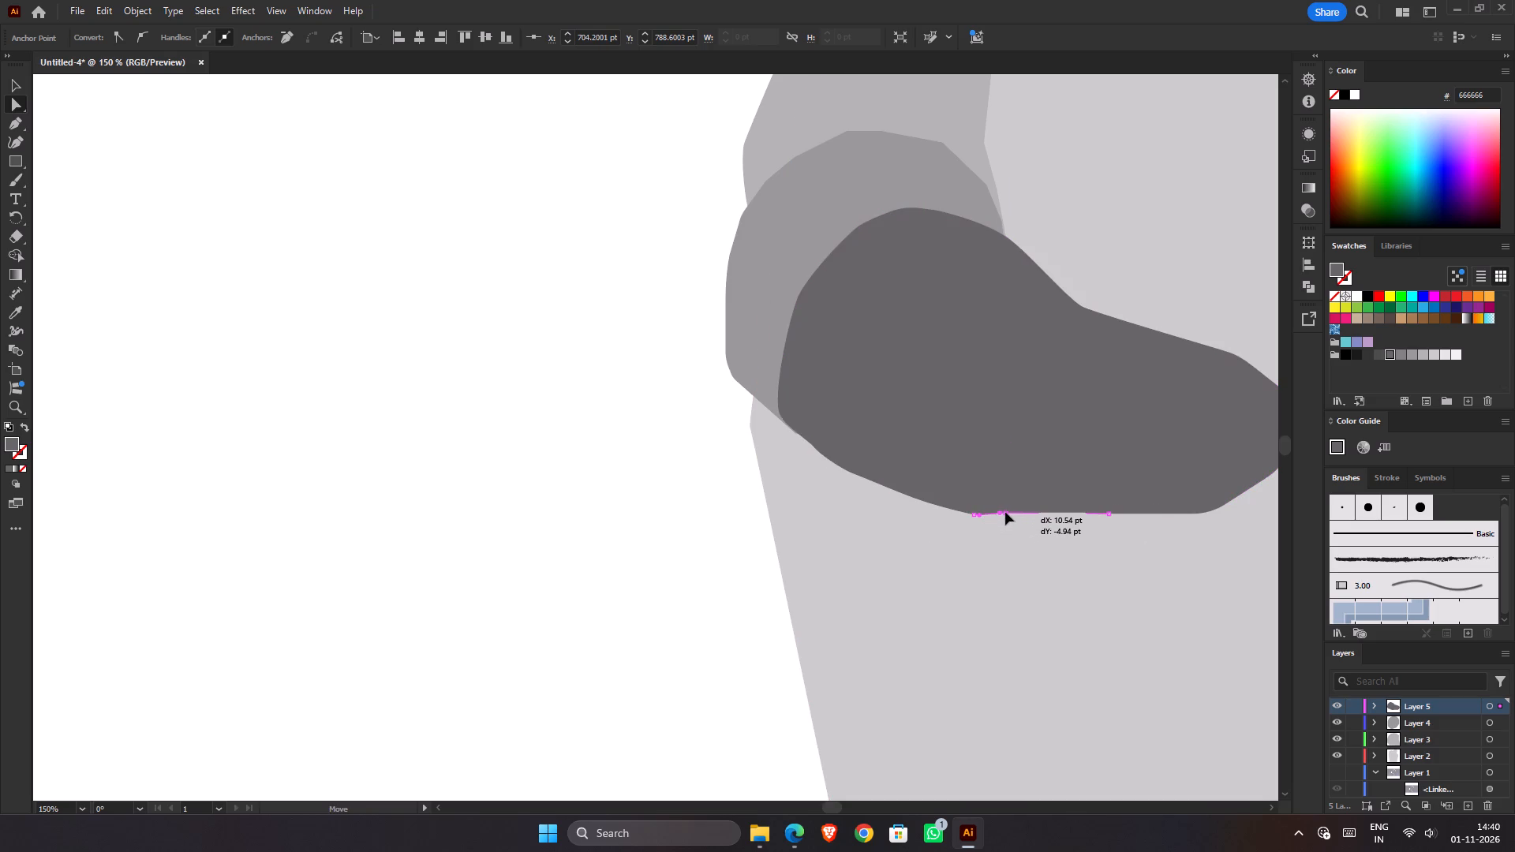
pyautogui.moveTo(1005, 512); pyautogui.dragTo(1005, 516)
pyautogui.scroll(-1, 1004, 518)
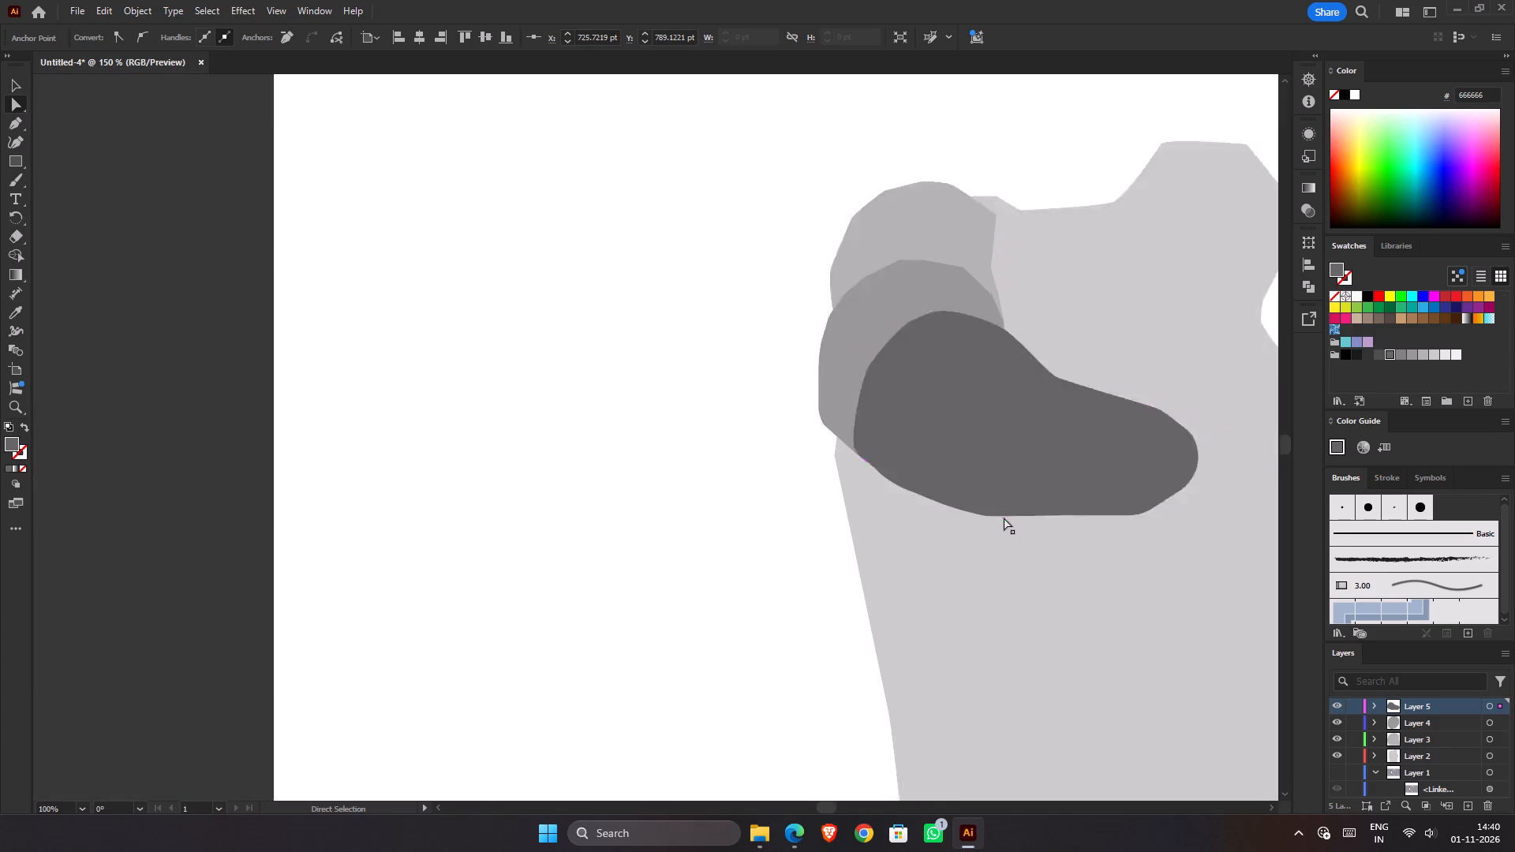
pyautogui.scroll(-1, 1004, 518)
pyautogui.click(785, 573)
# Examine the whole grey figure at several magnifications to judge the reshaped forearm against the torso and upper arm.
pyautogui.scroll(-1, 993, 640)
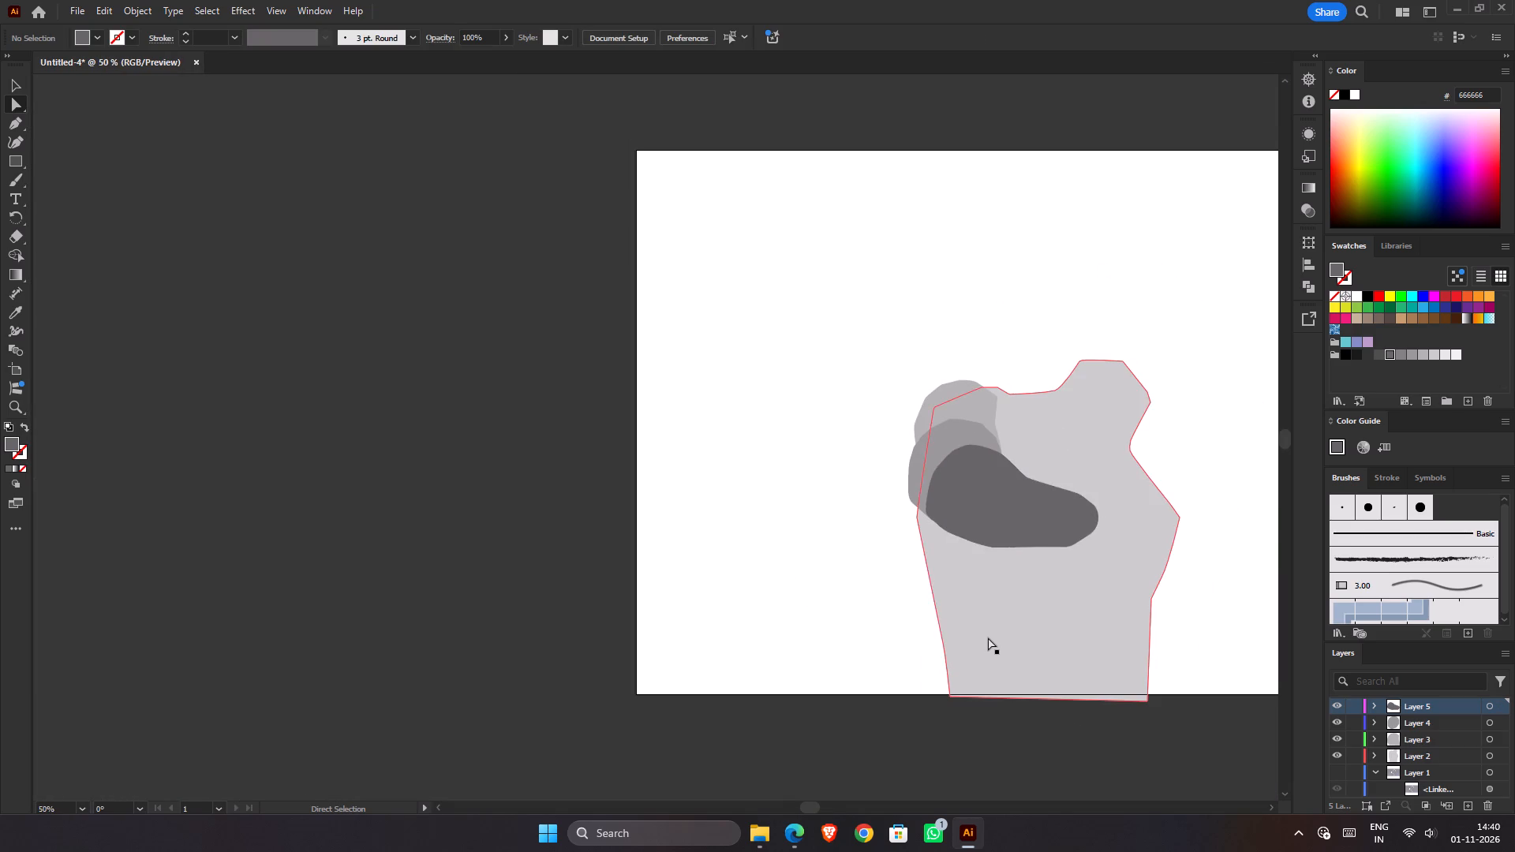
pyautogui.scroll(-1, 988, 637)
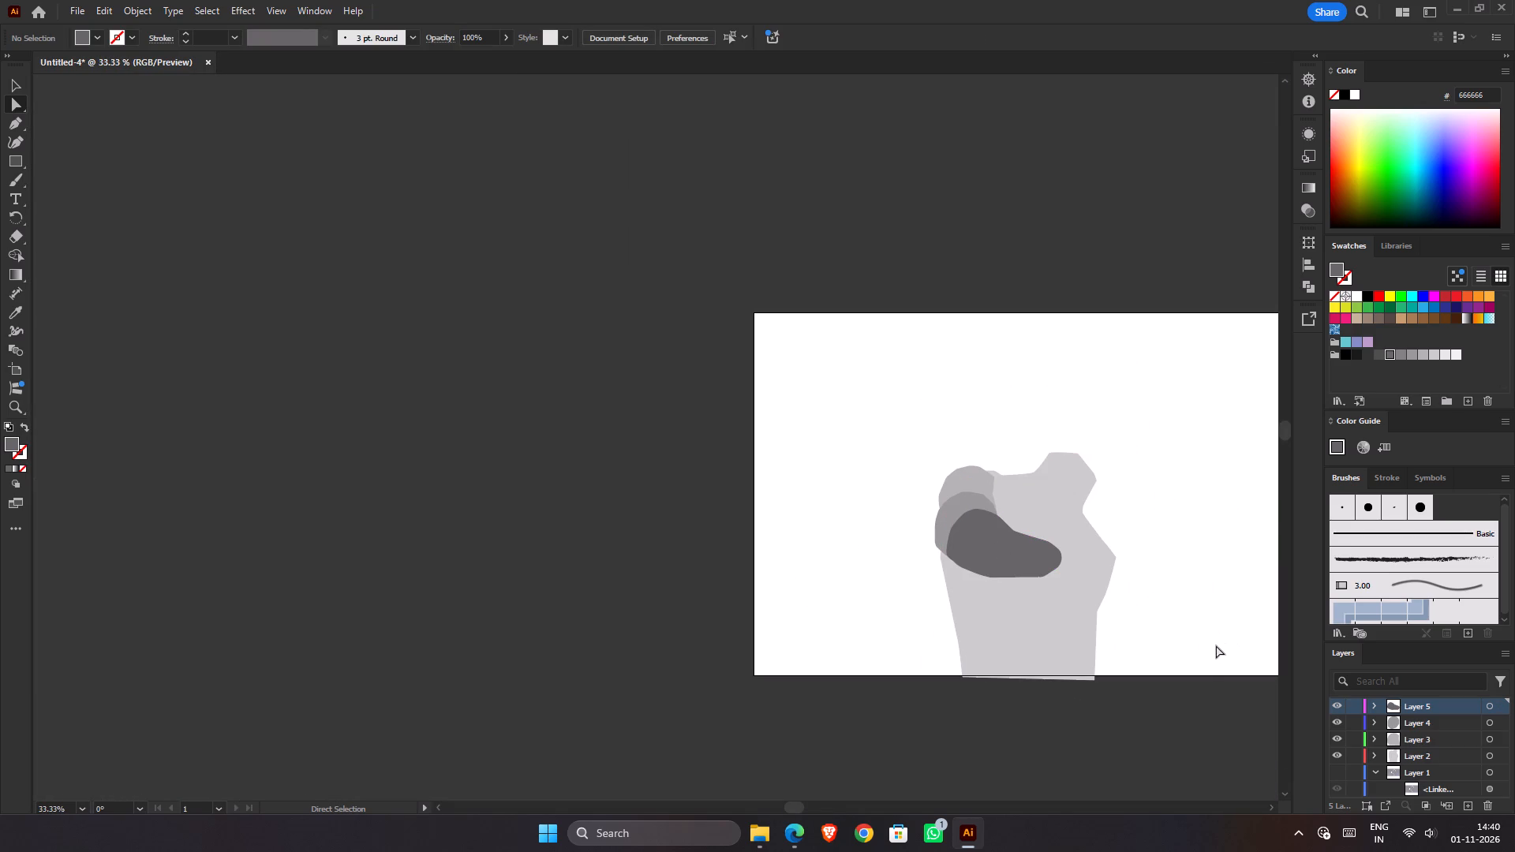
pyautogui.scroll(1, 1229, 622)
pyautogui.press('space')
pyautogui.press('space')
pyautogui.press('space')
pyautogui.press('space')
pyautogui.press('space')
pyautogui.press('space')
pyautogui.press('space')
pyautogui.press('space')
pyautogui.press('space')
pyautogui.press('space')
pyautogui.press('space')
pyautogui.press('space')
pyautogui.press('space')
pyautogui.press('space')
pyautogui.press('space')
pyautogui.press('space')
pyautogui.press('space')
pyautogui.press('space')
pyautogui.moveTo(1124, 552); pyautogui.dragTo(776, 424)
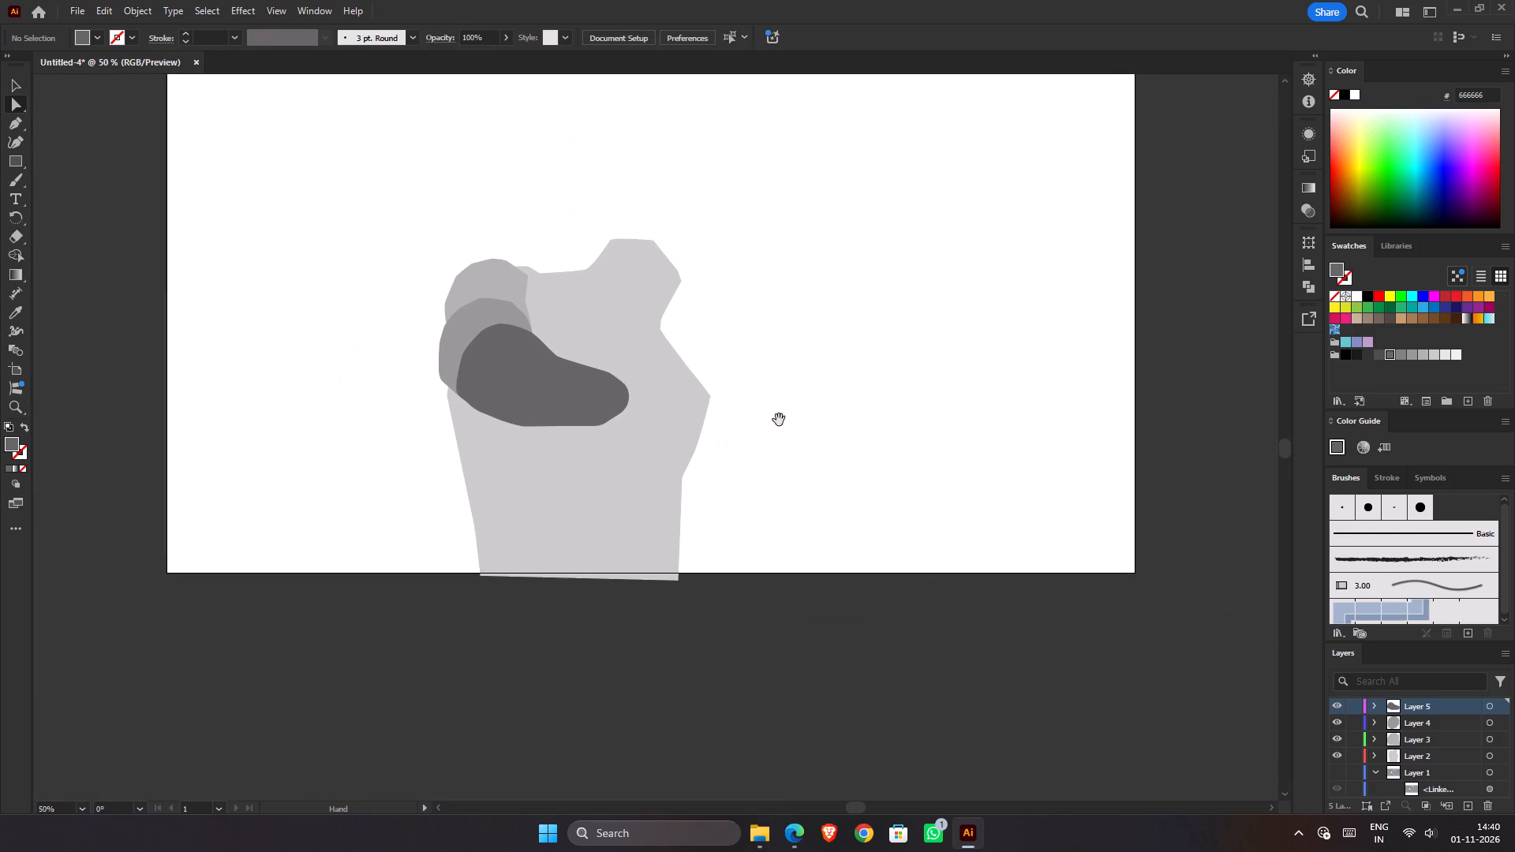
pyautogui.scroll(-2, 746, 383)
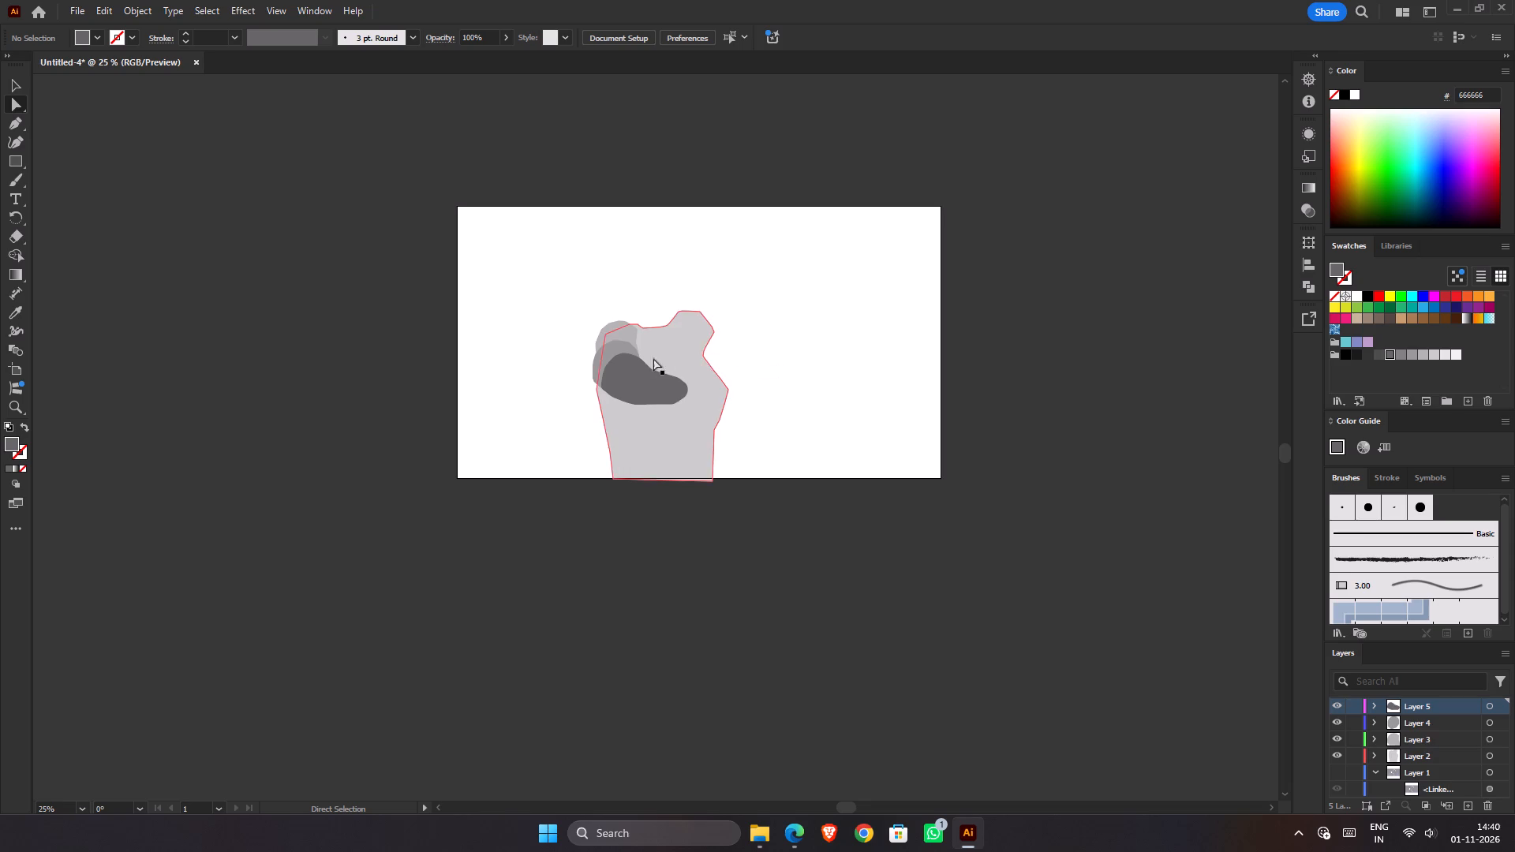
pyautogui.scroll(2, 635, 427)
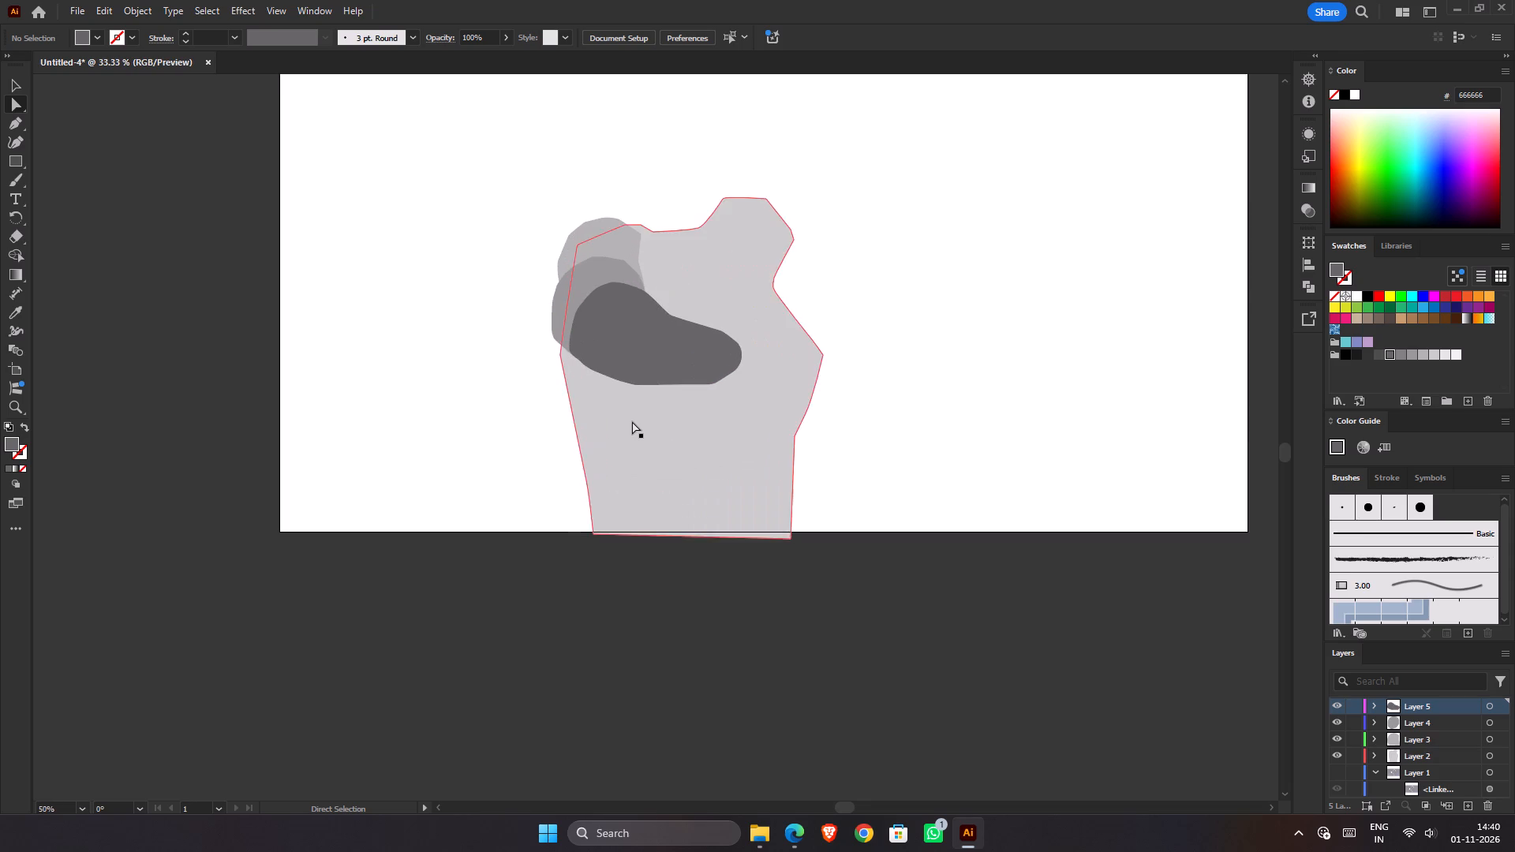
pyautogui.scroll(1, 632, 421)
pyautogui.scroll(-1, 632, 421)
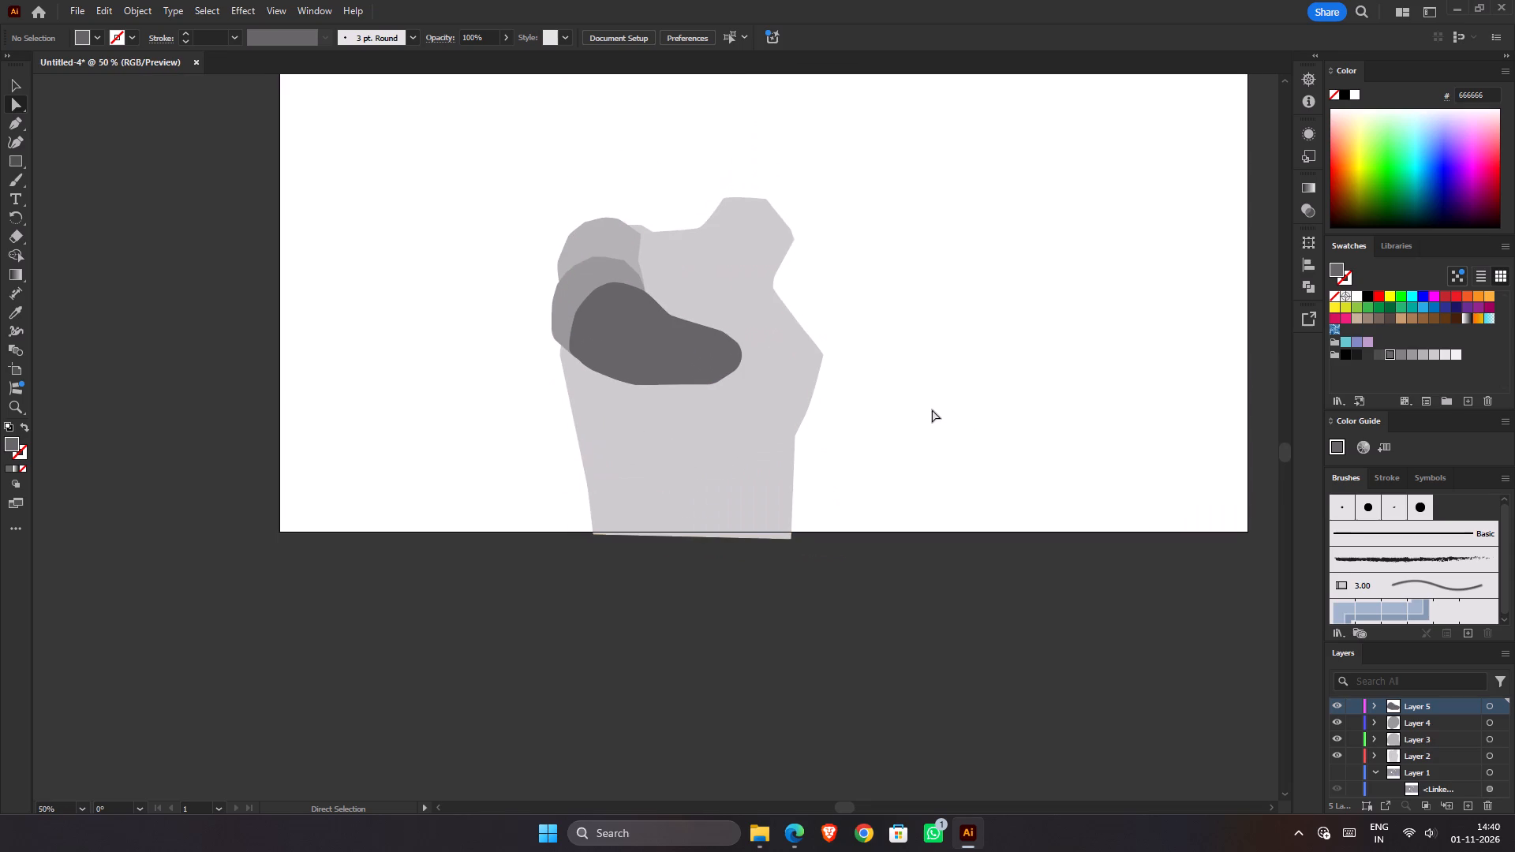
pyautogui.scroll(-2, 899, 394)
pyautogui.scroll(3, 873, 396)
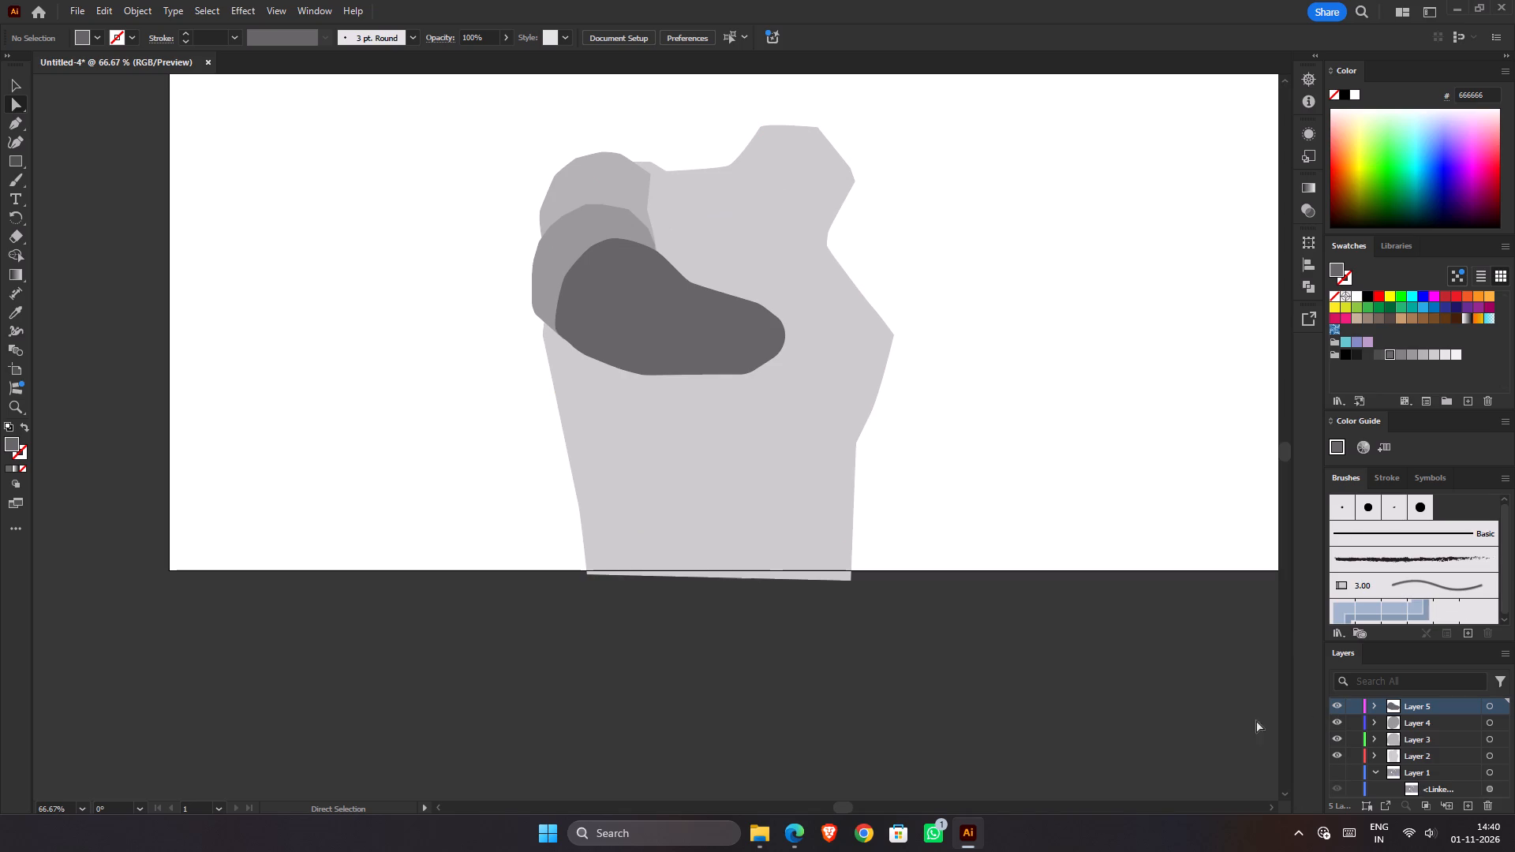
# Show the Layer 1 reference with the grey shapes on Layers 2 to 5 hidden, and add a new layer above them.
pyautogui.click(1337, 771)
pyautogui.moveTo(1339, 758); pyautogui.dragTo(1338, 683)
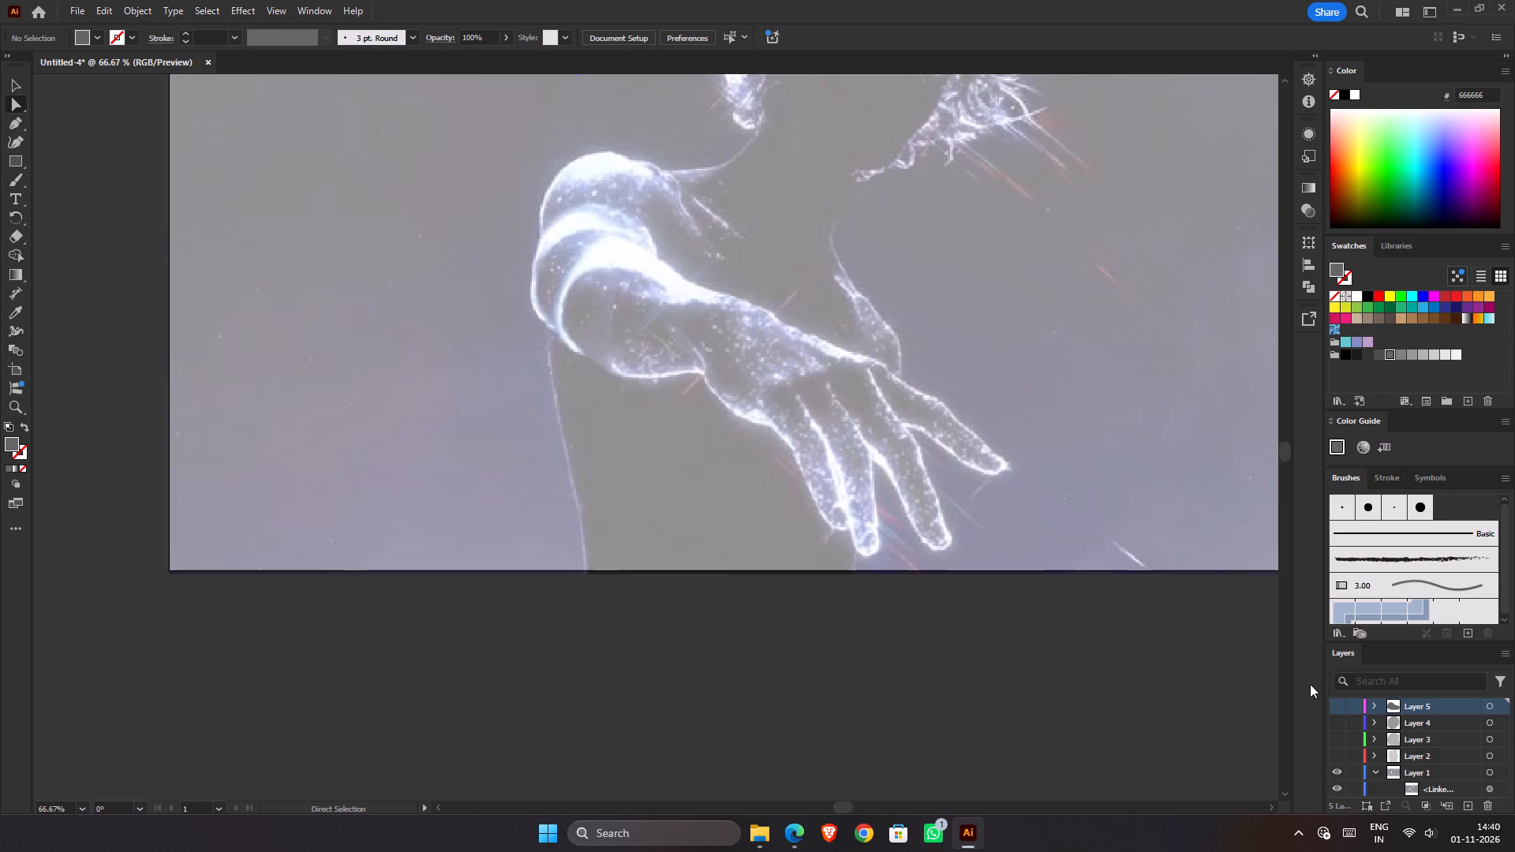
pyautogui.click(1475, 809)
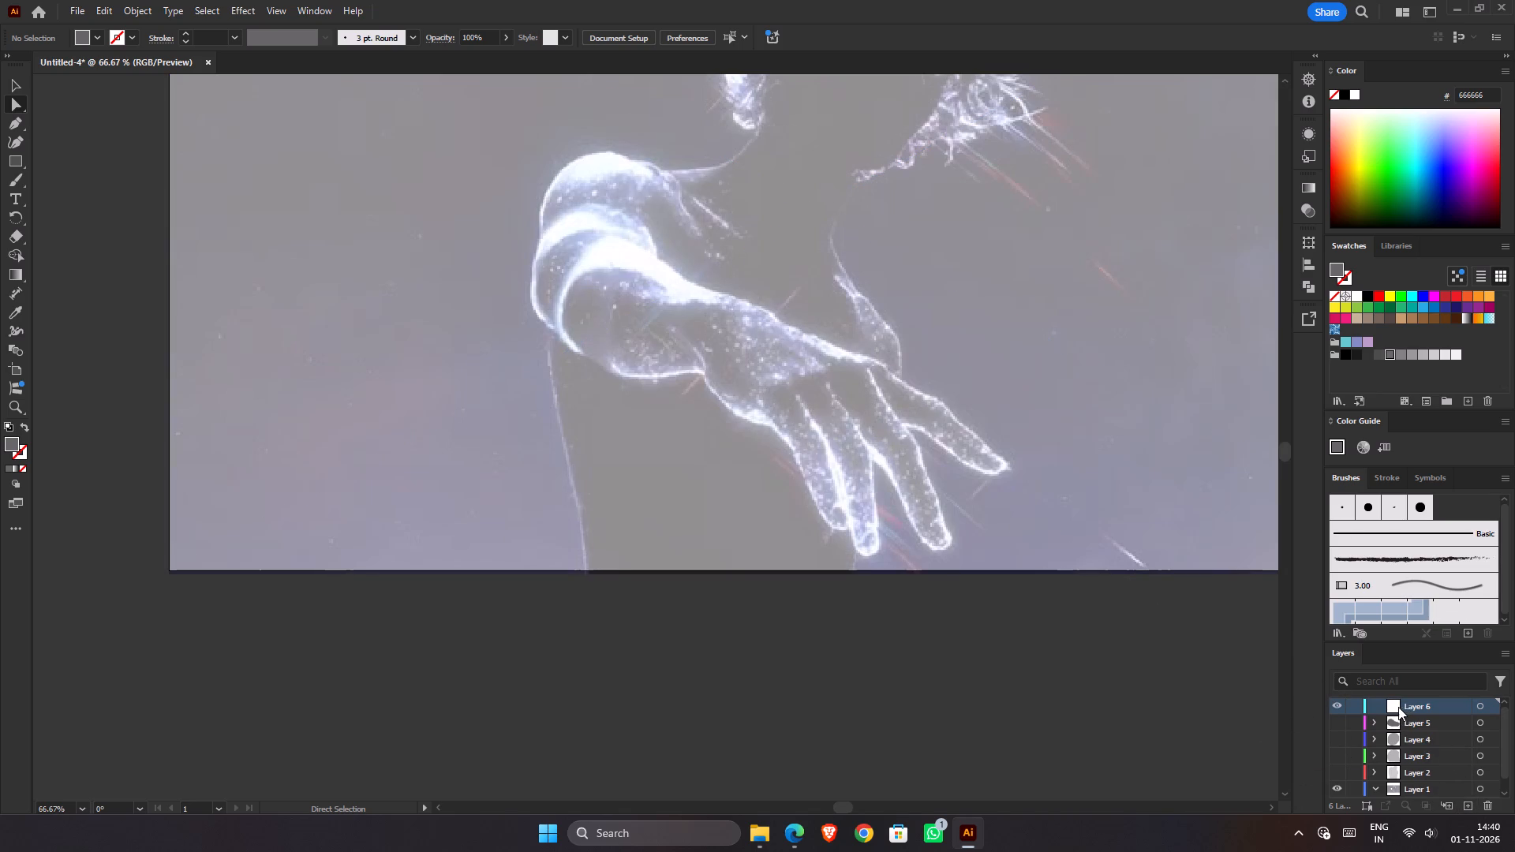
# Start the hand outline with the Pen tool inside the wrist and trace down past the wrist crease to the heel of the palm.
pyautogui.press('p')
pyautogui.scroll(3, 697, 390)
pyautogui.click(742, 201)
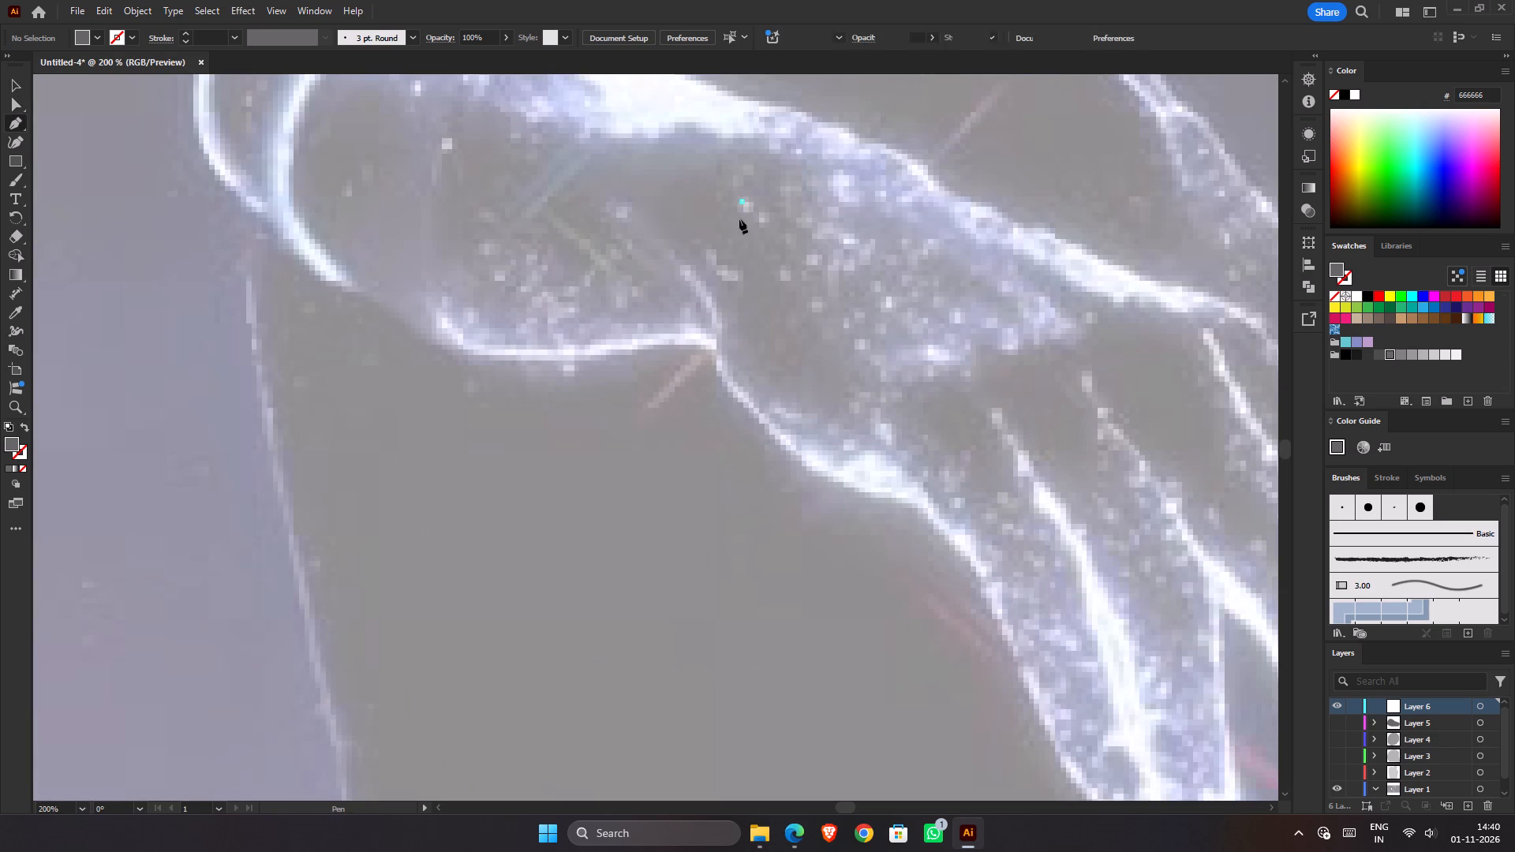
pyautogui.click(718, 344)
pyautogui.click(717, 370)
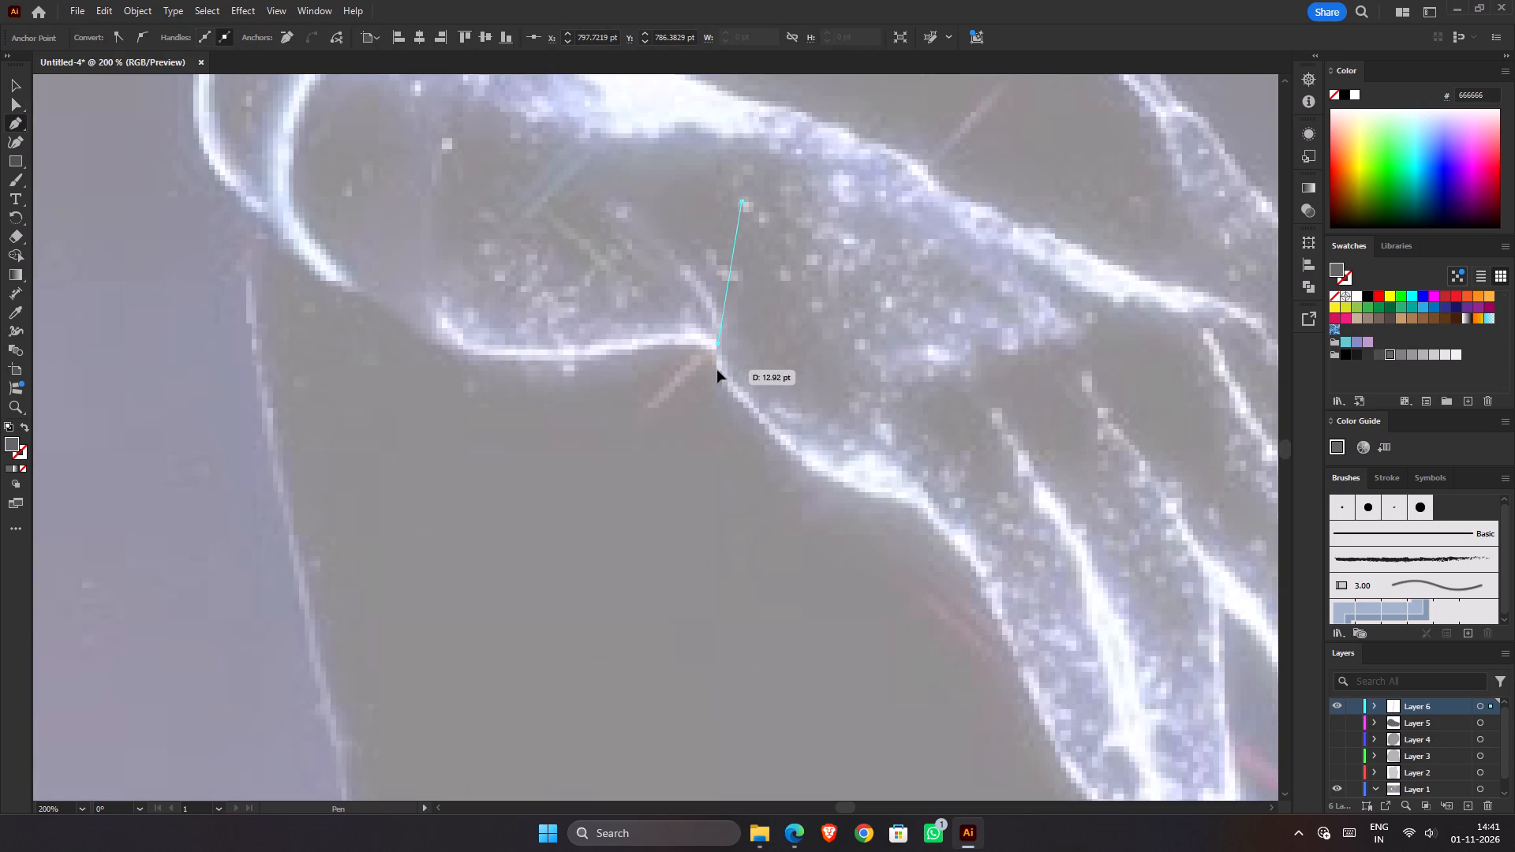
pyautogui.hotkey('ctrl', 'z')
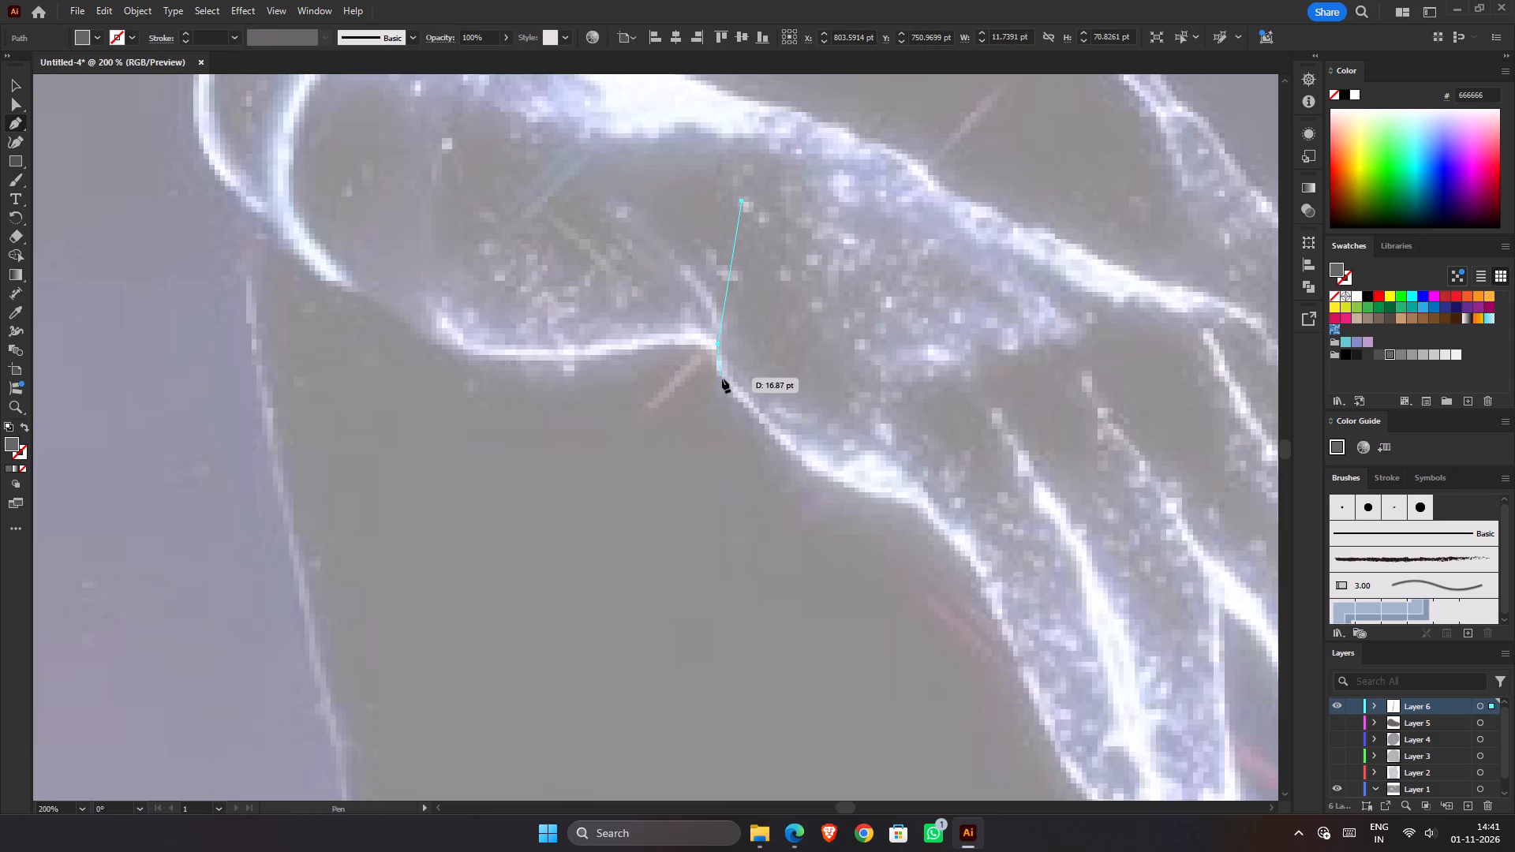
pyautogui.moveTo(724, 382); pyautogui.dragTo(731, 398)
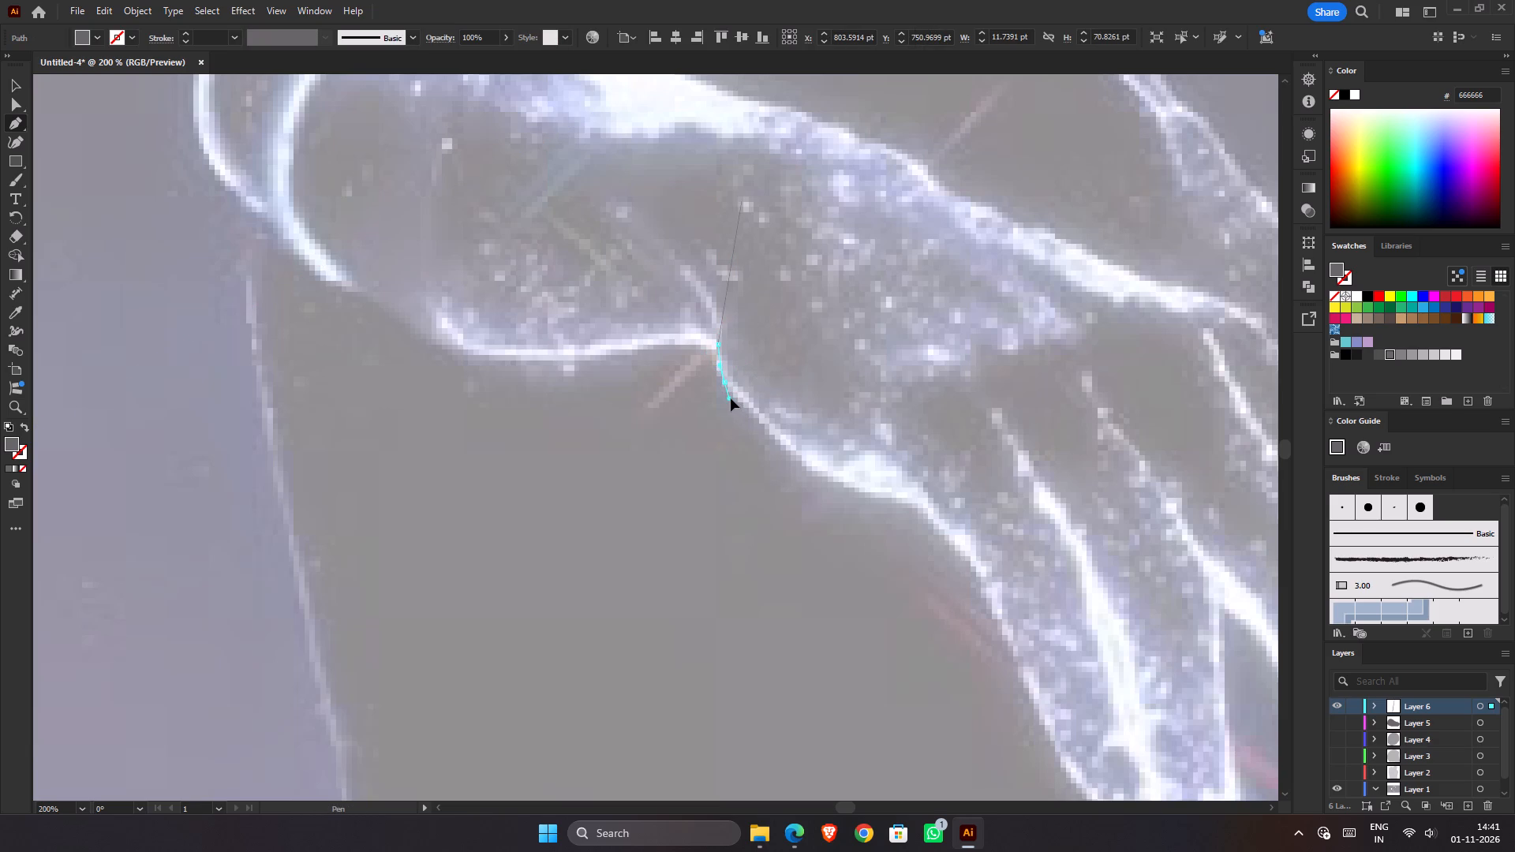
pyautogui.moveTo(731, 398); pyautogui.dragTo(733, 398)
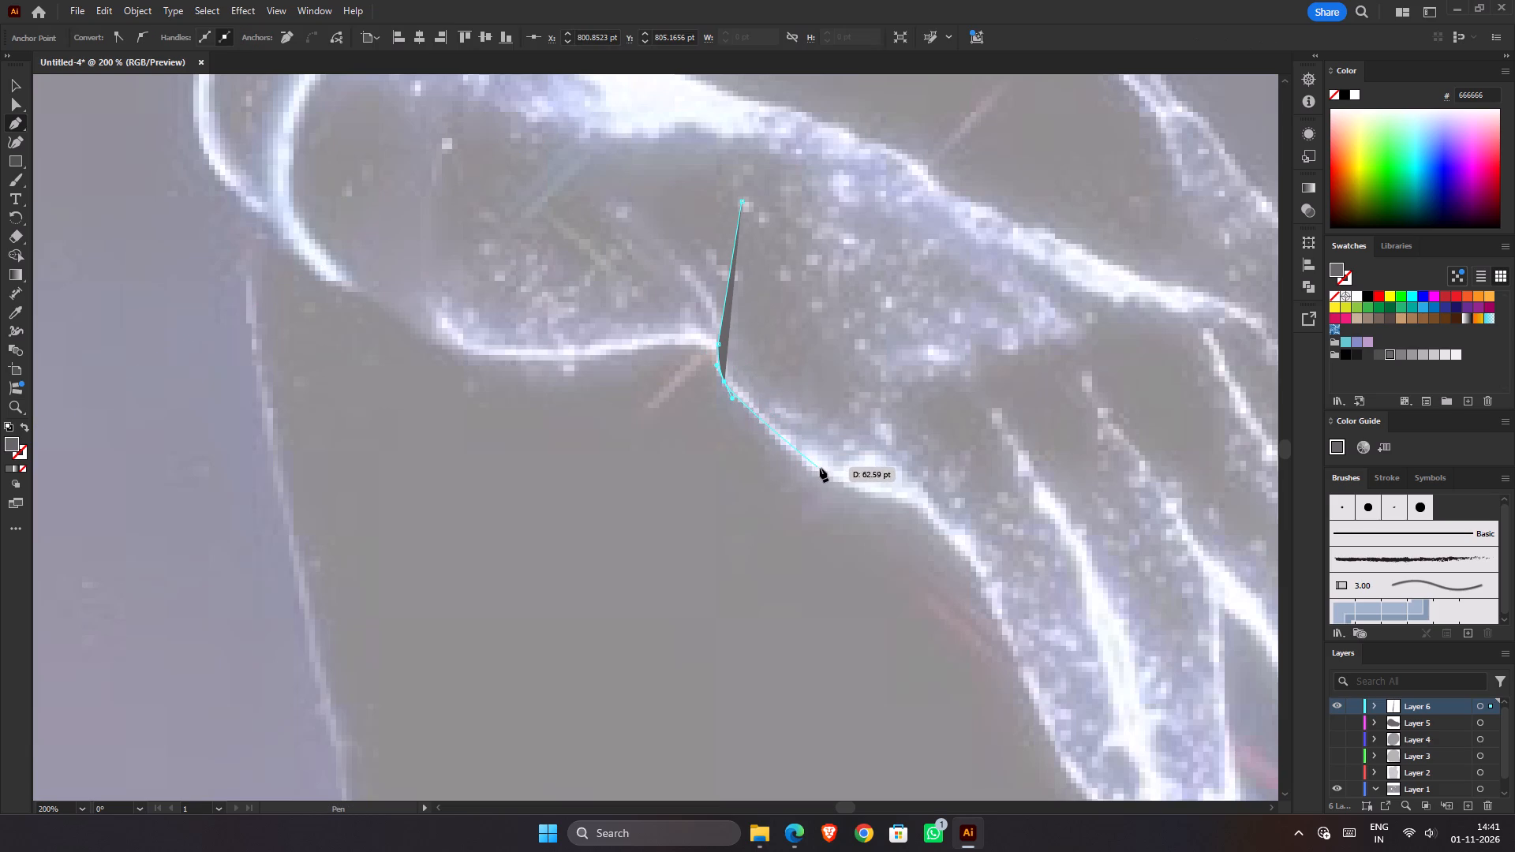
pyautogui.moveTo(819, 474); pyautogui.dragTo(835, 480)
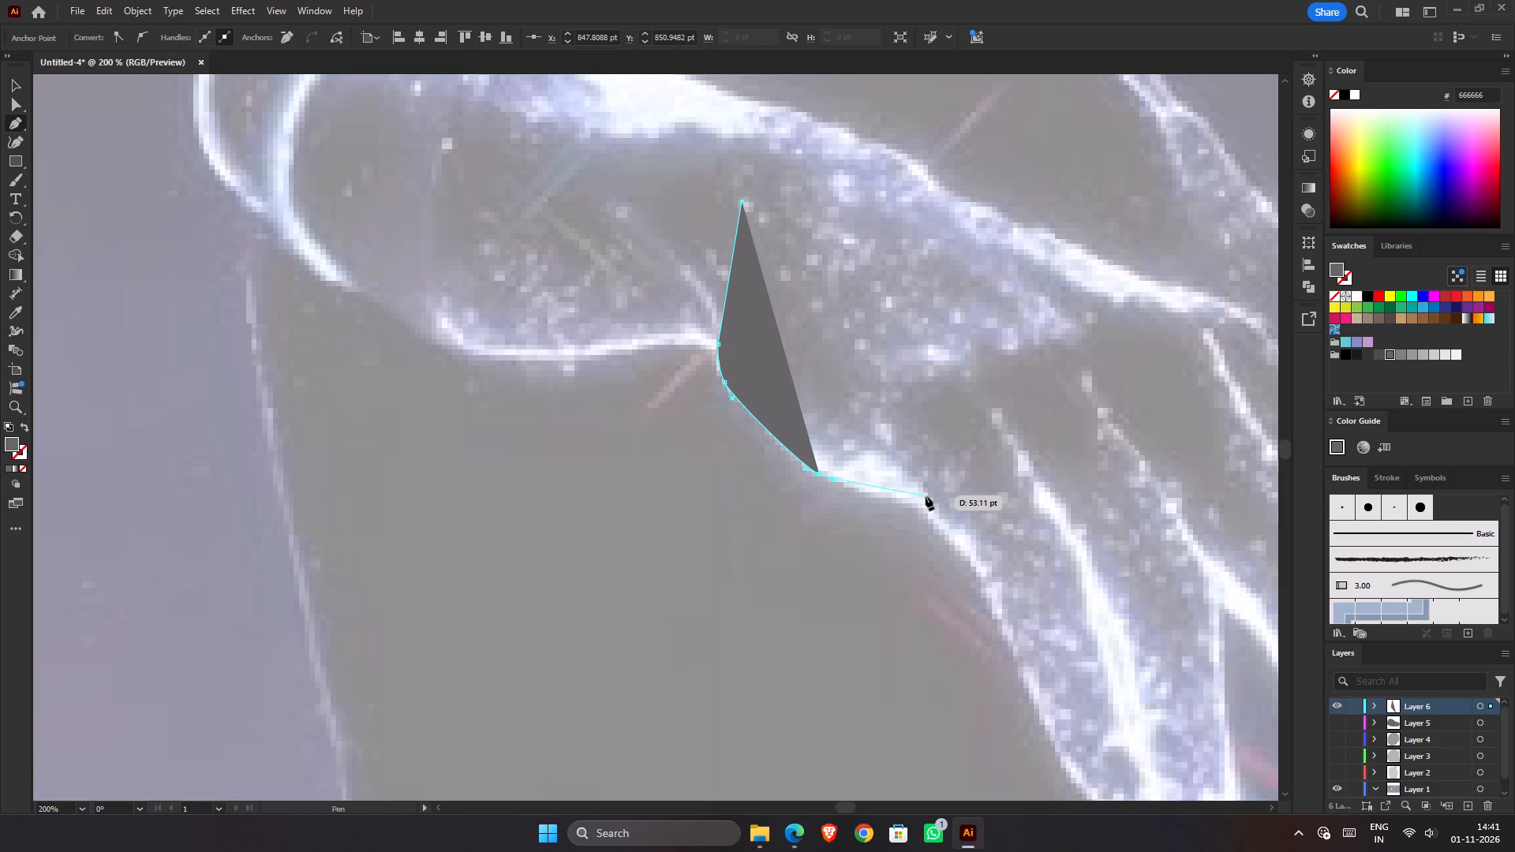
# Continue the hand path along the palm's lower edge to the upper part of the nearest finger's outer edge.
pyautogui.moveTo(926, 496); pyautogui.dragTo(946, 505)
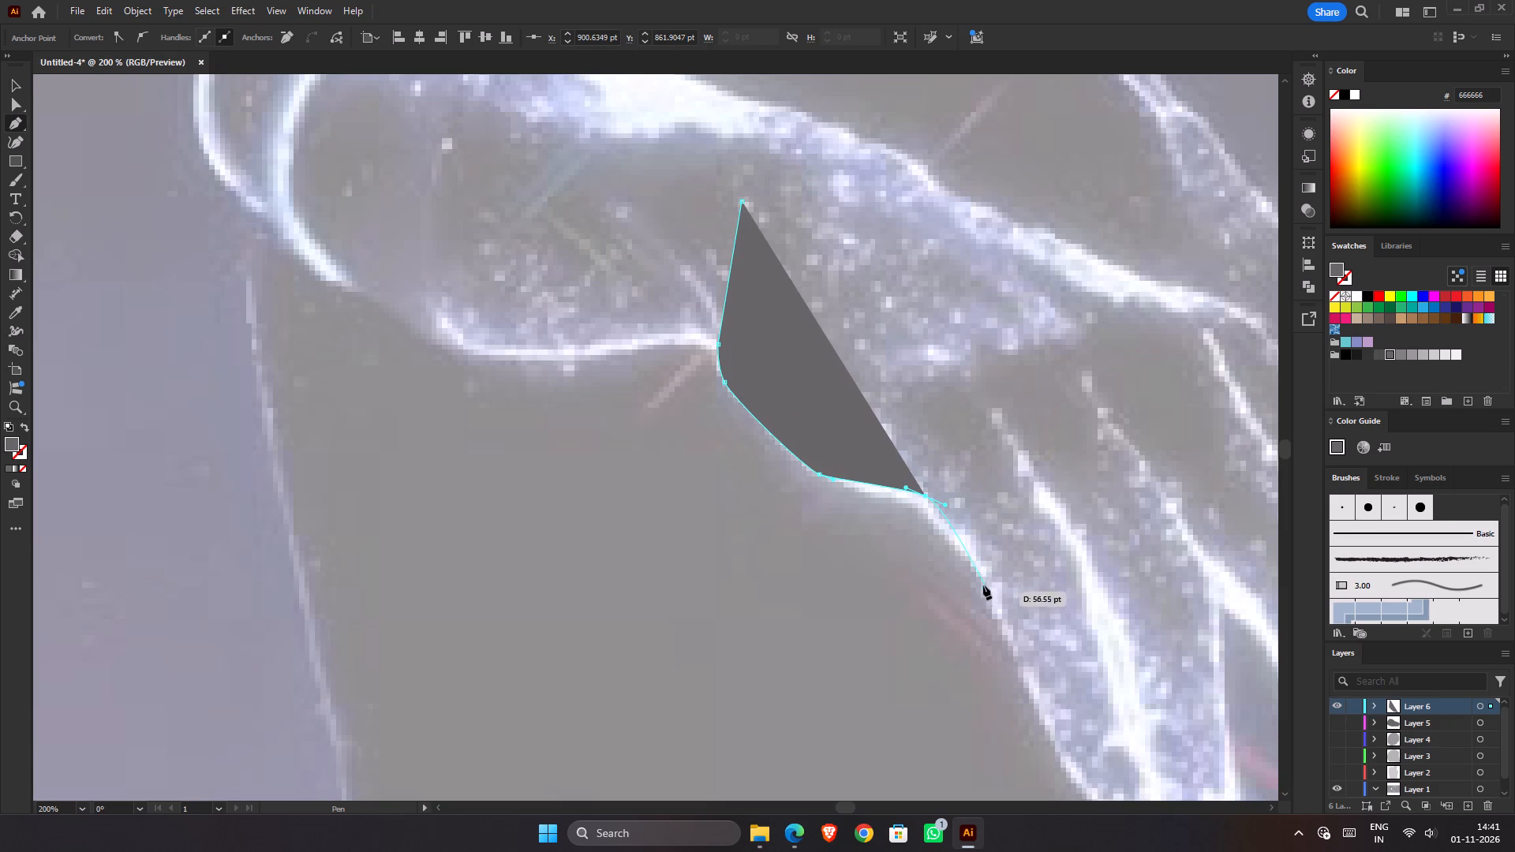
pyautogui.hotkey('ctrl', 'z')
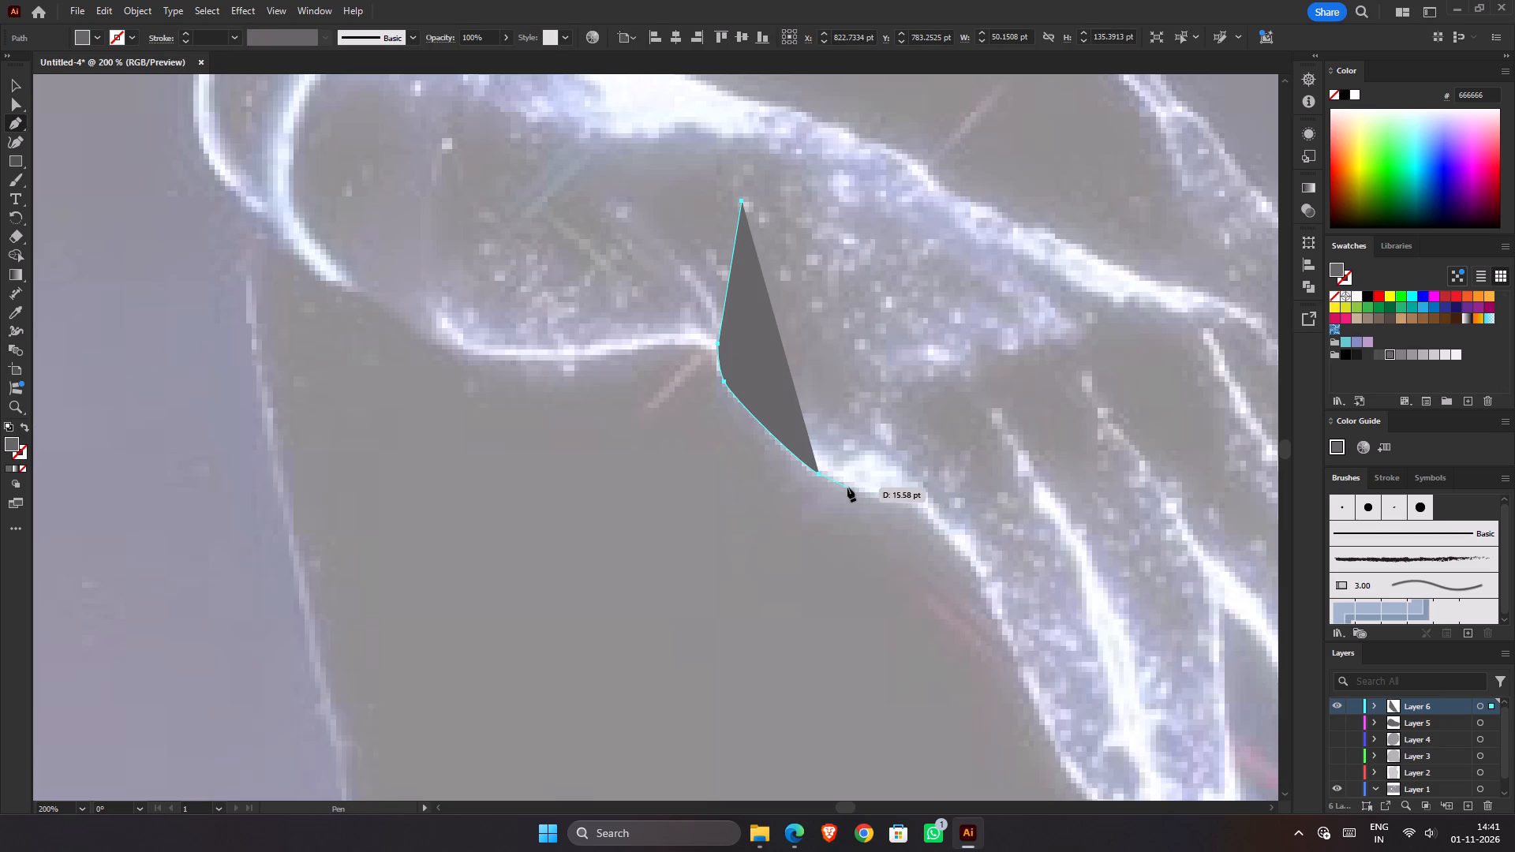
pyautogui.moveTo(870, 491); pyautogui.dragTo(873, 493)
pyautogui.moveTo(873, 493); pyautogui.dragTo(886, 495)
pyautogui.moveTo(928, 510); pyautogui.dragTo(934, 516)
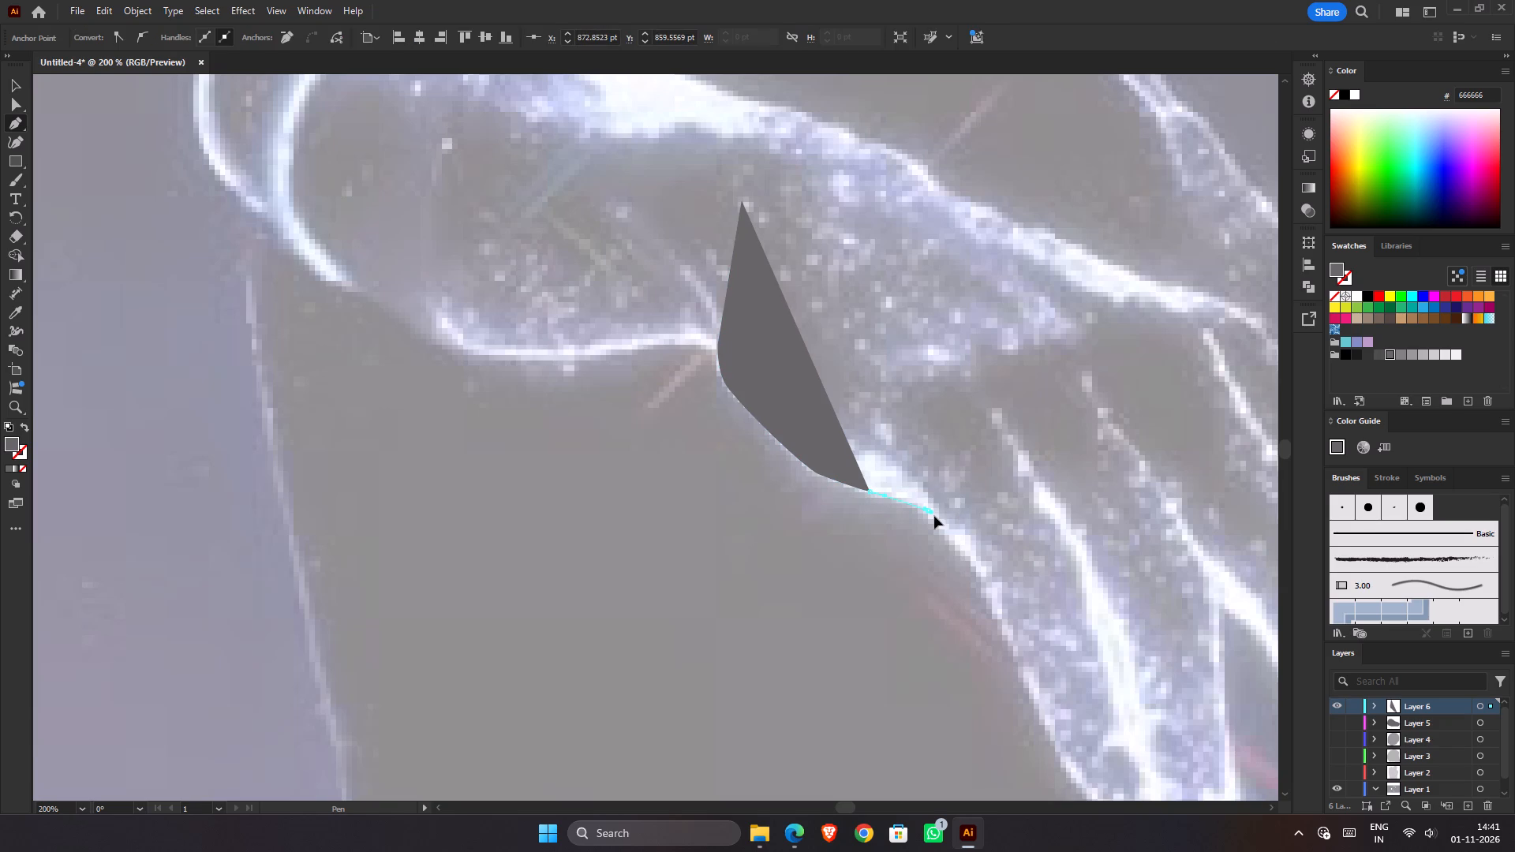
pyautogui.moveTo(934, 516); pyautogui.dragTo(937, 519)
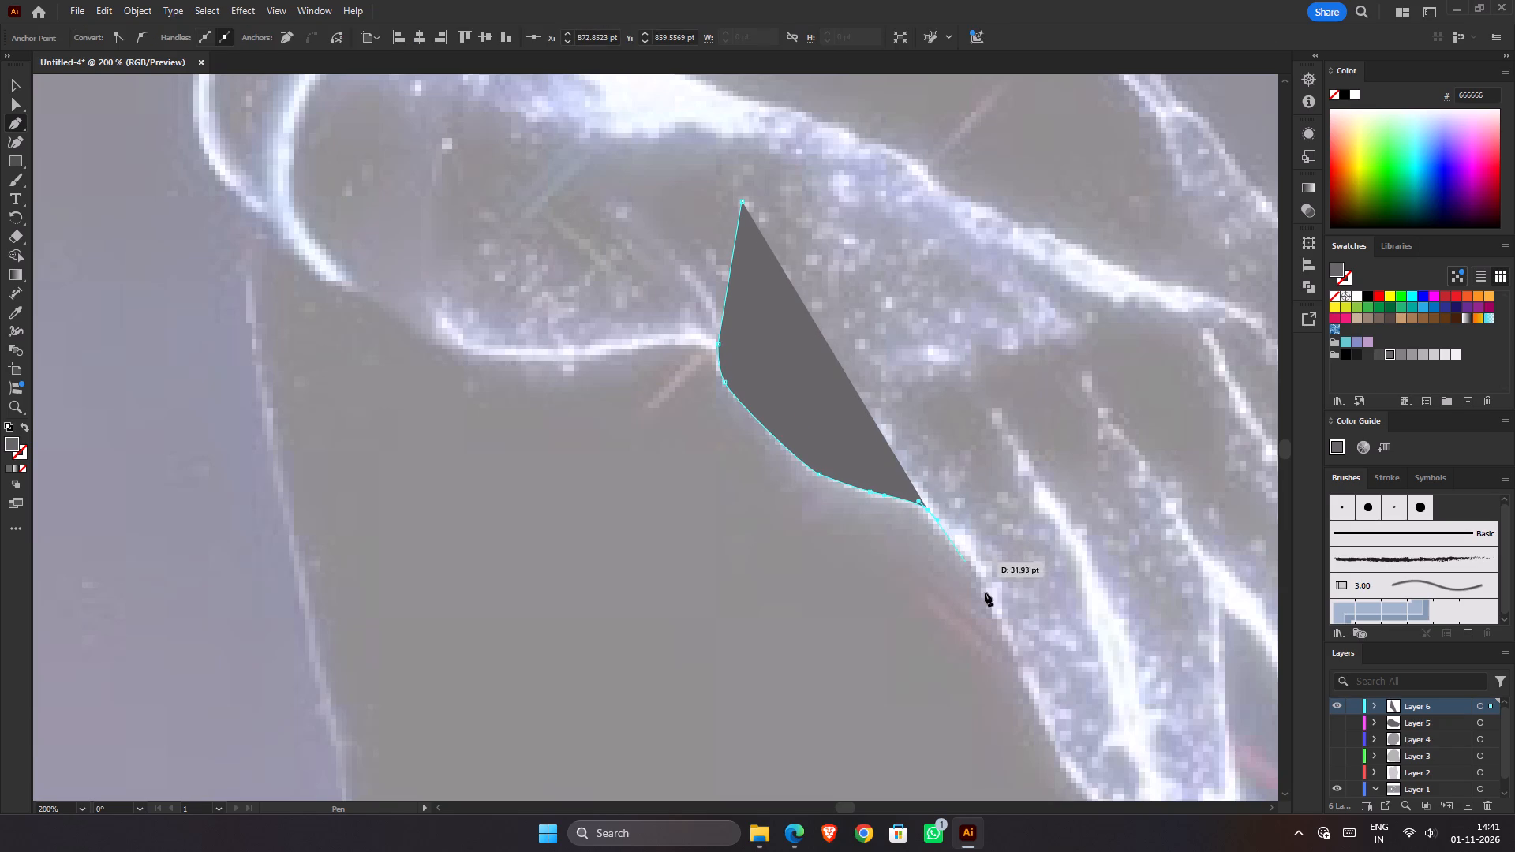
pyautogui.moveTo(993, 584); pyautogui.dragTo(997, 595)
# Continue the hand path with the Pen tool down the nearest finger's outer edge to just above its tip.
pyautogui.press('space')
pyautogui.moveTo(999, 613); pyautogui.dragTo(822, 324)
pyautogui.press('space')
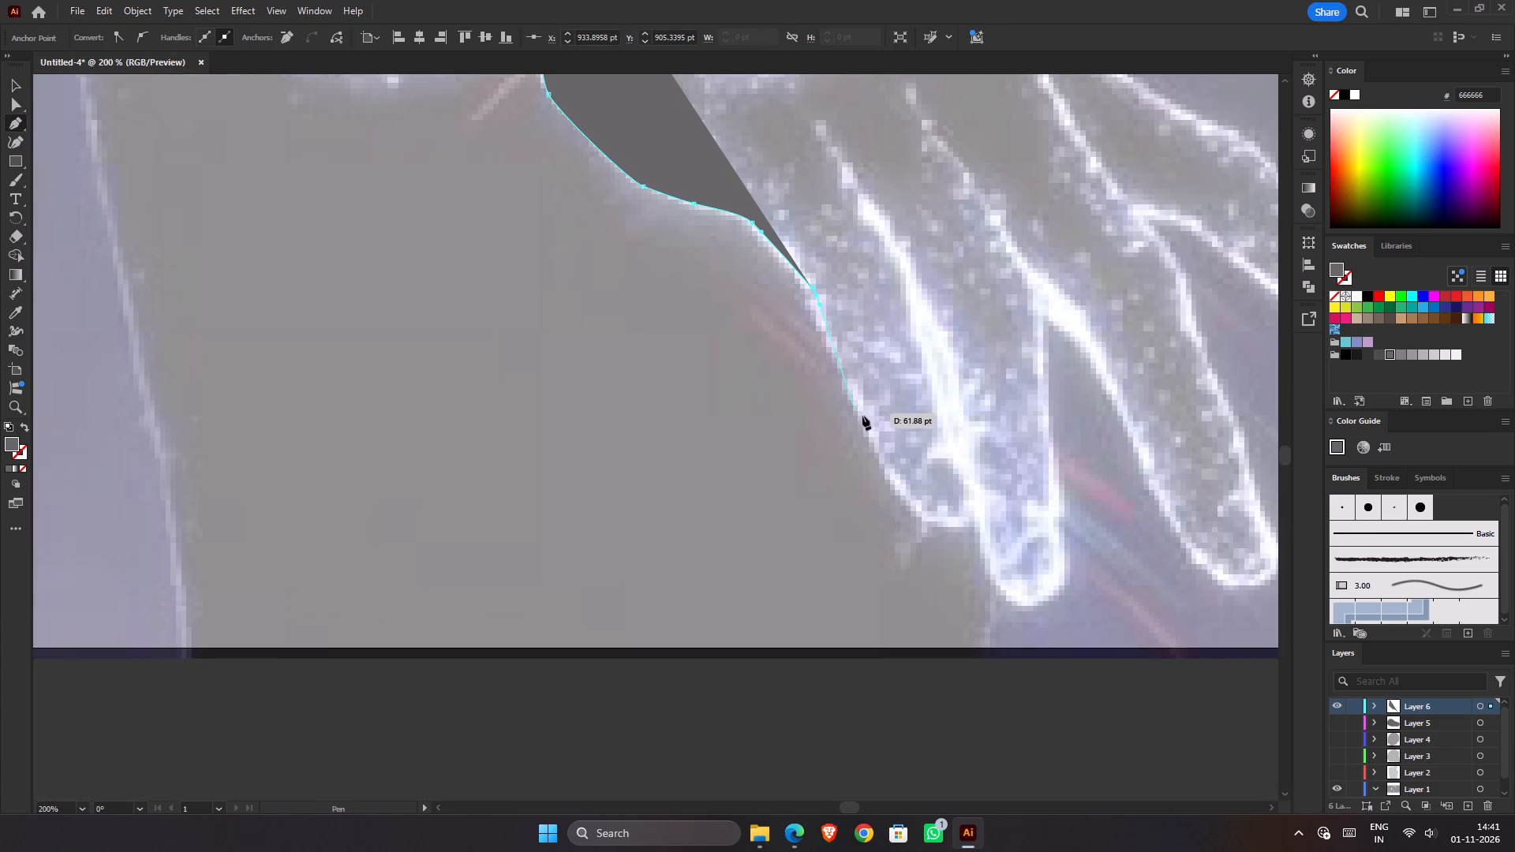
pyautogui.click(862, 423)
pyautogui.hotkey('ctrl', 'z')
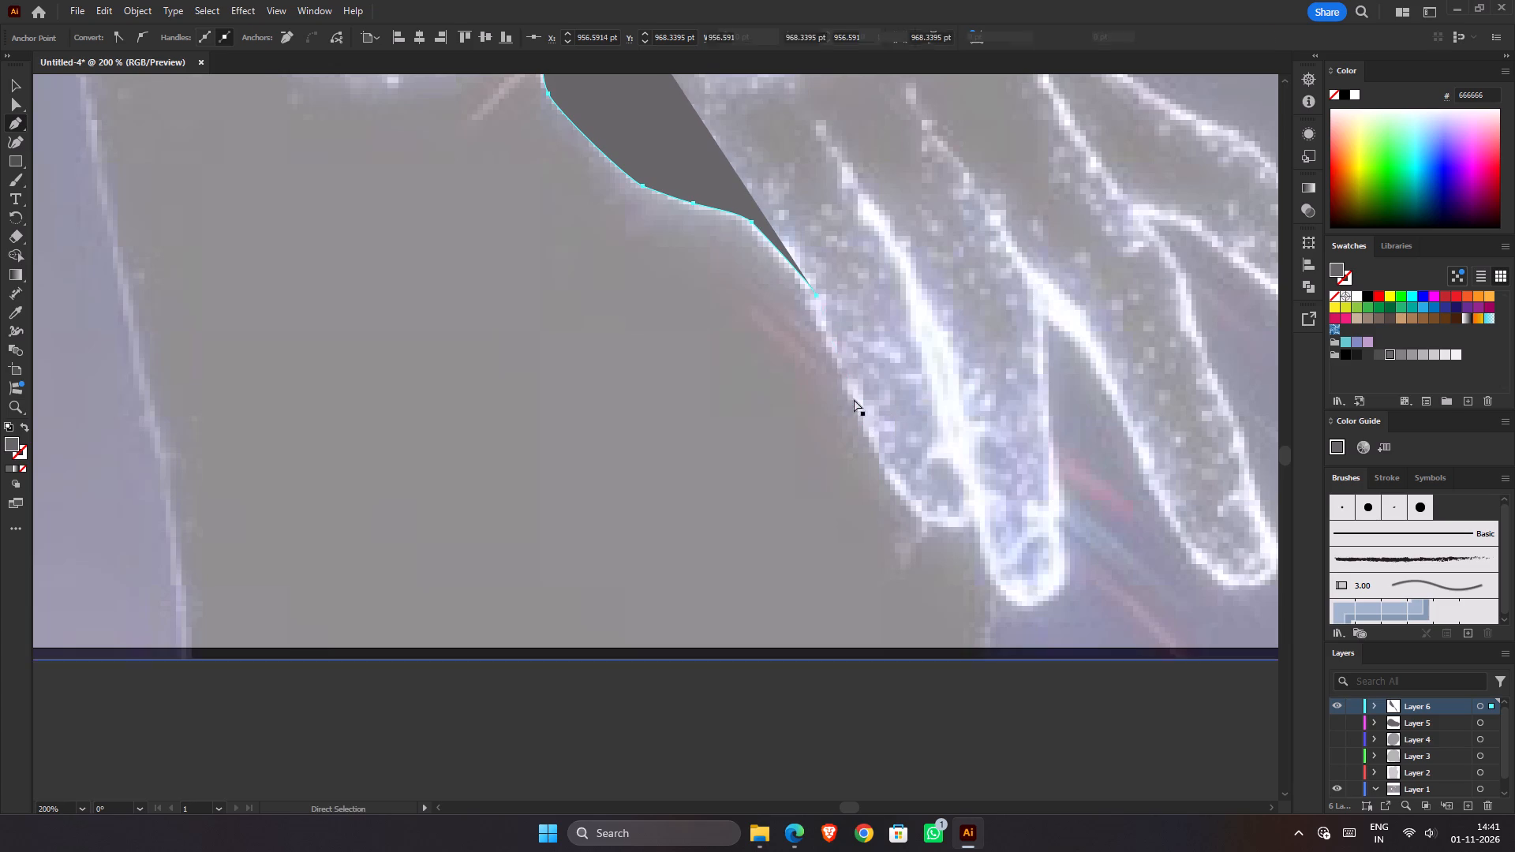
pyautogui.moveTo(852, 394); pyautogui.dragTo(855, 412)
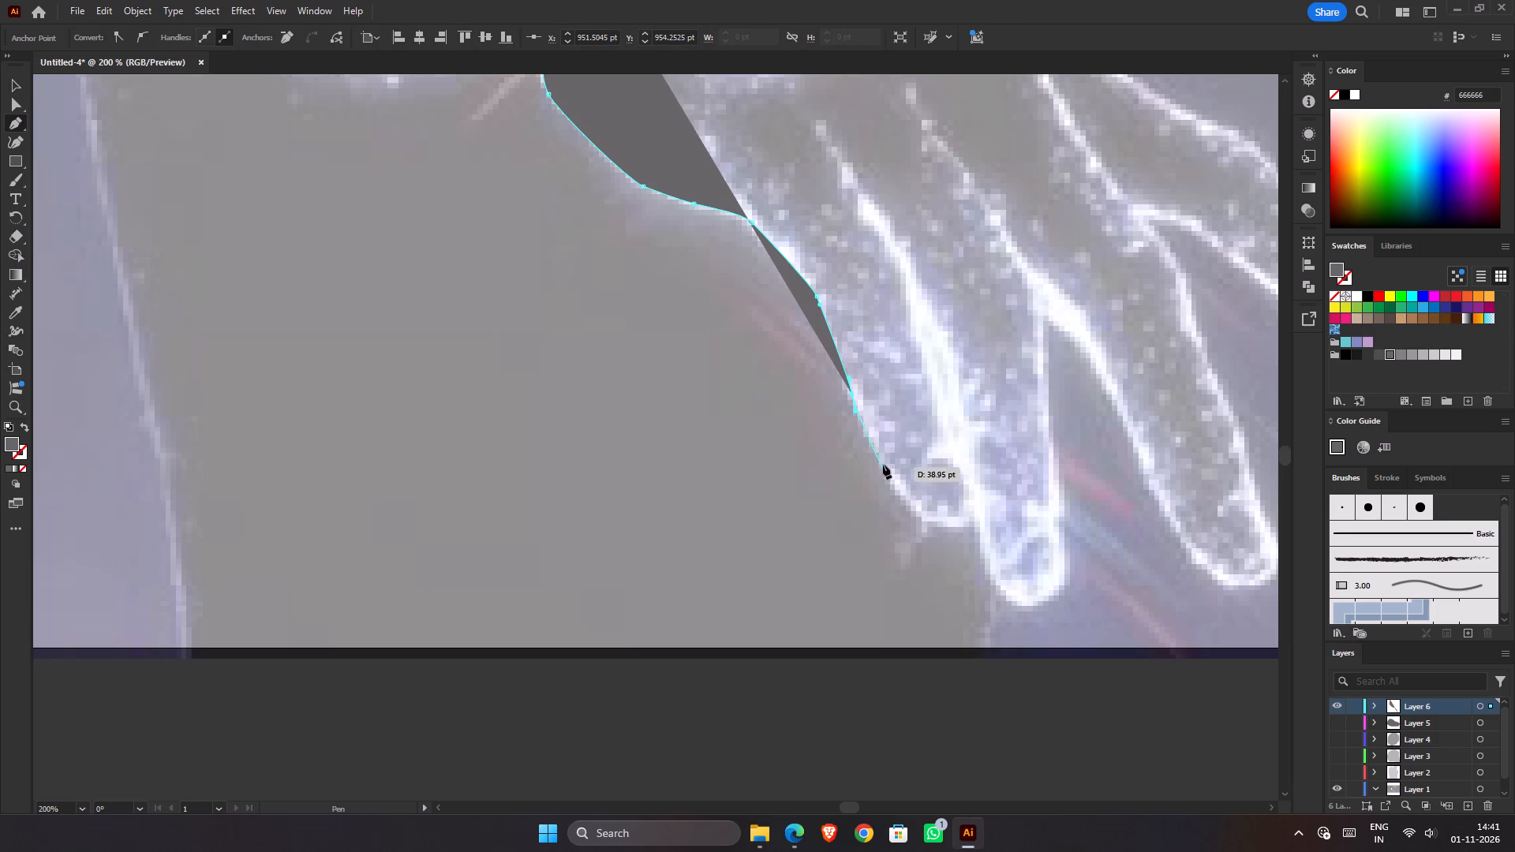
pyautogui.hotkey('ctrl', 'z')
pyautogui.moveTo(858, 387); pyautogui.dragTo(858, 396)
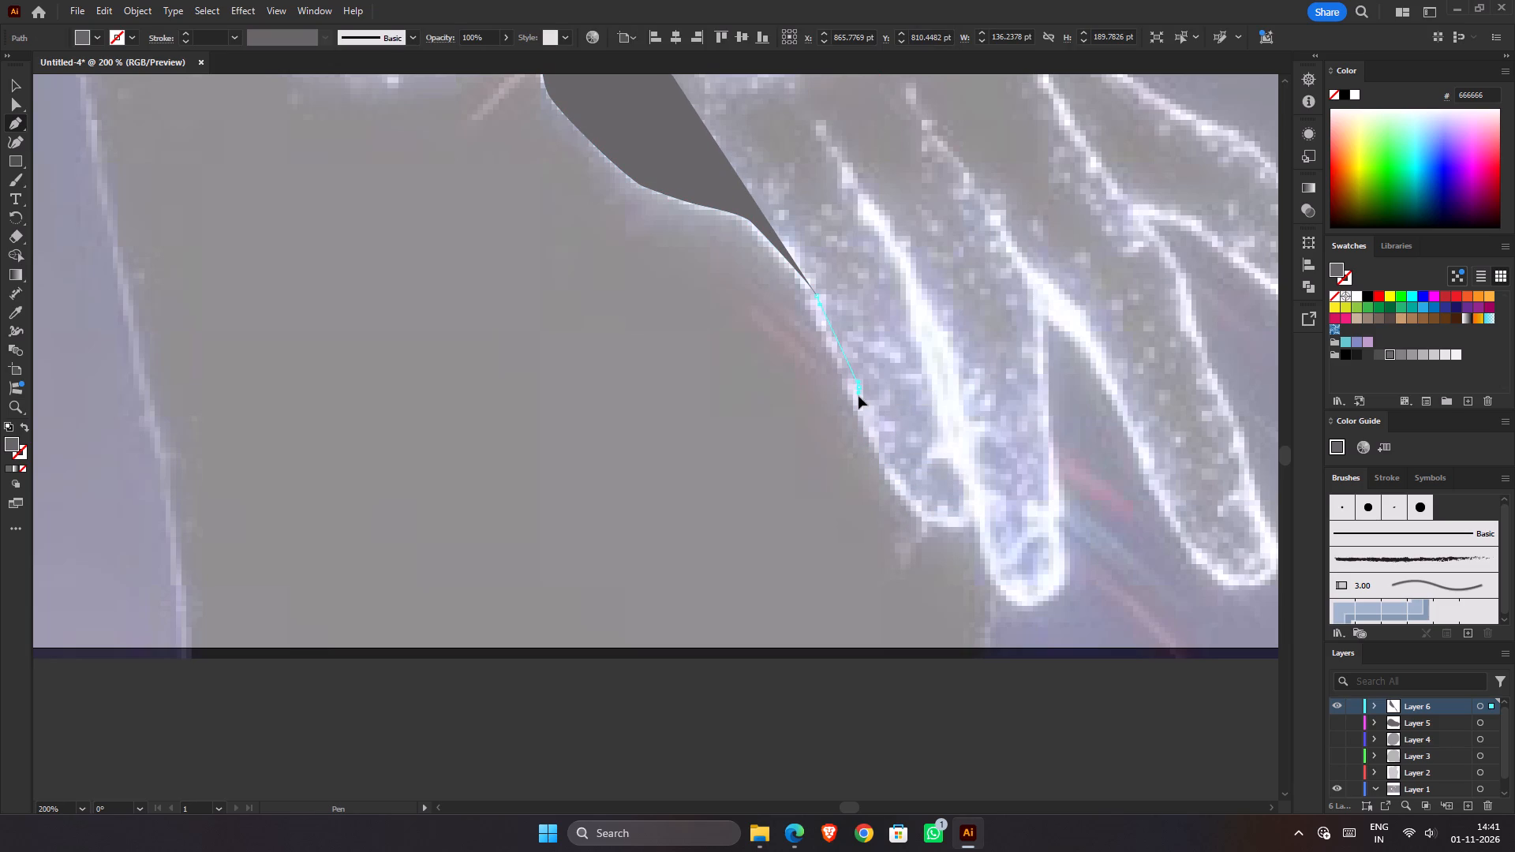
pyautogui.moveTo(858, 396); pyautogui.dragTo(860, 409)
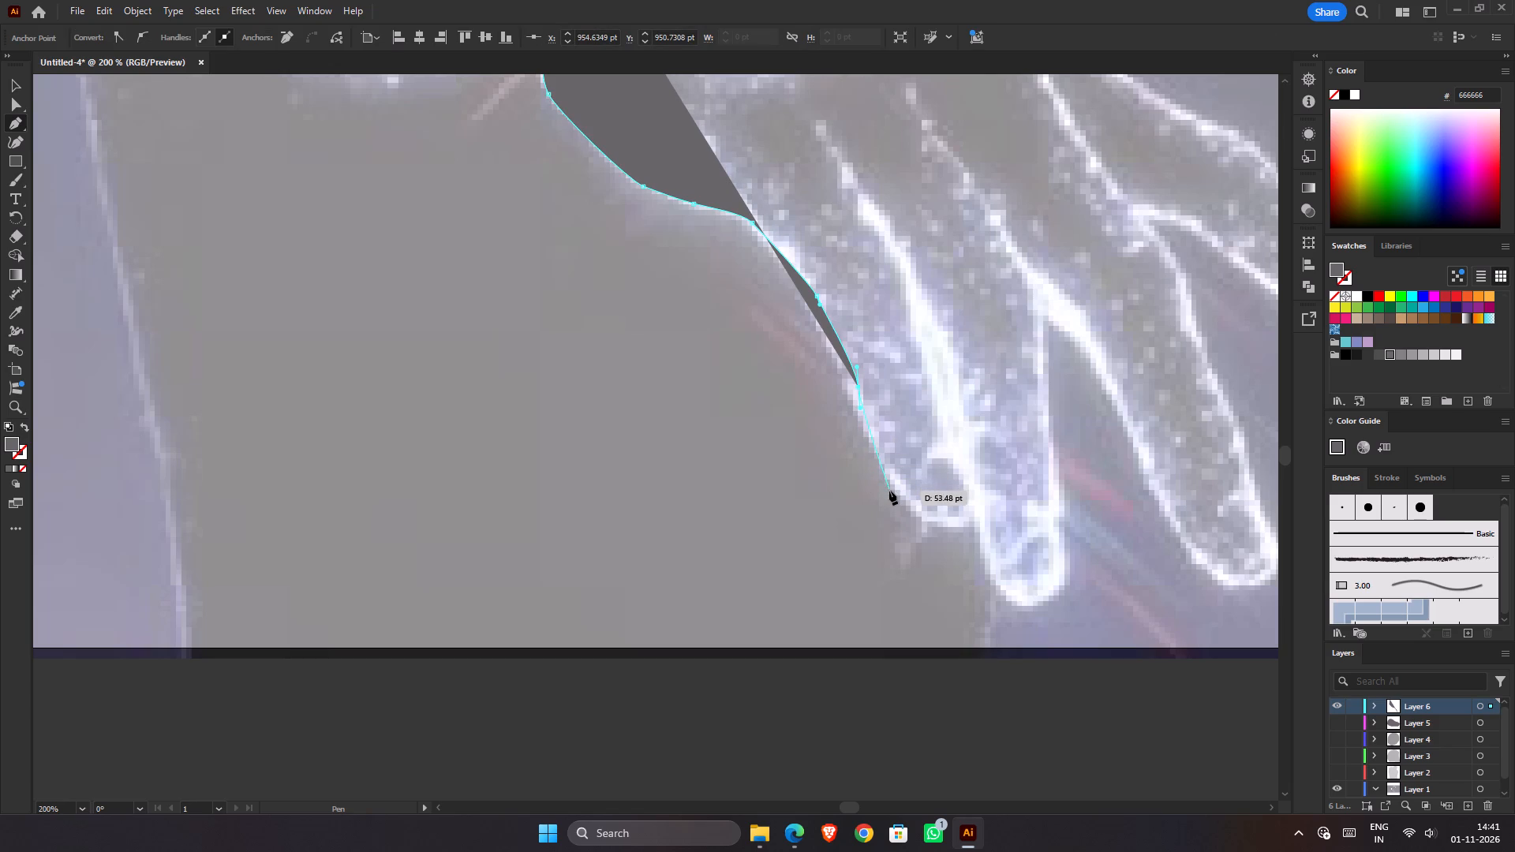
pyautogui.moveTo(893, 494); pyautogui.dragTo(899, 510)
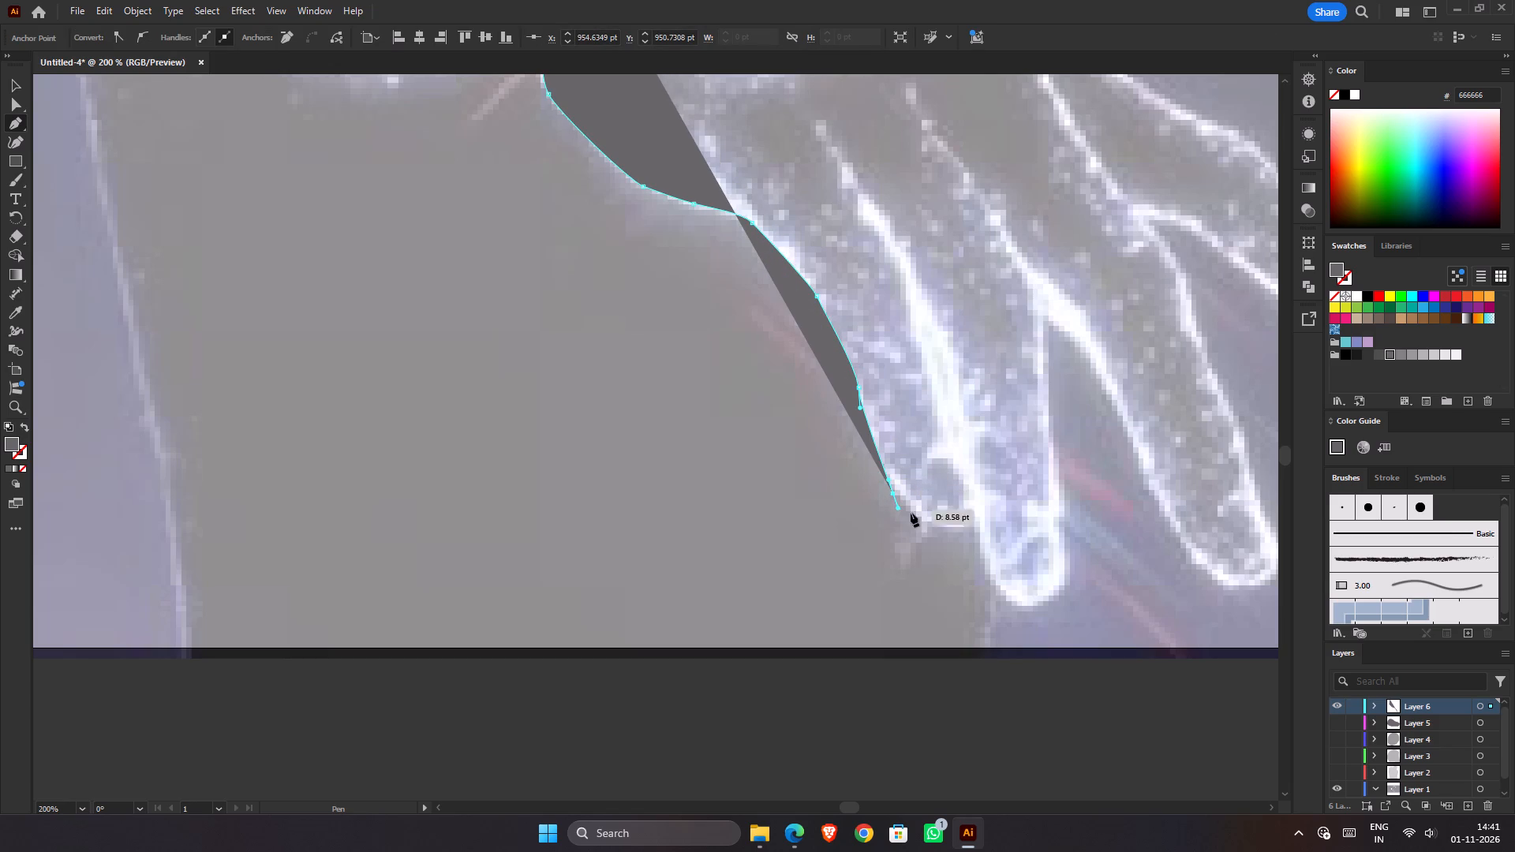
# Trace the path around the nearest finger's rounded tip to the start of its inner edge.
pyautogui.moveTo(916, 518); pyautogui.dragTo(921, 523)
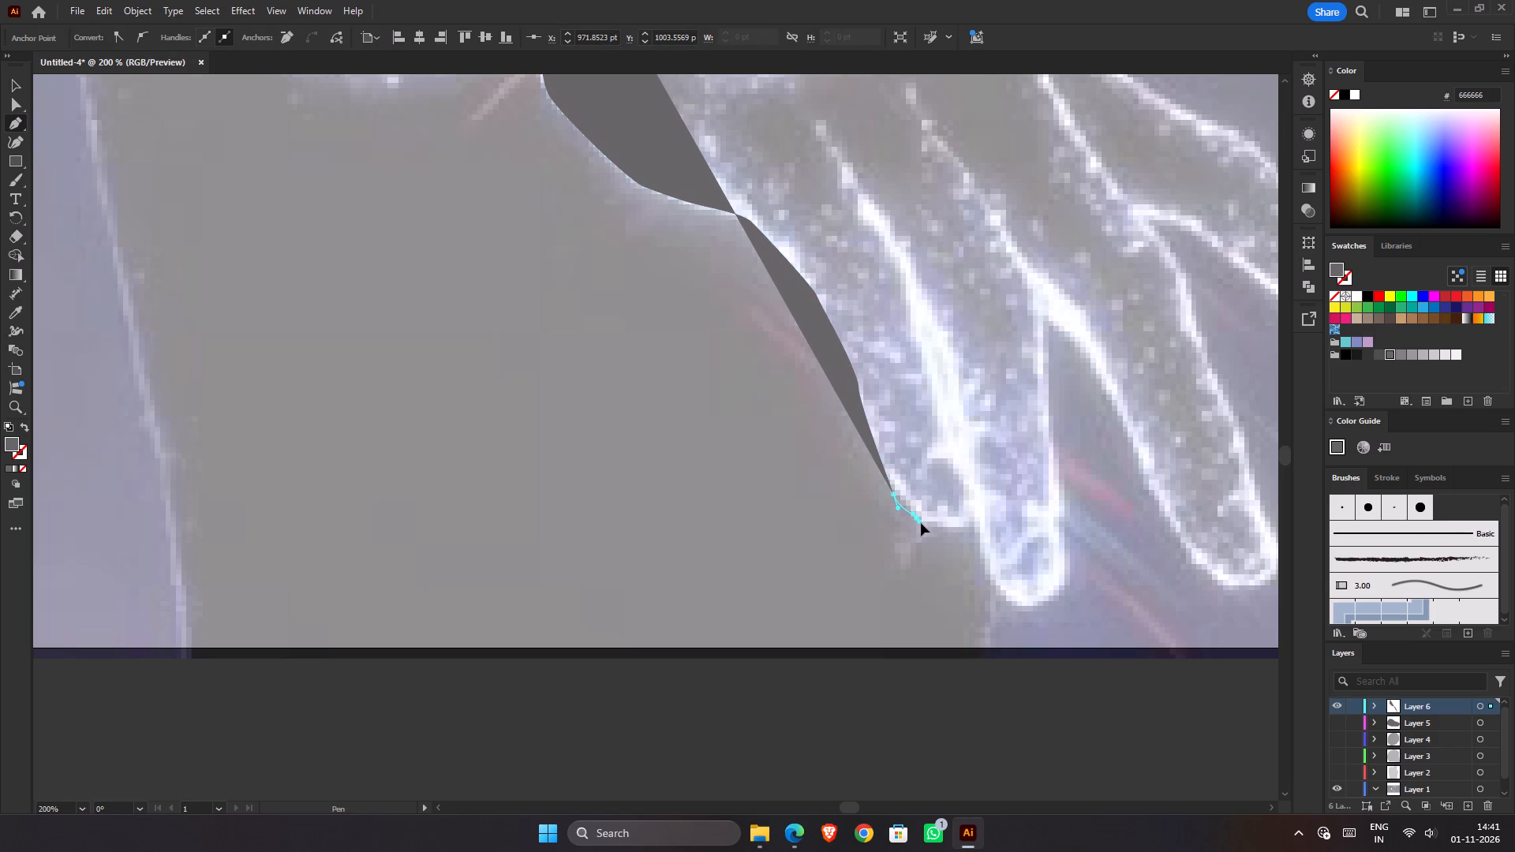
pyautogui.moveTo(921, 523); pyautogui.dragTo(923, 523)
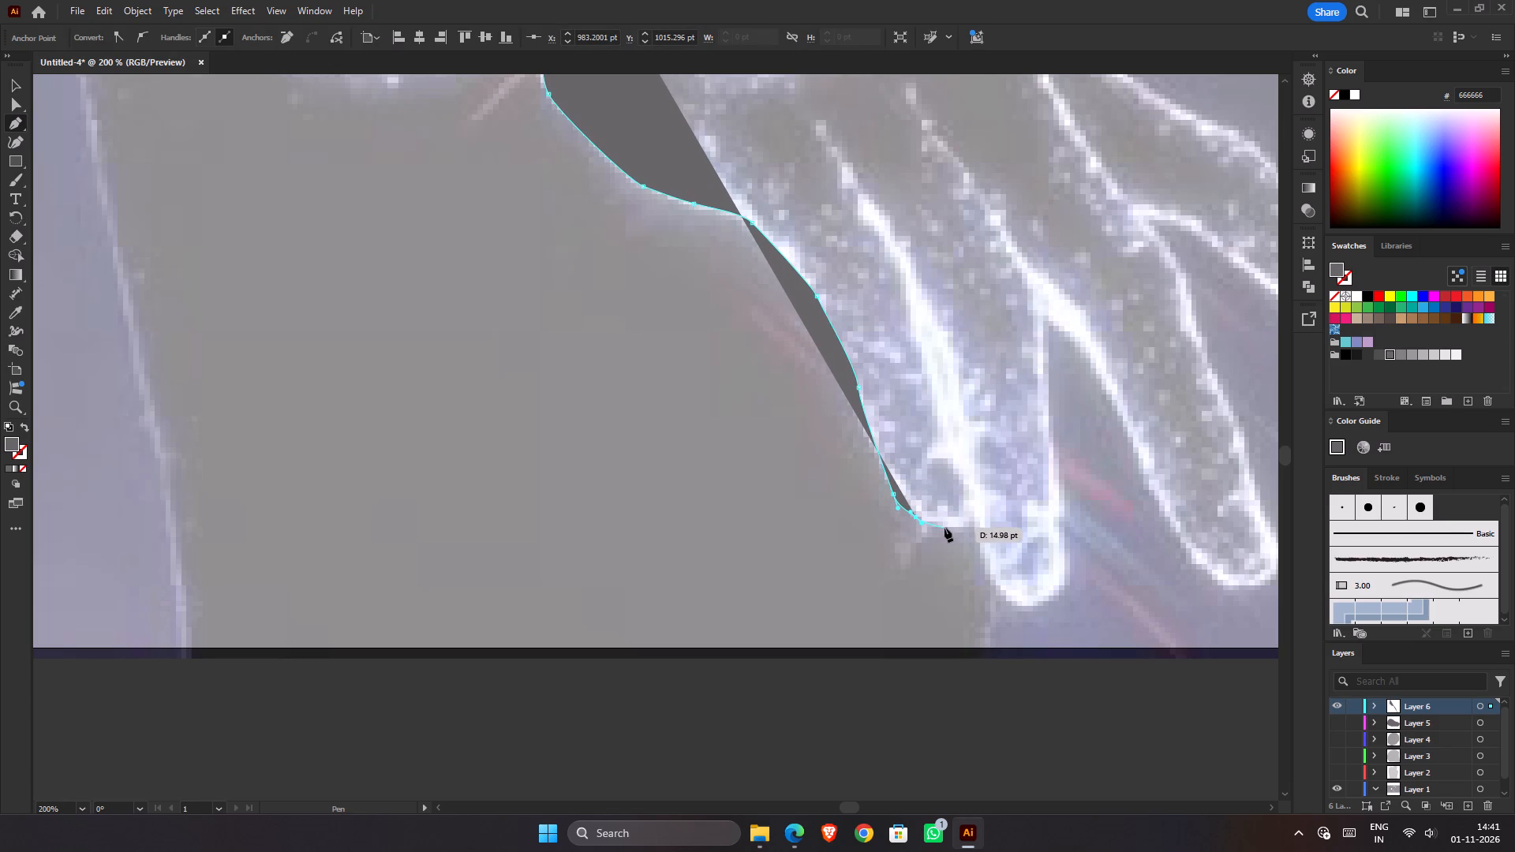
pyautogui.click(945, 529)
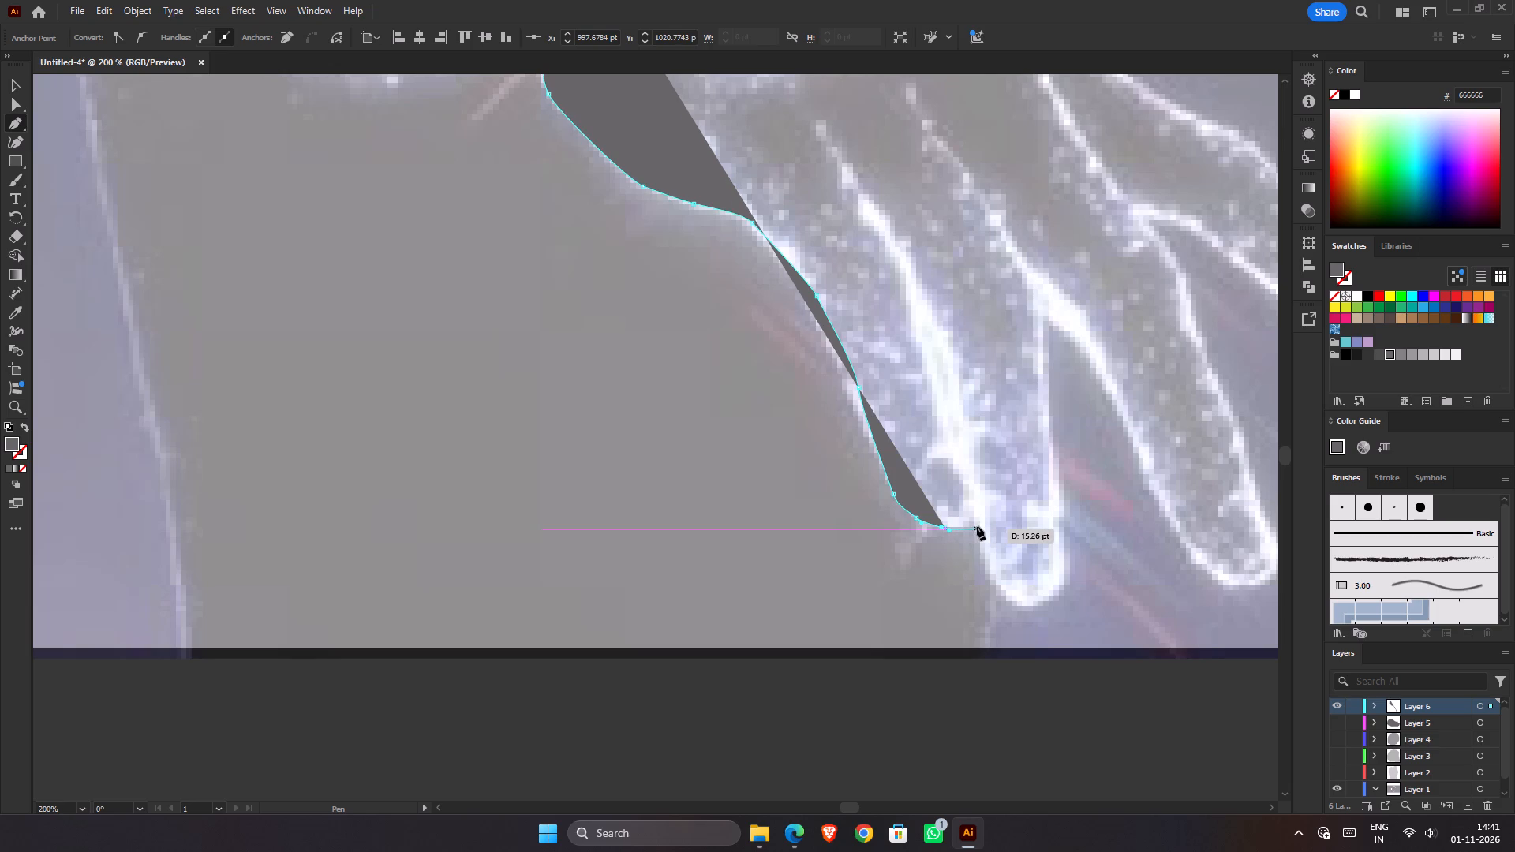
pyautogui.click(972, 515)
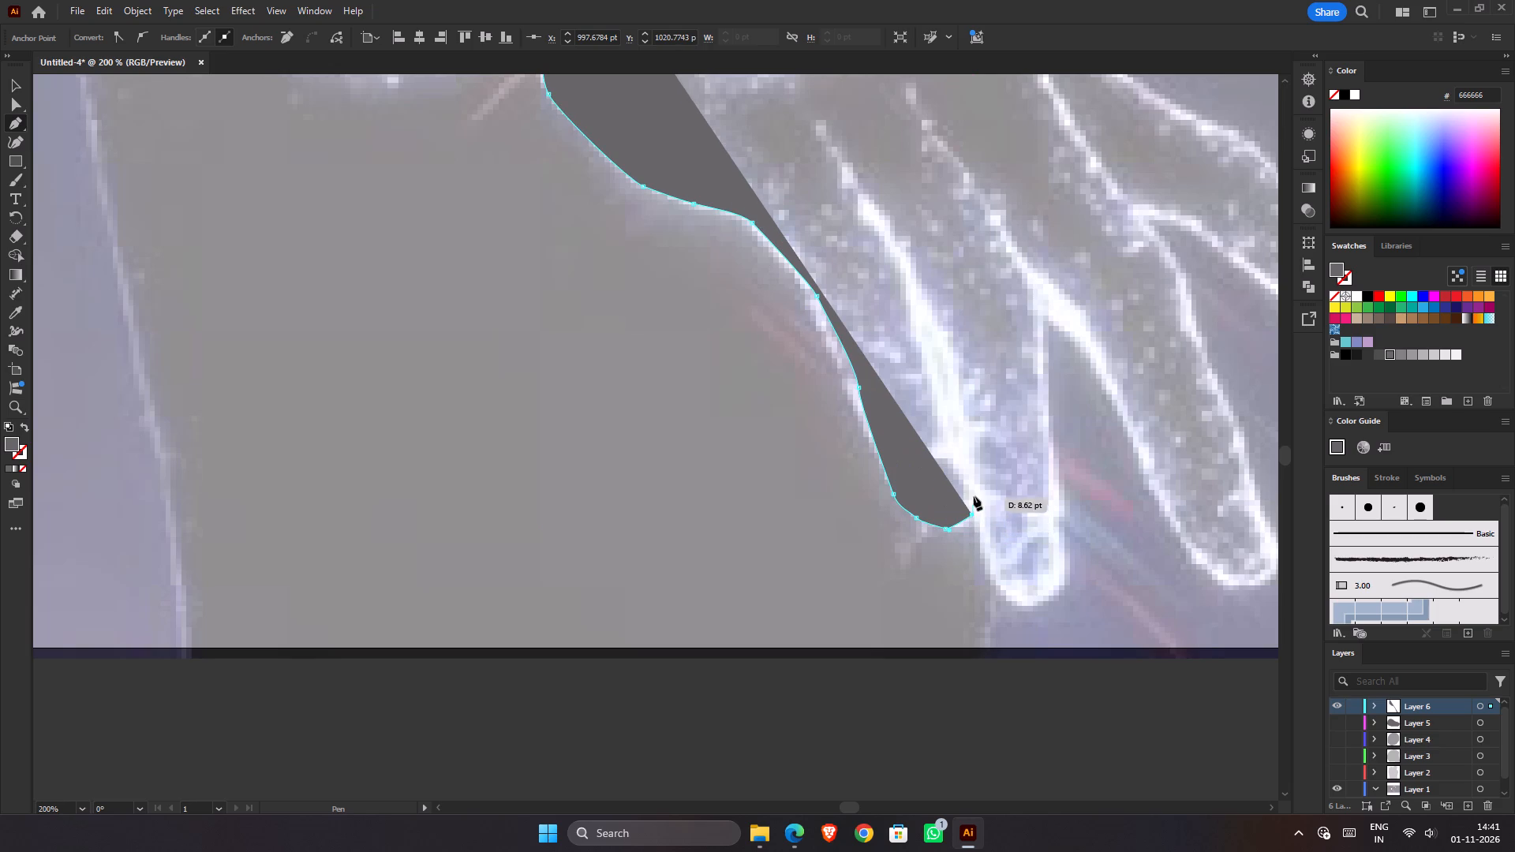
pyautogui.hotkey('ctrl', 'z')
pyautogui.click(967, 521)
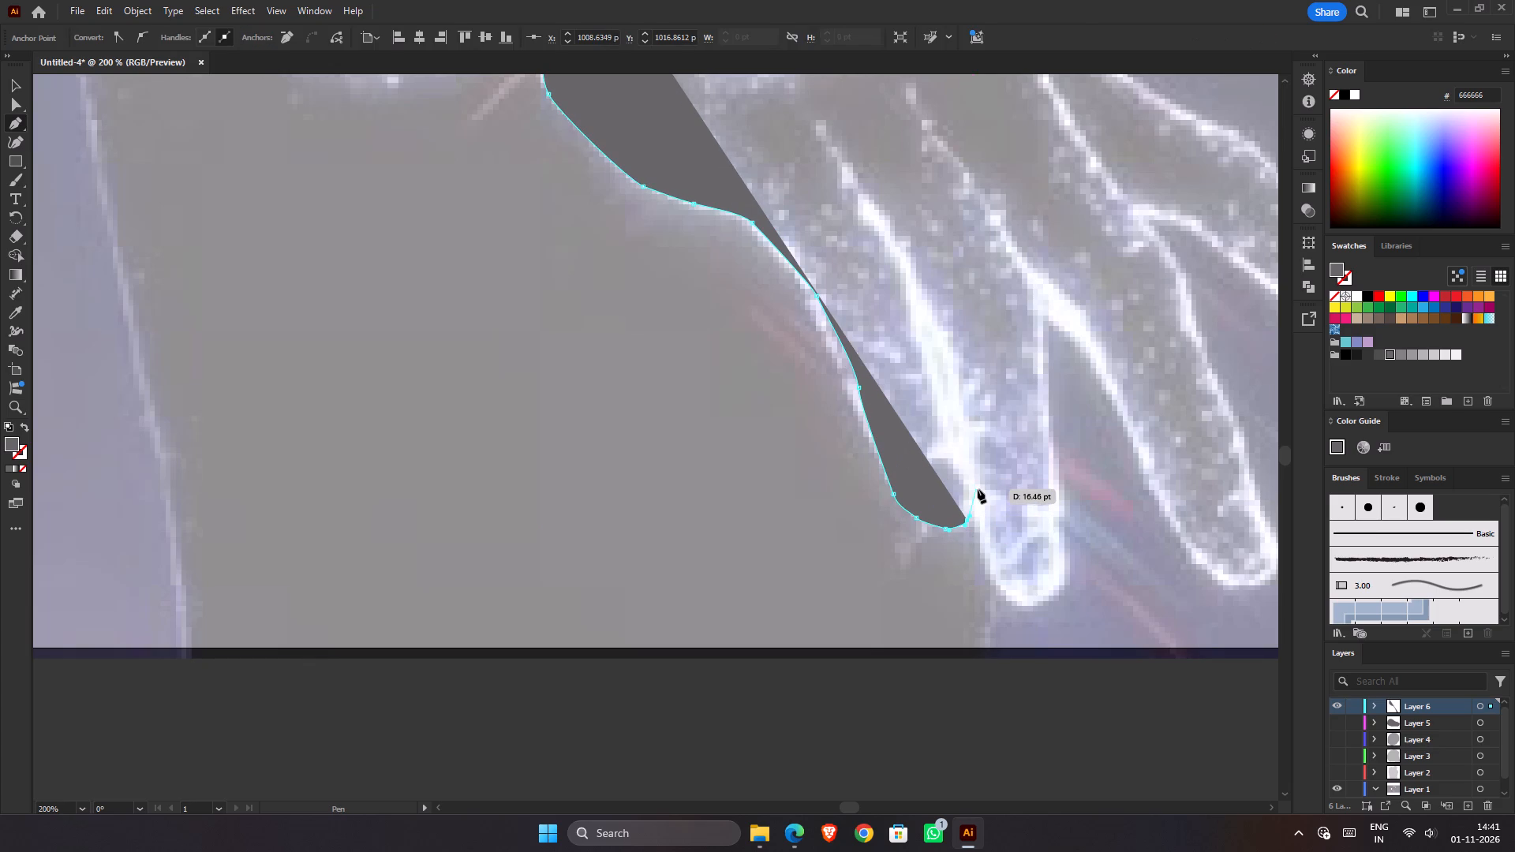
pyautogui.moveTo(978, 489); pyautogui.dragTo(978, 482)
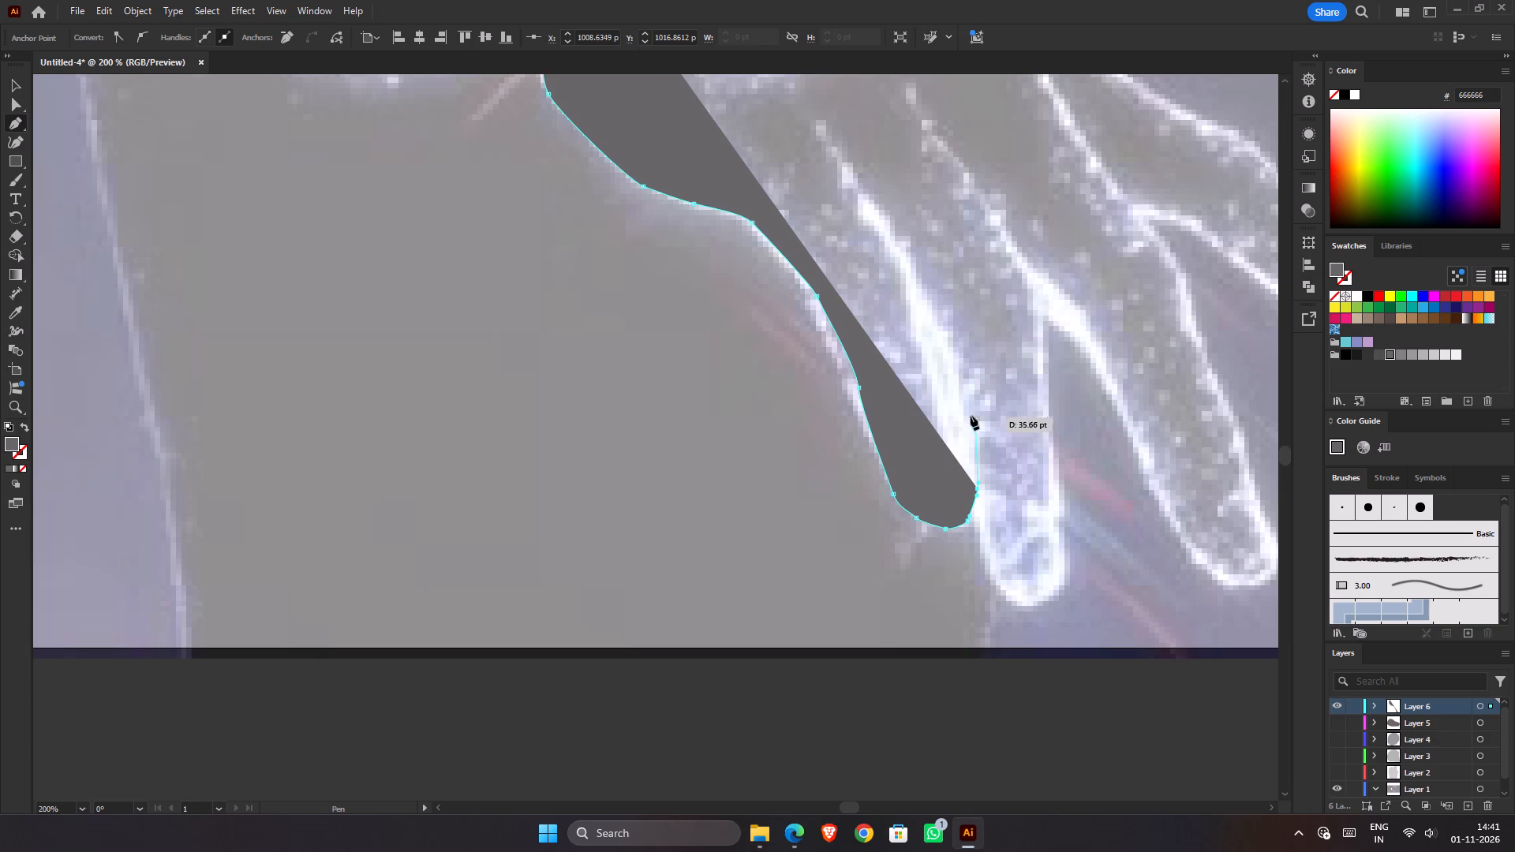
# Trace the nearest finger's inner edge back up to where it meets the next finger at the knuckle.
pyautogui.moveTo(971, 394); pyautogui.dragTo(967, 383)
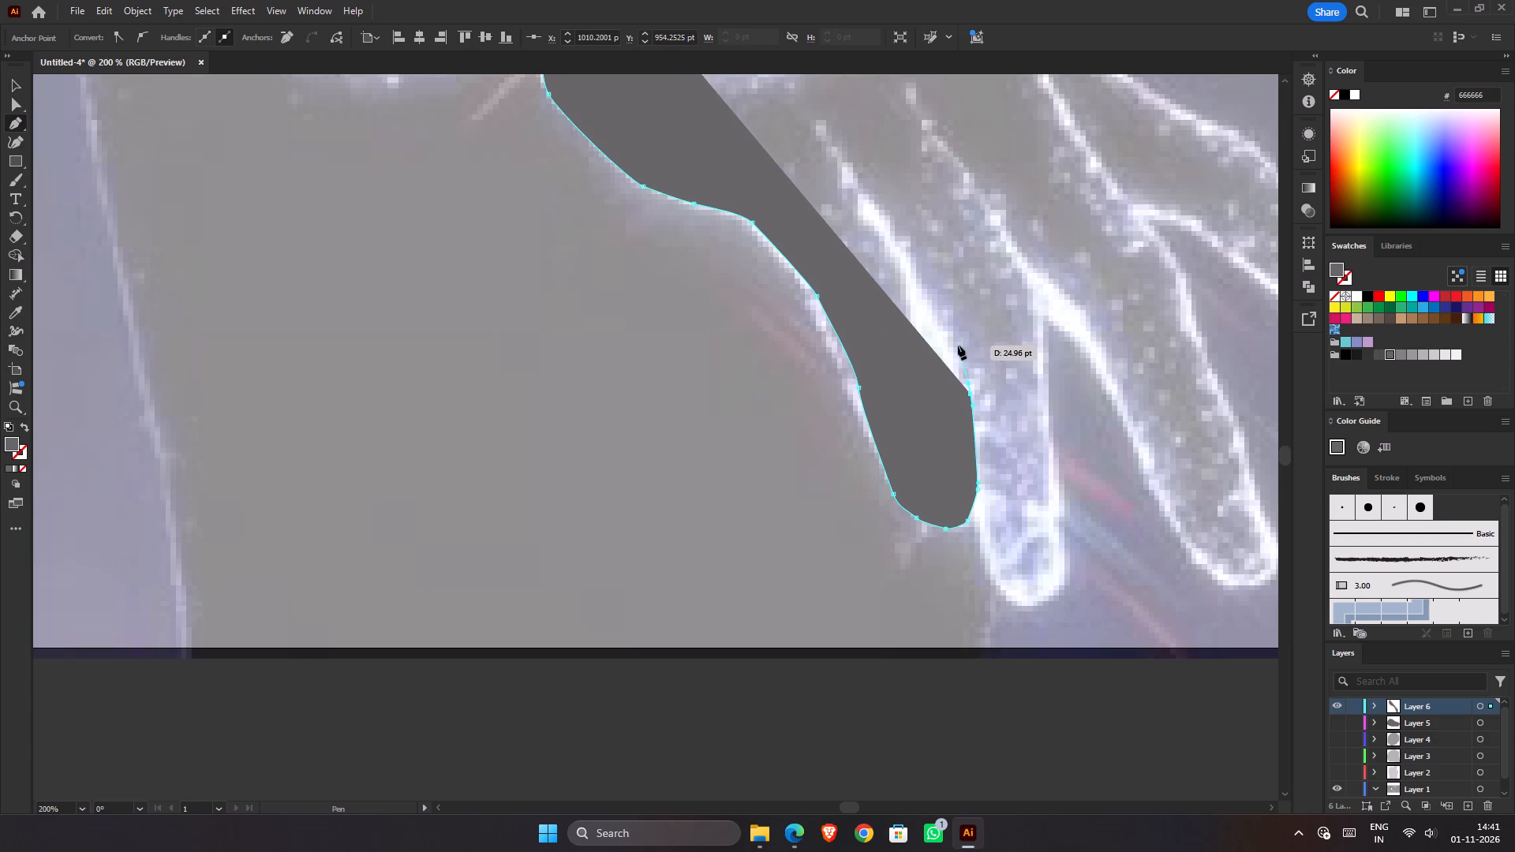
pyautogui.click(957, 344)
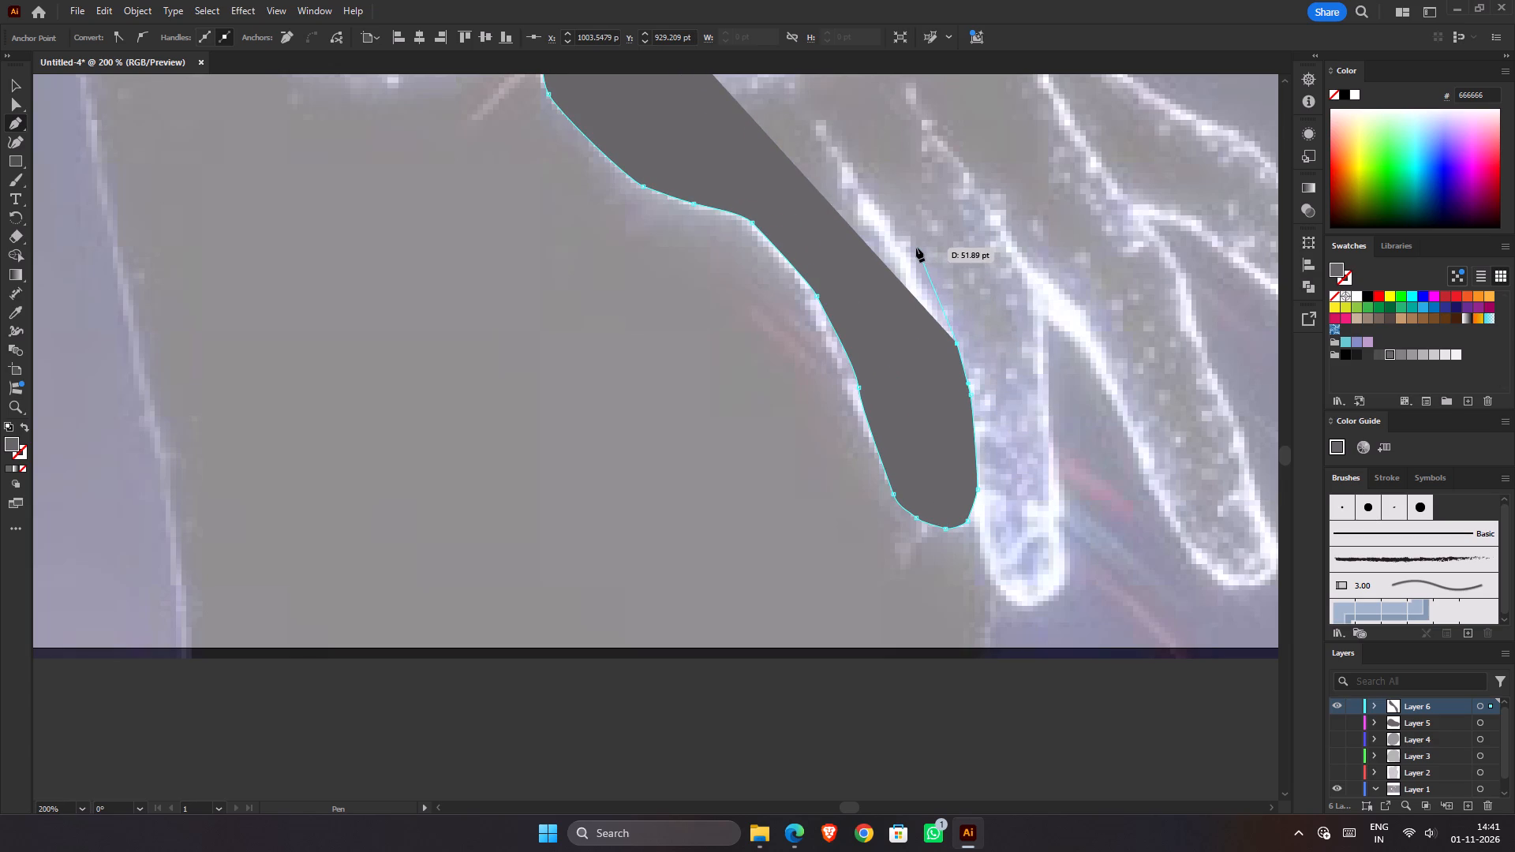
pyautogui.moveTo(917, 265); pyautogui.dragTo(909, 245)
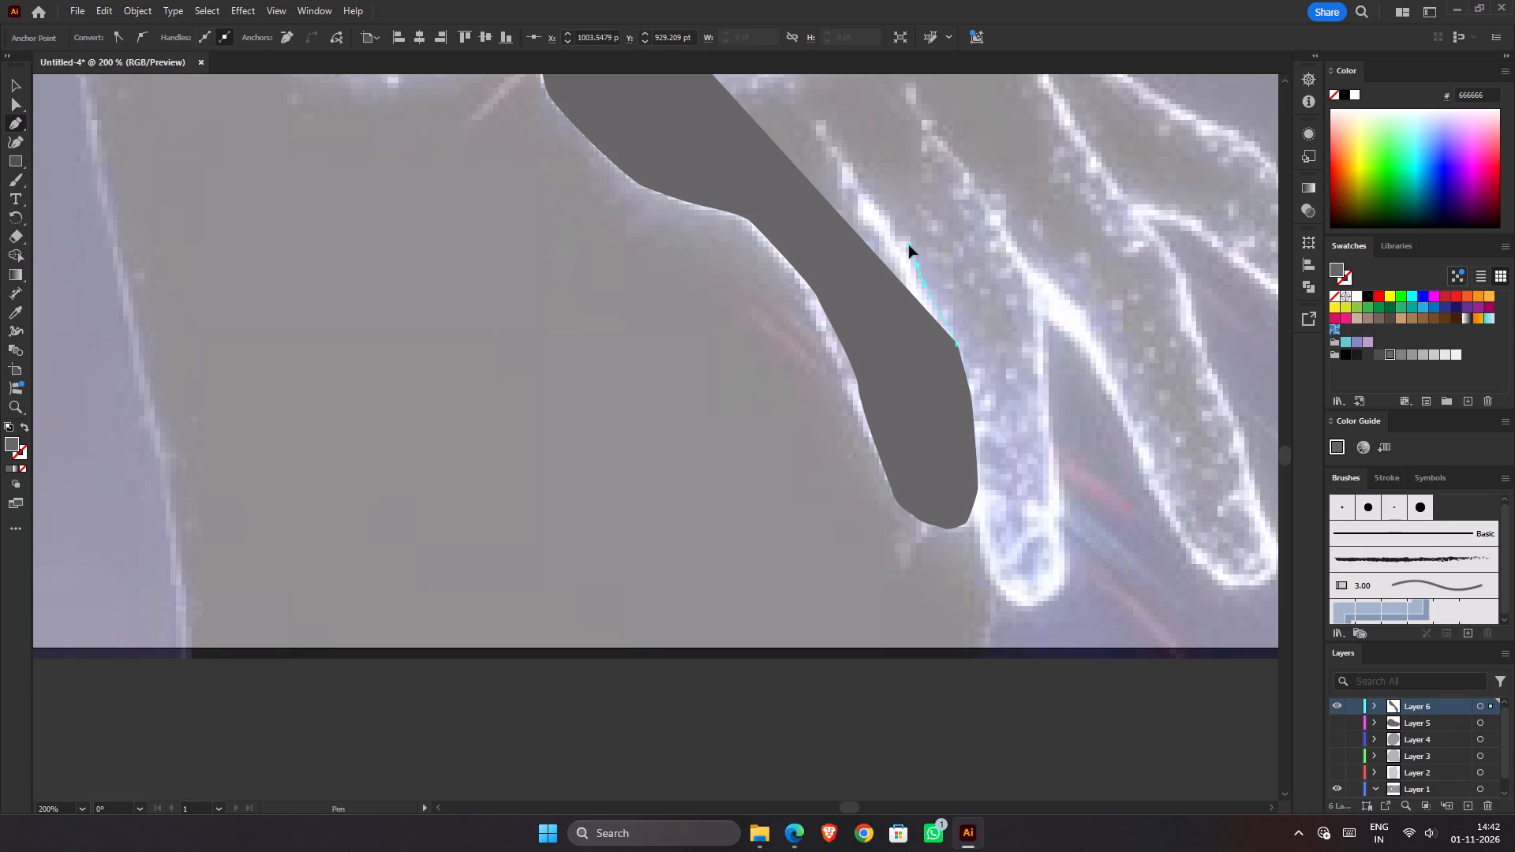
pyautogui.moveTo(909, 245); pyautogui.dragTo(907, 256)
pyautogui.hotkey('ctrl', 'z')
pyautogui.hotkey('ctrl', 'z')
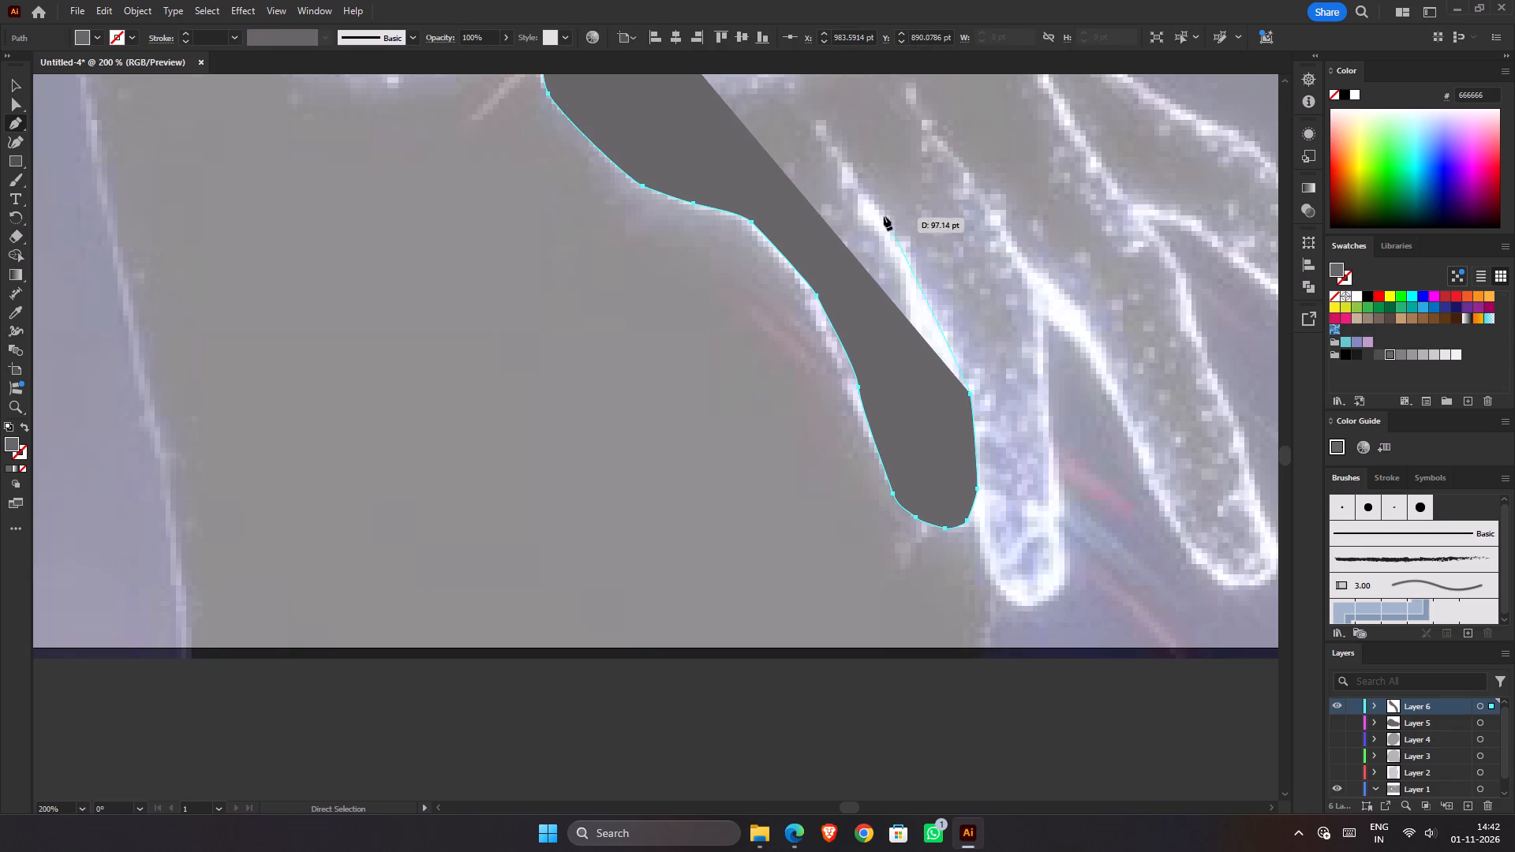
pyautogui.click(917, 259)
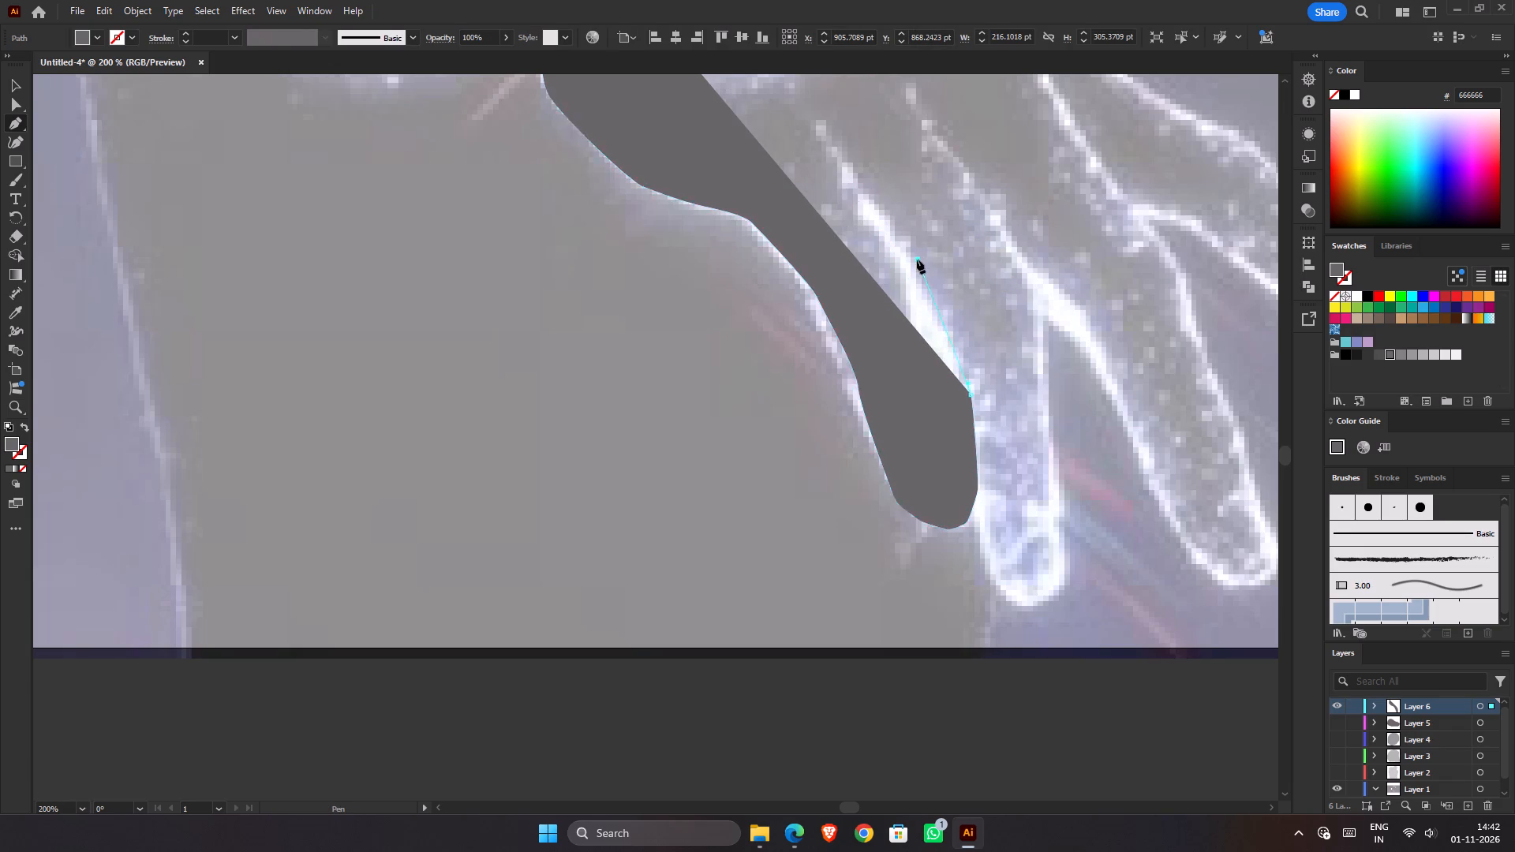
pyautogui.click(814, 144)
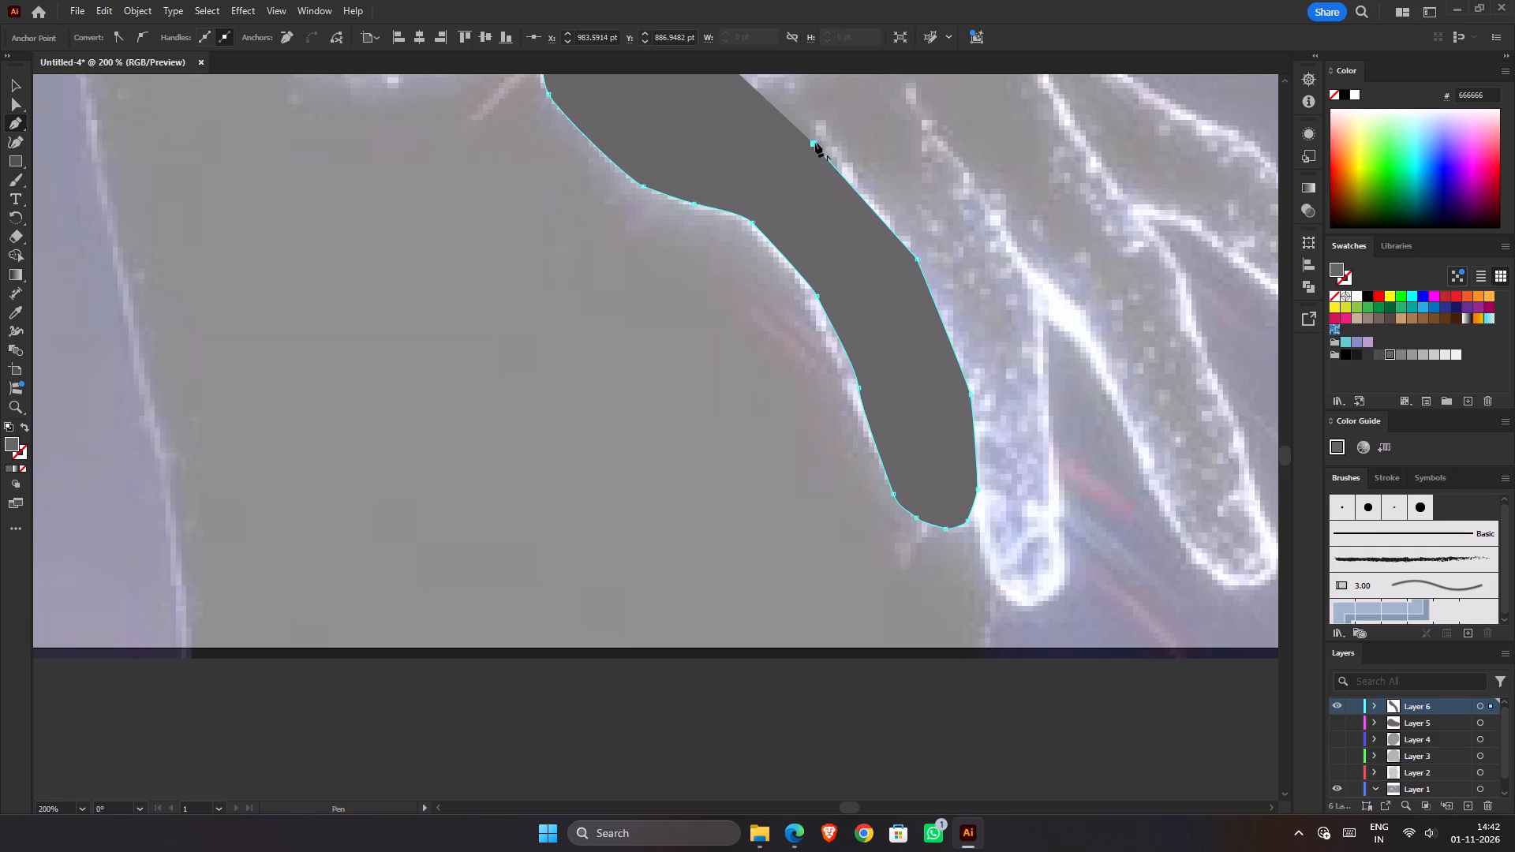
# Continue the path up across the palm, curve it along the wrist's upper edge, and close it at the starting anchor.
pyautogui.press('space')
pyautogui.press('space')
pyautogui.press('space')
pyautogui.press('space')
pyautogui.press('space')
pyautogui.press('space')
pyautogui.press('space')
pyautogui.press('space')
pyautogui.press('space')
pyautogui.press('space')
pyautogui.press('space')
pyautogui.moveTo(794, 152); pyautogui.dragTo(952, 469)
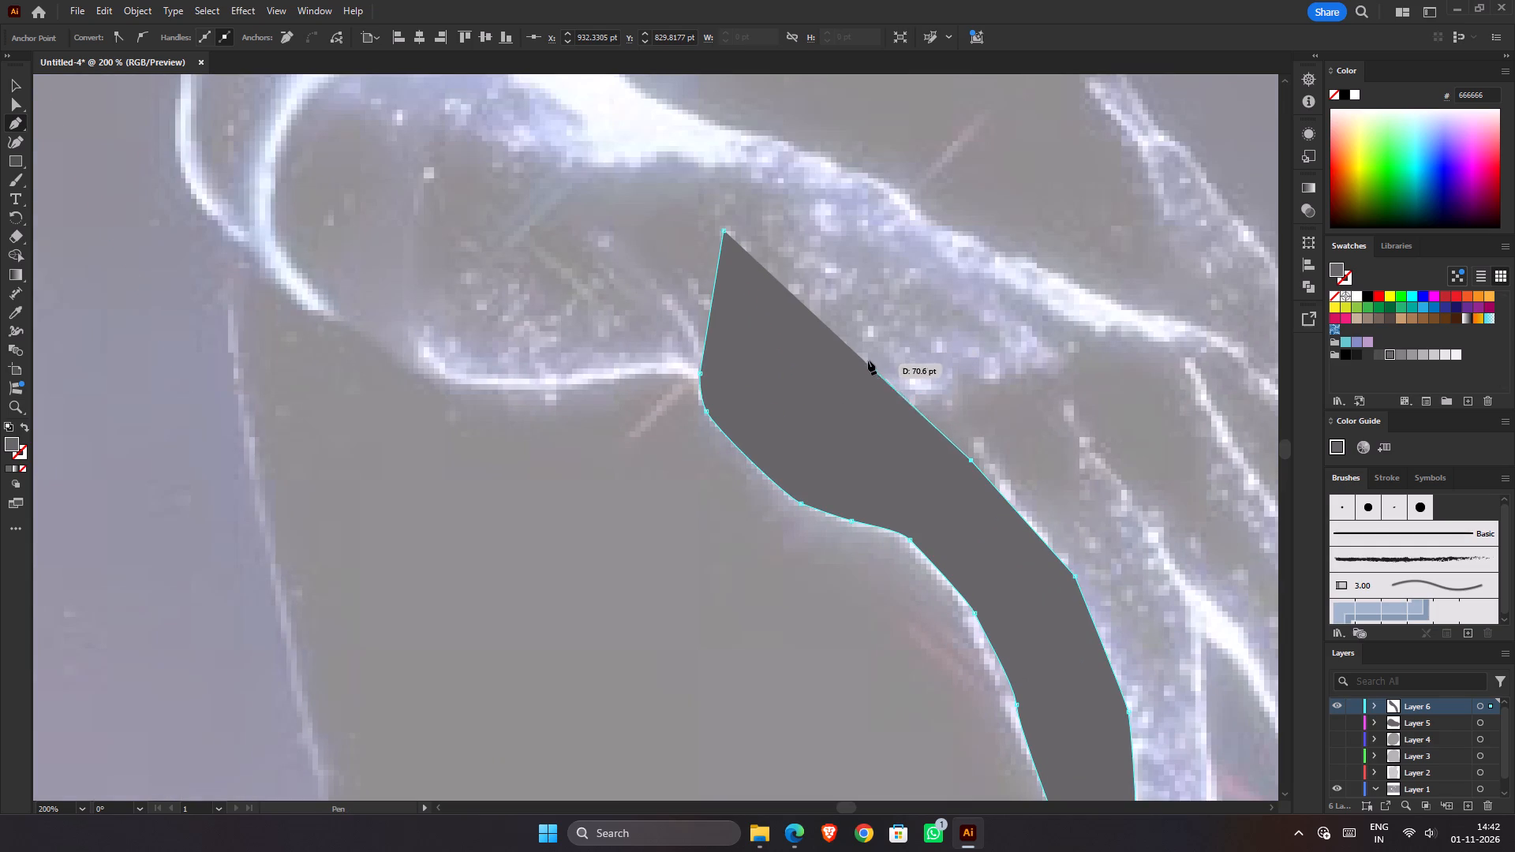
pyautogui.click(907, 357)
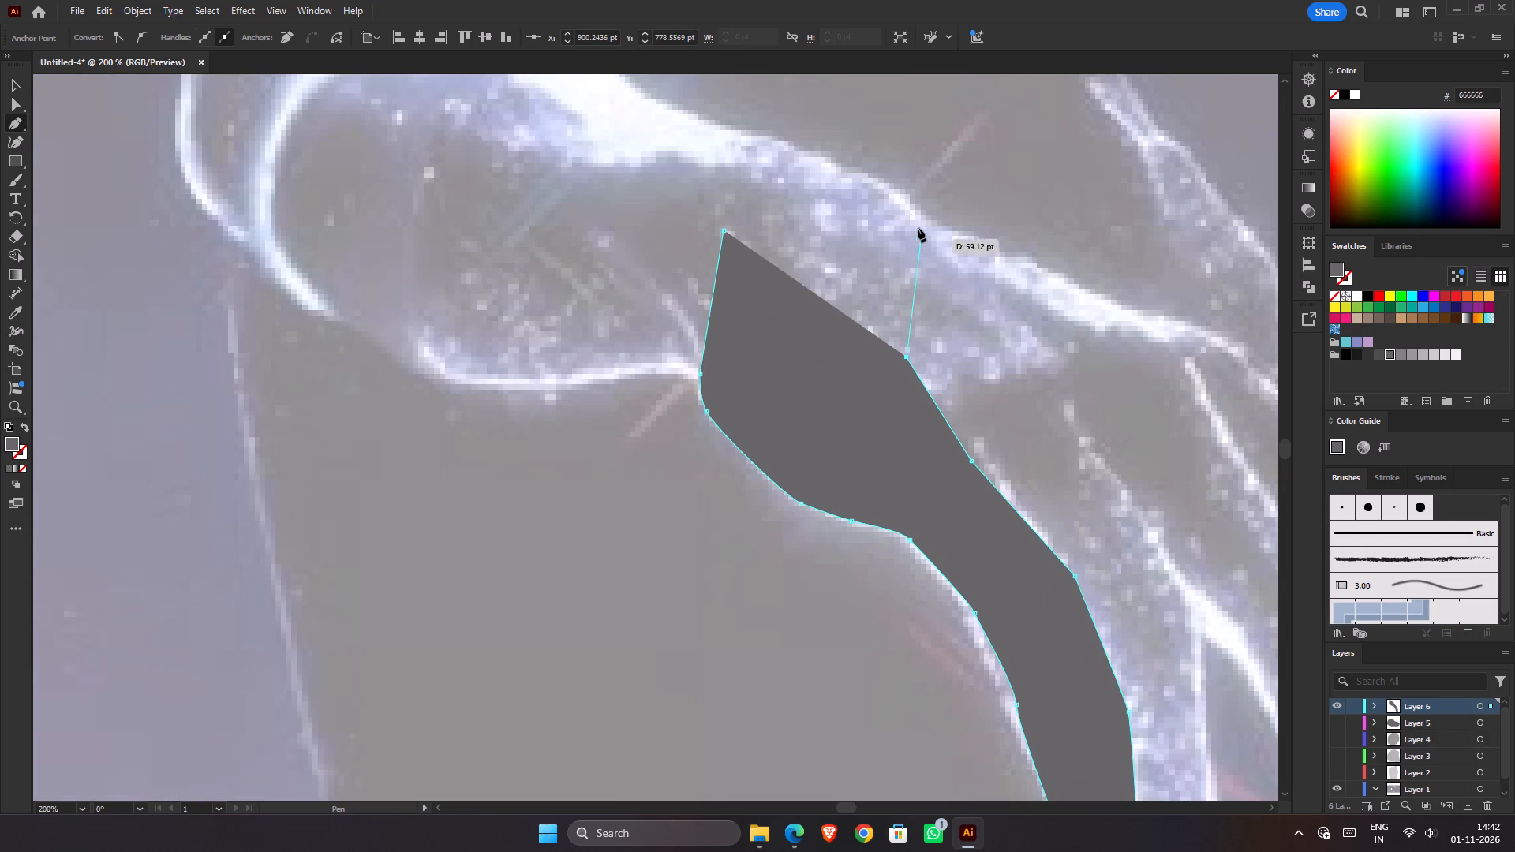
pyautogui.moveTo(904, 204); pyautogui.dragTo(896, 194)
pyautogui.moveTo(830, 167); pyautogui.dragTo(796, 167)
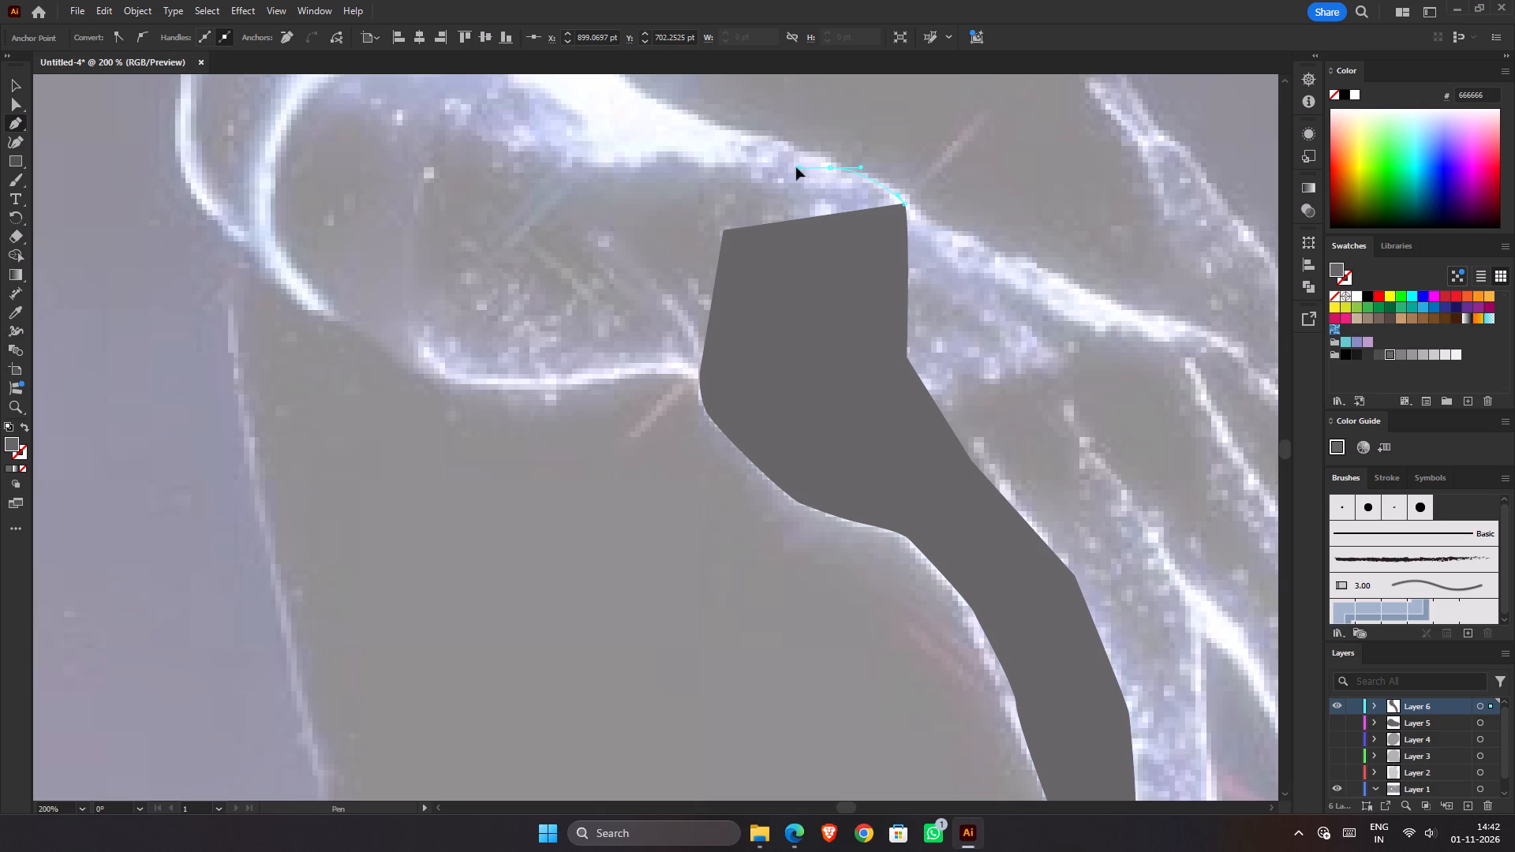
pyautogui.moveTo(796, 167); pyautogui.dragTo(793, 167)
pyautogui.click(738, 205)
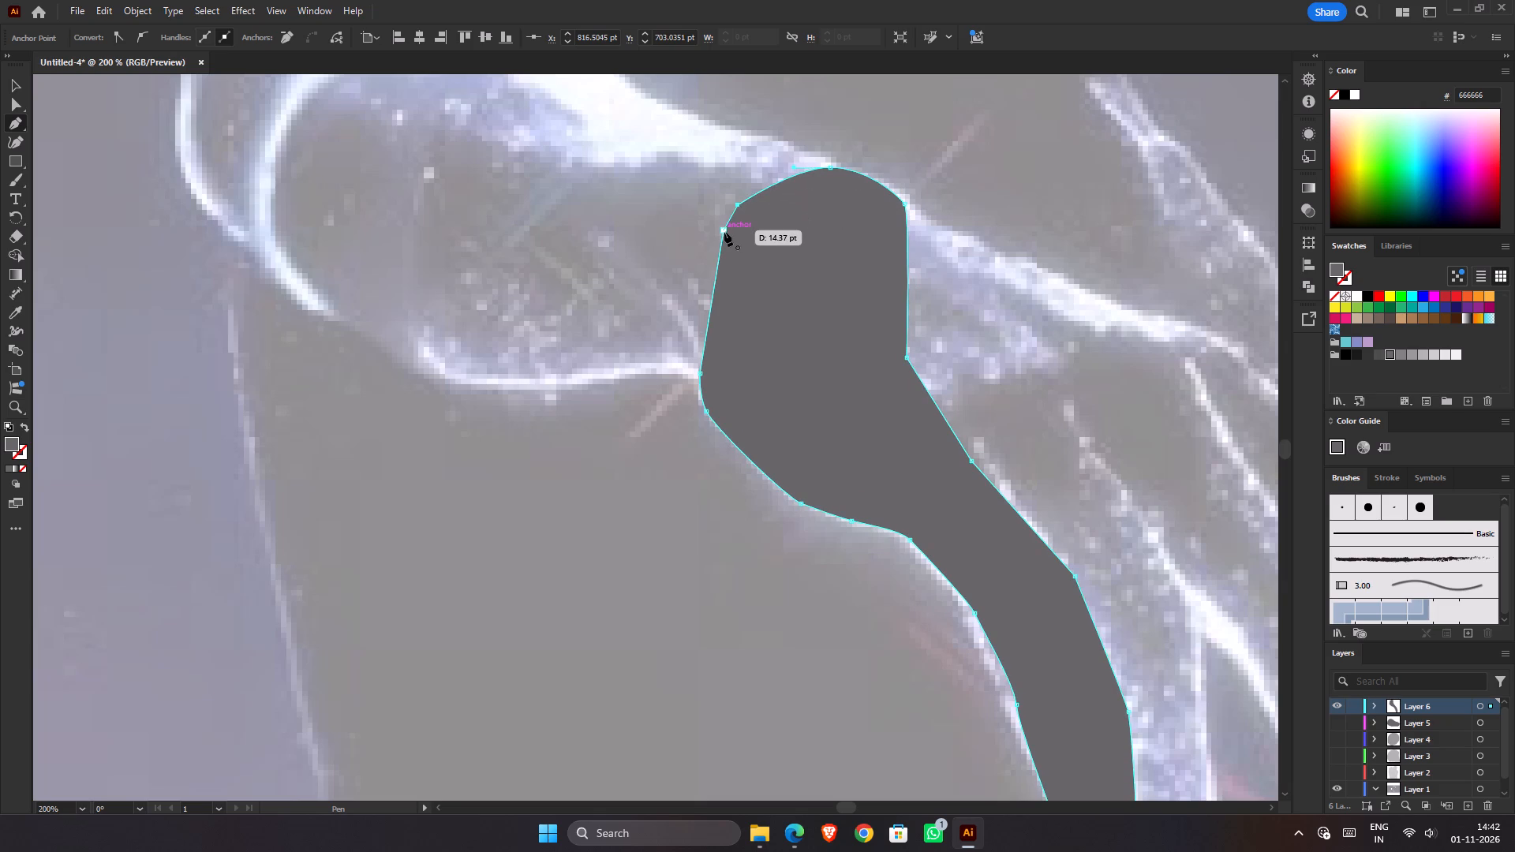
pyautogui.click(724, 232)
# Show Layer 3 and recolour the palm-and-finger shape on Layer 6 to the darker grey 4D4D4D.
pyautogui.scroll(-2, 758, 356)
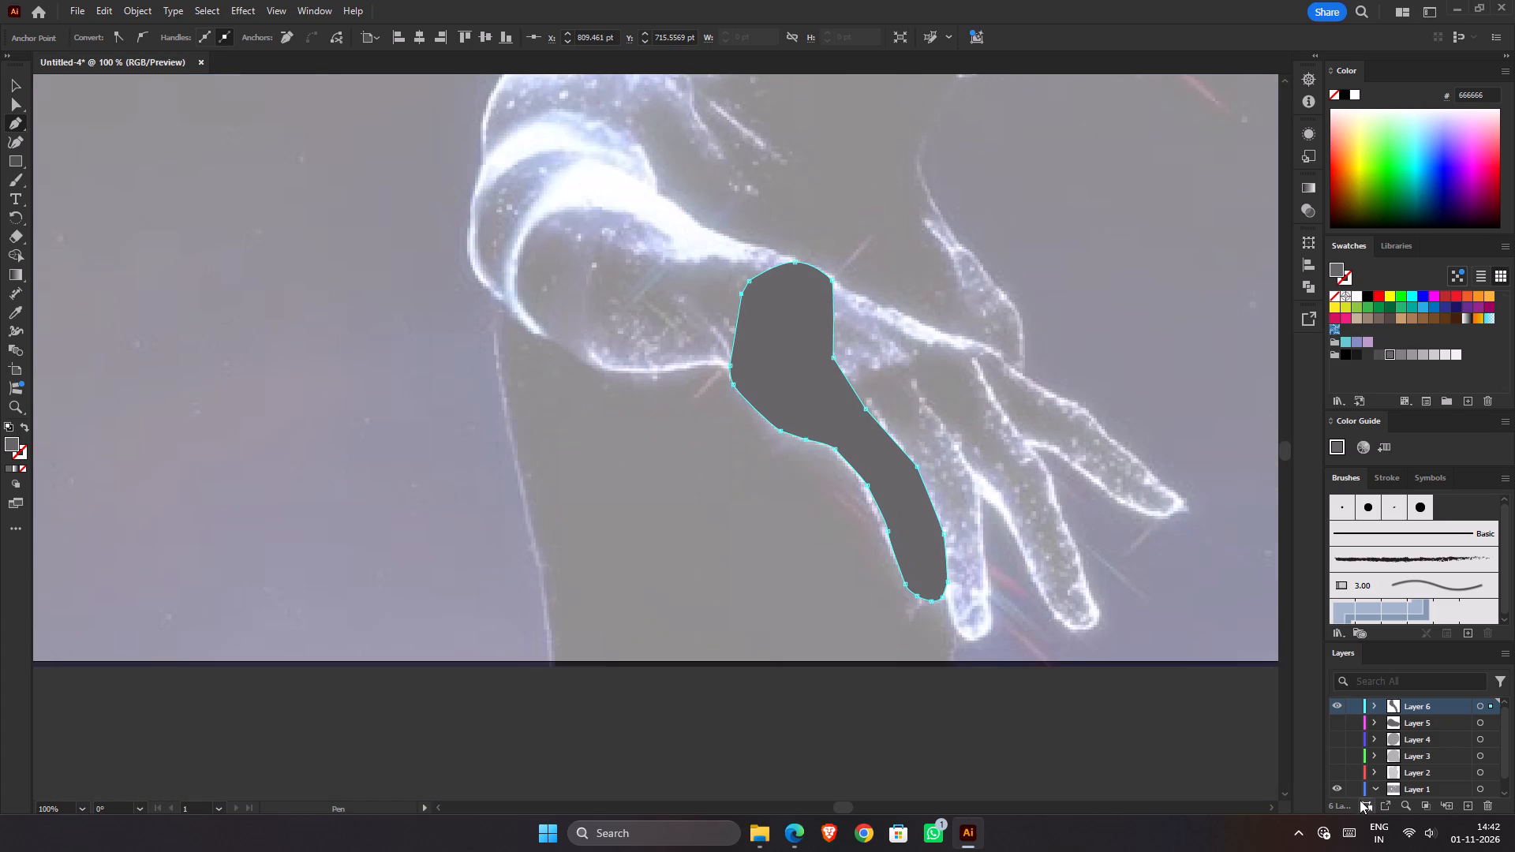
pyautogui.click(1339, 751)
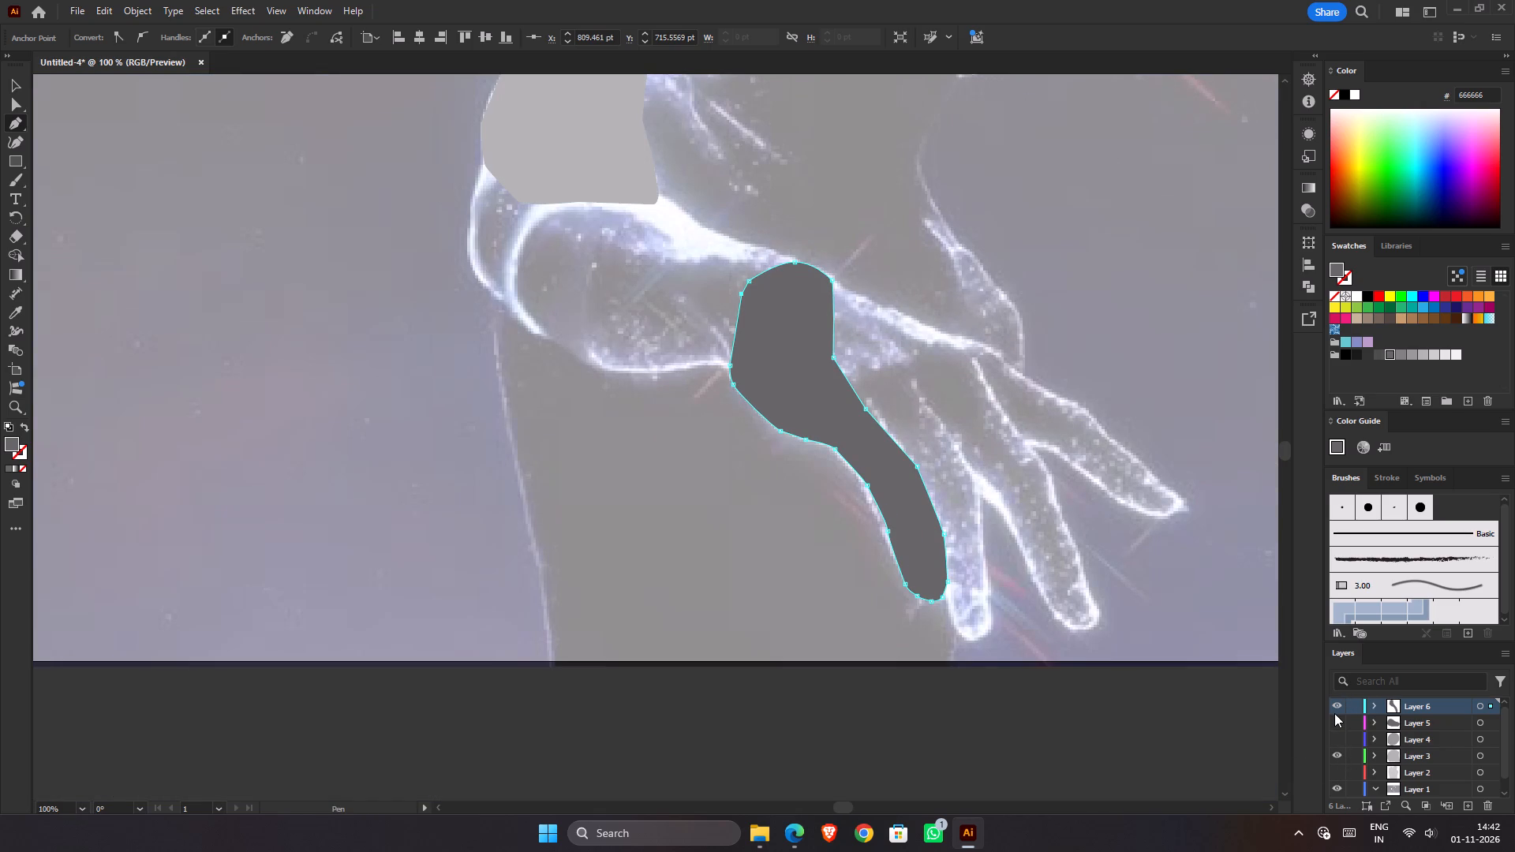
pyautogui.click(1394, 708)
pyautogui.click(1381, 357)
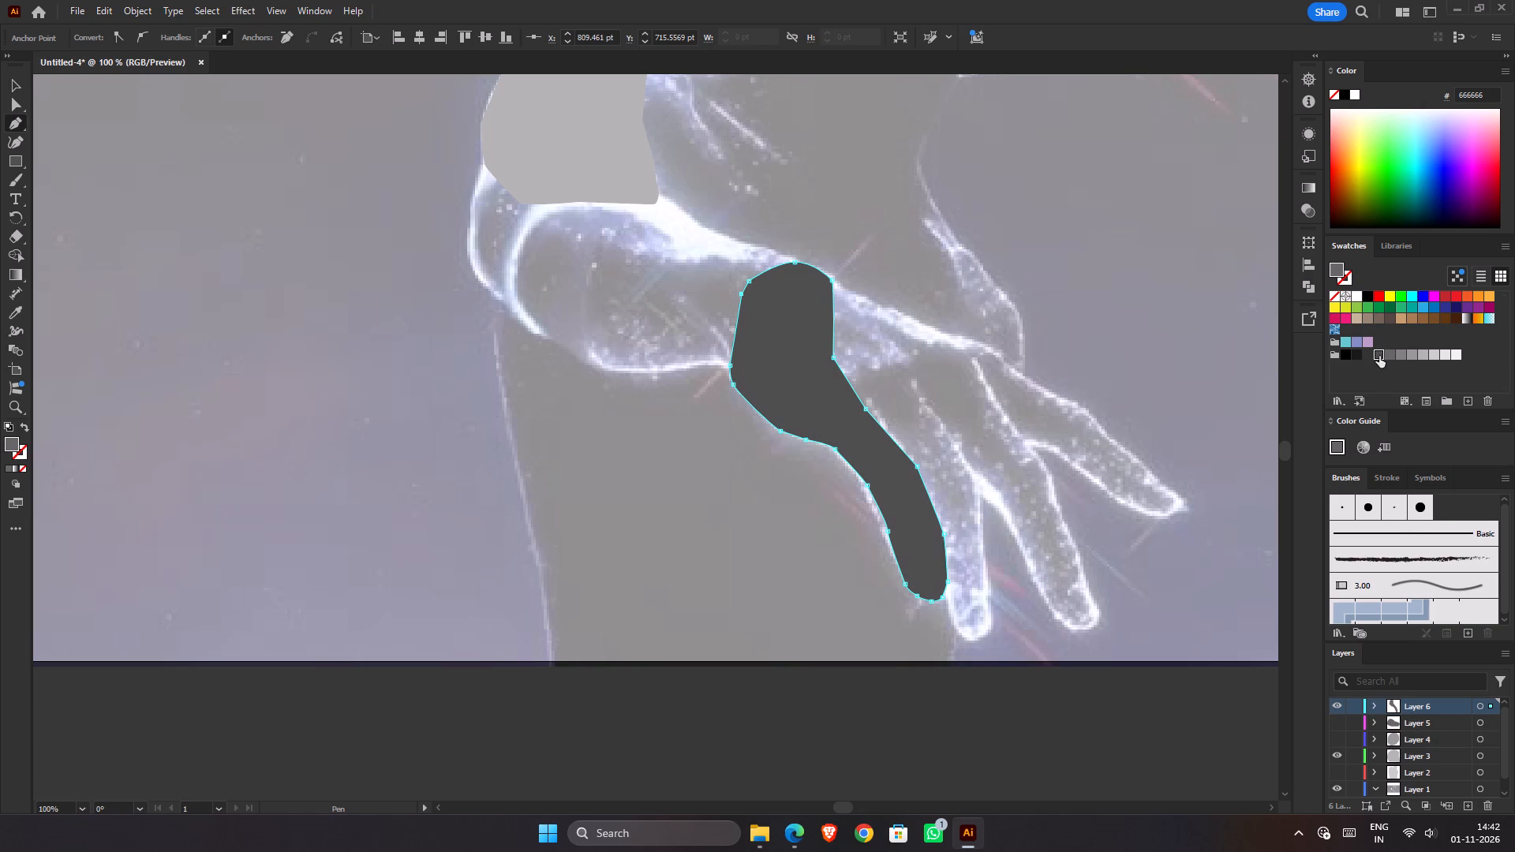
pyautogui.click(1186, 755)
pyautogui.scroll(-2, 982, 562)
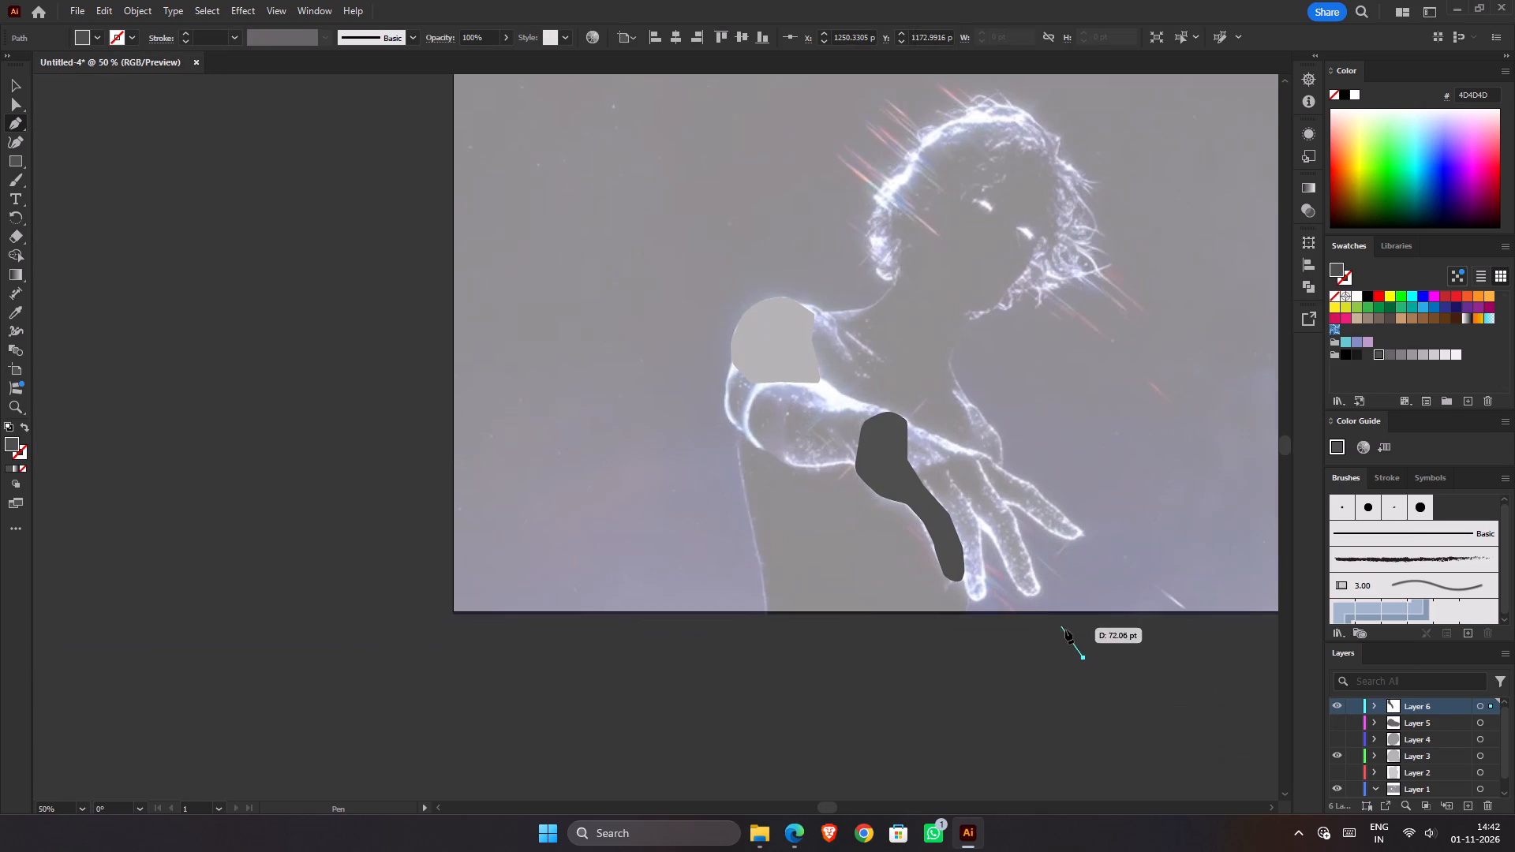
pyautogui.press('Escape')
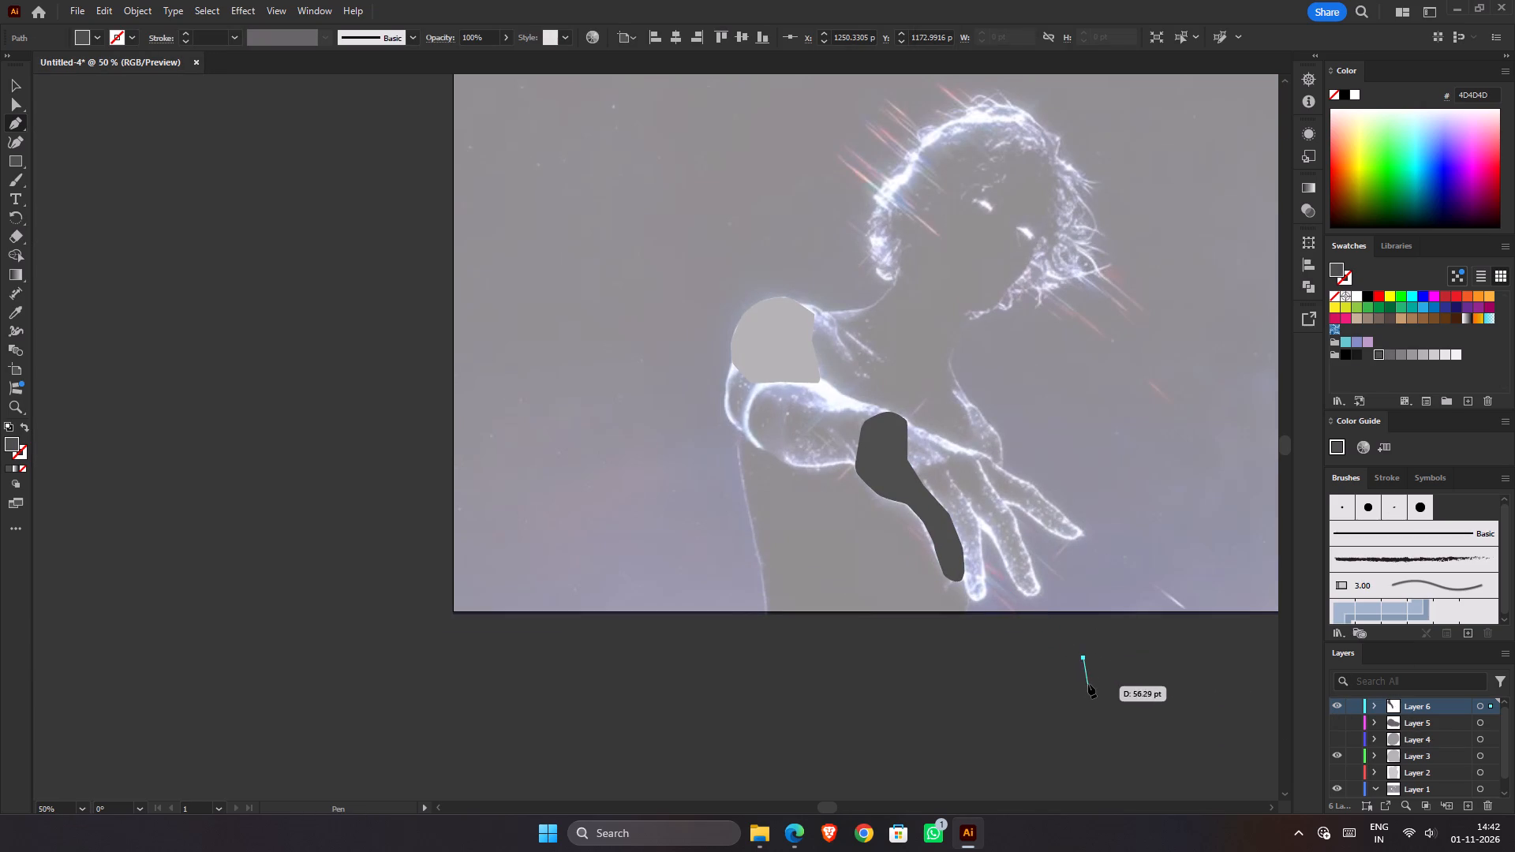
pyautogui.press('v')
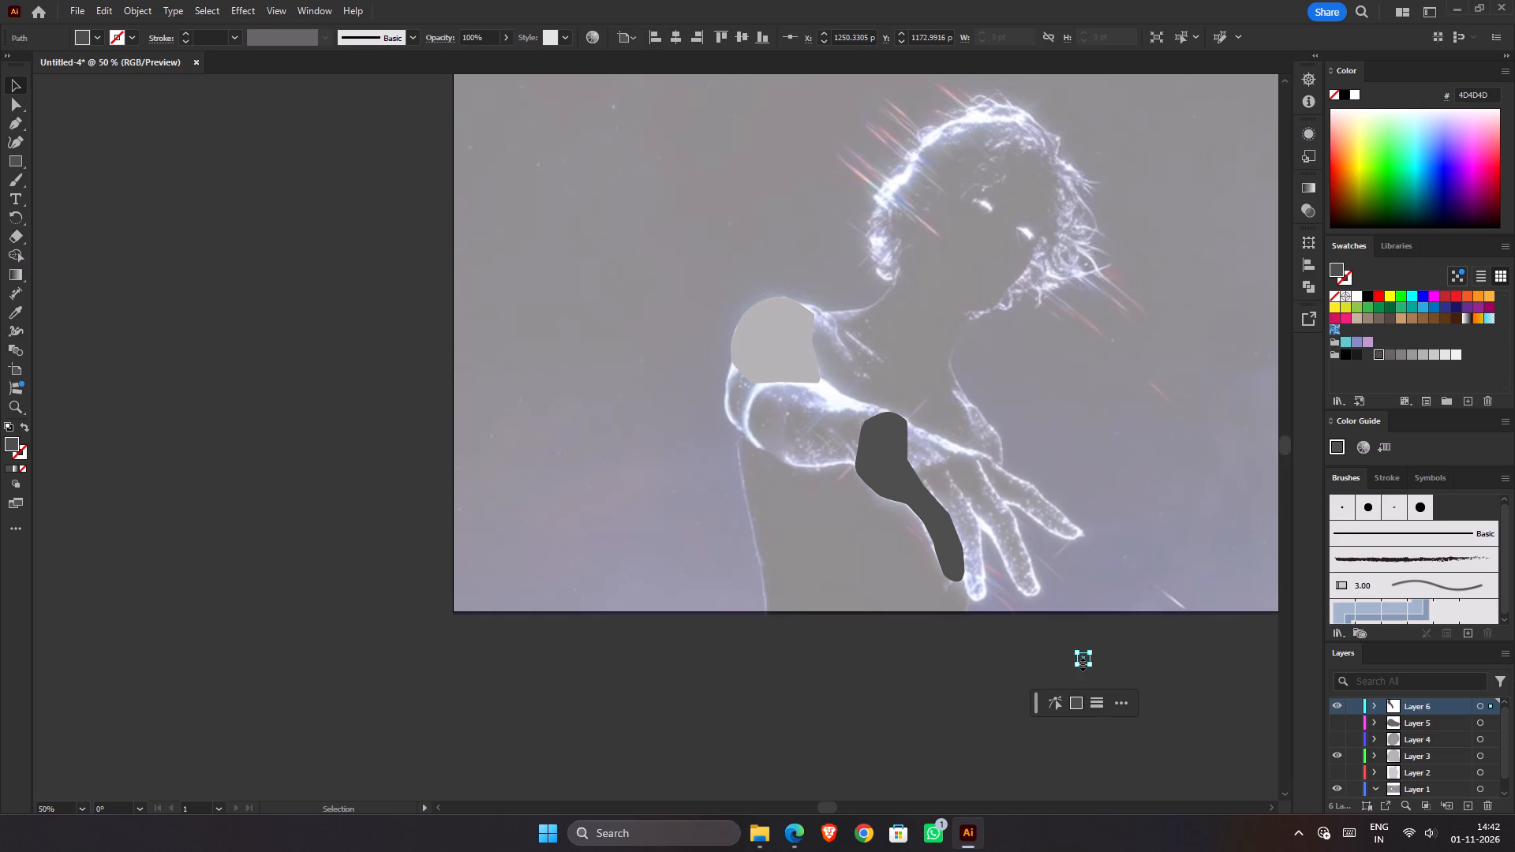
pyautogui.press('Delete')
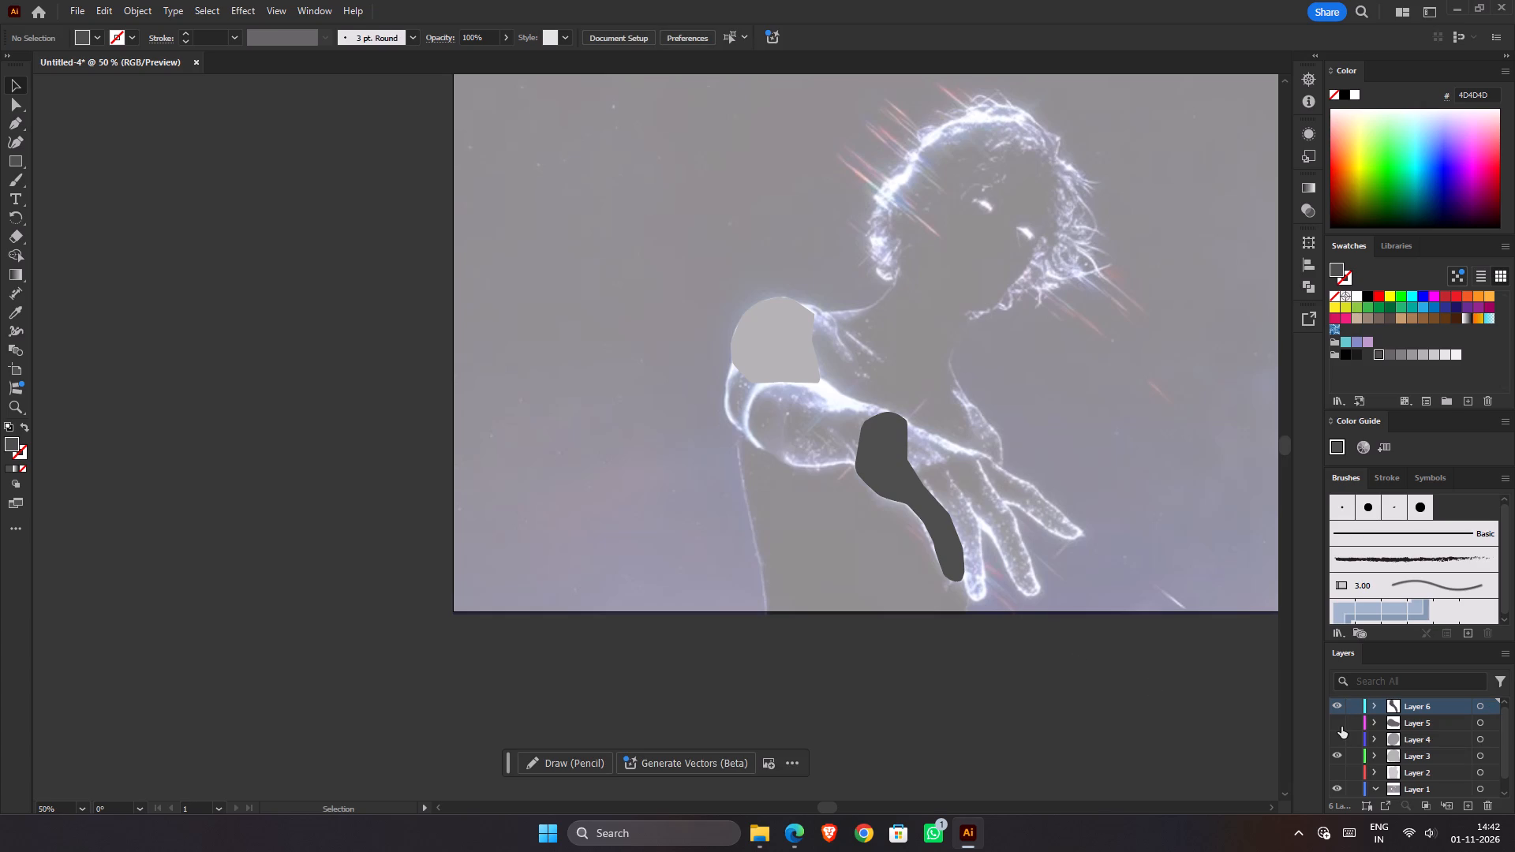
# Show the grey shapes on Layers 2, 4 and 5 again and check the new hand piece against the whole figure.
pyautogui.moveTo(1338, 727); pyautogui.dragTo(1337, 770)
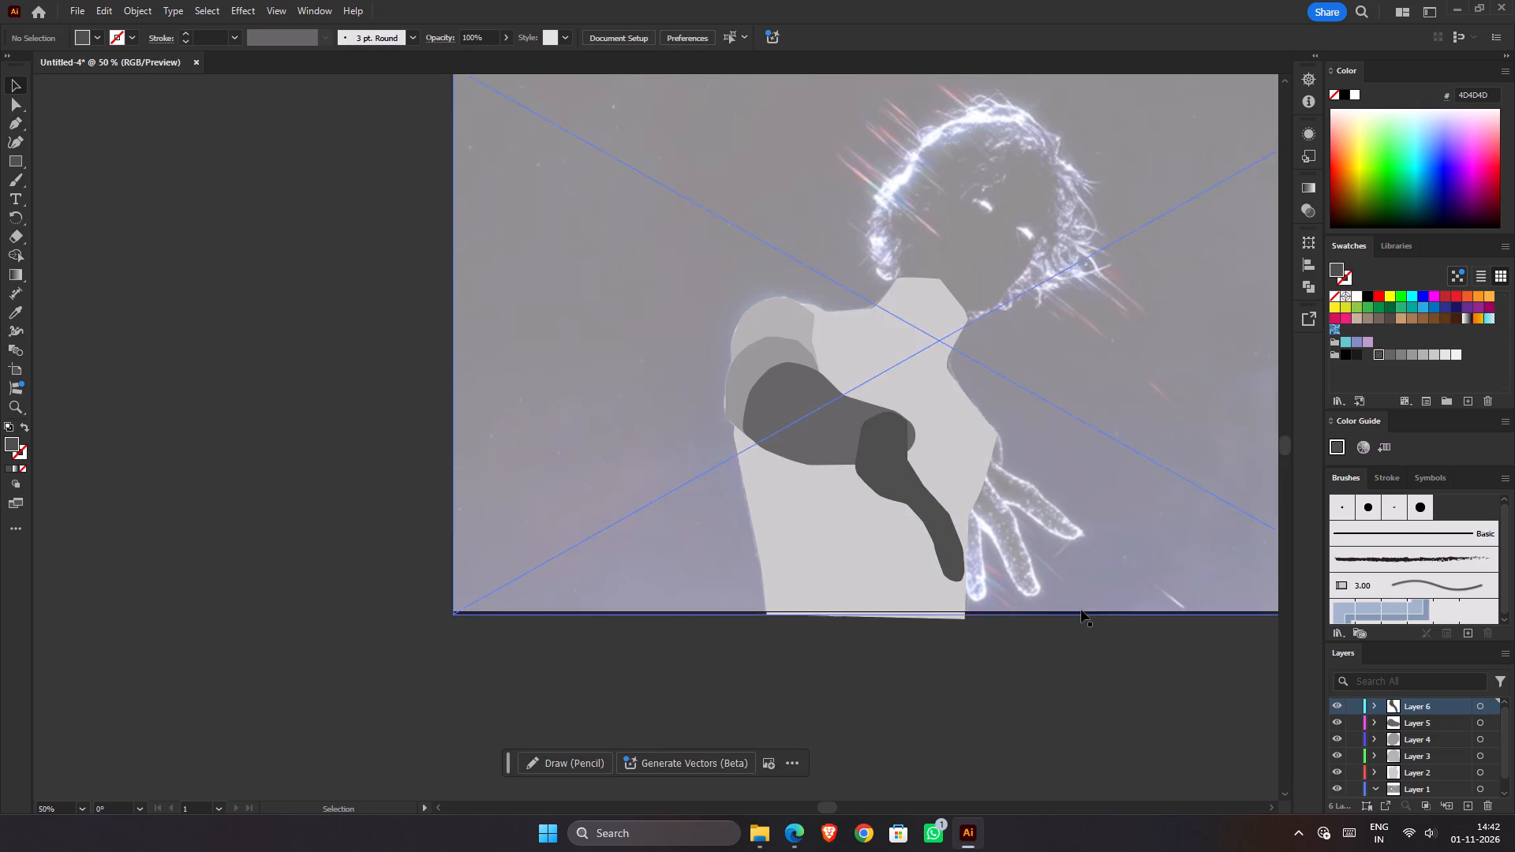
pyautogui.scroll(-1, 1080, 609)
pyautogui.press('space')
pyautogui.press('space')
pyautogui.press('space')
pyautogui.press('space')
pyautogui.press('space')
pyautogui.press('space')
pyautogui.press('space')
pyautogui.press('space')
pyautogui.press('space')
pyautogui.press('space')
pyautogui.press('space')
pyautogui.press('space')
pyautogui.press('space')
pyautogui.press('space')
pyautogui.press('space')
pyautogui.moveTo(1073, 606); pyautogui.dragTo(850, 558)
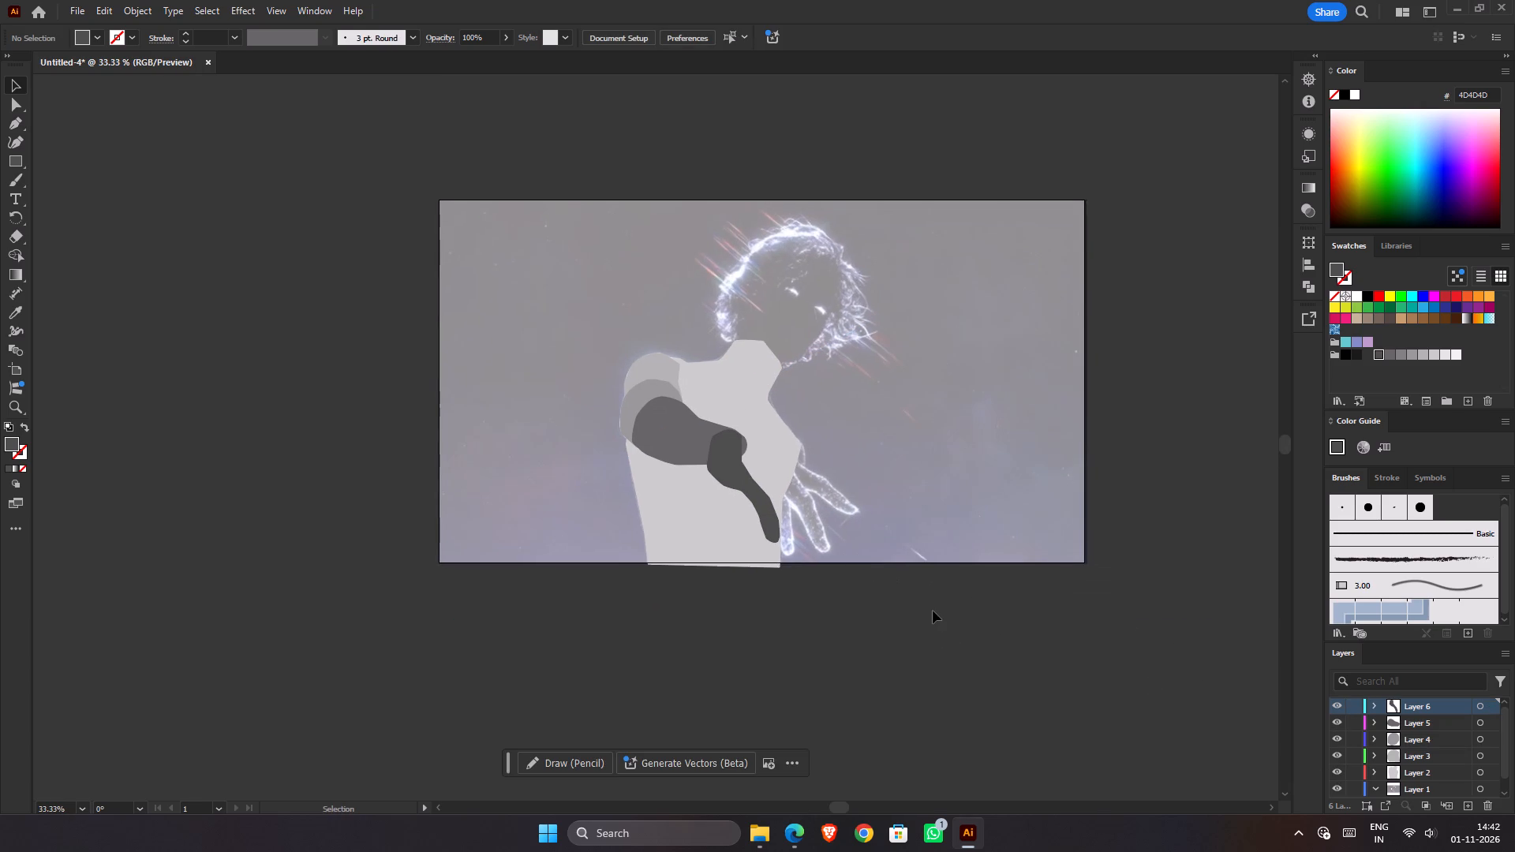
pyautogui.scroll(-1, 933, 609)
pyautogui.scroll(1, 933, 609)
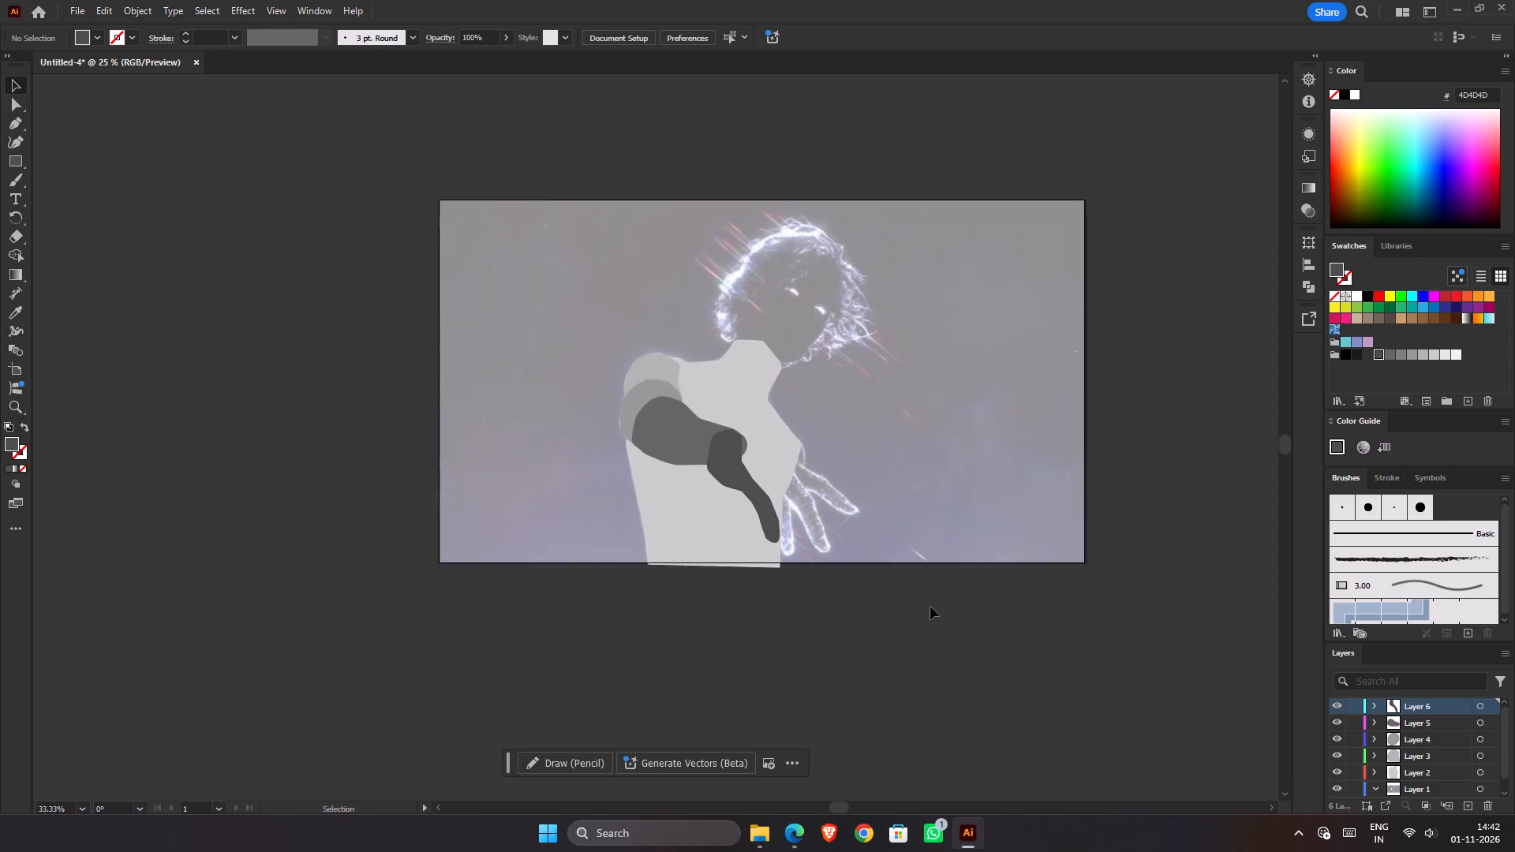
# Start saving the document on the computer instead of the cloud, and set the save location to the PC (E:) drive.
pyautogui.hotkey('ctrl', 's')
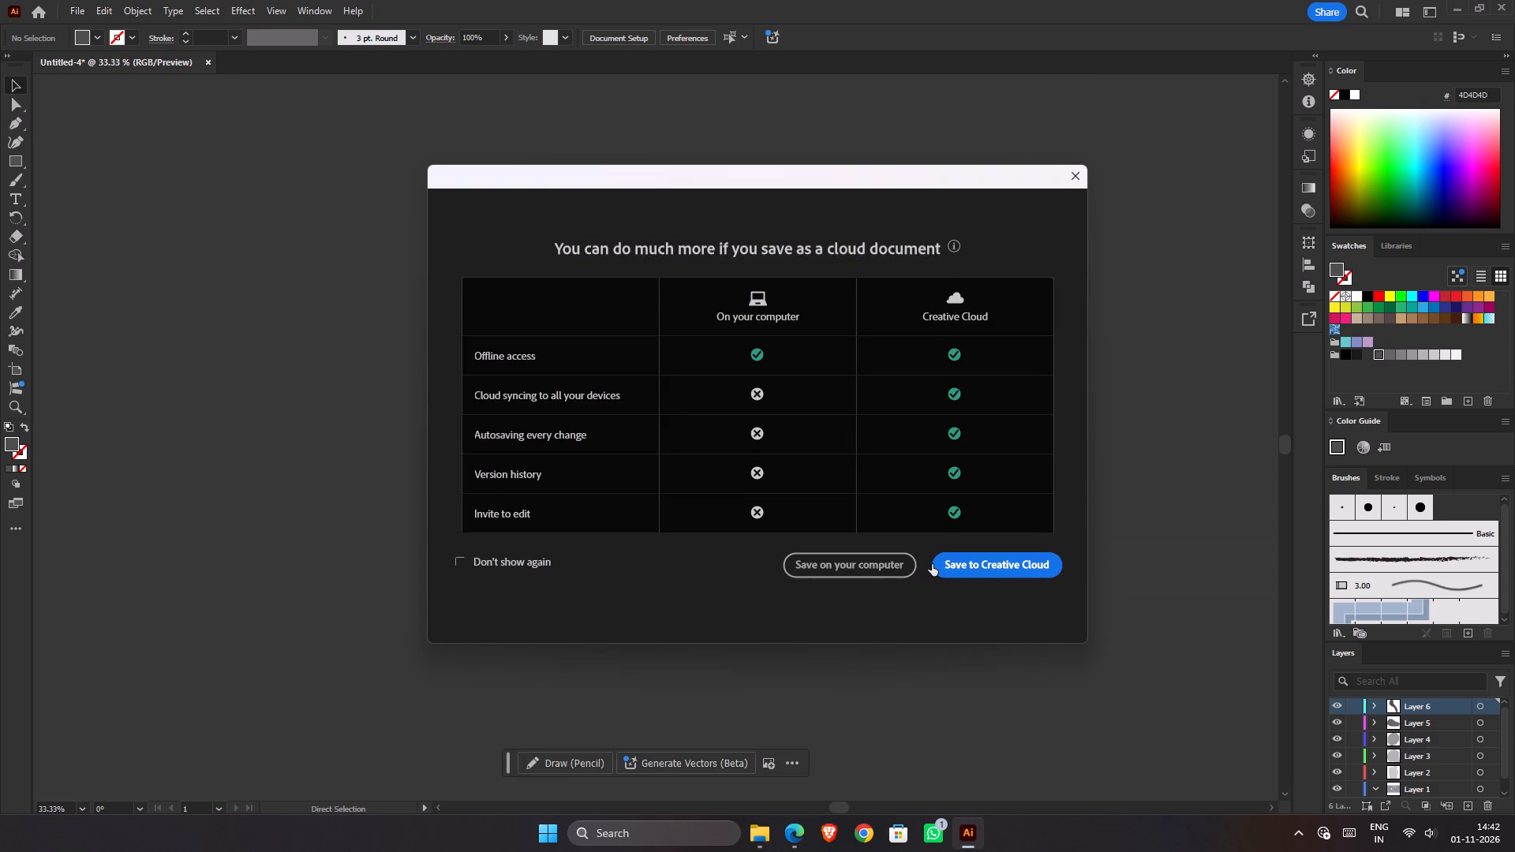
pyautogui.moveTo(893, 563); pyautogui.dragTo(895, 565)
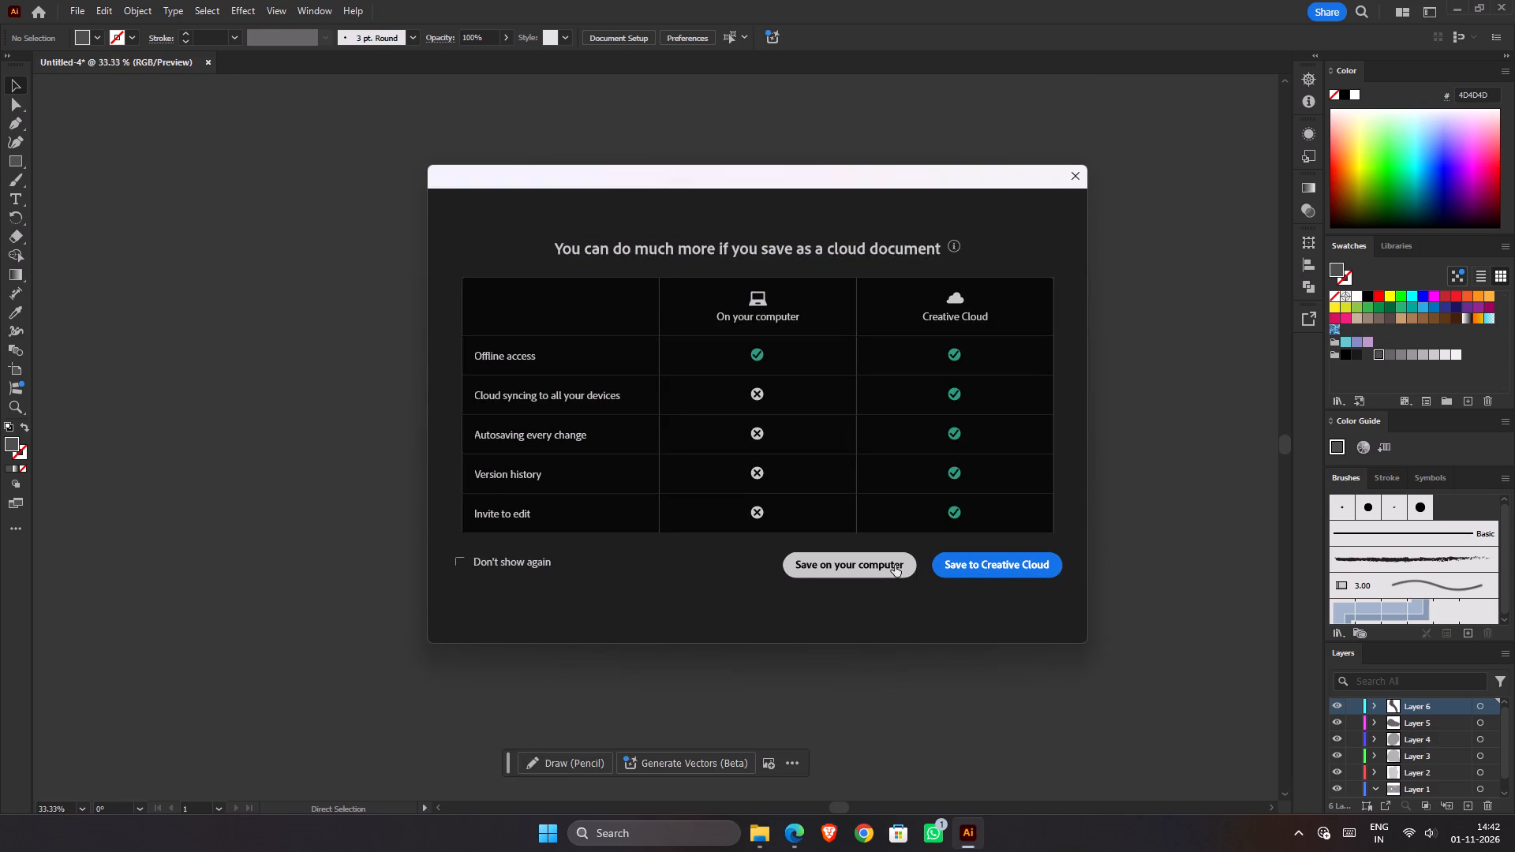
pyautogui.moveTo(895, 565); pyautogui.dragTo(892, 596)
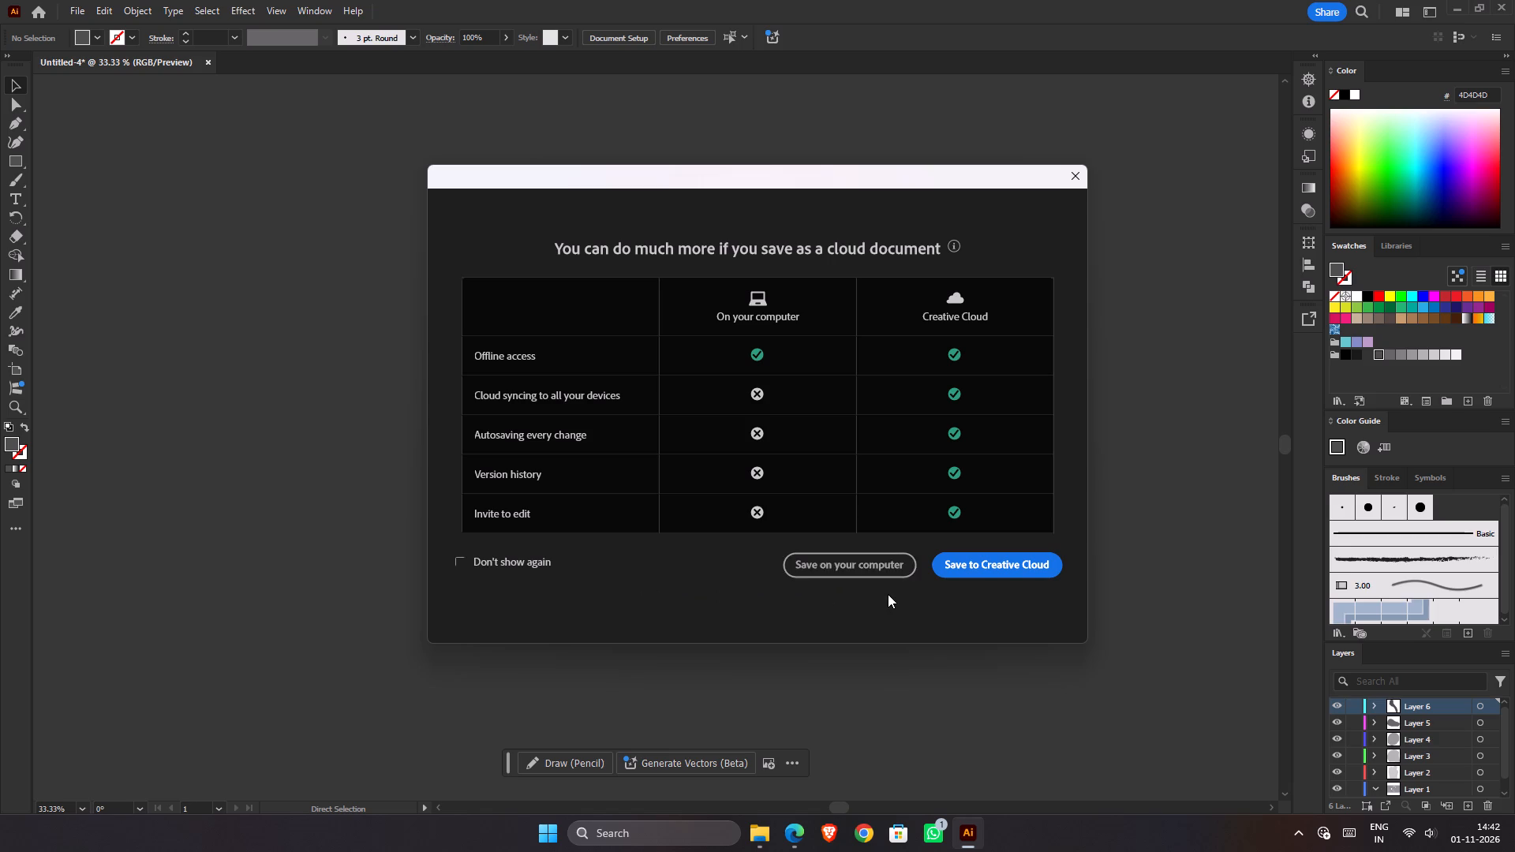
pyautogui.click(881, 562)
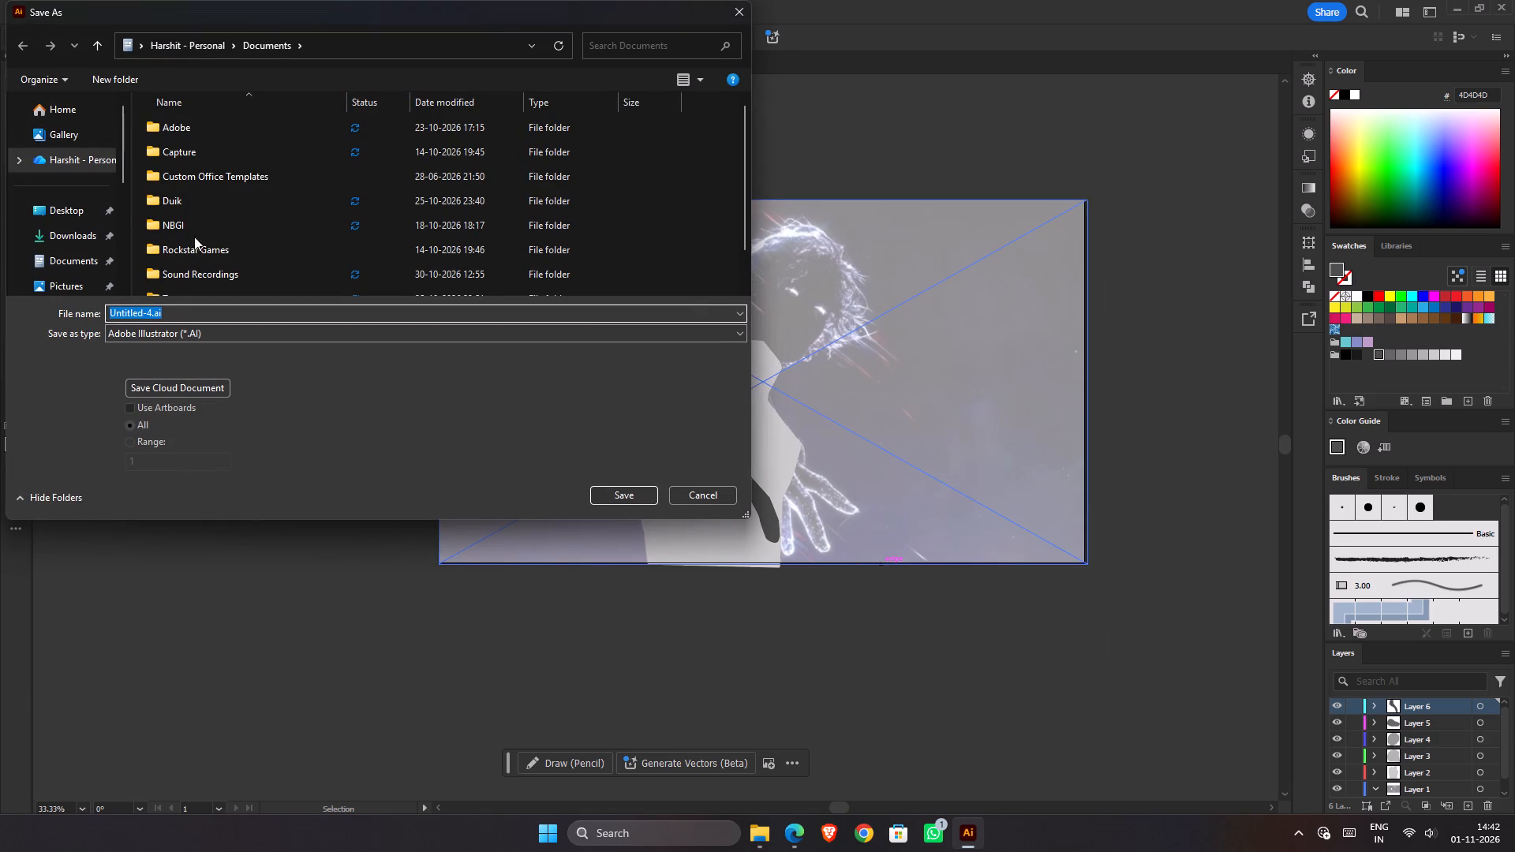
pyautogui.scroll(-2, 103, 229)
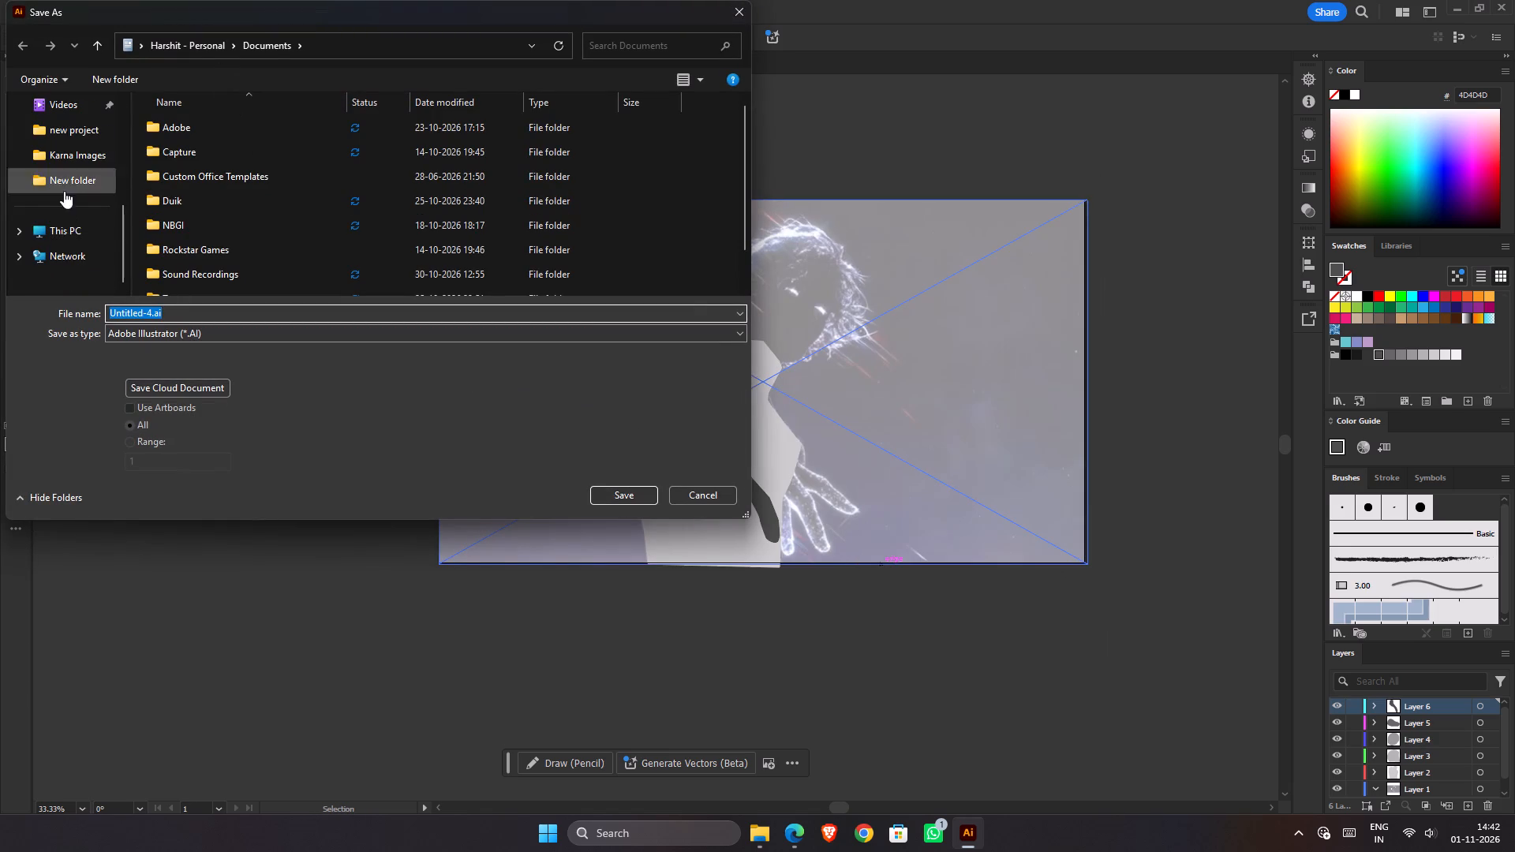
pyautogui.click(68, 235)
pyautogui.scroll(-2, 223, 259)
pyautogui.doubleClick(694, 144)
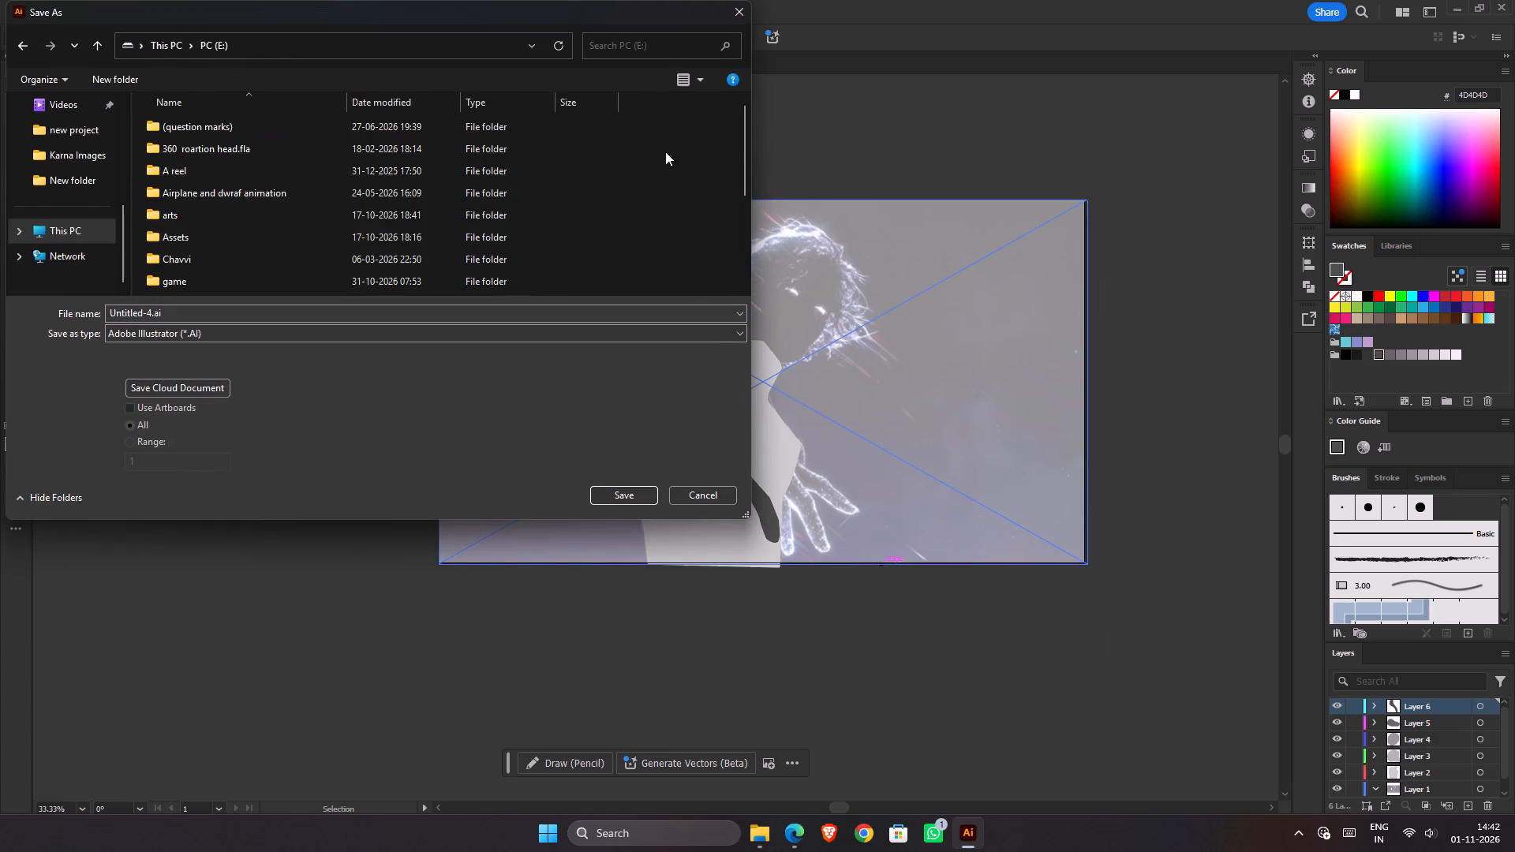
pyautogui.scroll(-3, 239, 234)
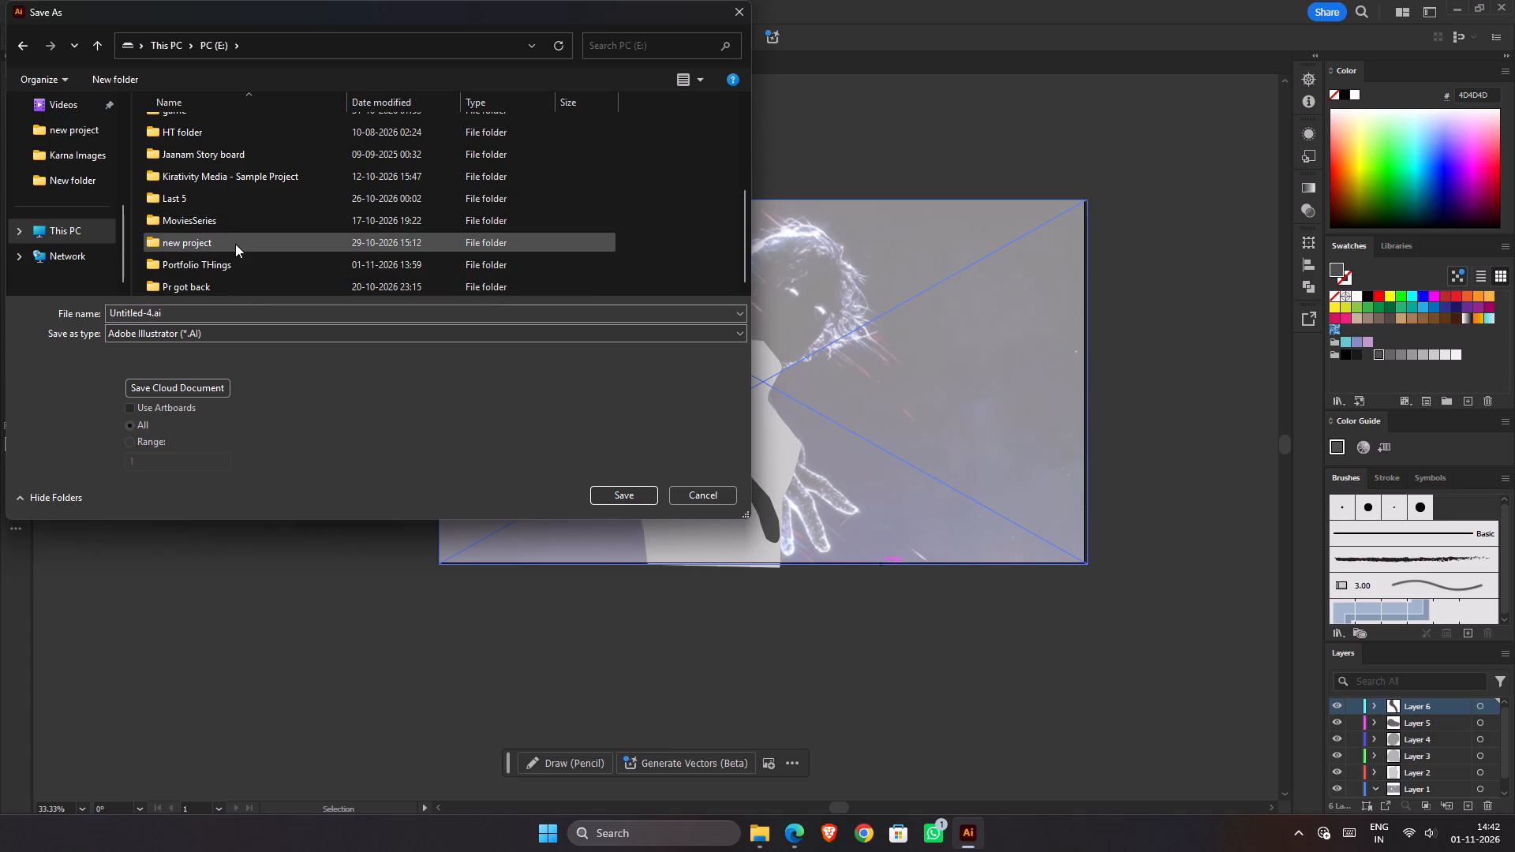
pyautogui.doubleClick(236, 244)
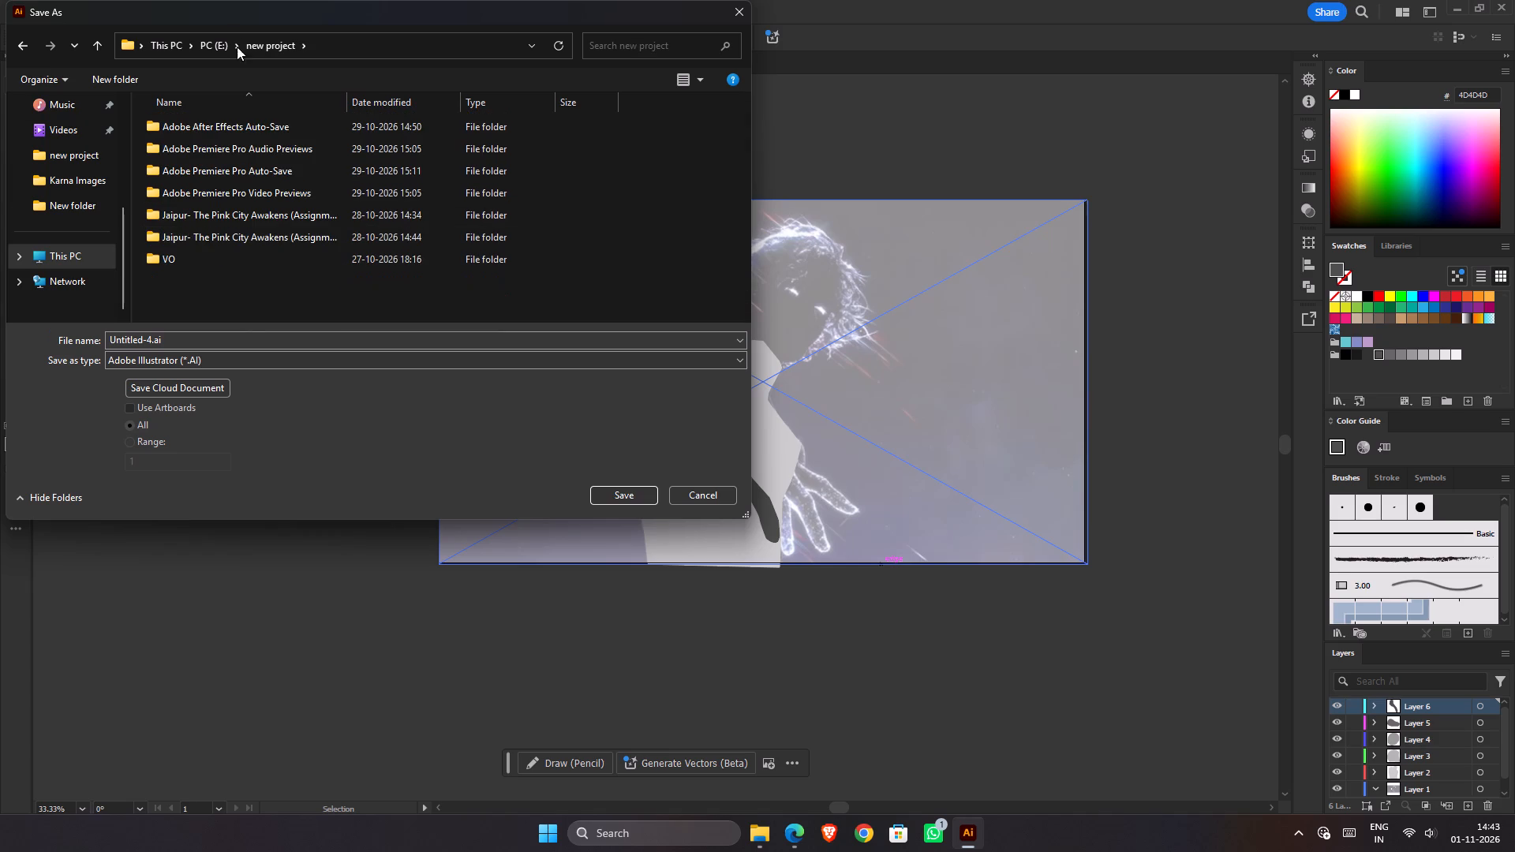
pyautogui.click(204, 43)
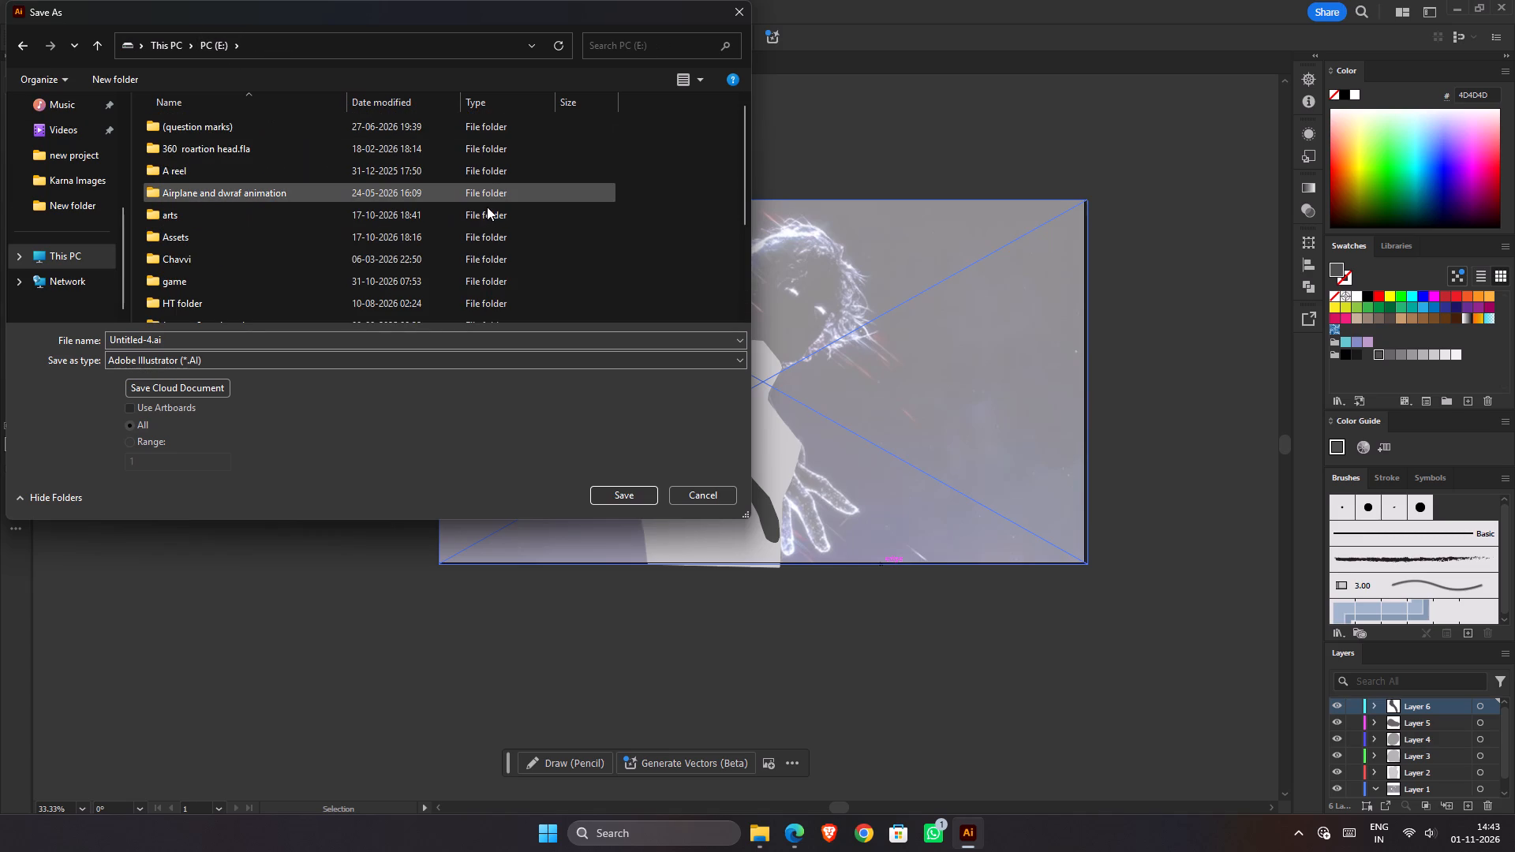
# Create a new folder named "Illustrator SAmples" on the PC (E:) drive.
pyautogui.hotkey('ctrl', 'shift', 'n')
pyautogui.hotkey('shift', 'a')
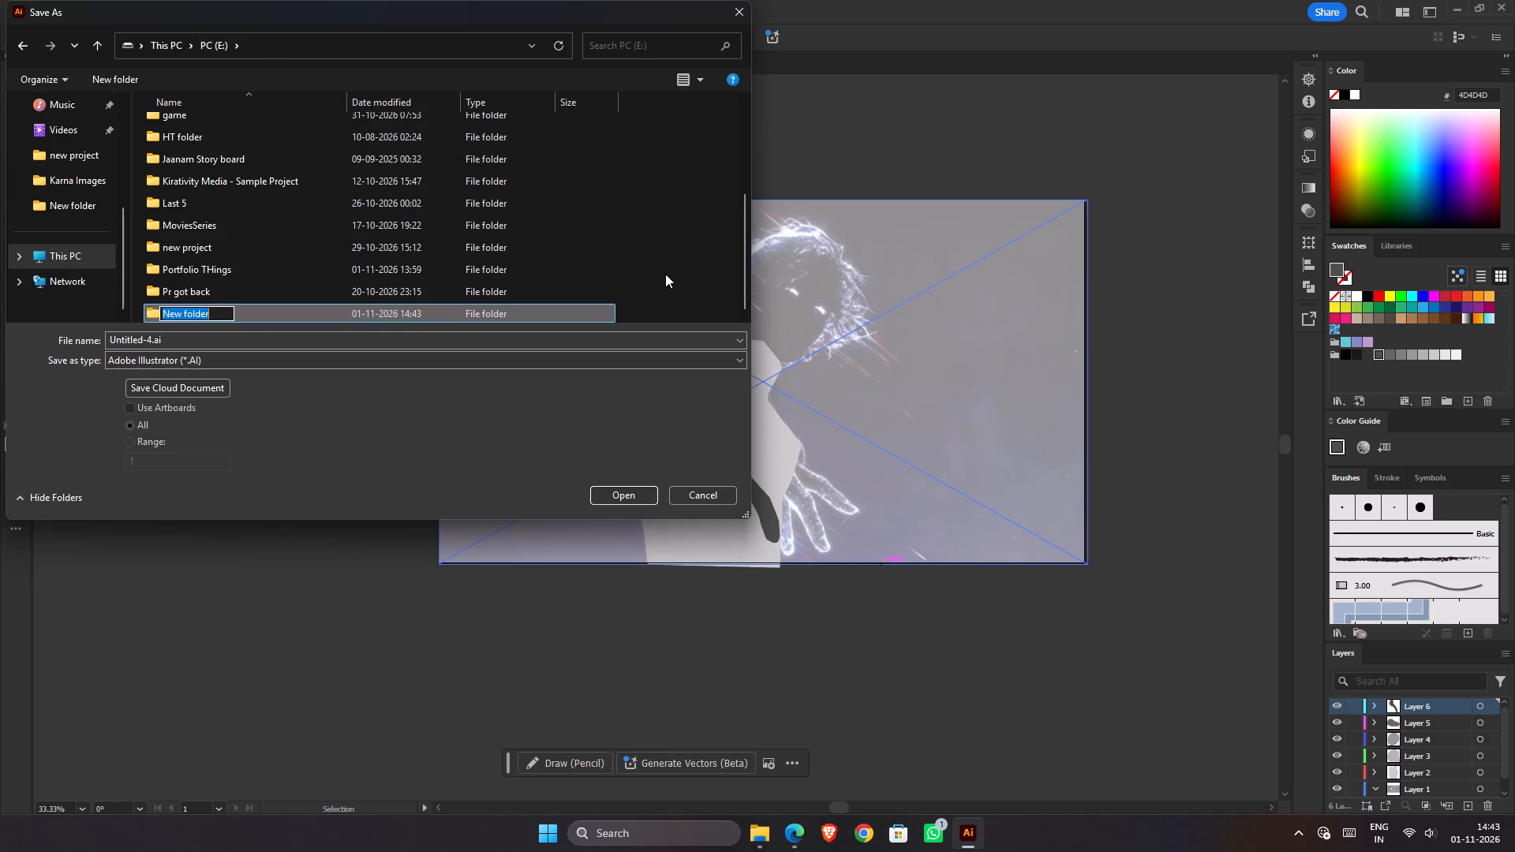
pyautogui.press('BackSpace')
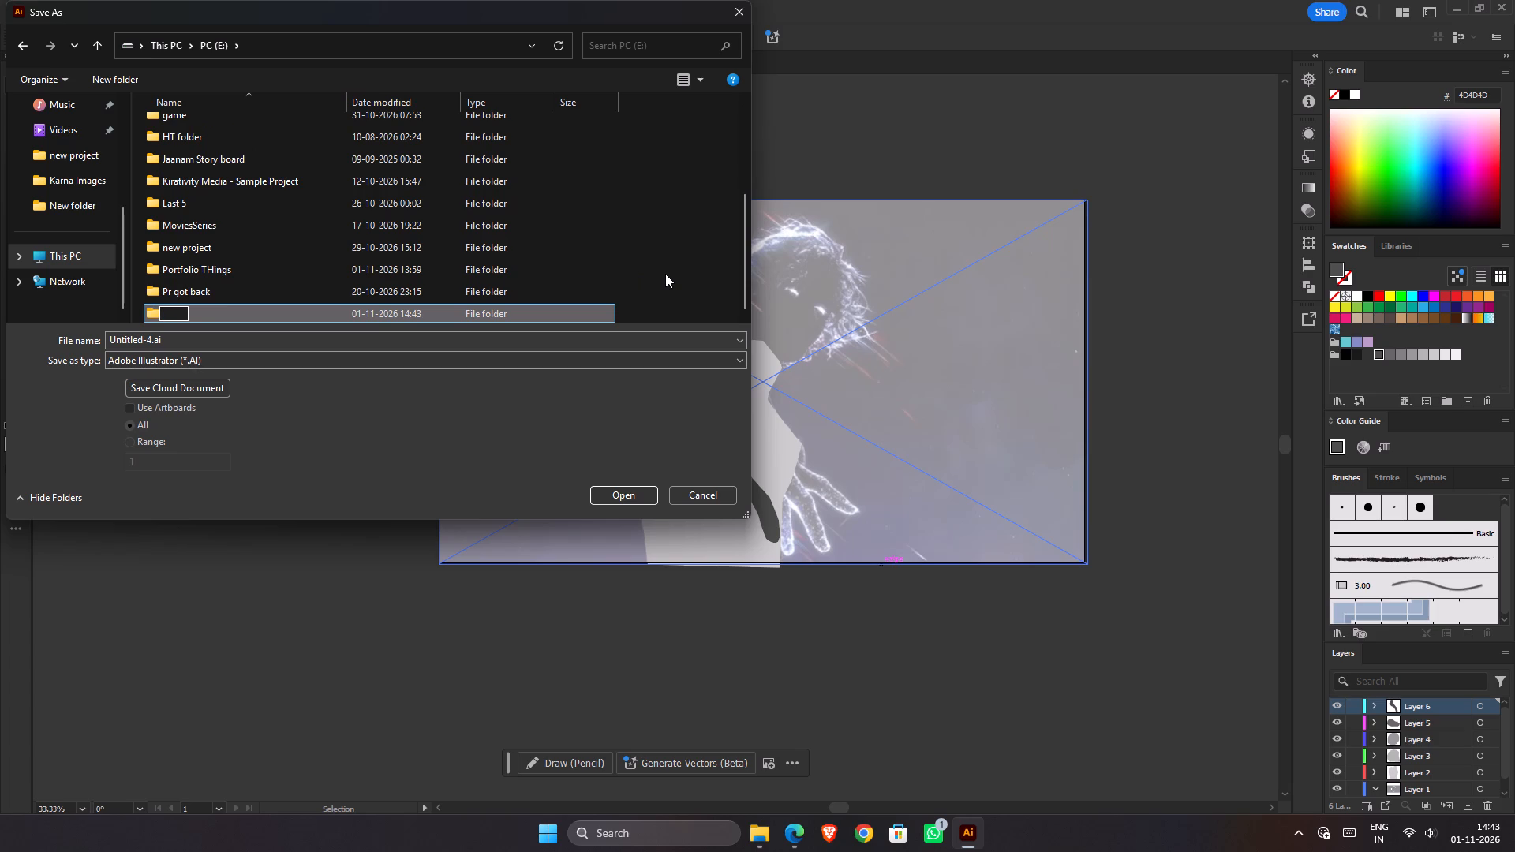
pyautogui.write('Il')
pyautogui.press('l')
pyautogui.write('ustrator pract')
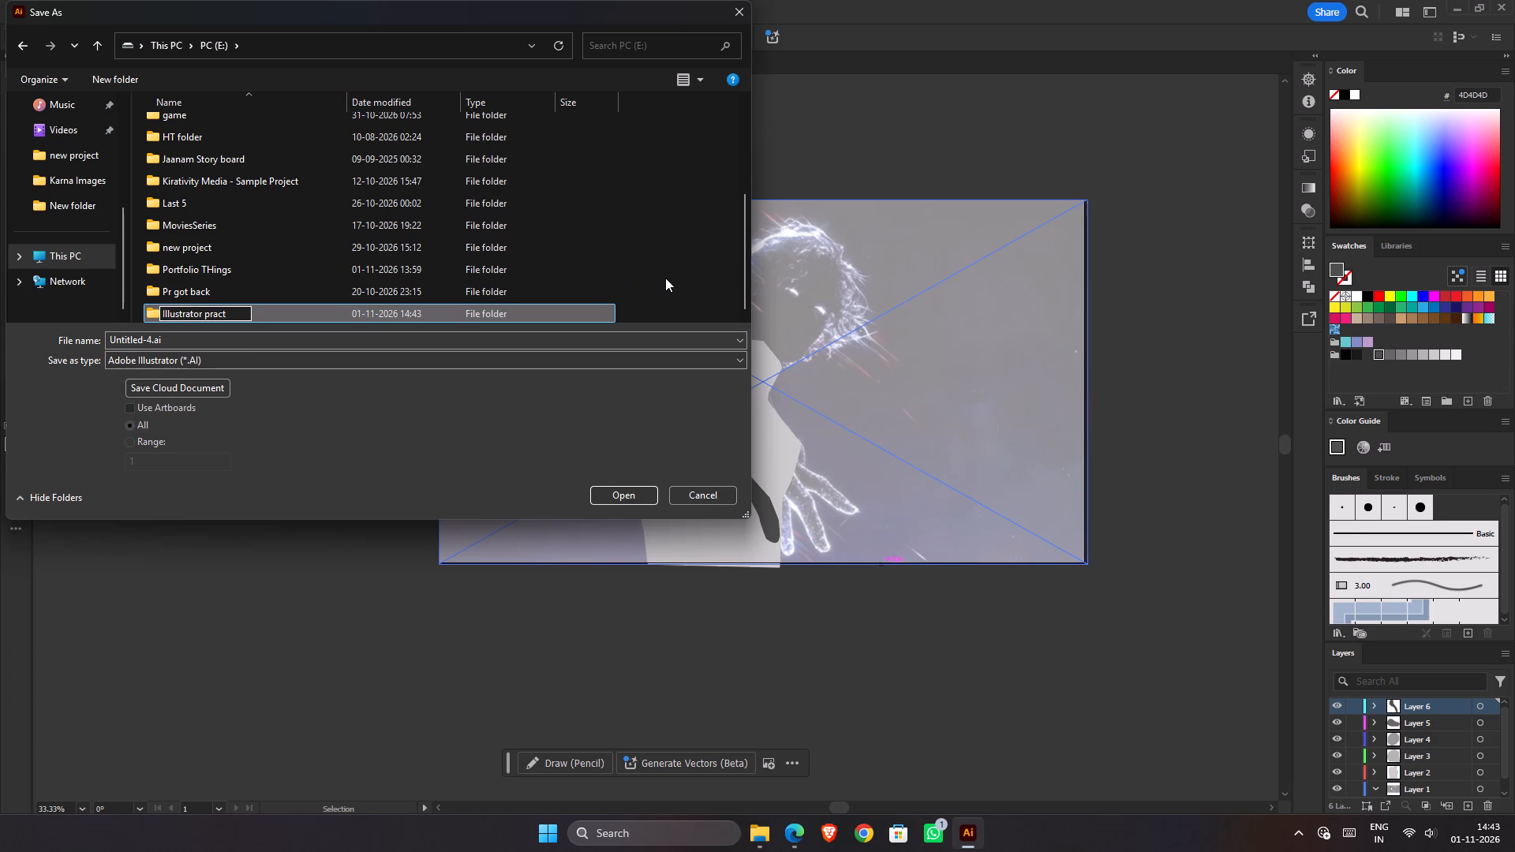
pyautogui.press('BackSpace')
pyautogui.press('BackSpace')
pyautogui.press('BackSpace')
pyautogui.press('BackSpace')
pyautogui.press('BackSpace')
pyautogui.write('SAmples')
pyautogui.press('Return')
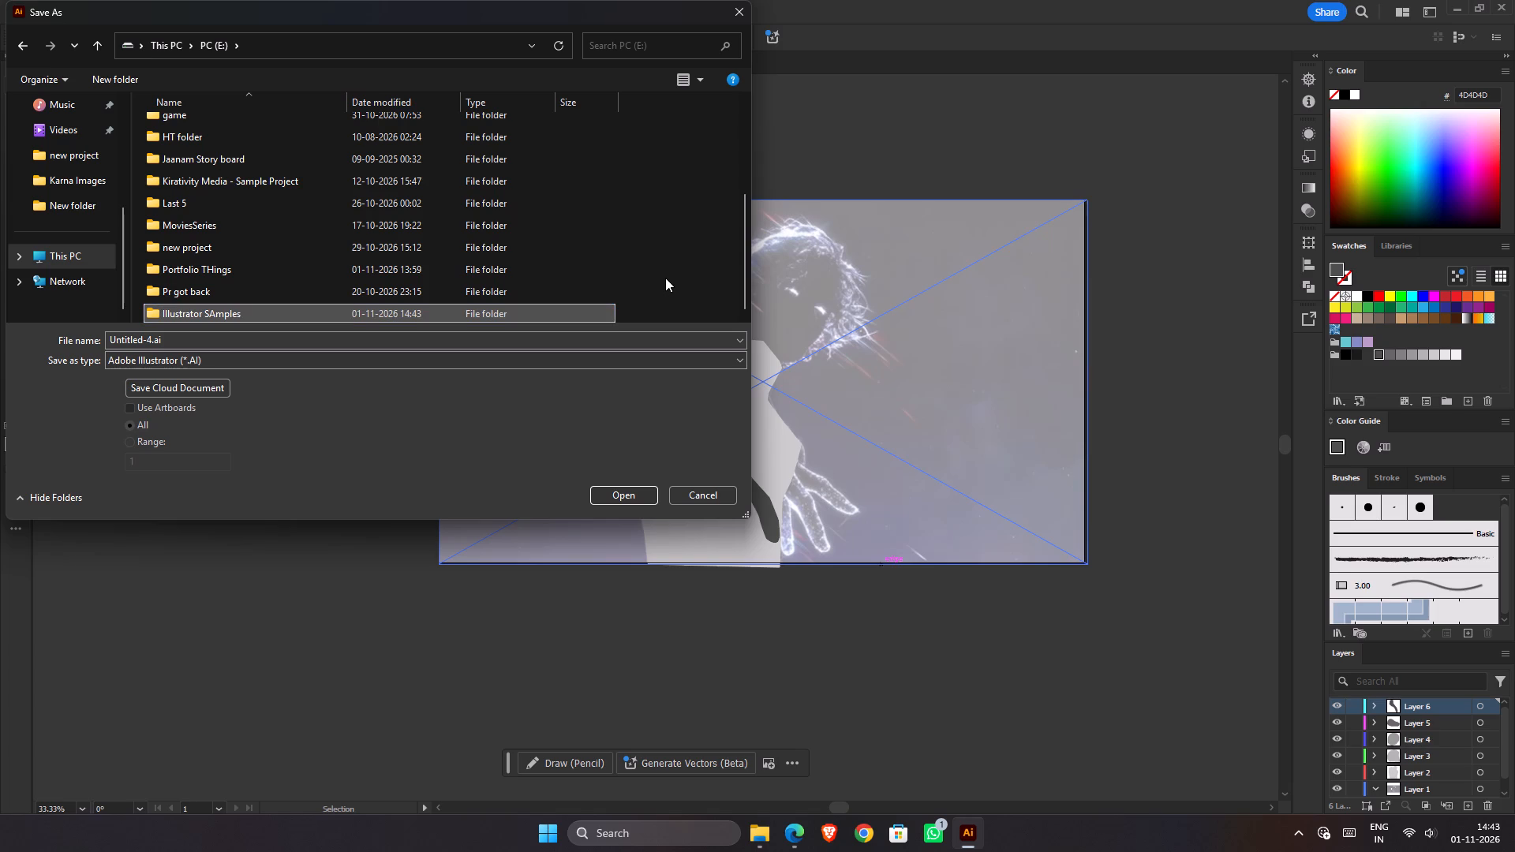
# Enter "Character Sample" as the file name for the Adobe Illustrator document.
pyautogui.click(233, 344)
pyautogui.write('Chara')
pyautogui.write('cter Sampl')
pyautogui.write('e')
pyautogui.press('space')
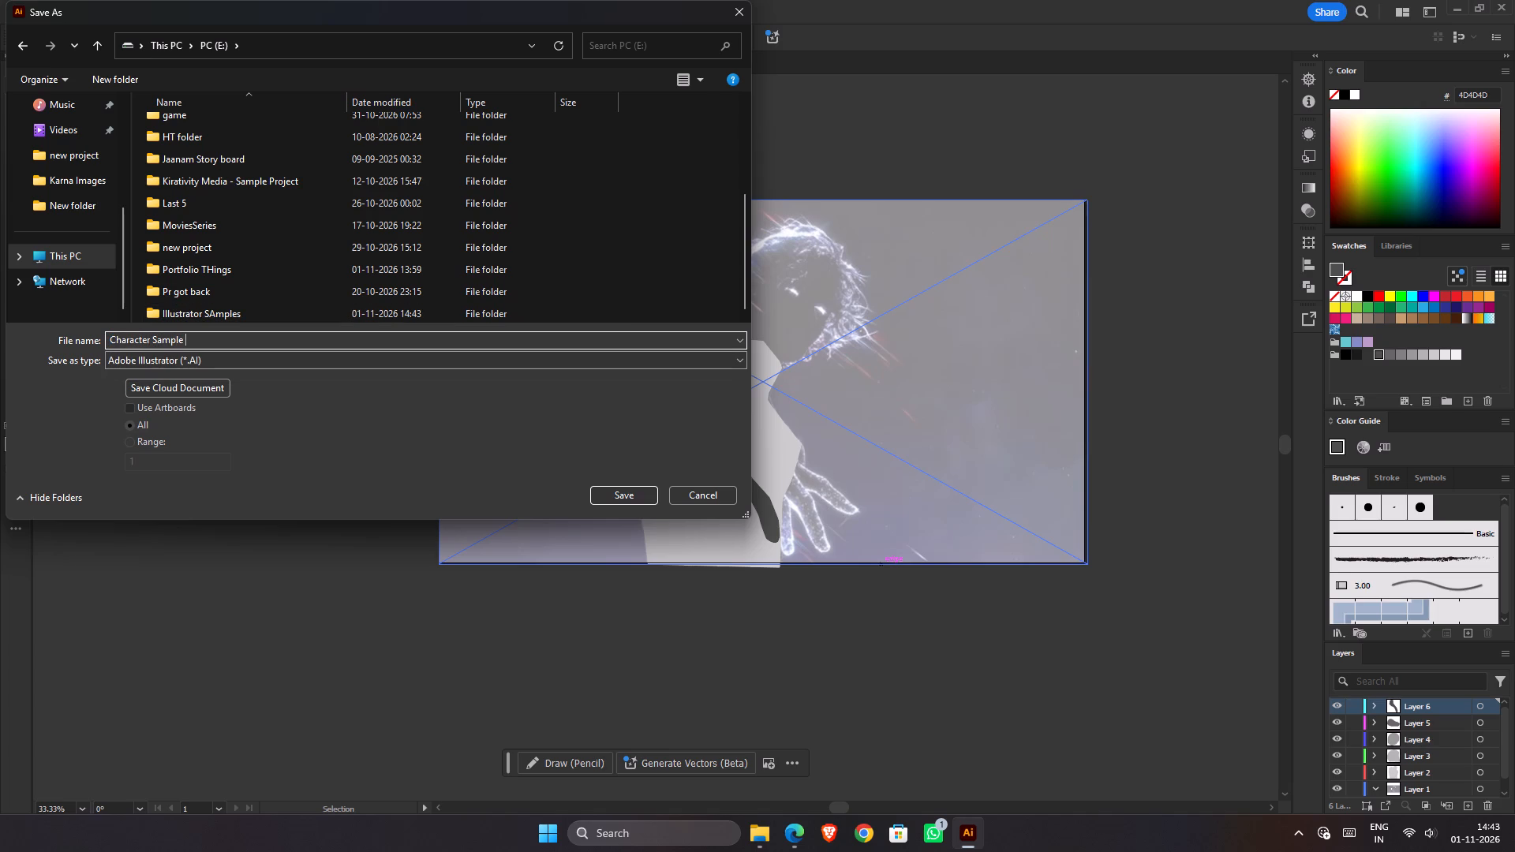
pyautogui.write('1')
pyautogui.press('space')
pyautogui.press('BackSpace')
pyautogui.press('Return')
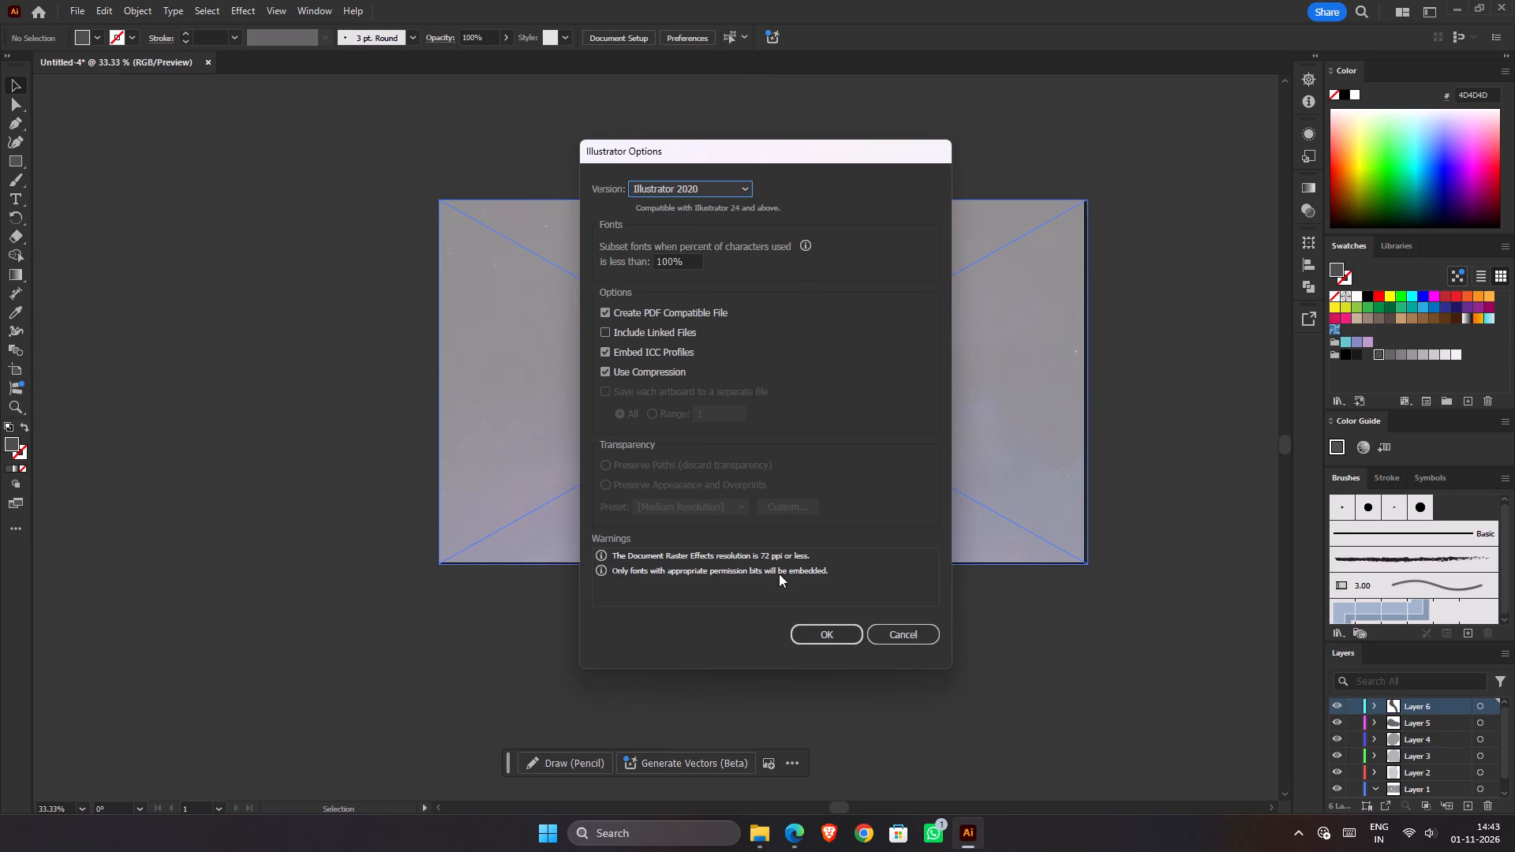
pyautogui.click(713, 187)
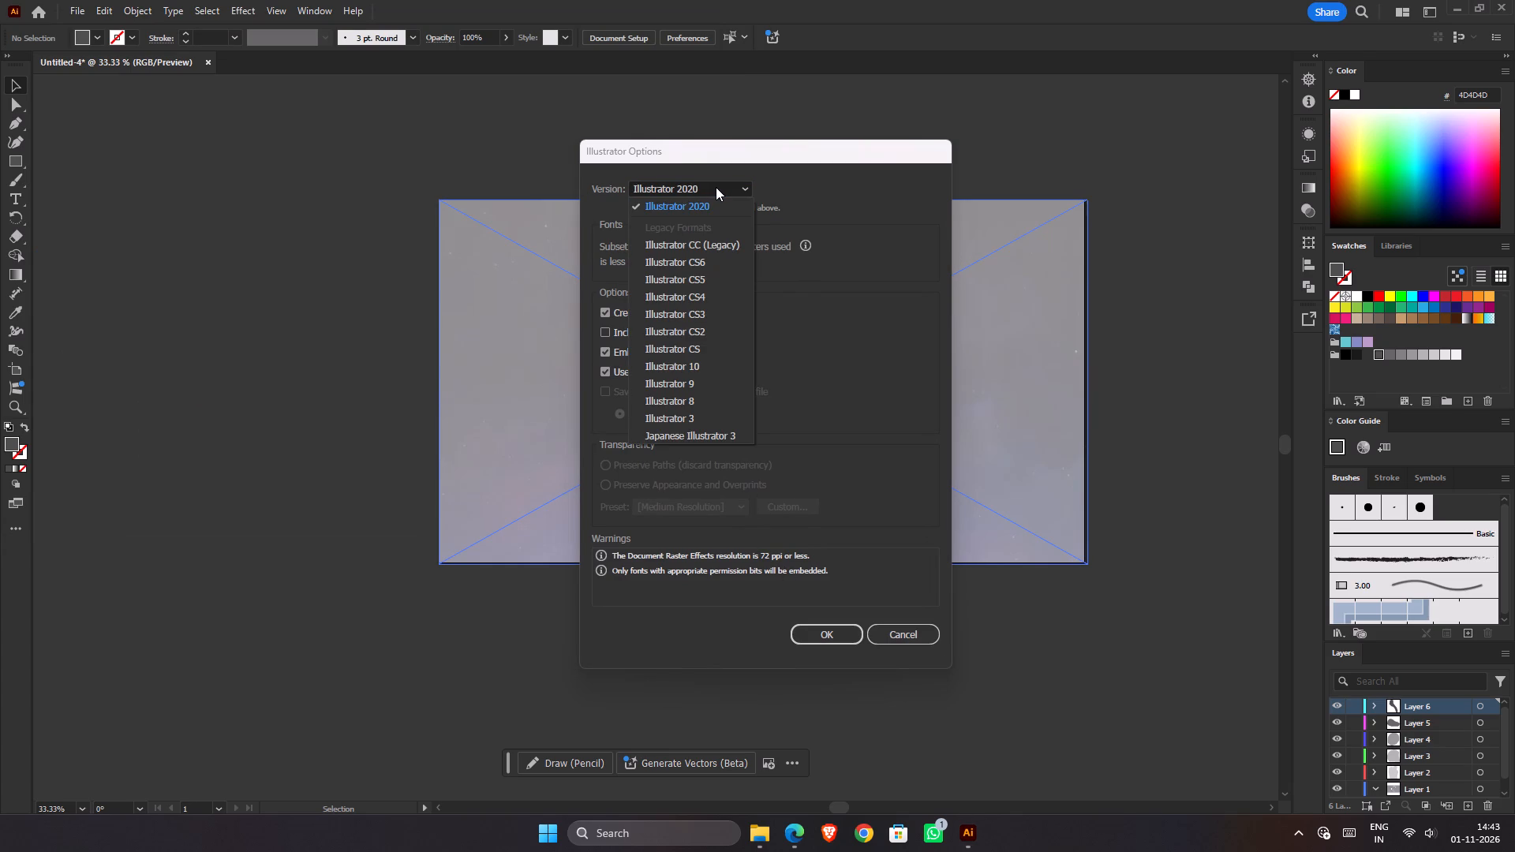